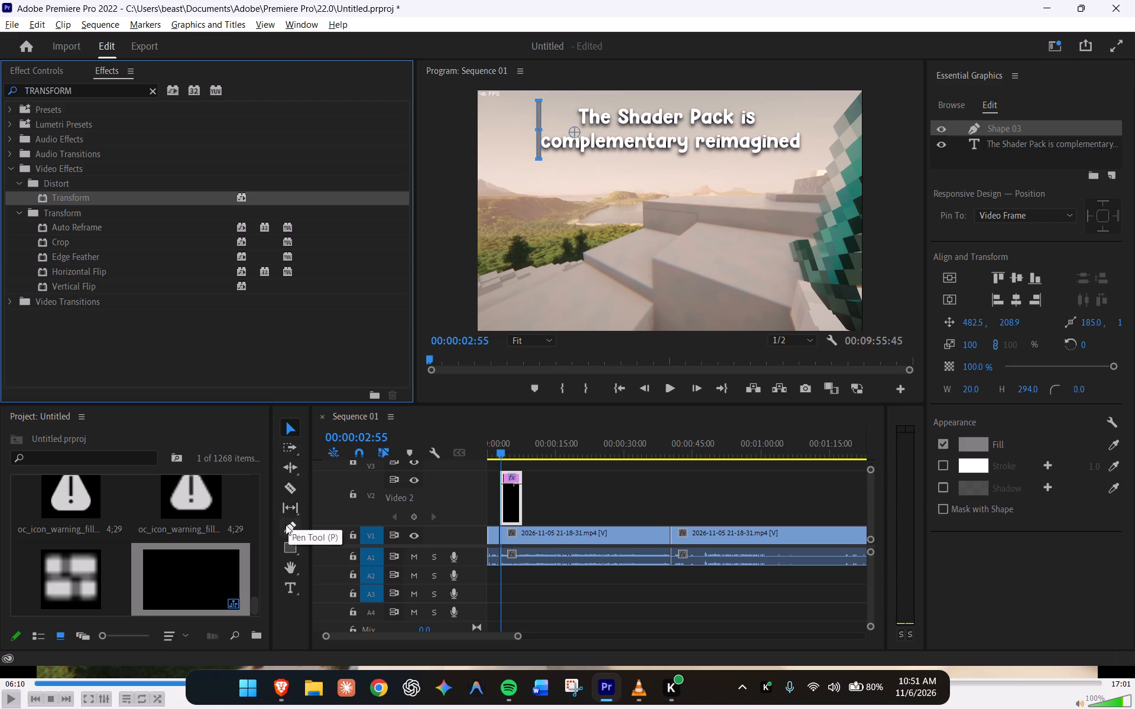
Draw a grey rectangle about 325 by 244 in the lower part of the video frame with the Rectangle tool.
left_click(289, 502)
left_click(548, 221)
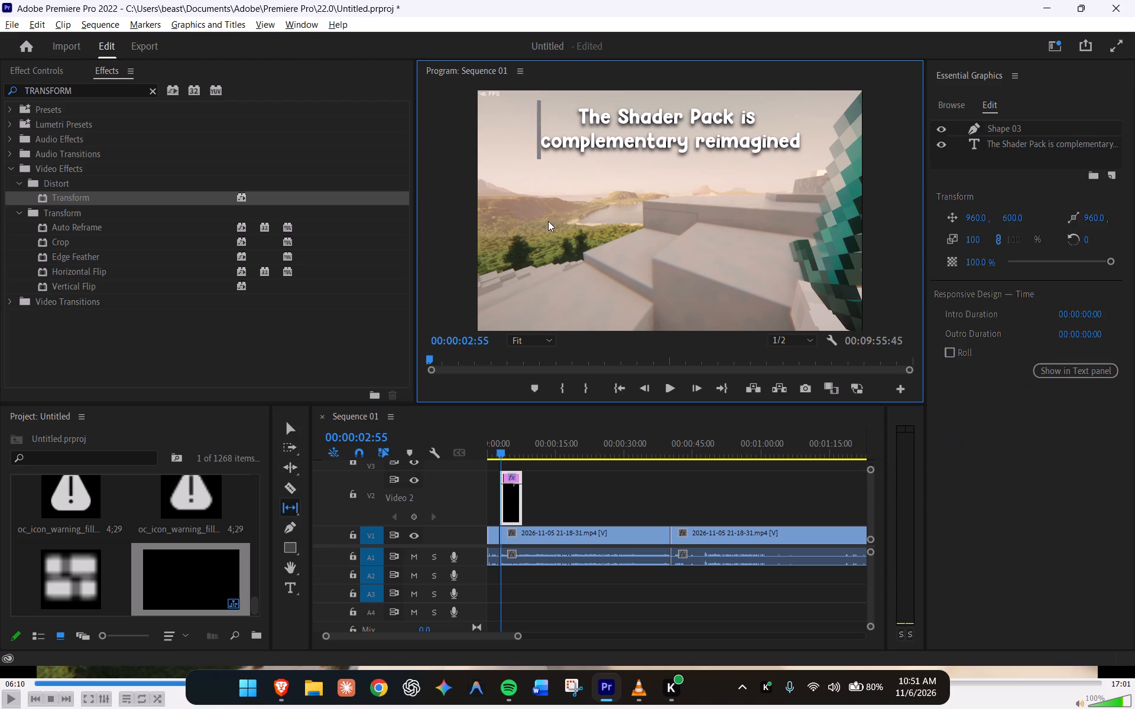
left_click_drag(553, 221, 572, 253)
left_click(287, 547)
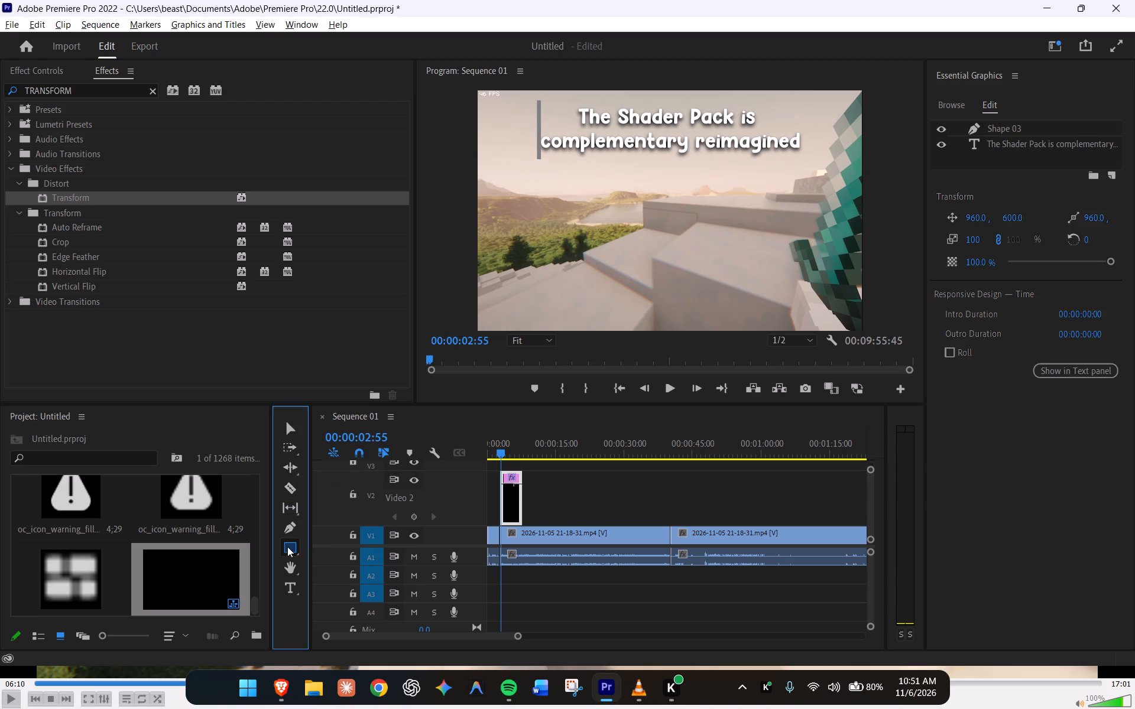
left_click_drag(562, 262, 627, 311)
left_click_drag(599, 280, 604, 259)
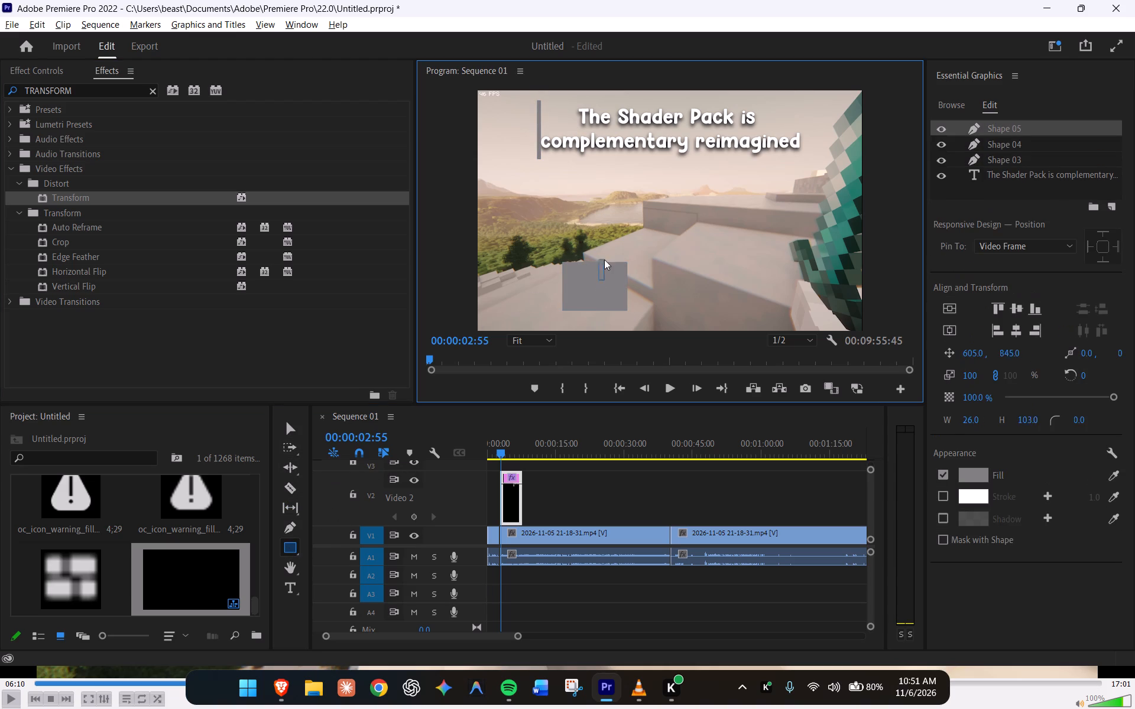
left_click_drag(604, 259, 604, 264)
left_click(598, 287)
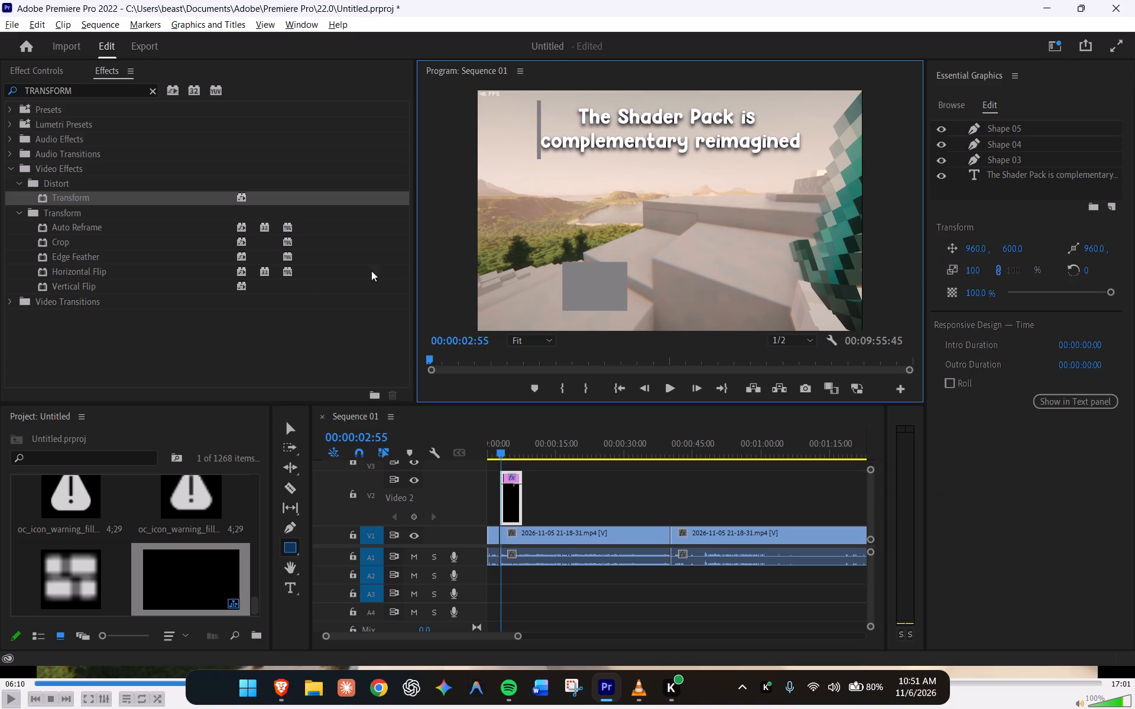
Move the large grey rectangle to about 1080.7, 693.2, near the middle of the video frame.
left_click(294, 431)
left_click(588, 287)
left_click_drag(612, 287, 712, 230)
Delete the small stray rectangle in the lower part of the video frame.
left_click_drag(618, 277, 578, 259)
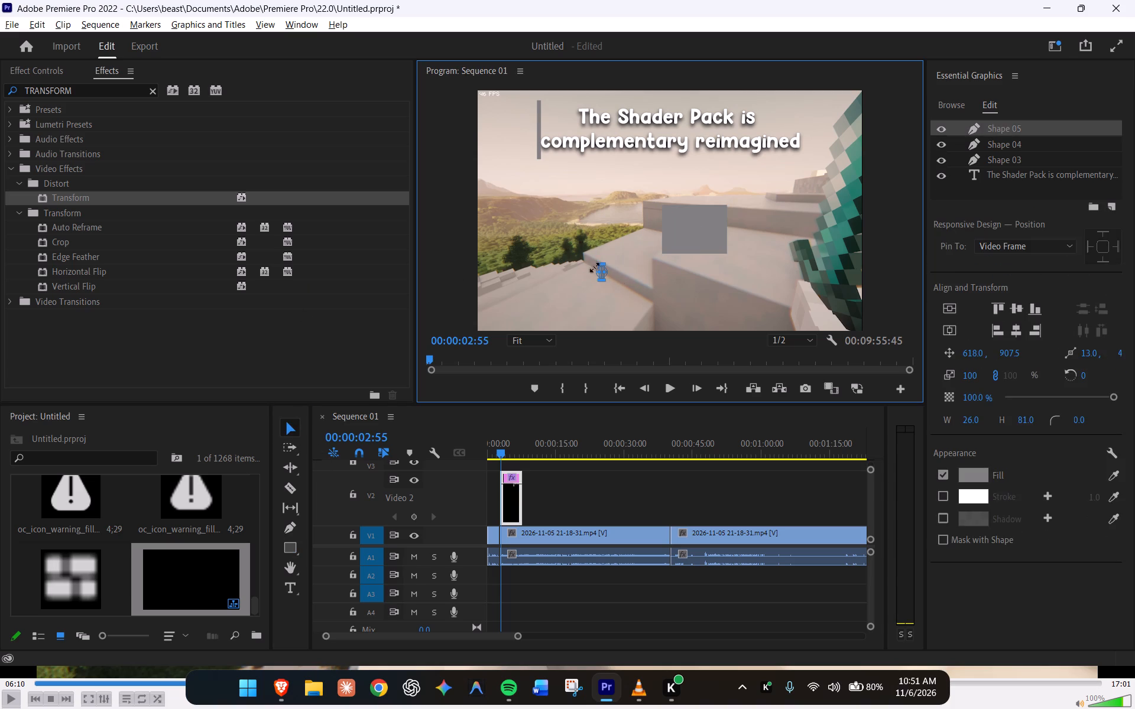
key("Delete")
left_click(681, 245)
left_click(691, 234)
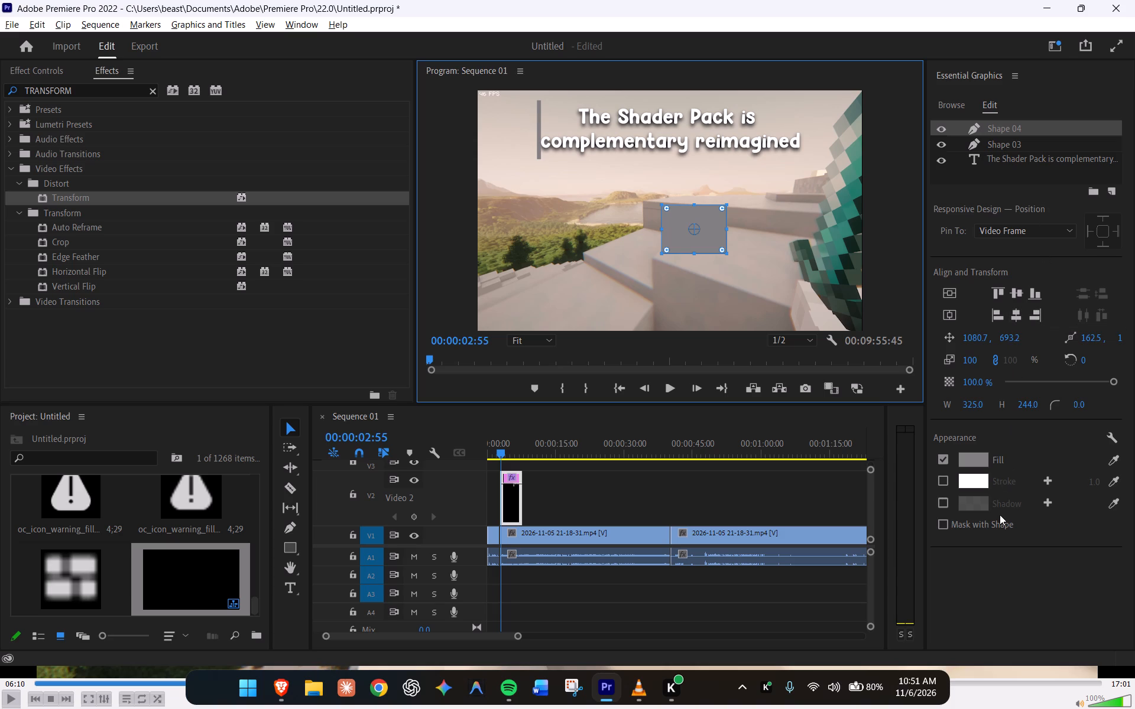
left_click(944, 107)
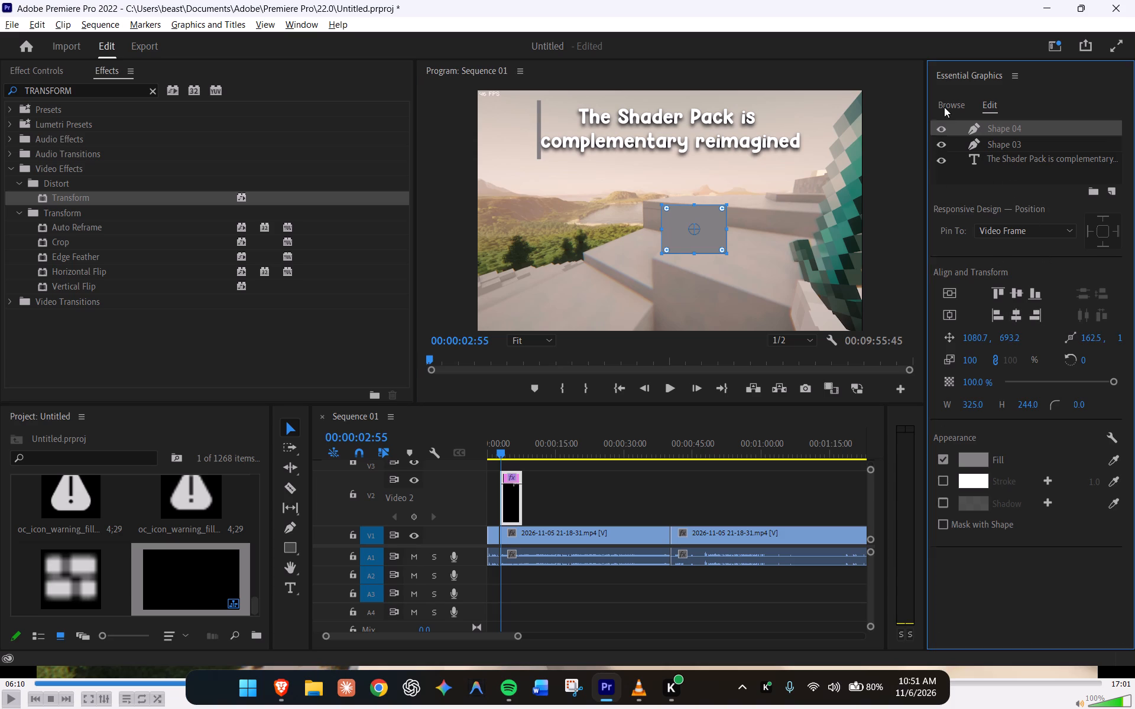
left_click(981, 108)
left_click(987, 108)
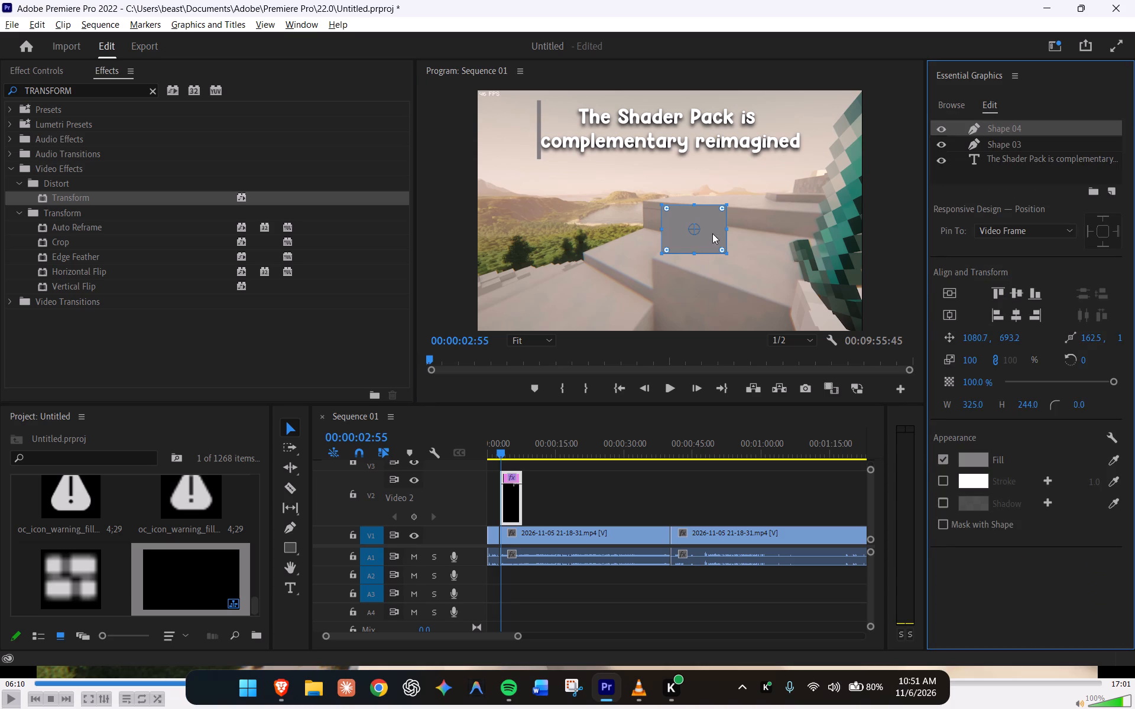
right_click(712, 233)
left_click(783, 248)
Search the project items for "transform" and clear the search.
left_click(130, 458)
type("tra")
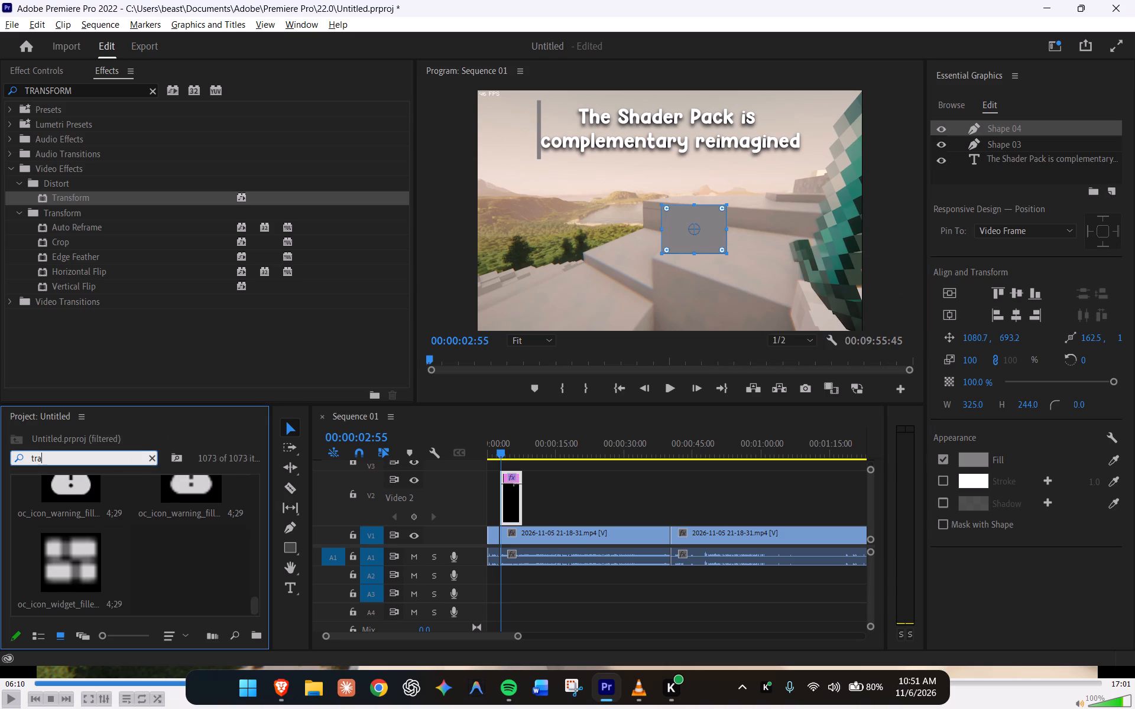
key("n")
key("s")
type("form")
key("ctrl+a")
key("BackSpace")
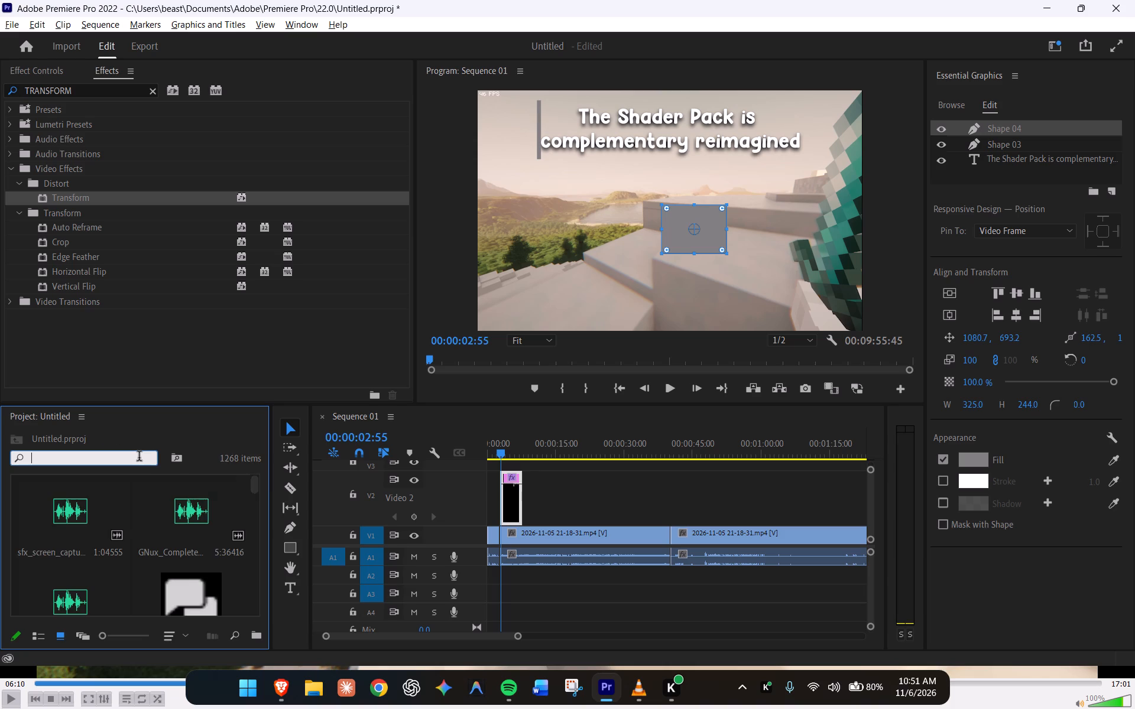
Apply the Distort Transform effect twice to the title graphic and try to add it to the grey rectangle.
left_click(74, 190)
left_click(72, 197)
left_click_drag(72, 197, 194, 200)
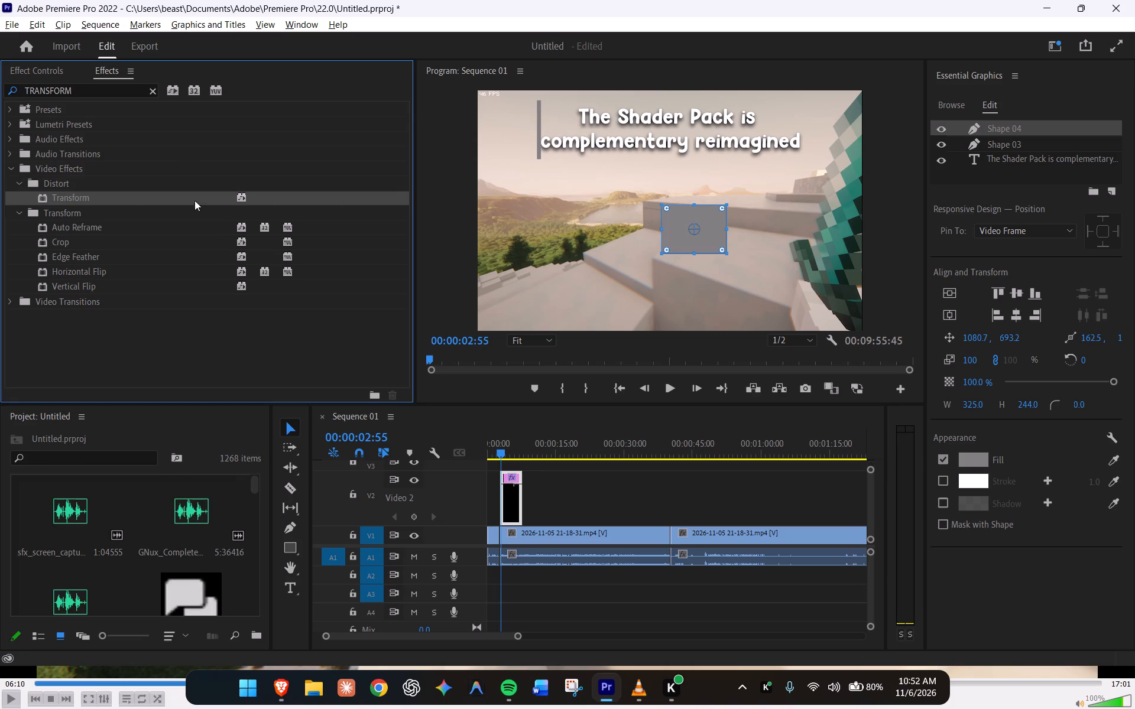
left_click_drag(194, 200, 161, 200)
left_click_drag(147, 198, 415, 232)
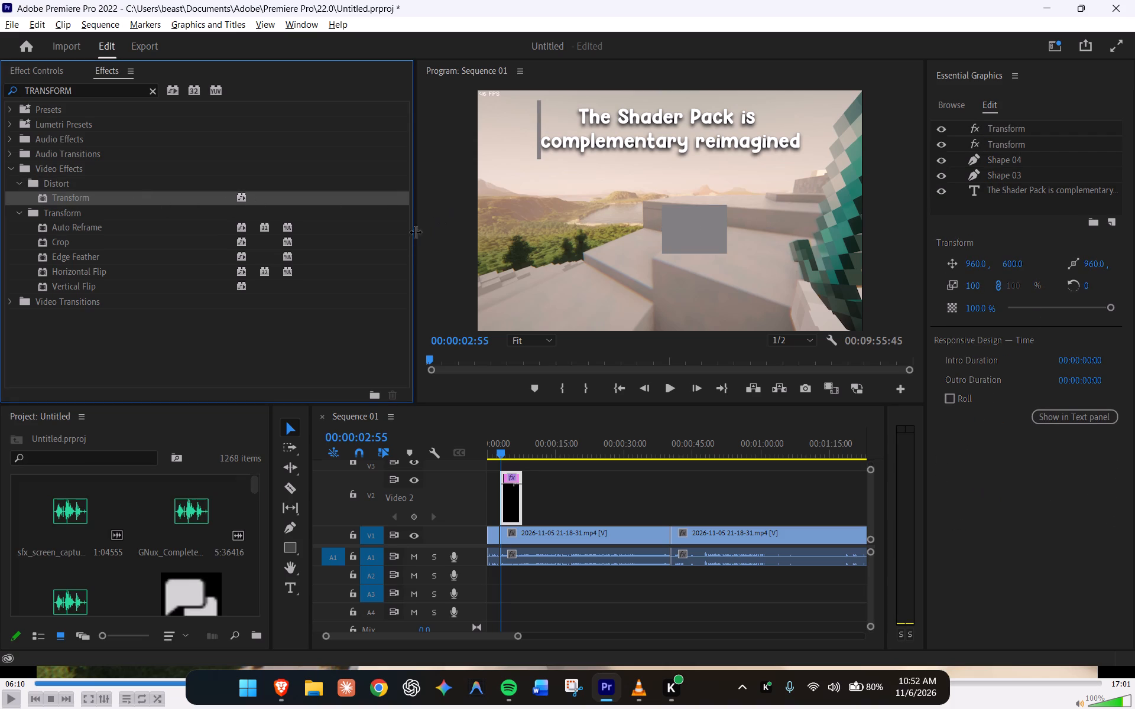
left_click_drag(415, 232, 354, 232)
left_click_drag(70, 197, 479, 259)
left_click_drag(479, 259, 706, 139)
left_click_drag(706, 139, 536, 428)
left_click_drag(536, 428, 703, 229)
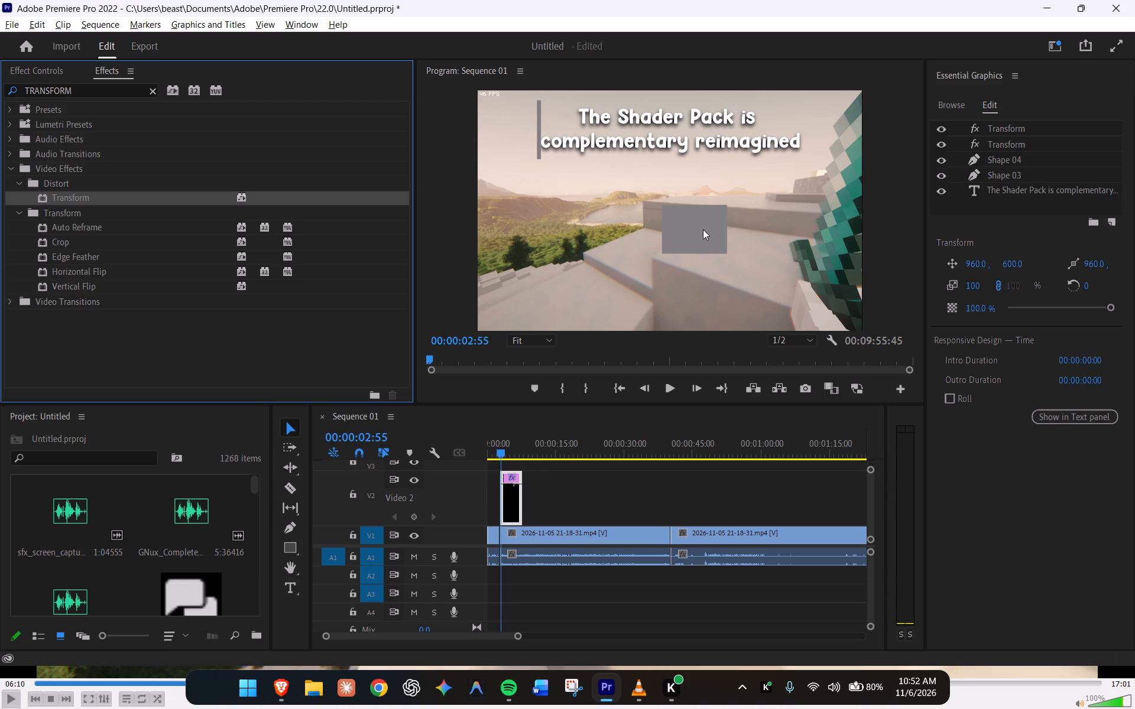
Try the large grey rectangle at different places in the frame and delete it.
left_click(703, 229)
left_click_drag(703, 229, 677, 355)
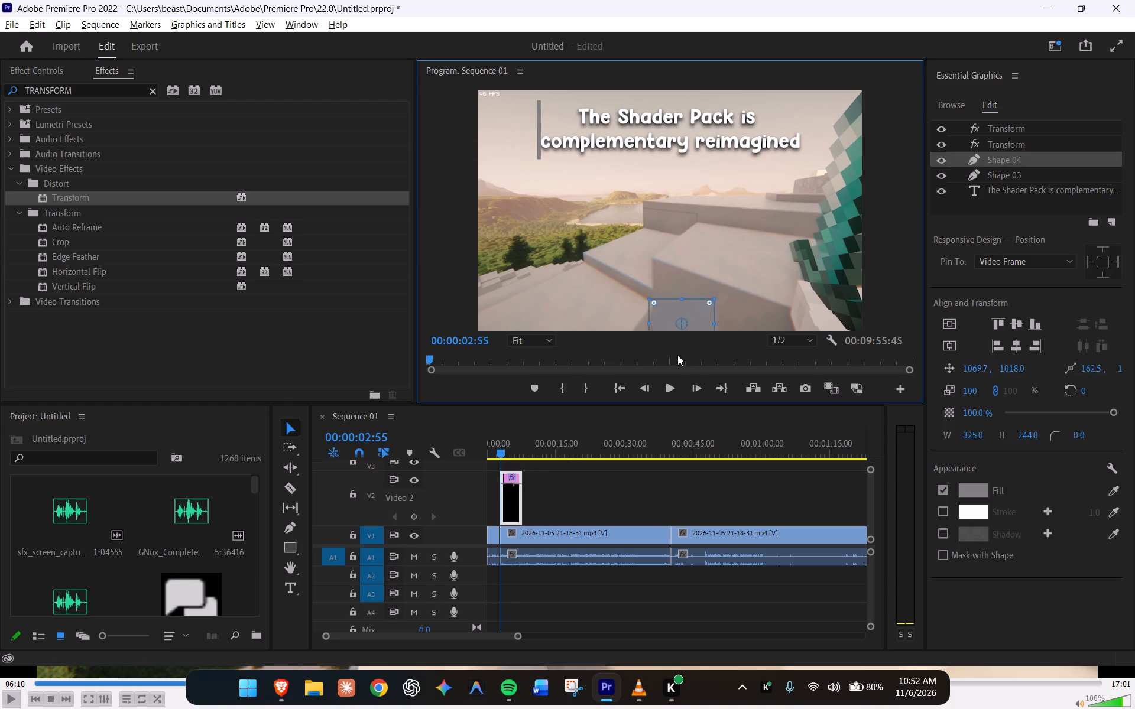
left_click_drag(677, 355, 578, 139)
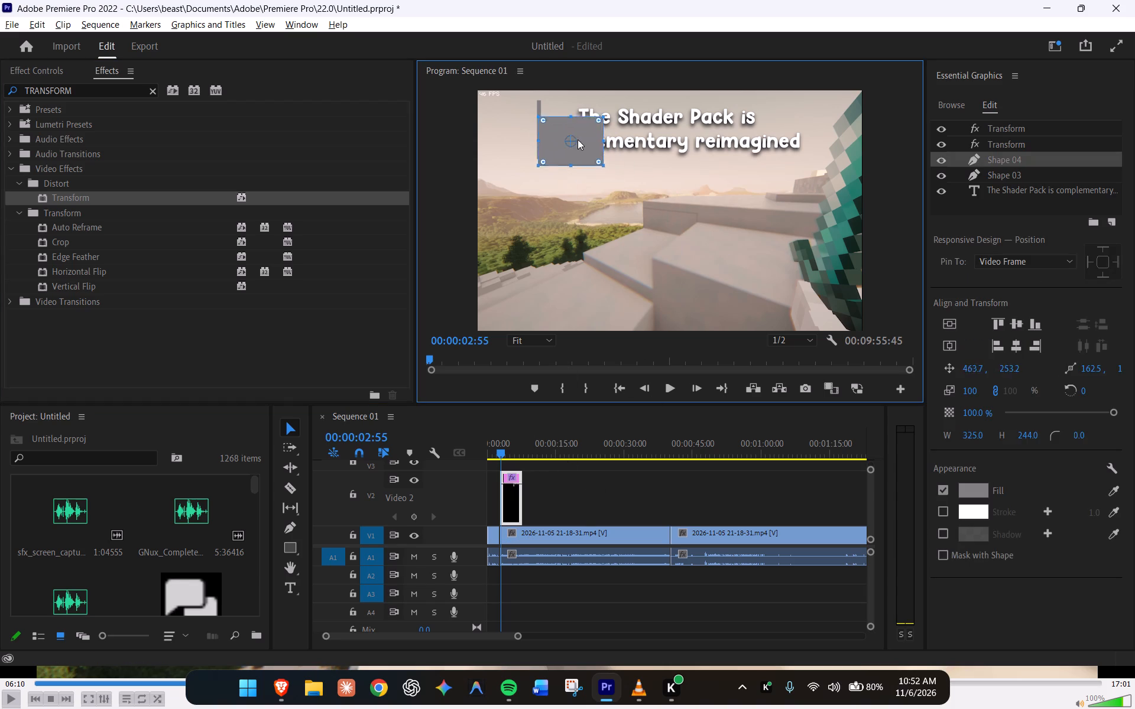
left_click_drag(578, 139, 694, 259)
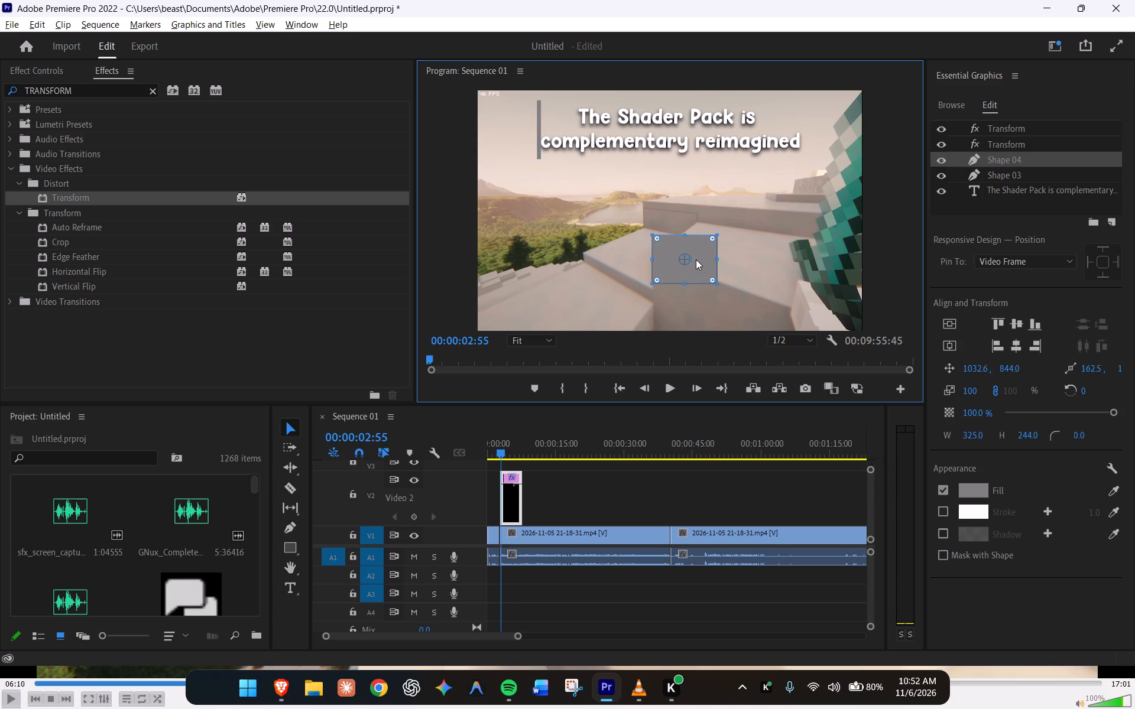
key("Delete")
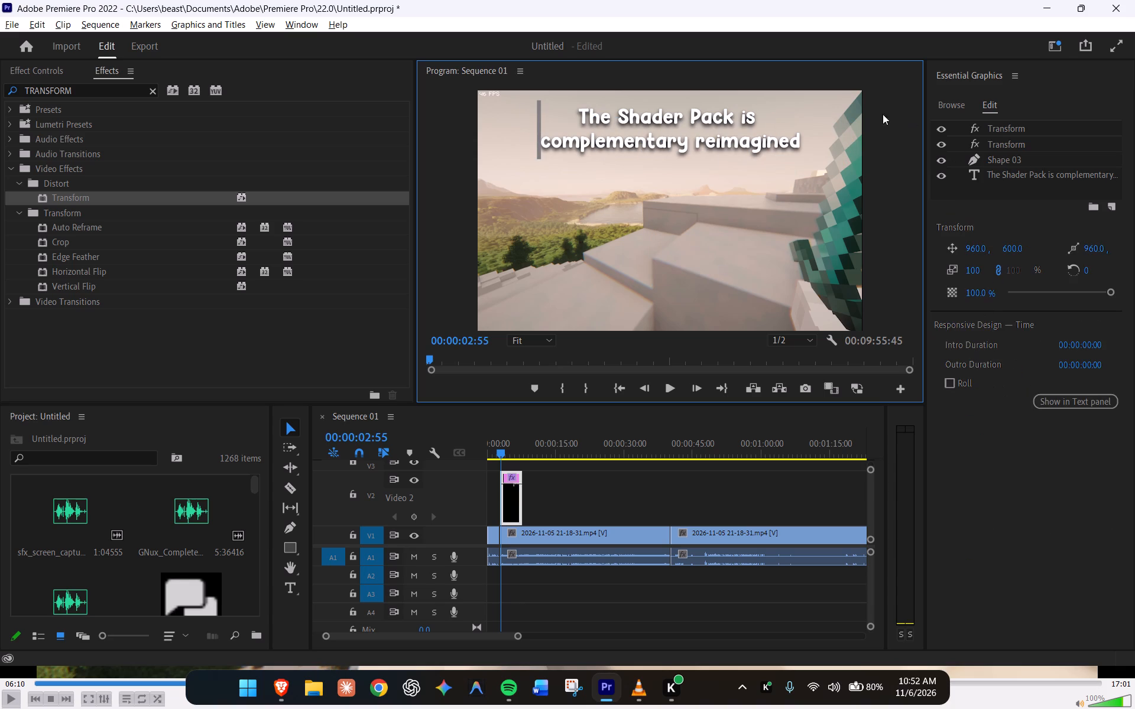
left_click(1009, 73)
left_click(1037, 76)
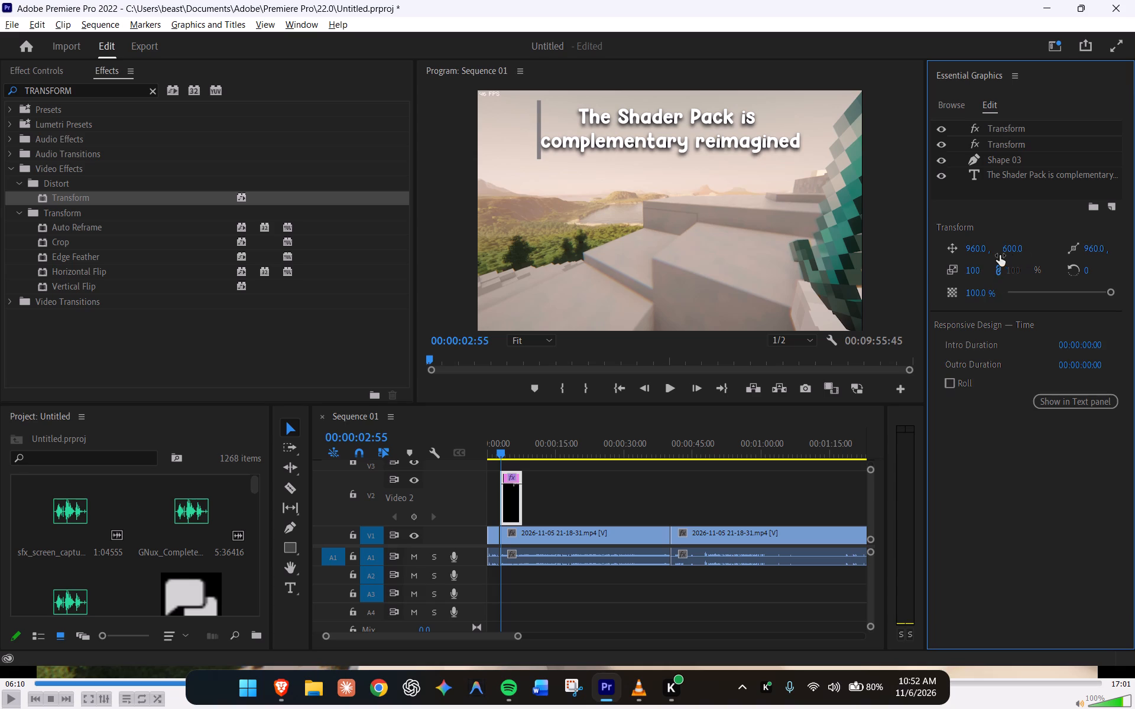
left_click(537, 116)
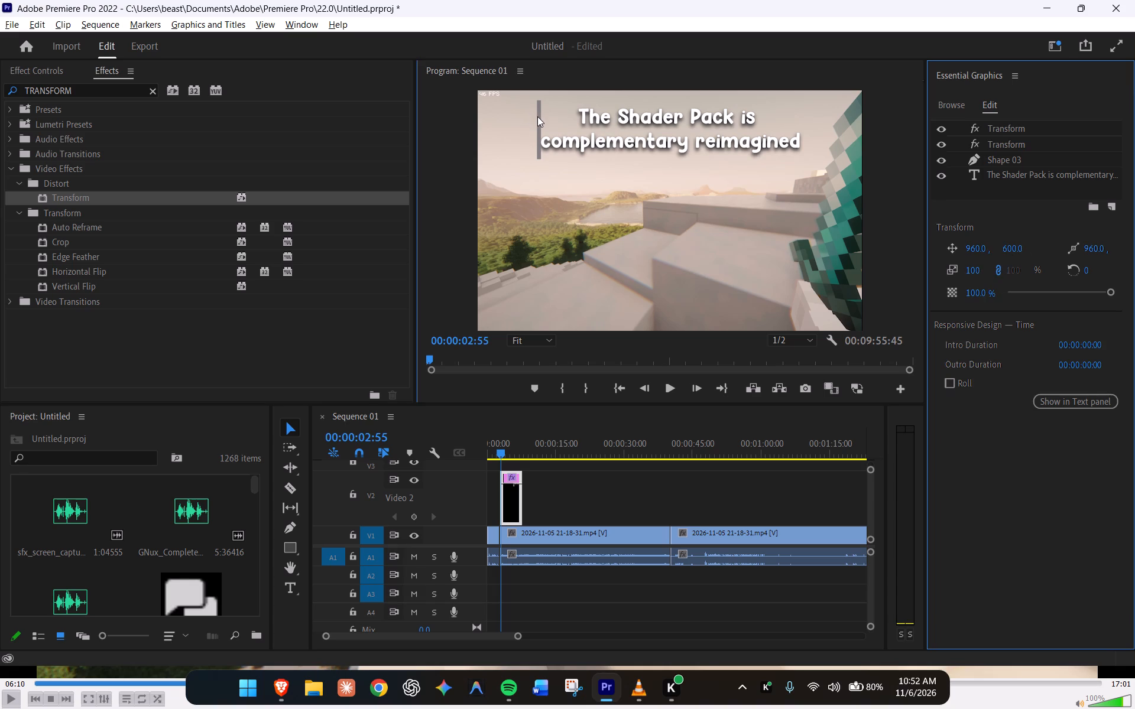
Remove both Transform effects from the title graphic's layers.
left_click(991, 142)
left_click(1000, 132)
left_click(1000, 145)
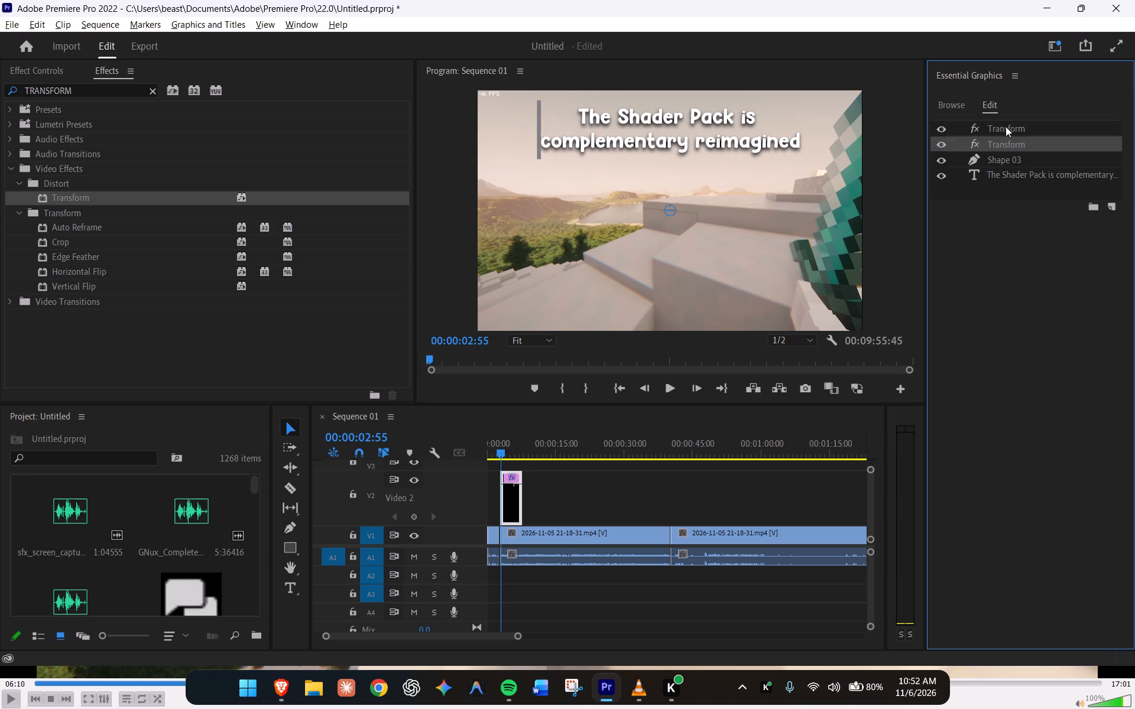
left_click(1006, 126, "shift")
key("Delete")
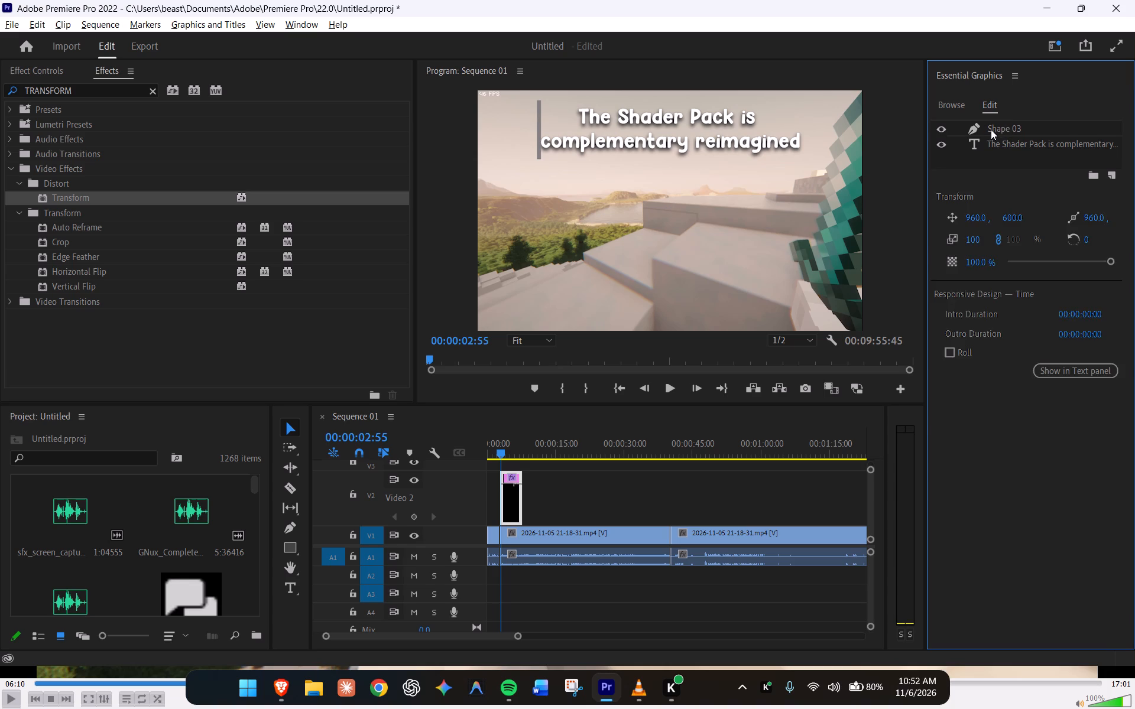
Move the vertical grey bar slightly away from the title text, to a horizontal position of about 448.5.
left_click(989, 129)
left_click_drag(538, 119, 531, 119)
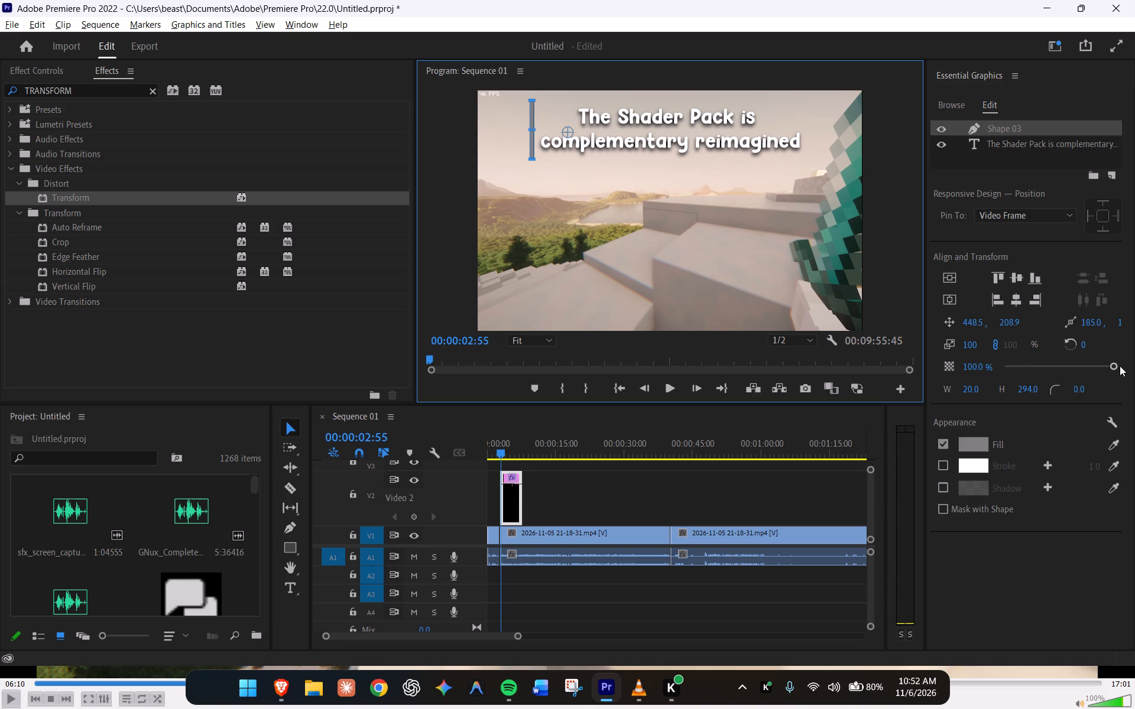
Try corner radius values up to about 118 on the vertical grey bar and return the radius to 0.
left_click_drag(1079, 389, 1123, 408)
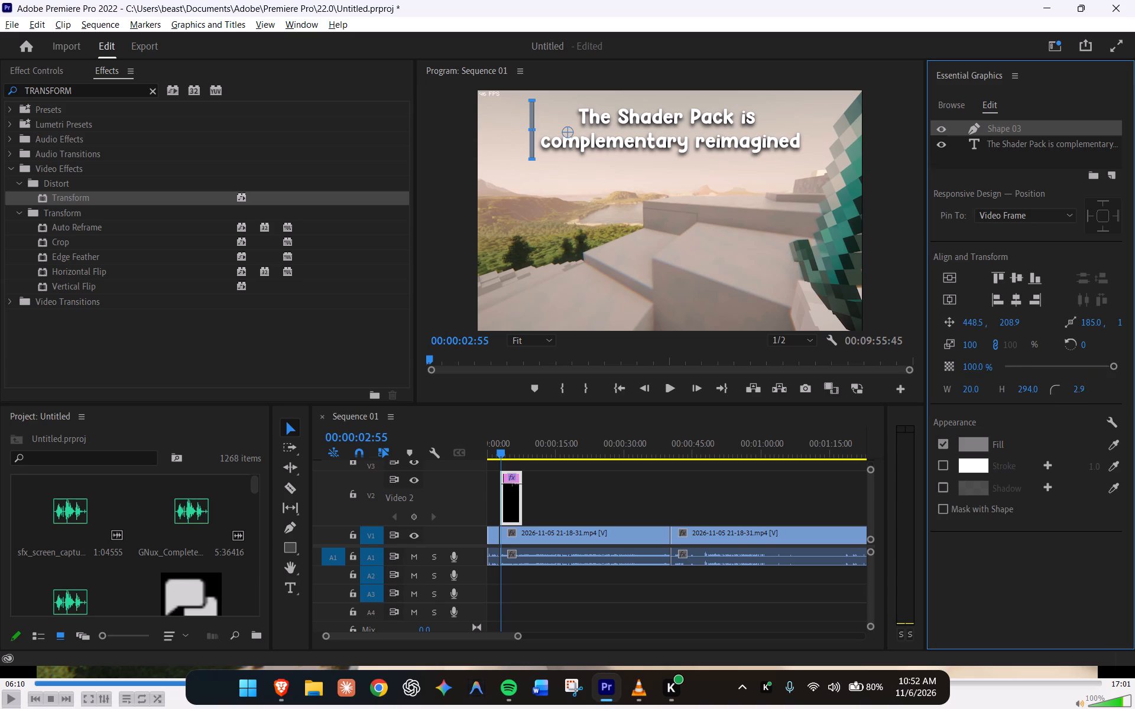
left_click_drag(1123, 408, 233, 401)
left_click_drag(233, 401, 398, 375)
Resize the vertical grey bar beside the title to a width of 16.5 and a height of 340.
left_click_drag(974, 391, 813, 371)
left_click_drag(813, 371, 790, 369)
left_click_drag(1027, 390, 1033, 392)
left_click_drag(1033, 392, 647, 371)
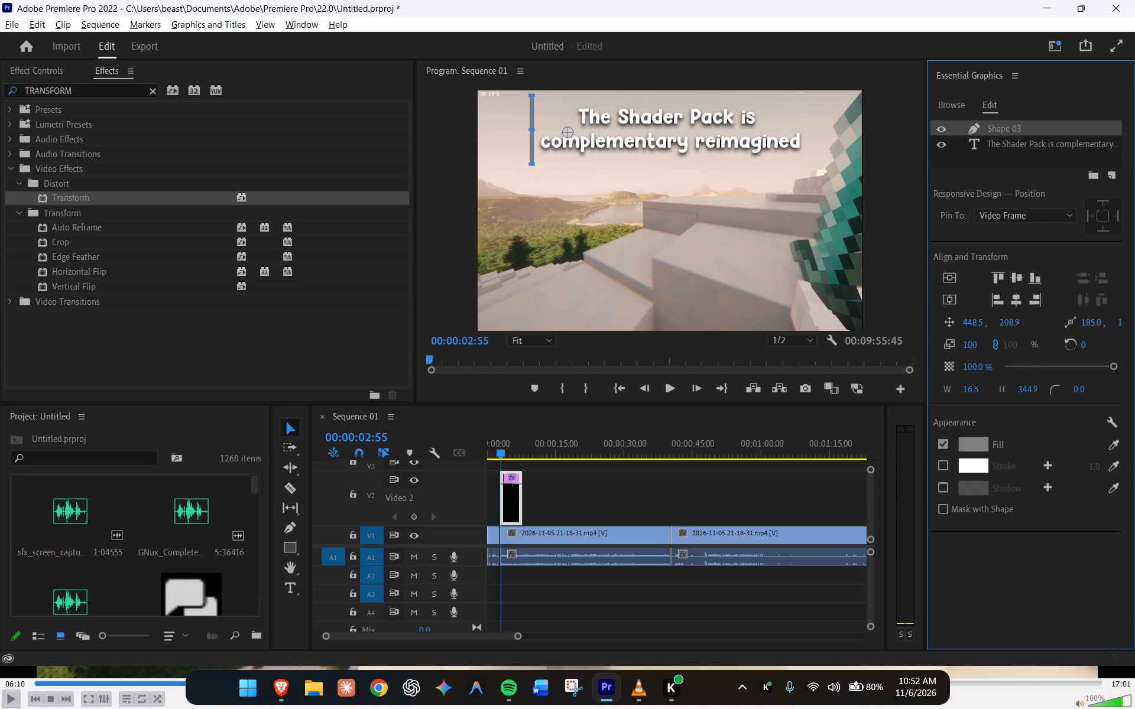
left_click_drag(647, 371, 602, 365)
Delete the vertical grey bar layer, Shape 03, from the title graphic.
key("Delete")
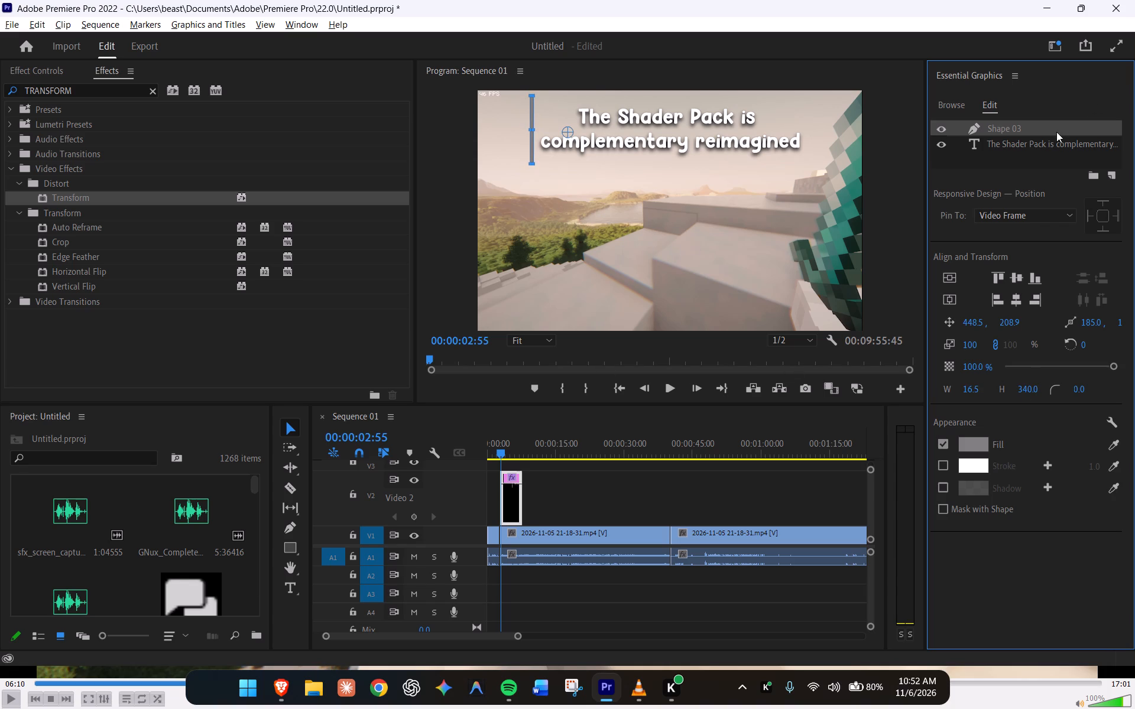
left_click(1056, 132)
key("Delete")
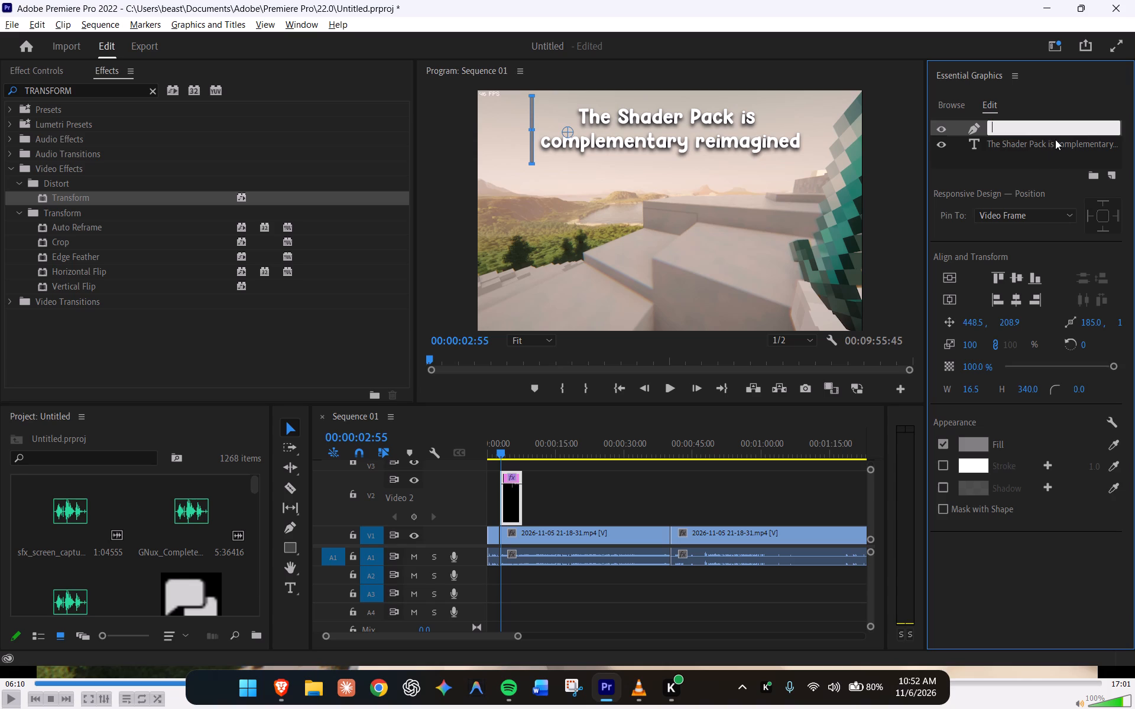
key("Escape")
left_click(1023, 129)
left_click(1088, 129)
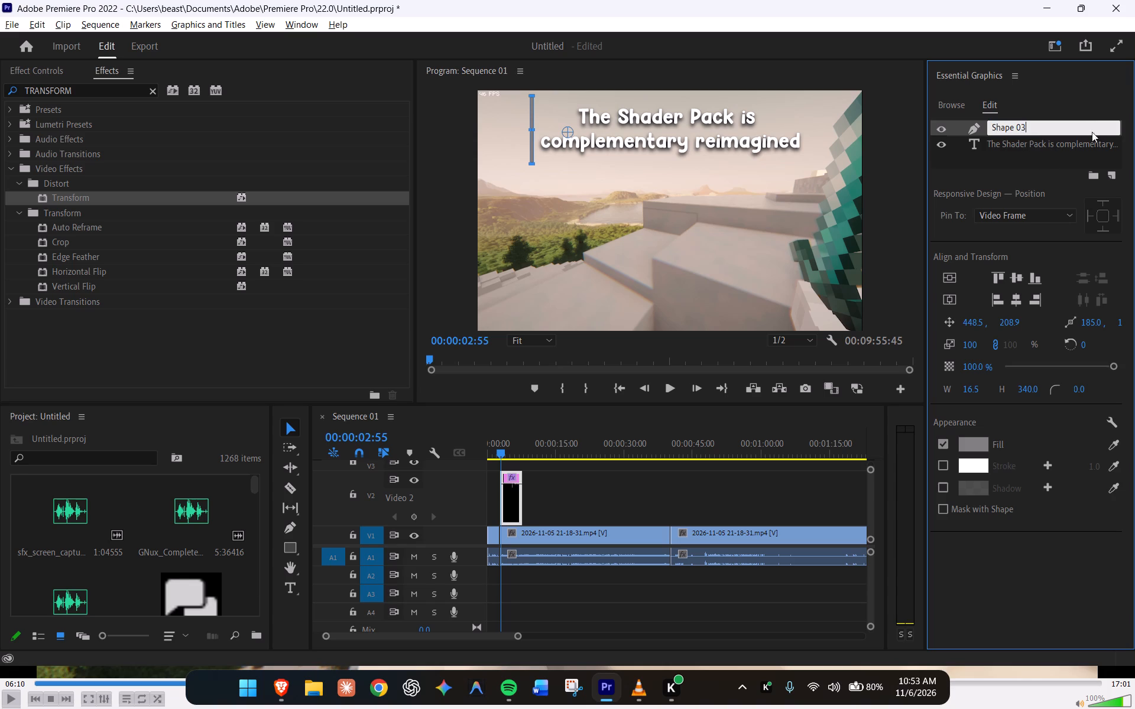
left_click(1082, 163)
left_click(1087, 129)
key("Delete")
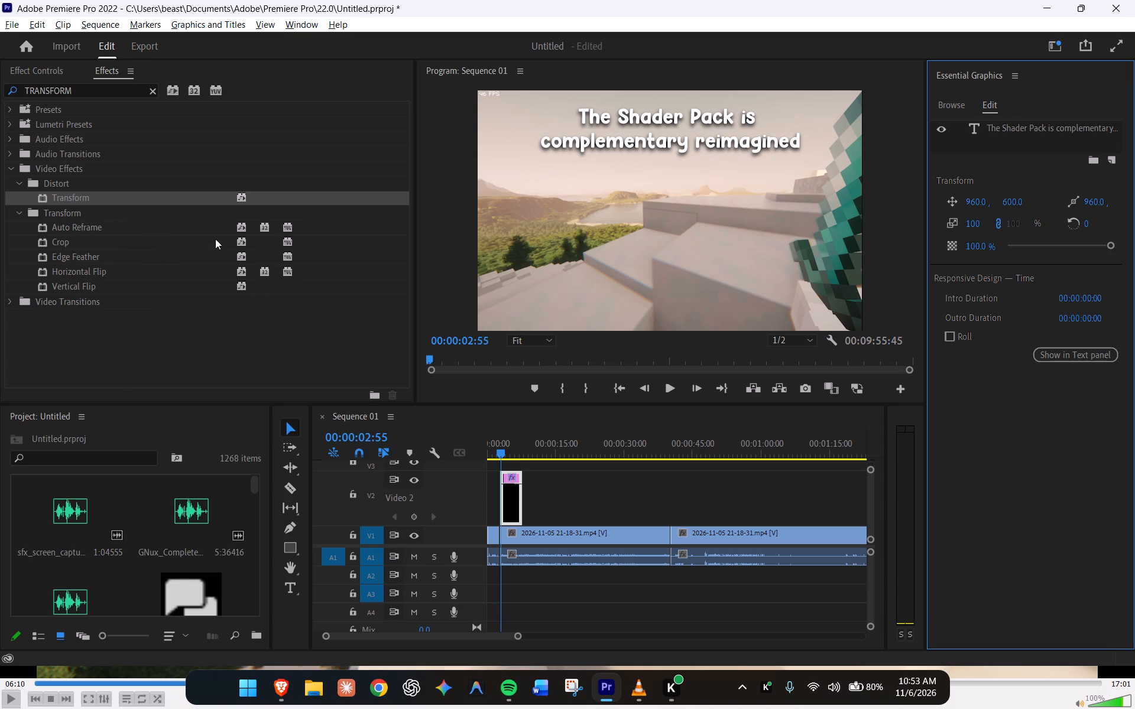
Apply the Distort Transform effect to the title graphic on Video 2 and select it in the graphic's layer list.
left_click_drag(205, 198, 511, 483)
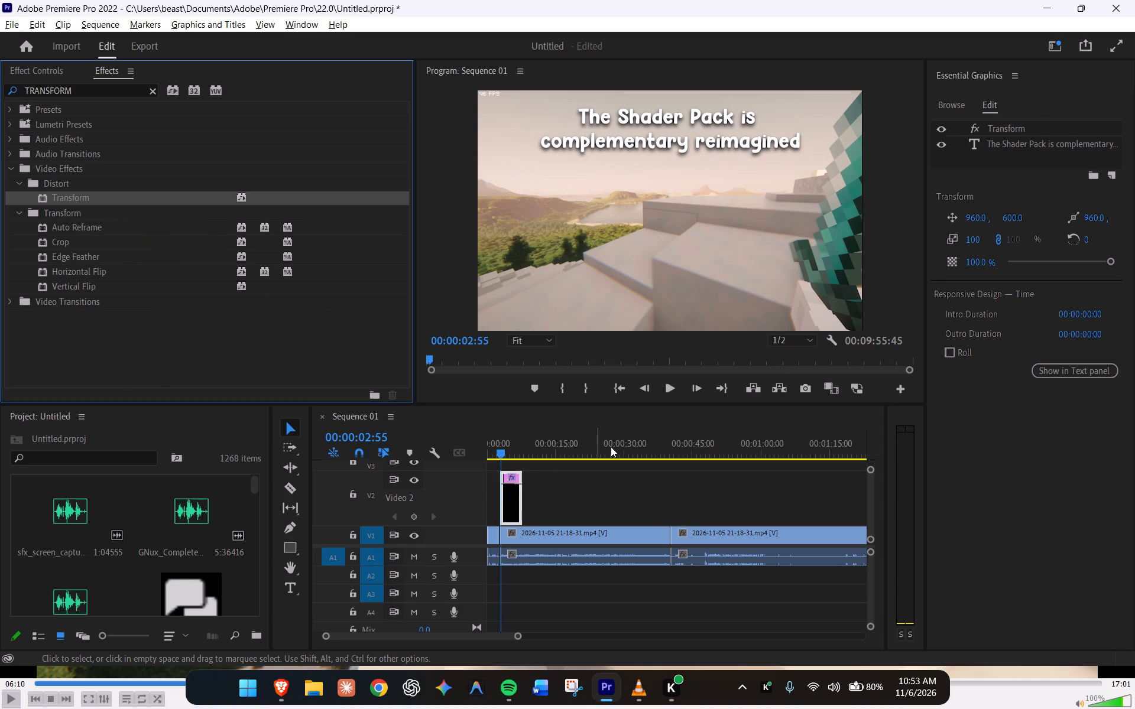
left_click(1033, 126)
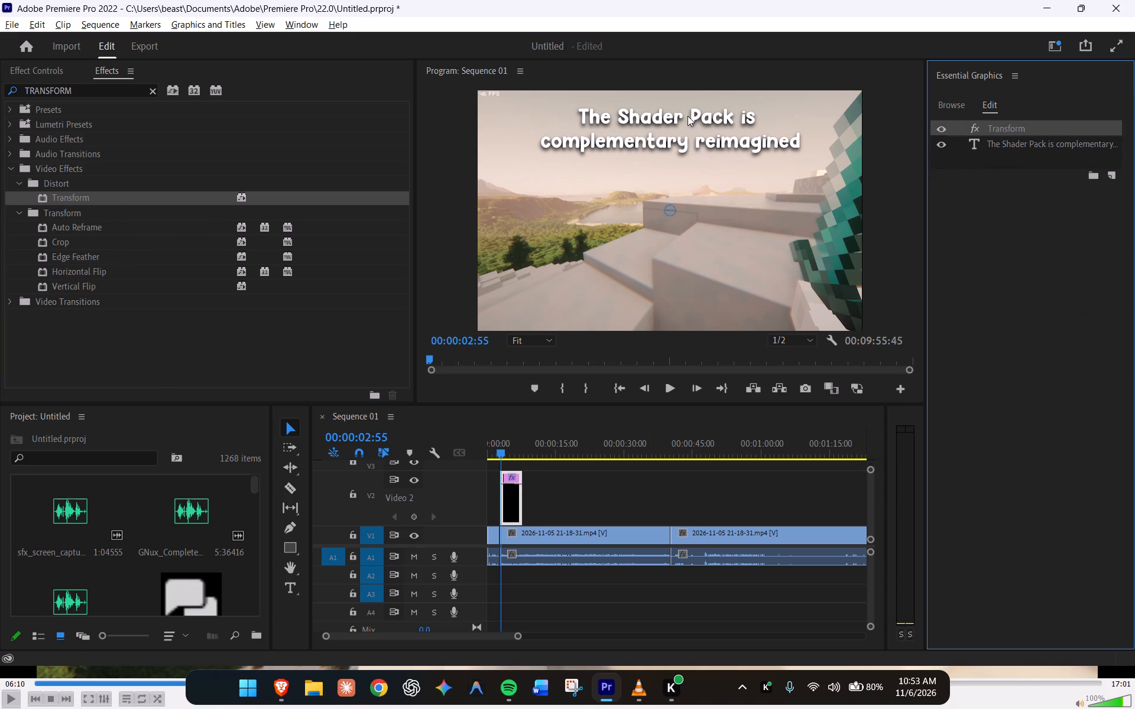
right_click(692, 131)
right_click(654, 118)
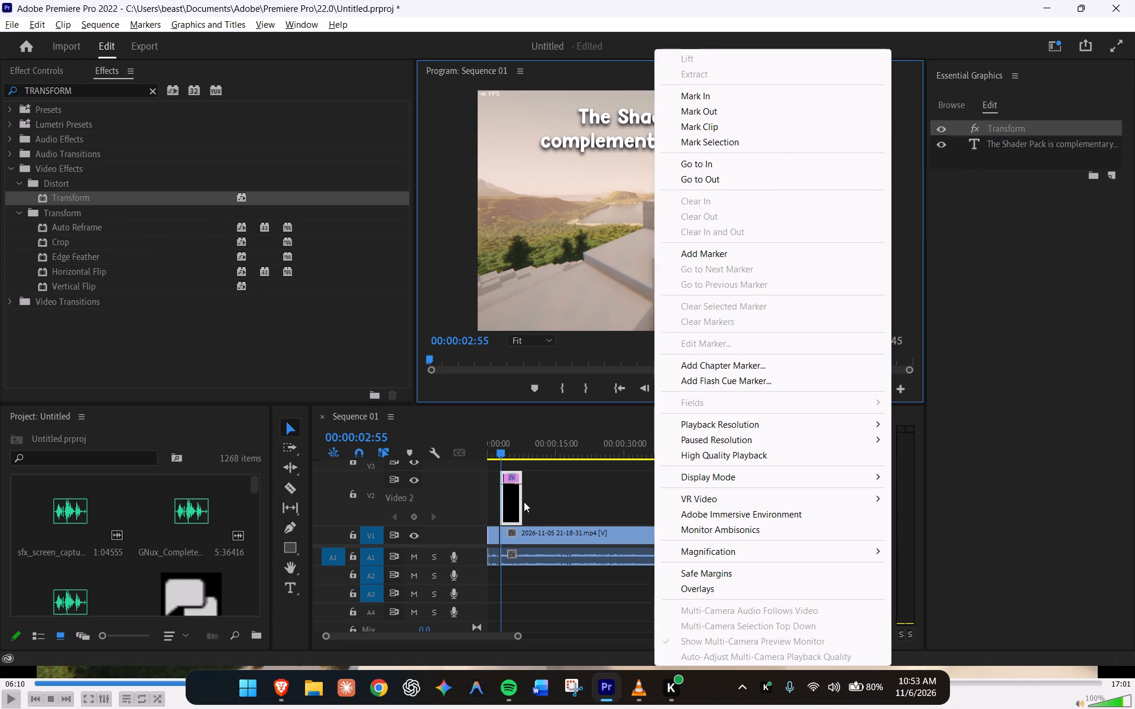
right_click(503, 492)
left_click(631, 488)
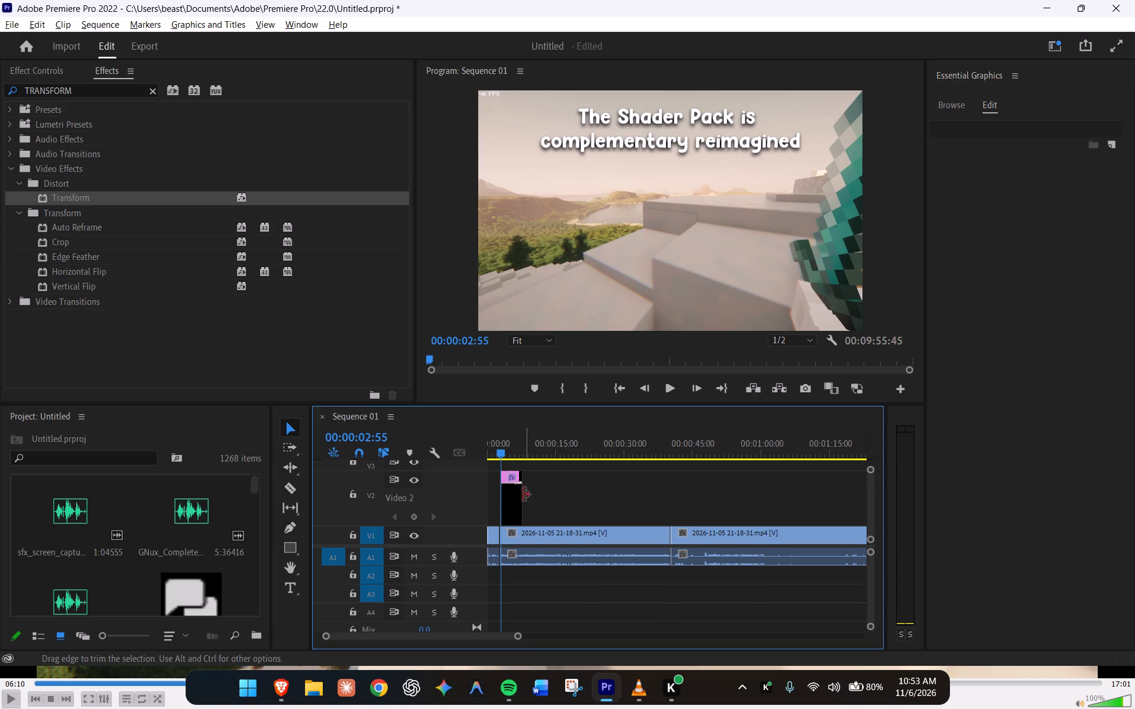
Set the title's Transform effect to a shutter angle of 180 and turn off Use Composition's Shutter Angle.
left_click(514, 500)
right_click(514, 500)
left_click(45, 66)
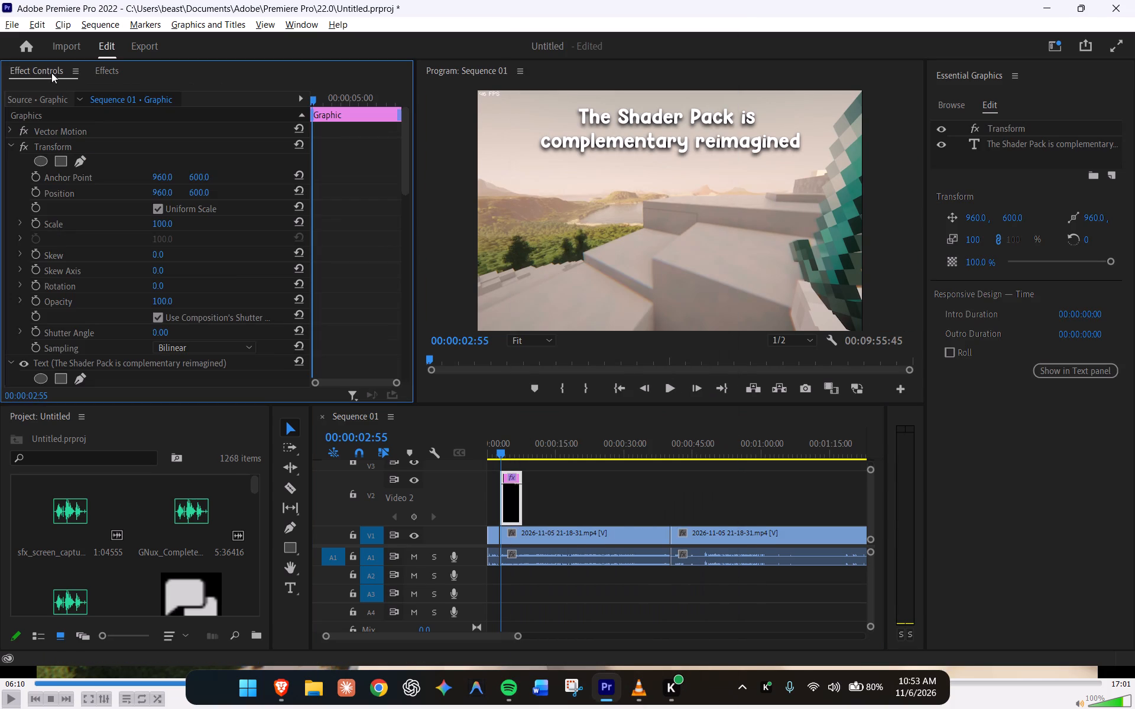
scroll(151, 217, "down", 2)
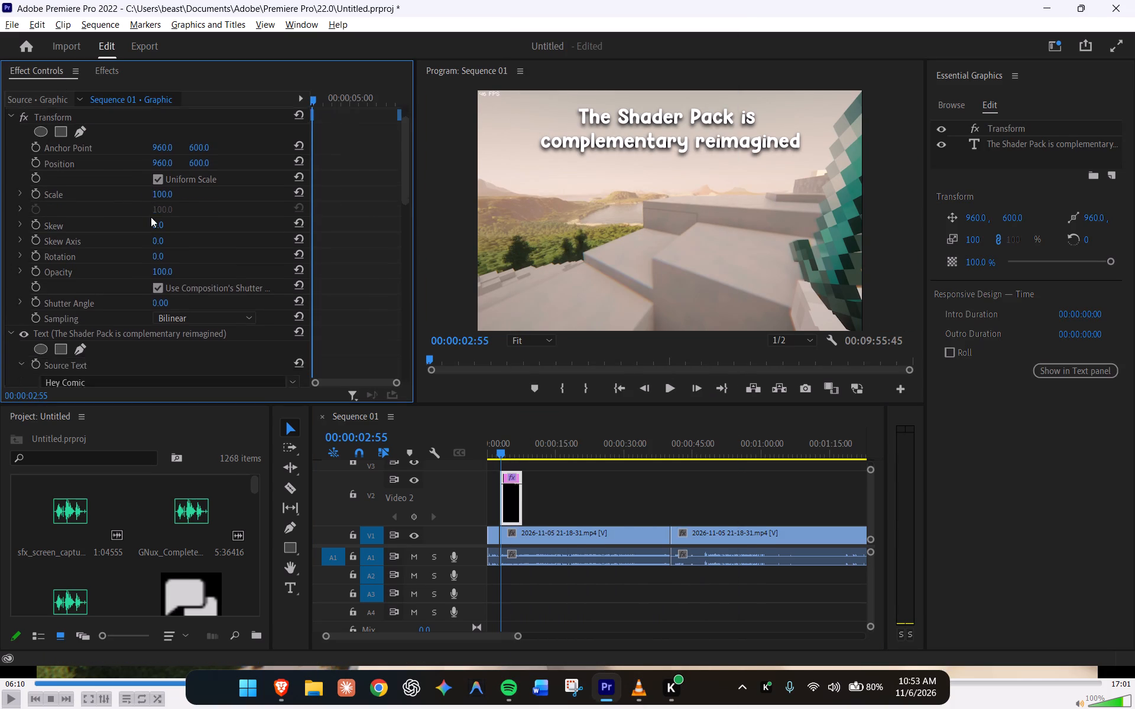
scroll(151, 217, "down", 1)
scroll(151, 217, "up", 3)
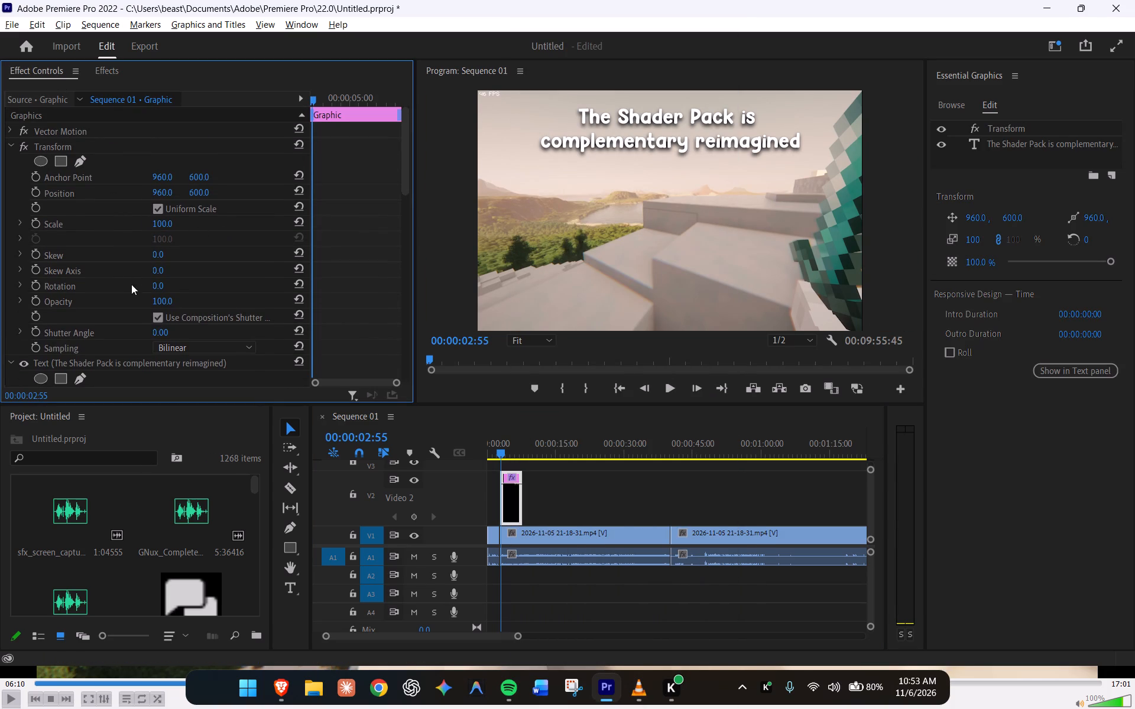
scroll(121, 289, "down", 1)
left_click(155, 310)
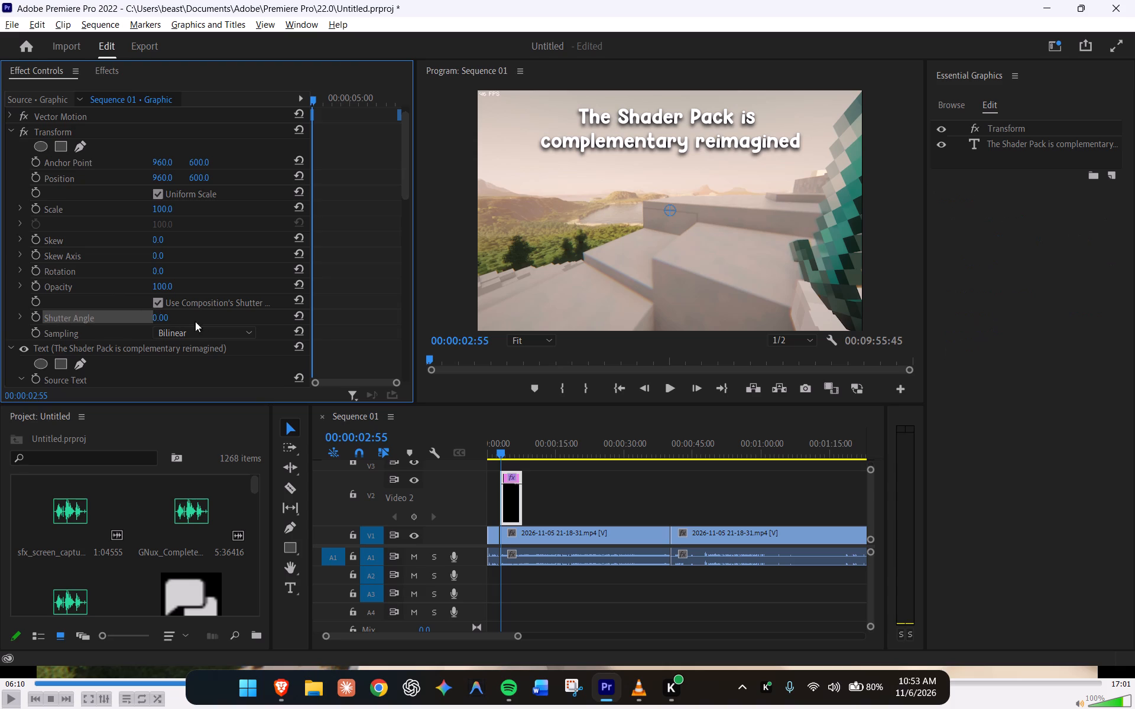
left_click(171, 316)
type("180")
key("Return")
left_click(158, 307)
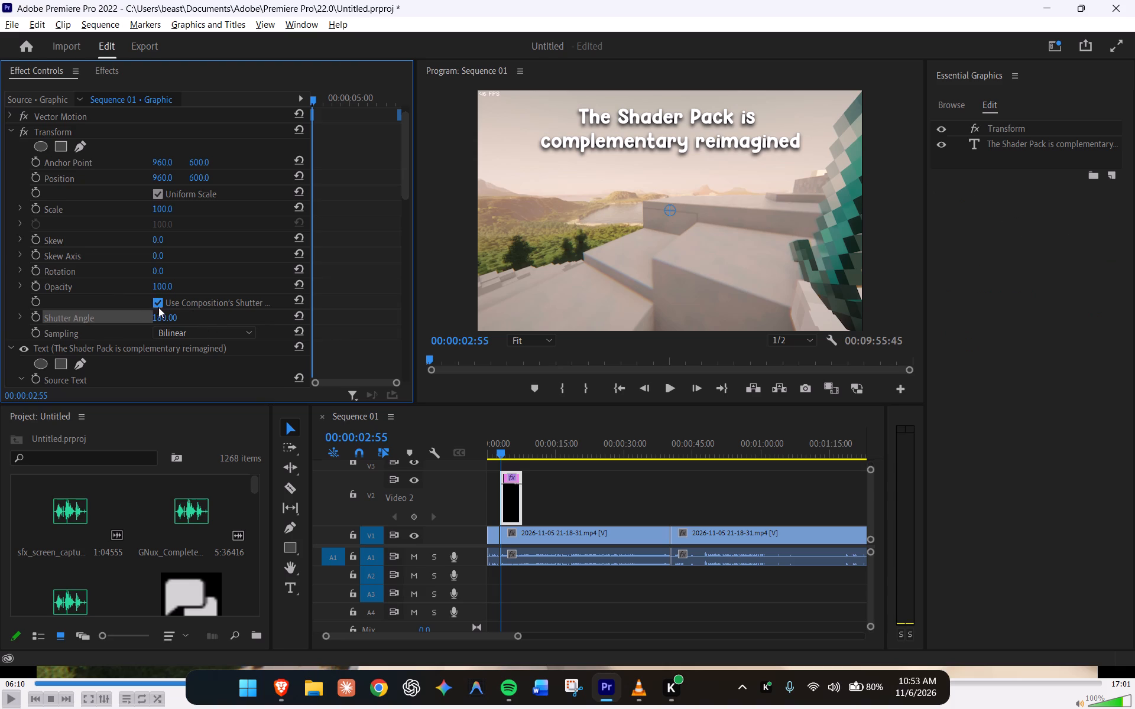
left_click(164, 303)
left_click(164, 303)
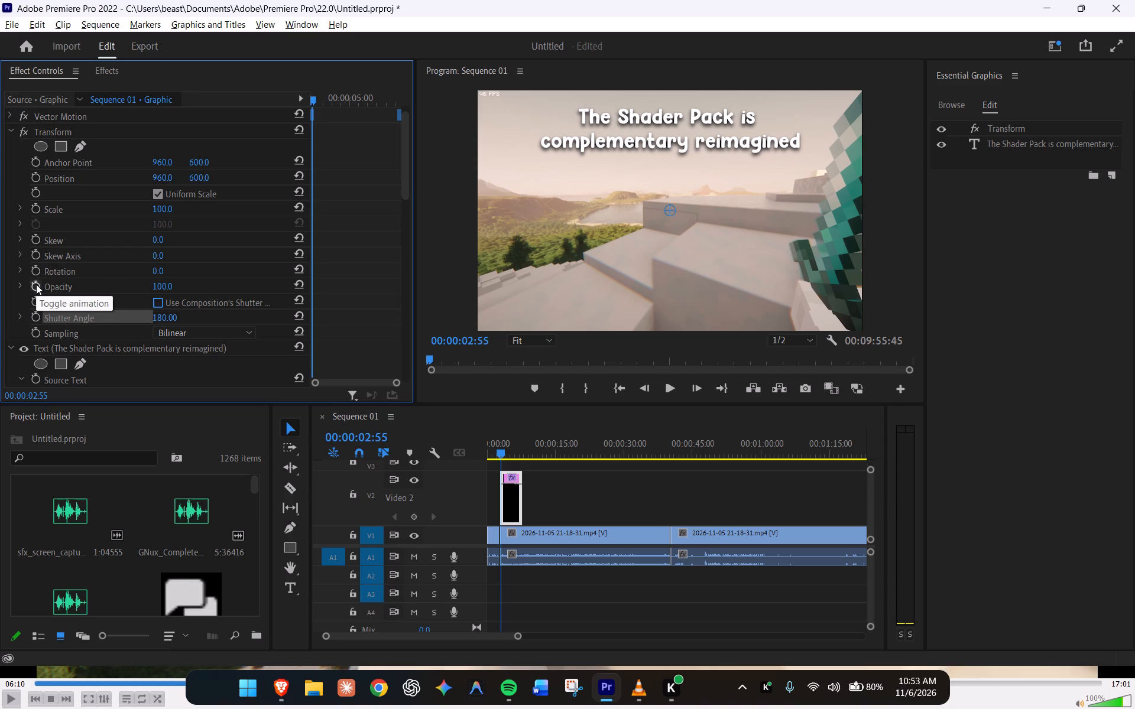
Turn on Position keyframing for the title text layer at 00:00:02:55.
scroll(51, 281, "down", 6)
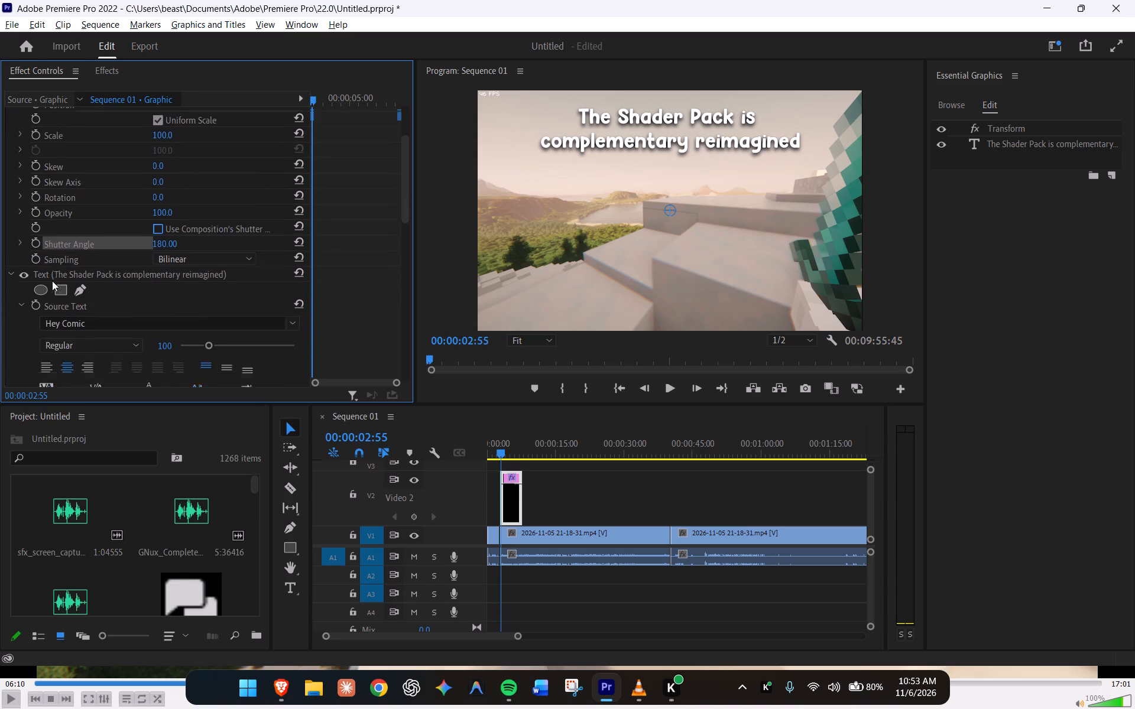
scroll(52, 281, "down", 16)
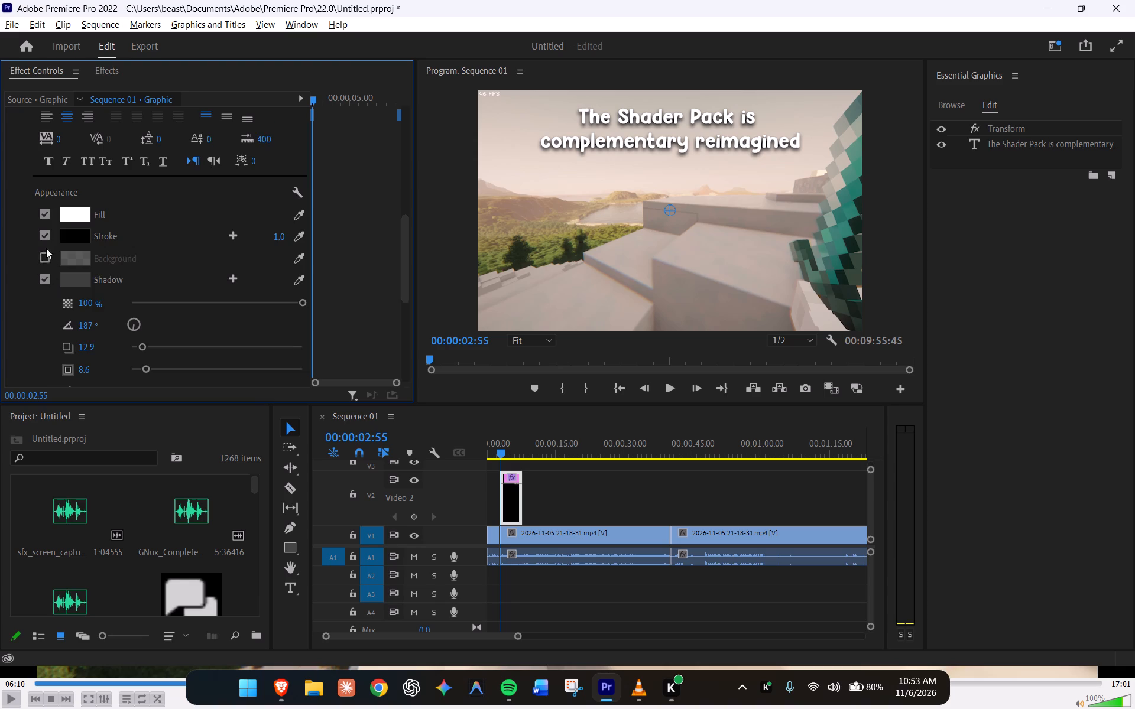
scroll(44, 247, "down", 17)
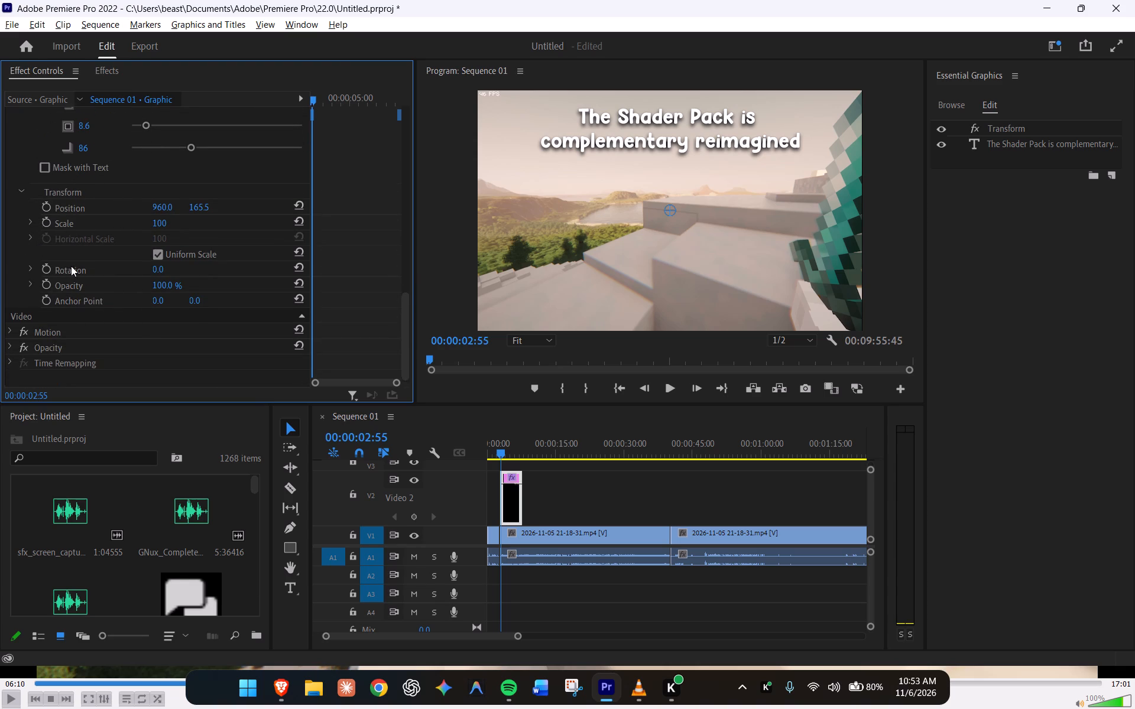
left_click(47, 209)
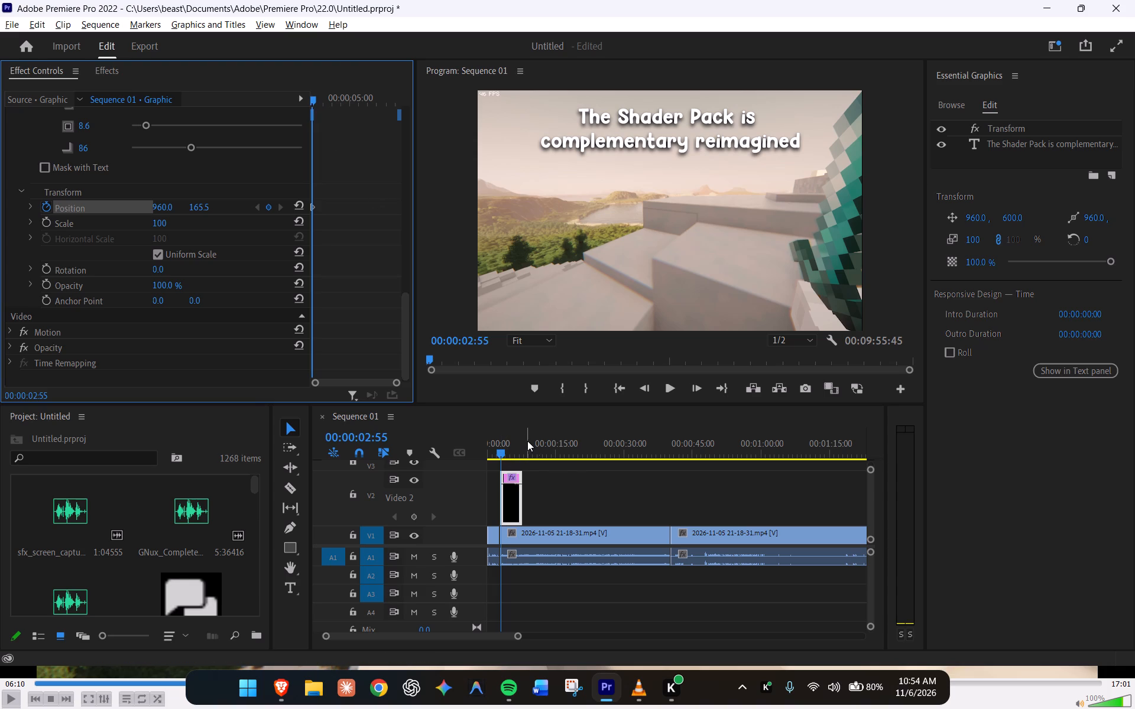
Move the playhead back to the first frame of the title clip at 00:00:02:50.
left_click(571, 479)
key("Left")
key("Left")
key("Left")
key("Left")
key("Left")
key("Left")
key("Left")
key("Left")
key("Left")
key("Left")
key("Left")
key("Left")
key("Right")
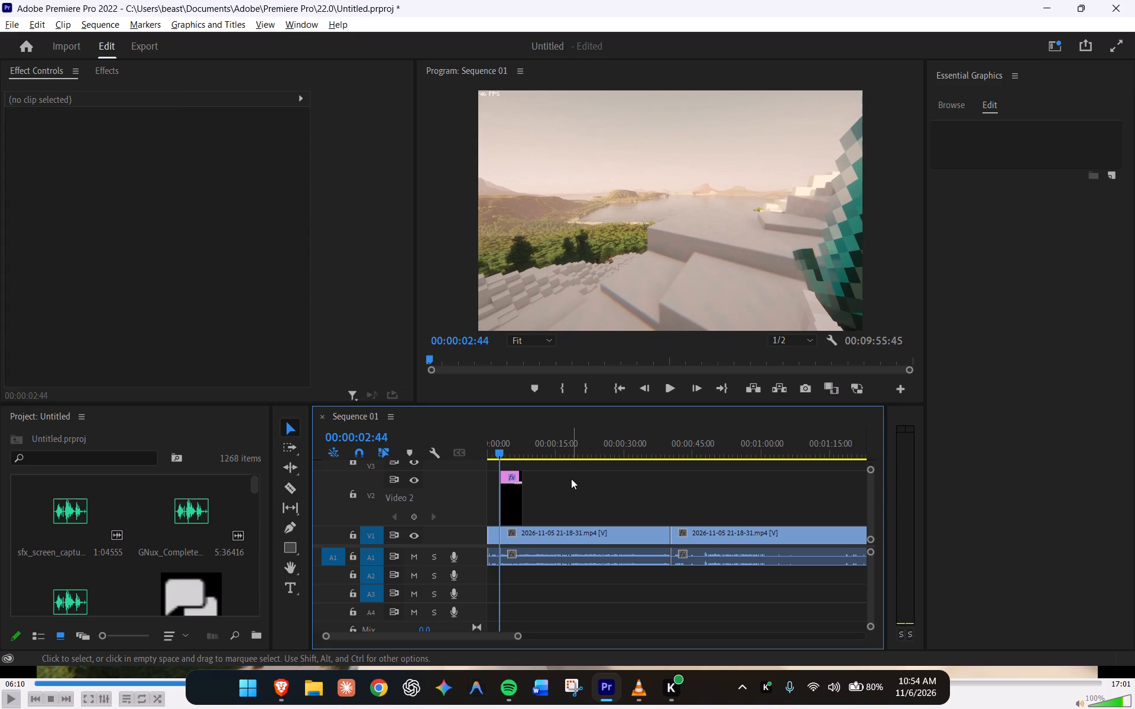
key("Right")
key("Right")
key("Right")
key("Right")
key("Right")
key("Right")
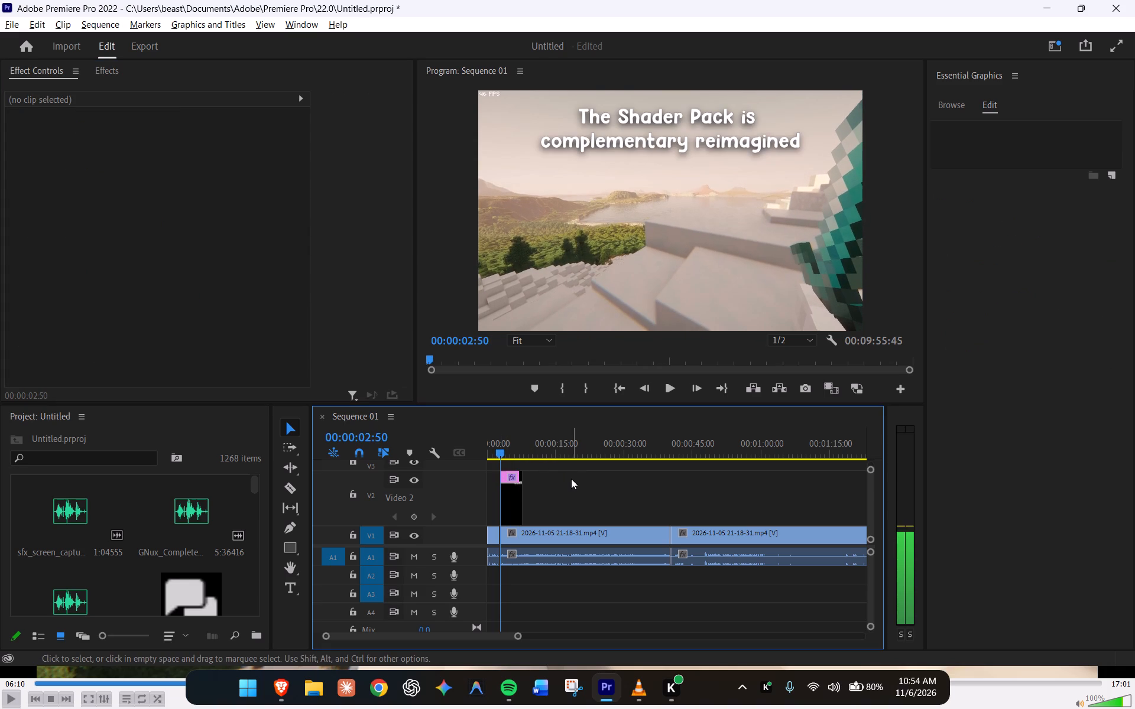
Move the title text's Position keyframe to the start of the clip at 00:00:02:50.
left_click(502, 494)
left_click(509, 494)
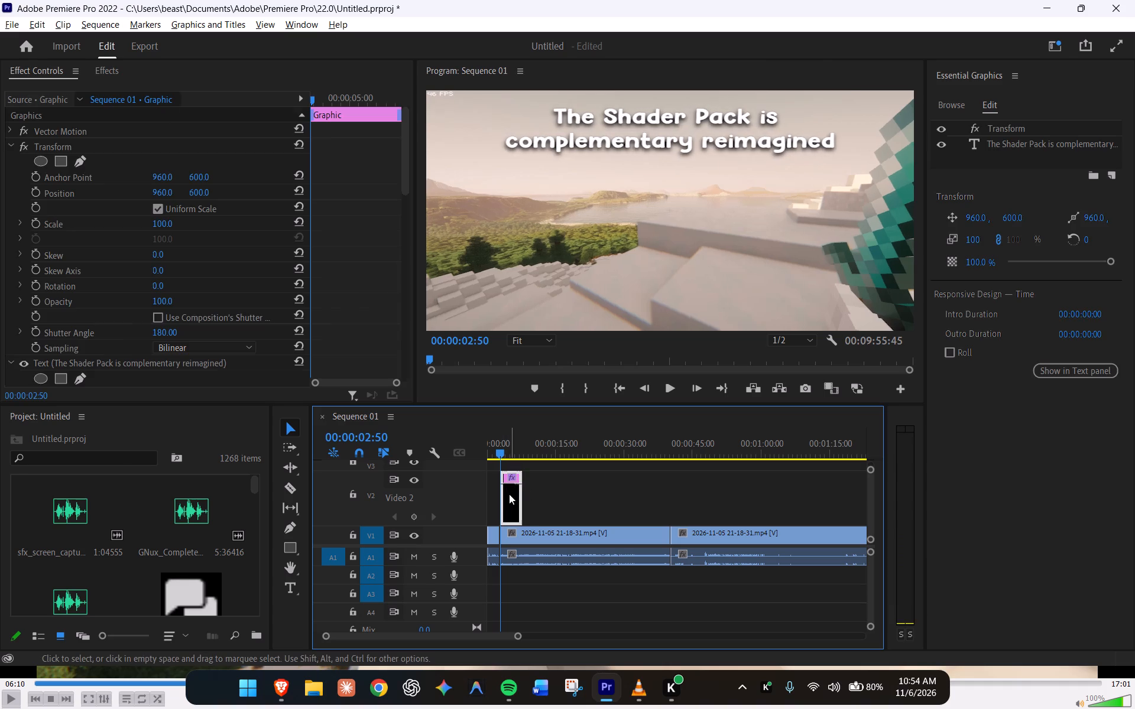
scroll(347, 274, "up", 7, "alt")
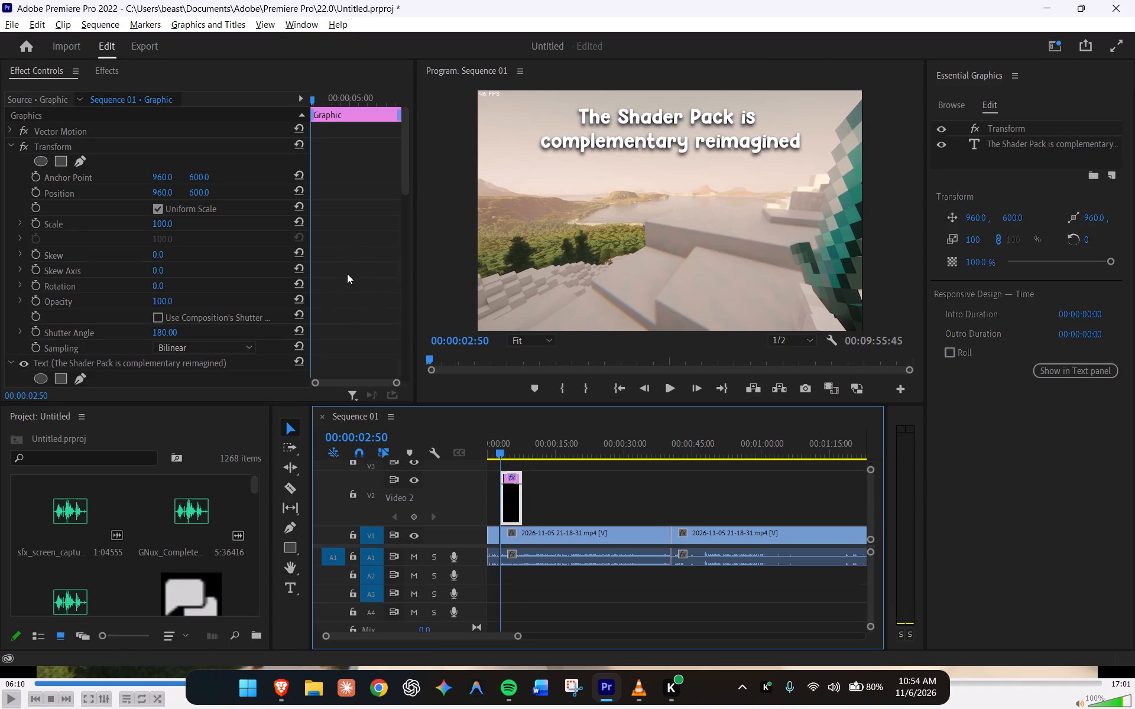
scroll(349, 300, "down", 6, "alt")
left_click(371, 350)
scroll(357, 300, "down", 6, "alt")
scroll(361, 300, "up", 6, "alt")
scroll(374, 325, "down", 4, "ctrl")
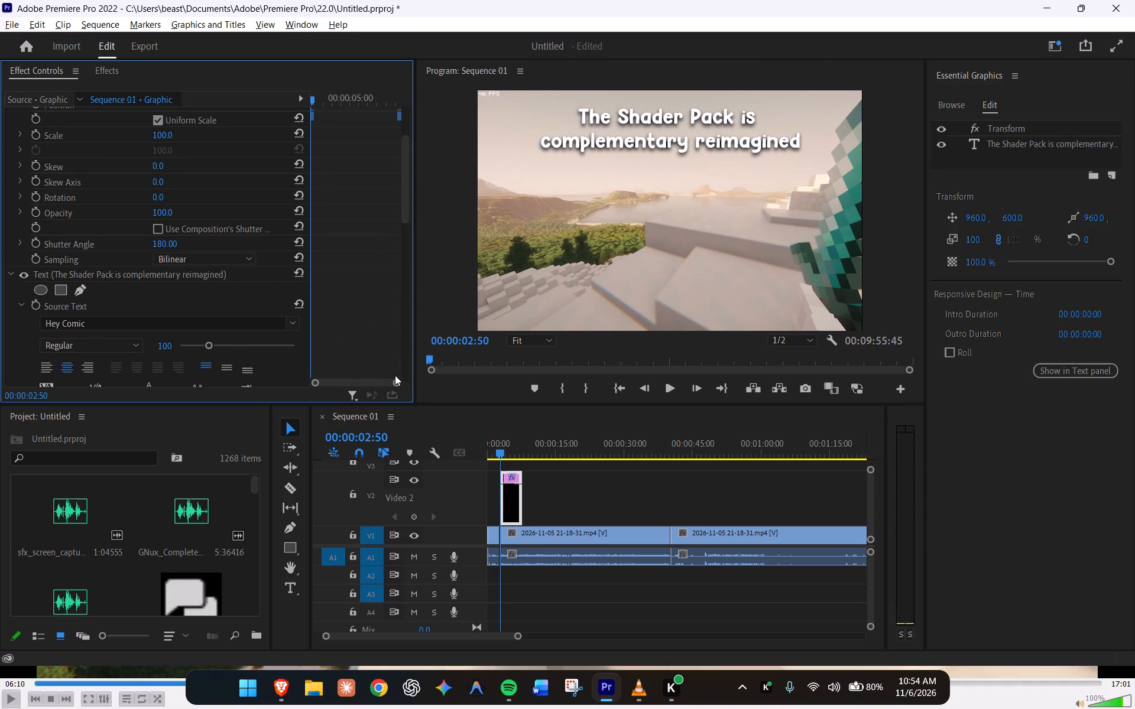
left_click_drag(395, 380, 357, 379)
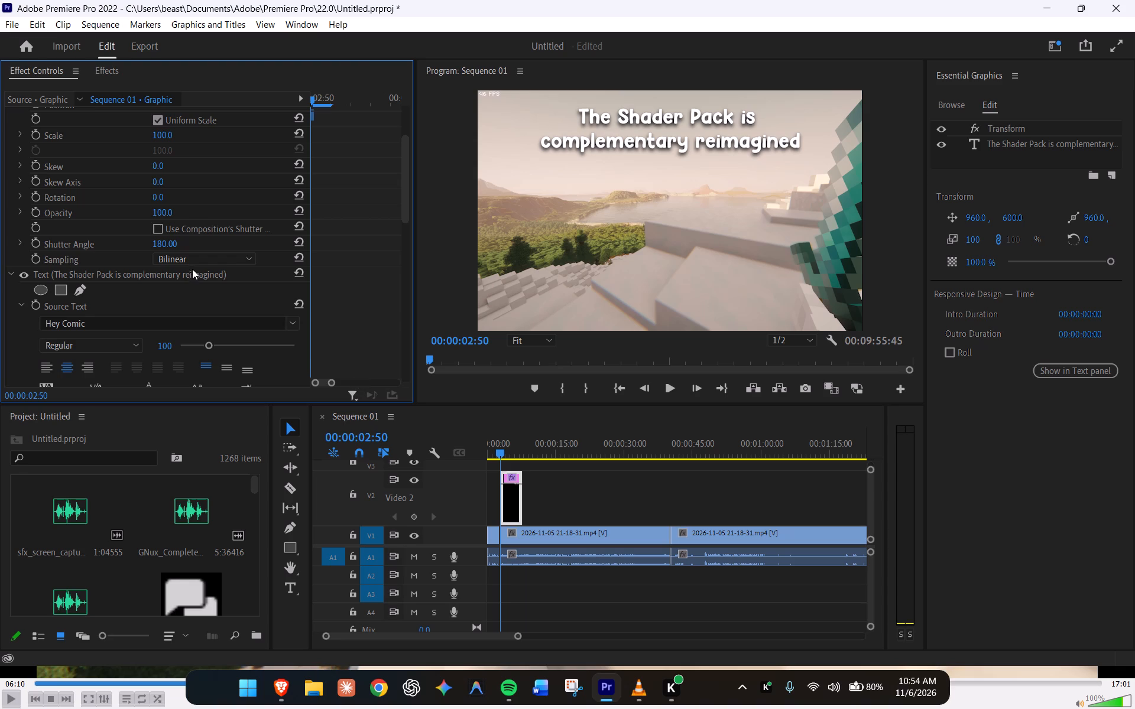
scroll(203, 272, "down", 20)
scroll(203, 272, "down", 14)
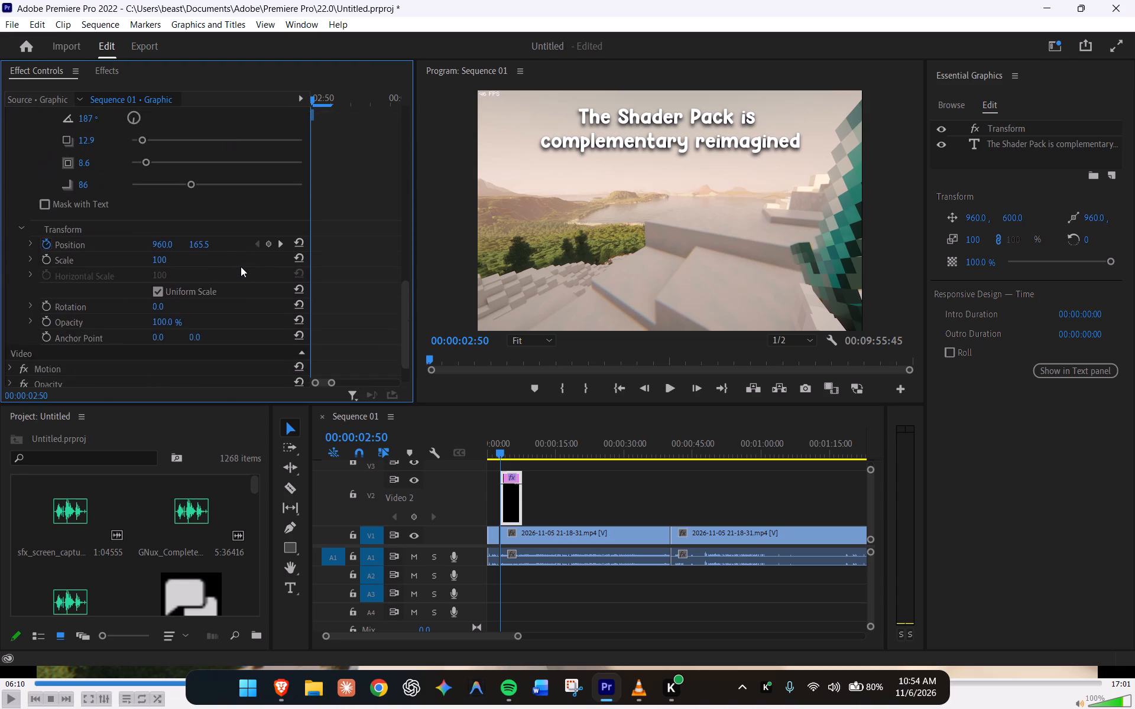
scroll(241, 266, "down", 8)
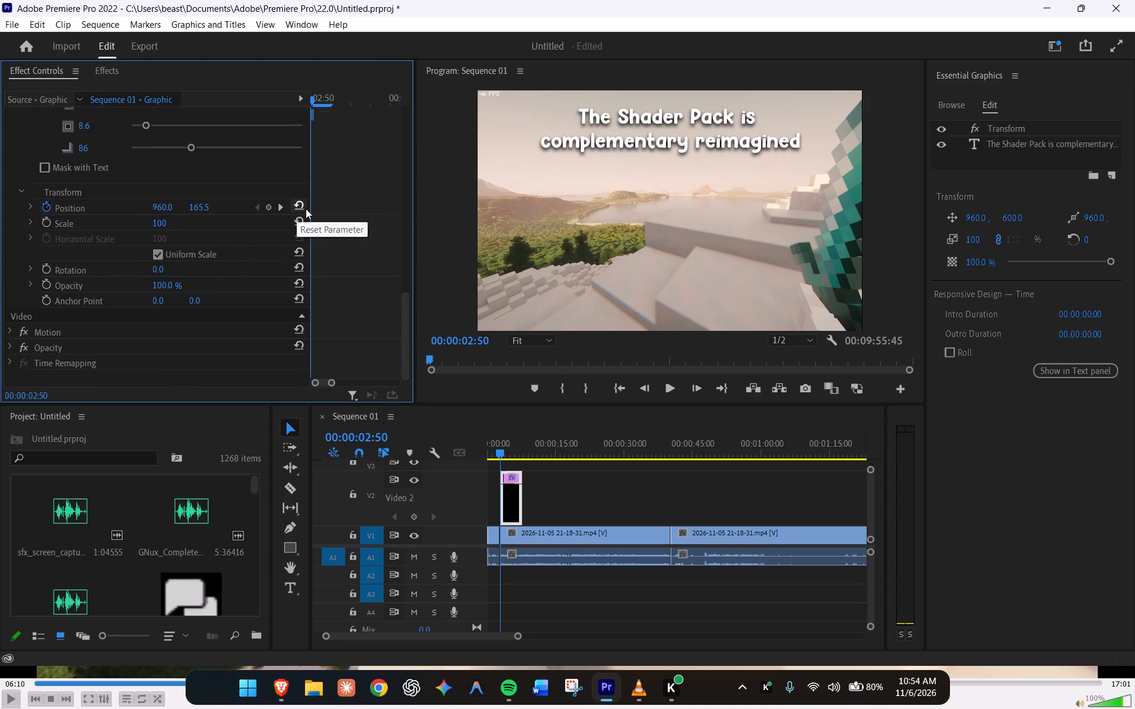
left_click_drag(335, 381, 344, 383)
left_click(346, 209)
left_click_drag(347, 207, 330, 207)
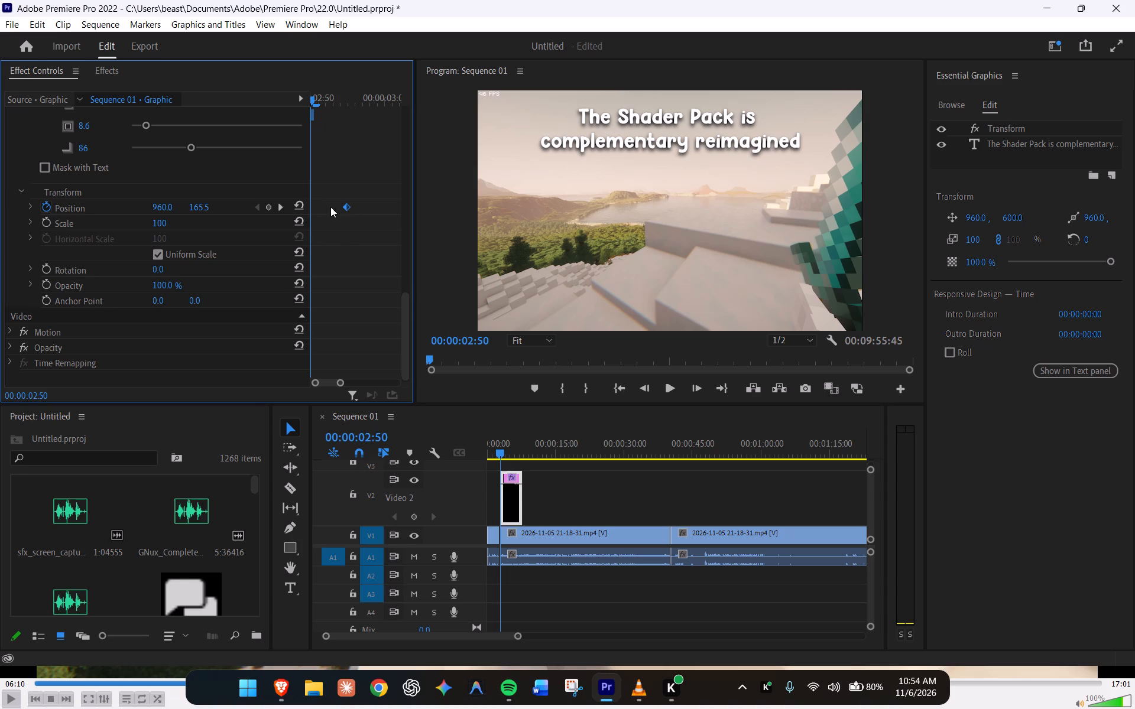
left_click_drag(330, 207, 303, 209)
left_click_drag(362, 230, 321, 174)
left_click_drag(348, 208, 301, 210)
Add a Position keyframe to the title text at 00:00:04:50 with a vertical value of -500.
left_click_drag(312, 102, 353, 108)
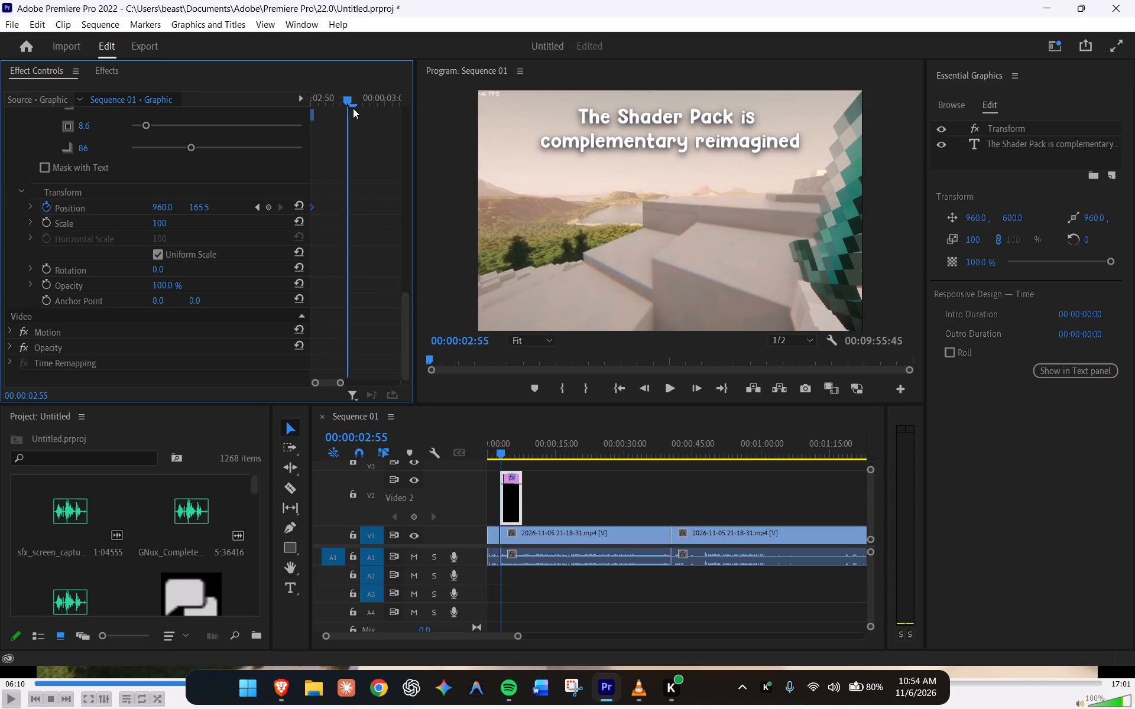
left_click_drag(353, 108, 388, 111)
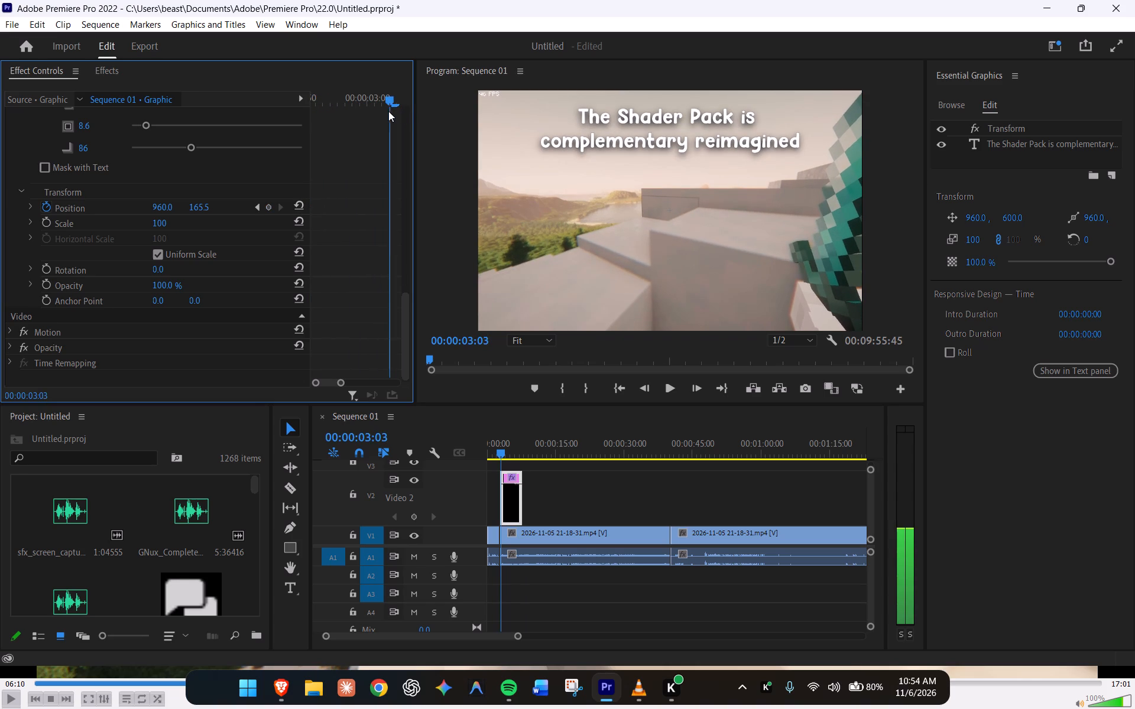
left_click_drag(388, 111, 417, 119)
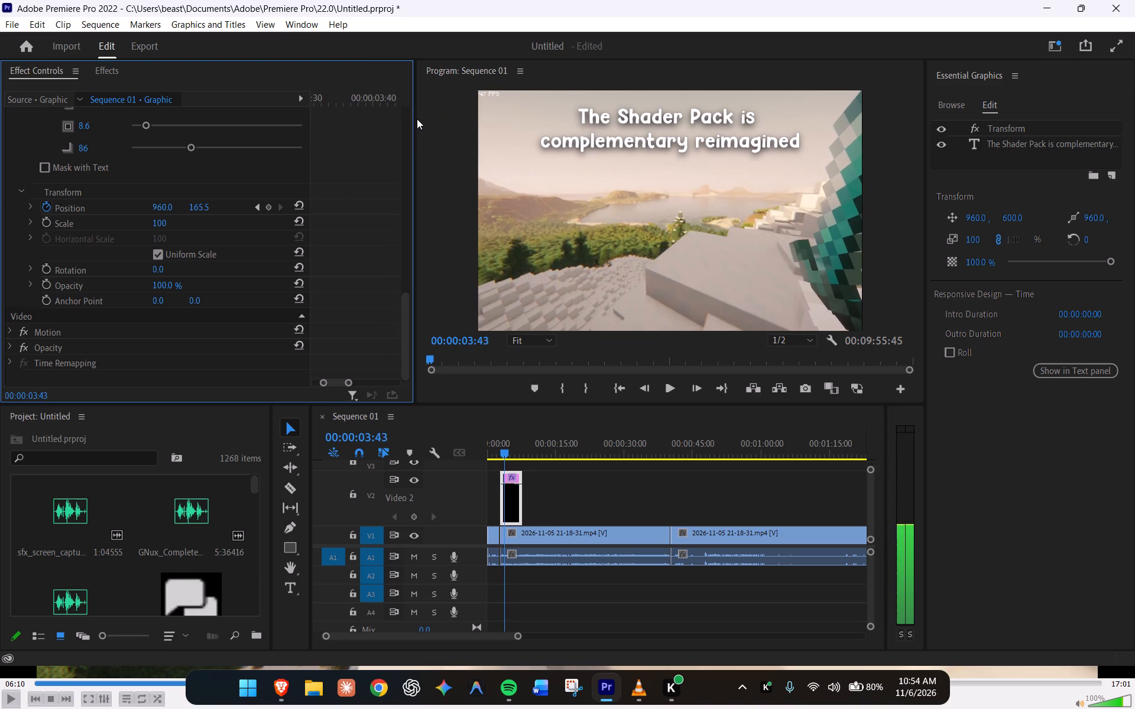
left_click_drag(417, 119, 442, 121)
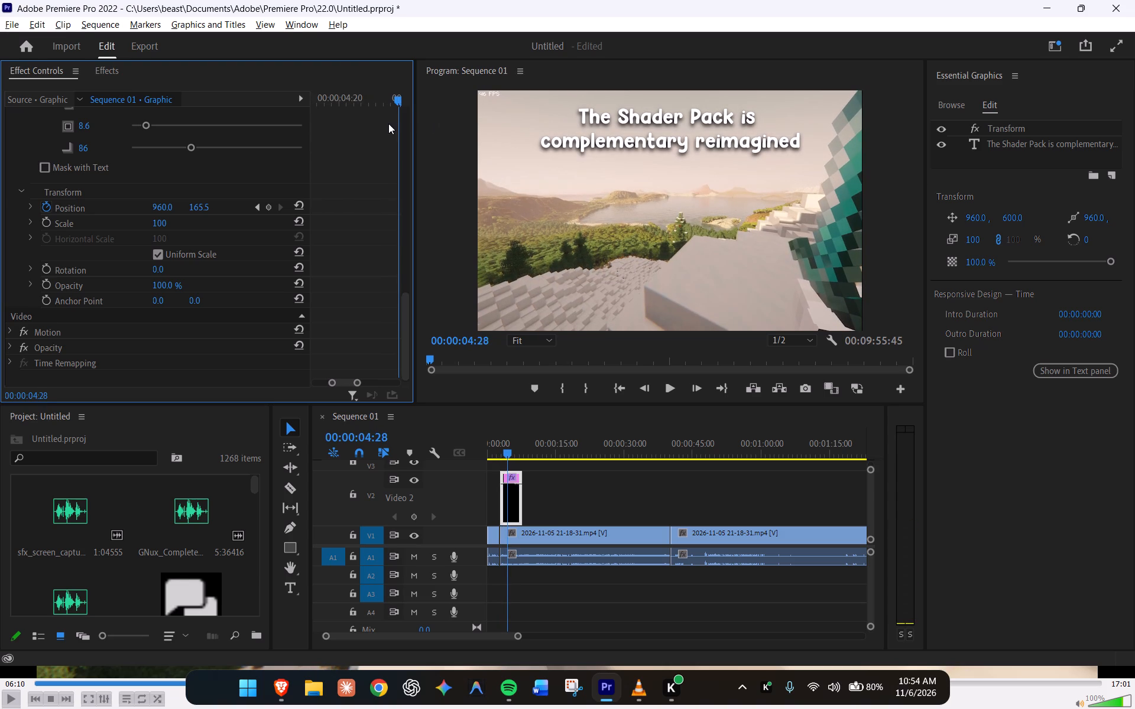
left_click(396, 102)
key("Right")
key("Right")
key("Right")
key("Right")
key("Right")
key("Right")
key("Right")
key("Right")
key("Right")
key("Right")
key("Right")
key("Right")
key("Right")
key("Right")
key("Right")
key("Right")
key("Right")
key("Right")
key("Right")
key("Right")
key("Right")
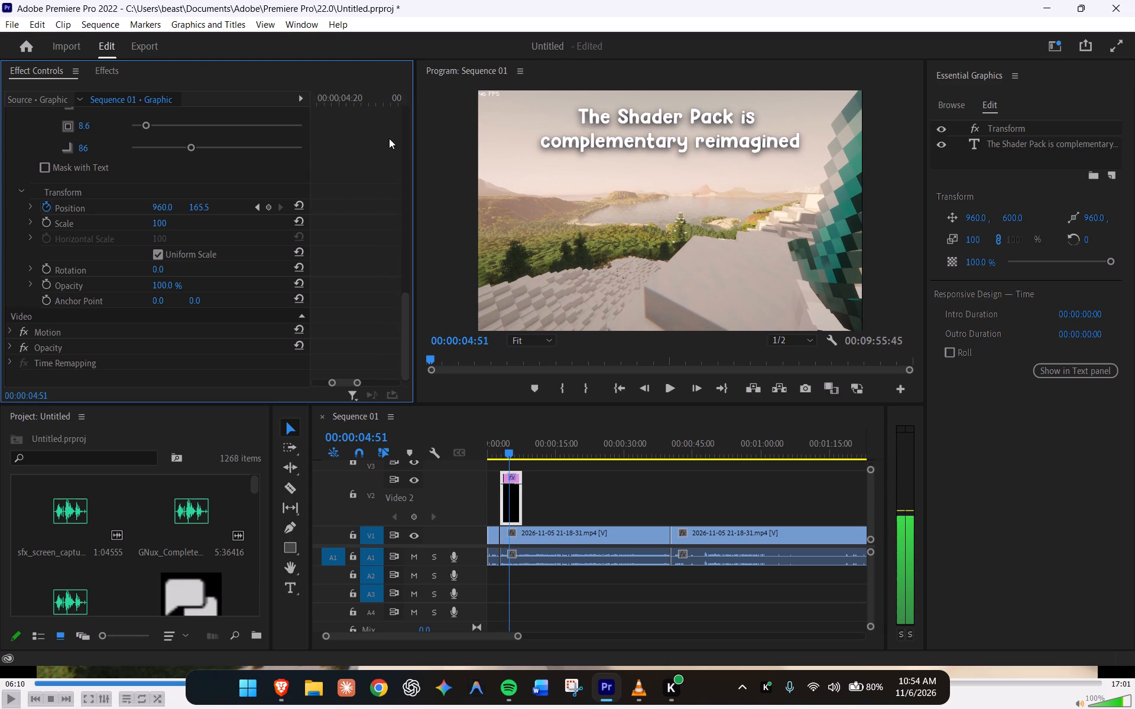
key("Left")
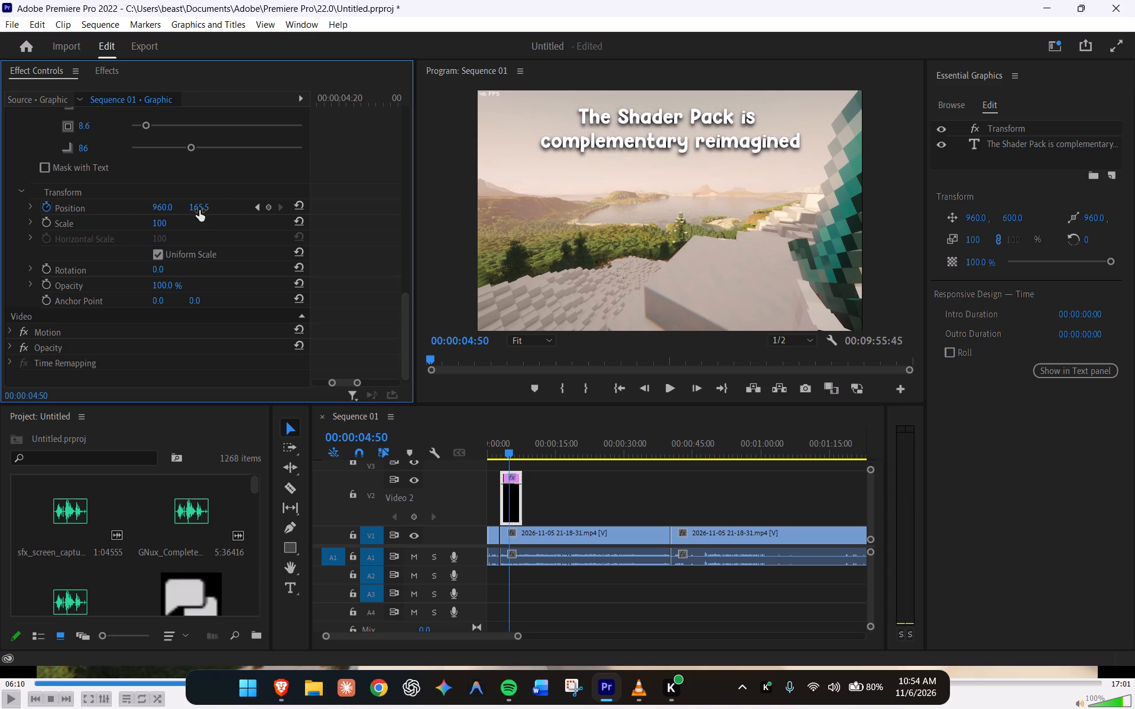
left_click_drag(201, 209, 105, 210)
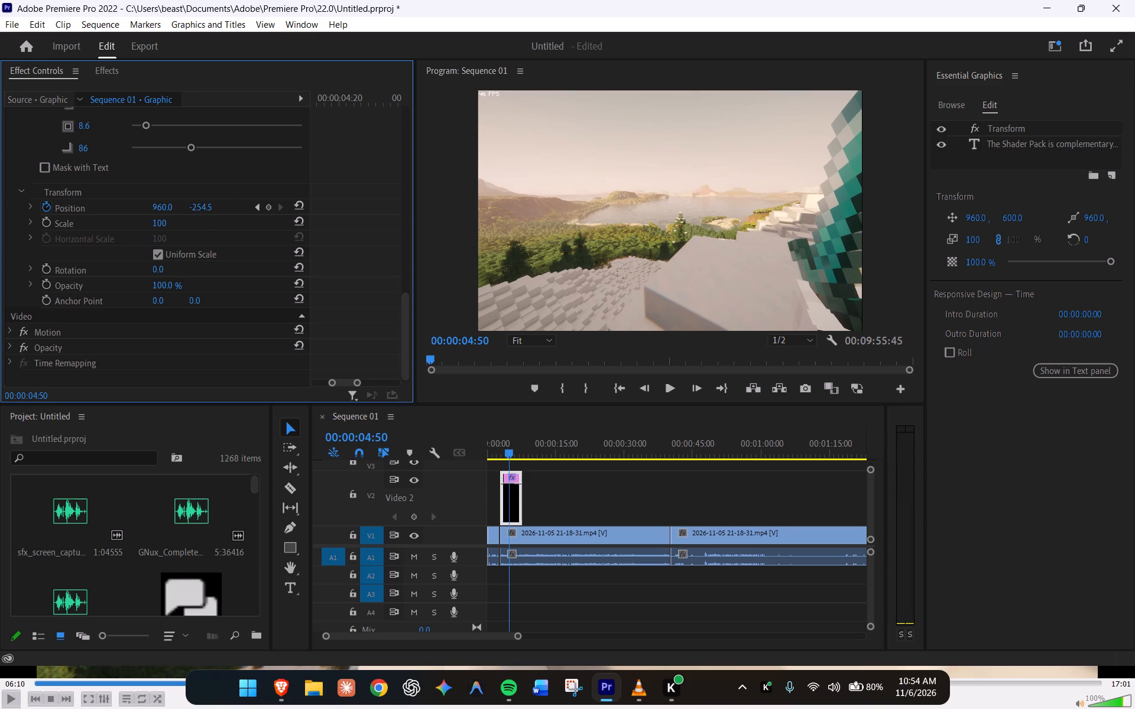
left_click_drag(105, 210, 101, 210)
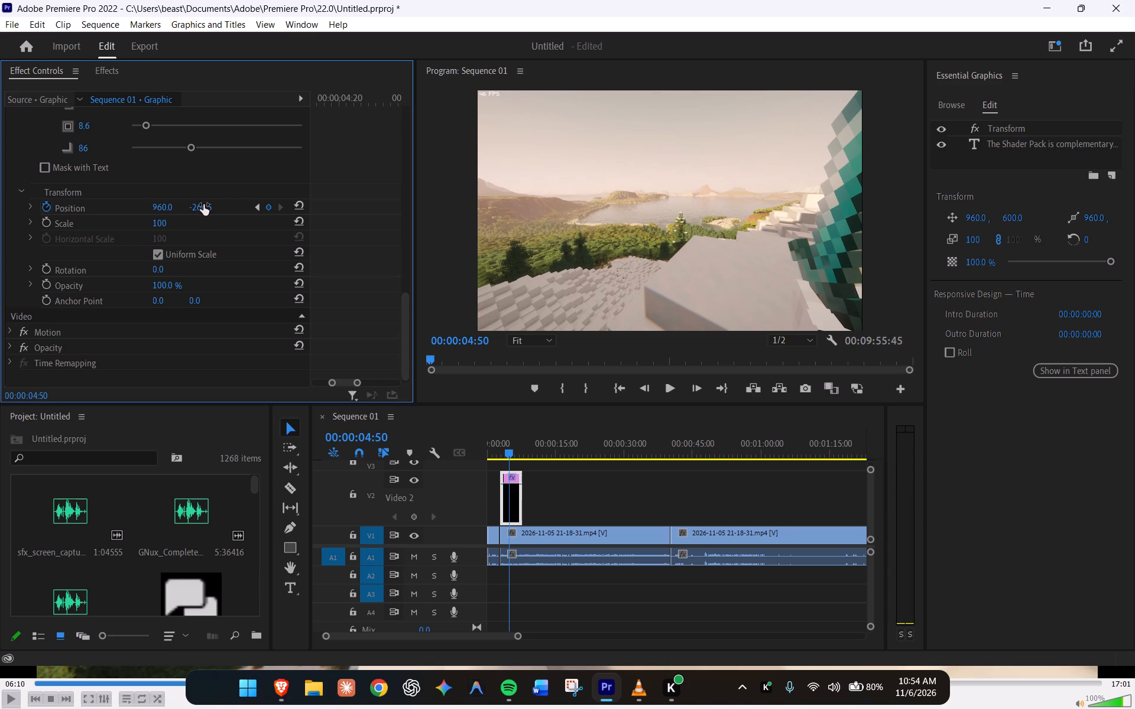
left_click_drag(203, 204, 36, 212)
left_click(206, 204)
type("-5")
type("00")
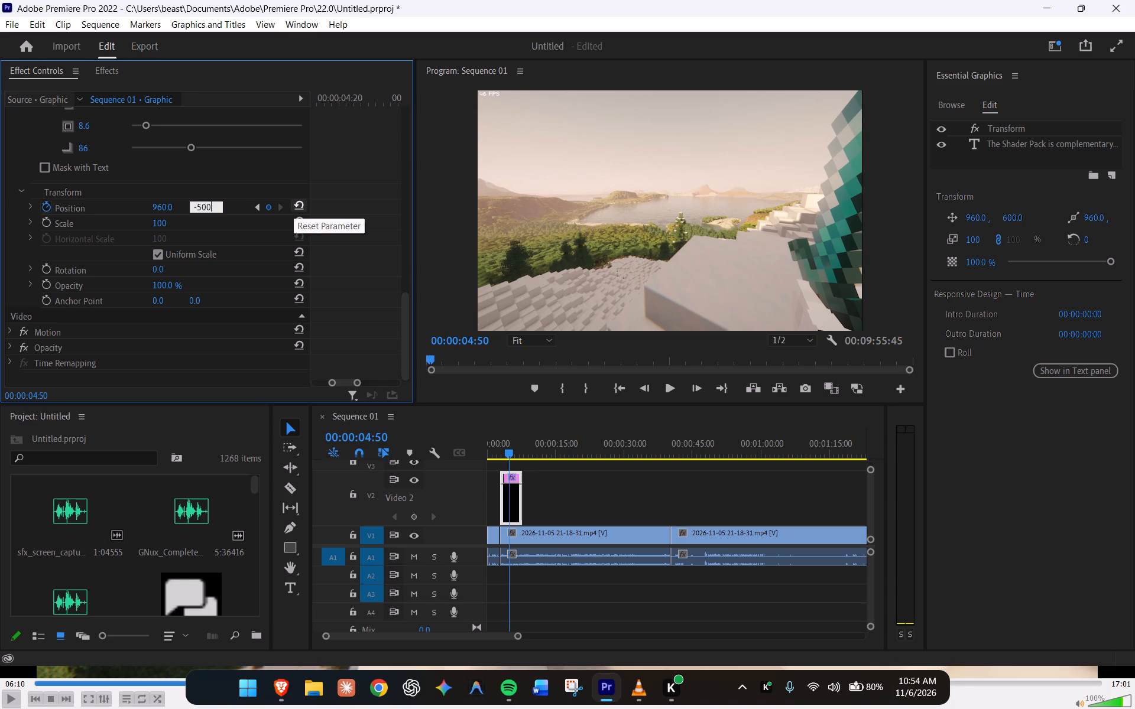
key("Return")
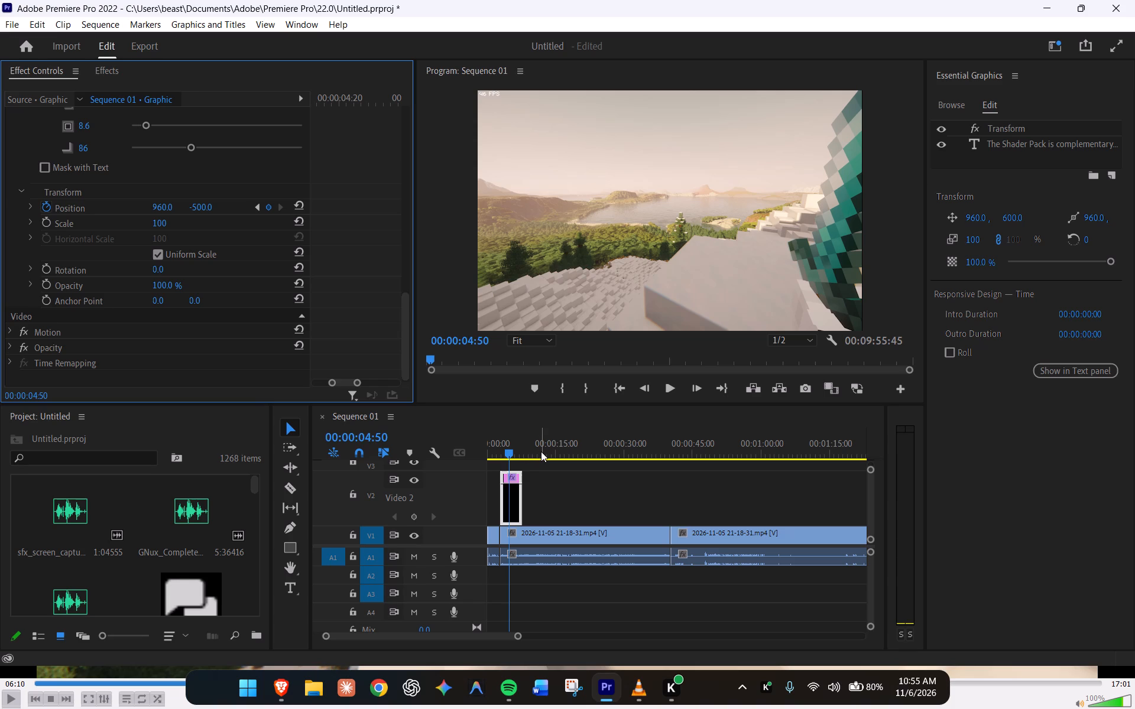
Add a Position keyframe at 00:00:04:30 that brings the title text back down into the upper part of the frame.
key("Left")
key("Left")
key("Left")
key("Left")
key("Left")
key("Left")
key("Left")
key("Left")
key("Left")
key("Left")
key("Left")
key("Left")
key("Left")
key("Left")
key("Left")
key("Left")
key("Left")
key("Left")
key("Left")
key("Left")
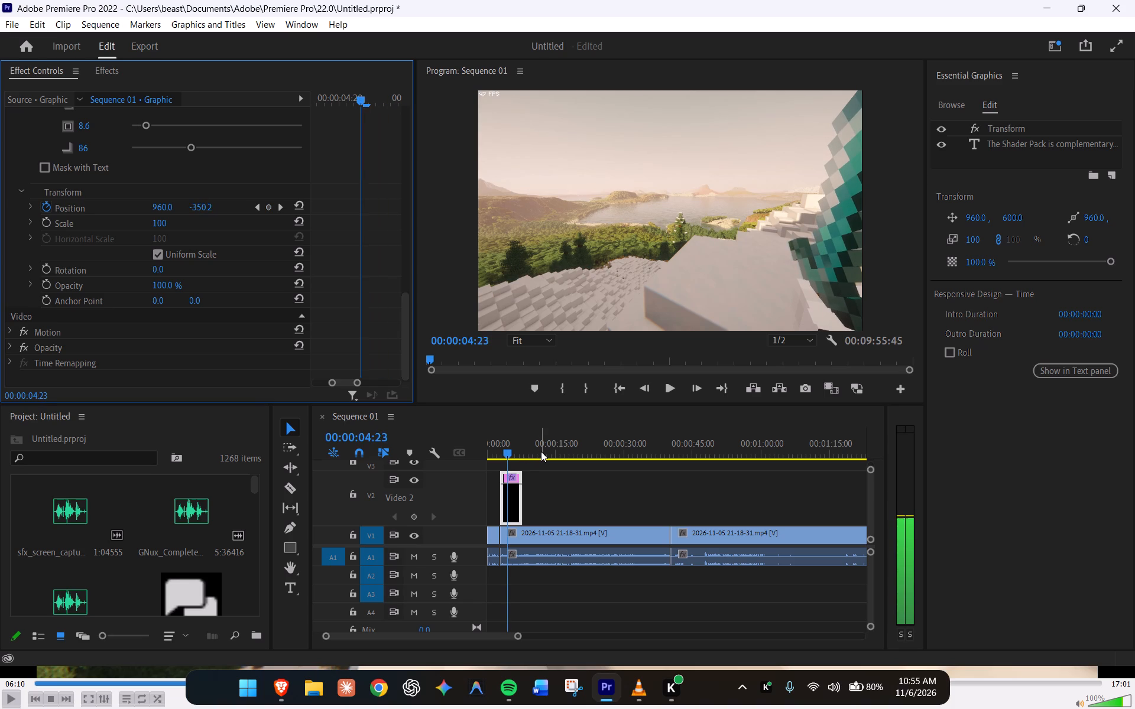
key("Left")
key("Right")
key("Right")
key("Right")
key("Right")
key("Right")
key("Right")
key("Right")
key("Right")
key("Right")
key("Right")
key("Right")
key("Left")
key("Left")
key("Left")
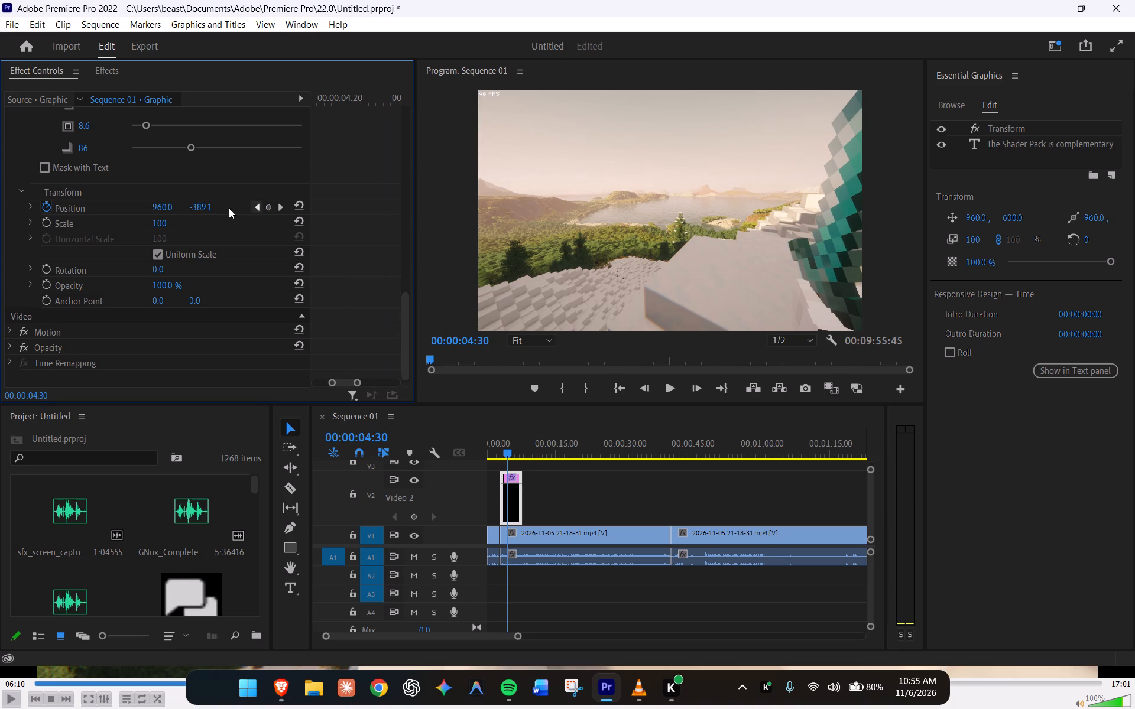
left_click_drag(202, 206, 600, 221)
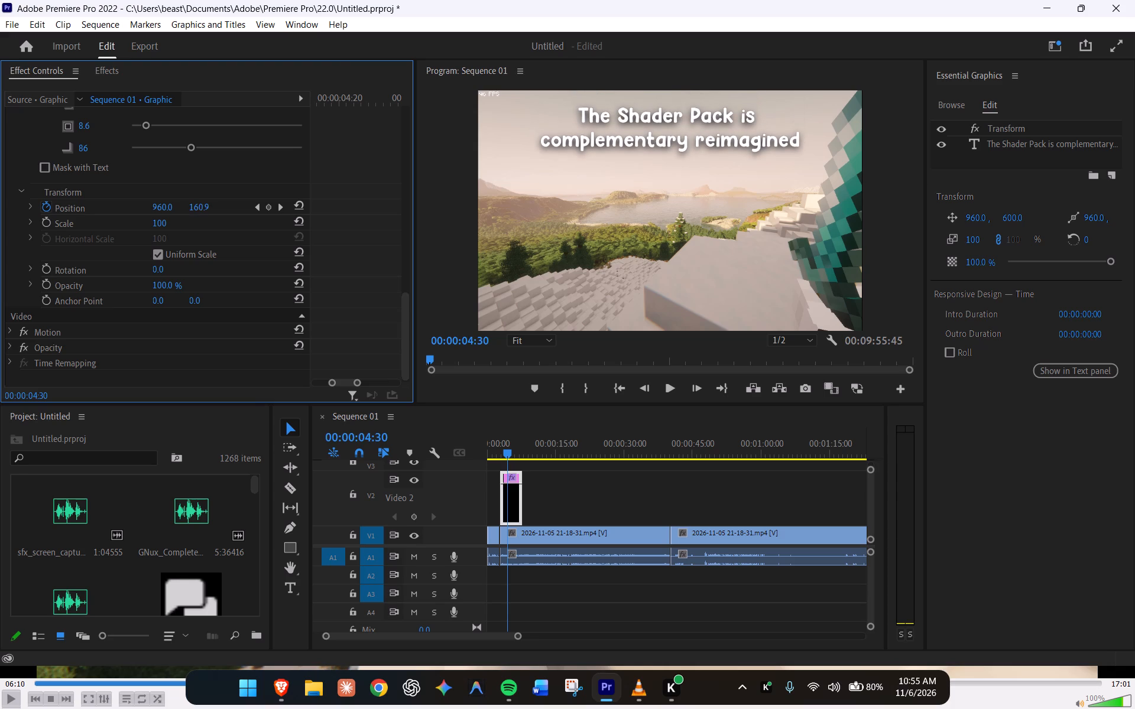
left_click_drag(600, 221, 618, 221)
Play back and scrub through the title clip to check its Position animation.
left_click(508, 453)
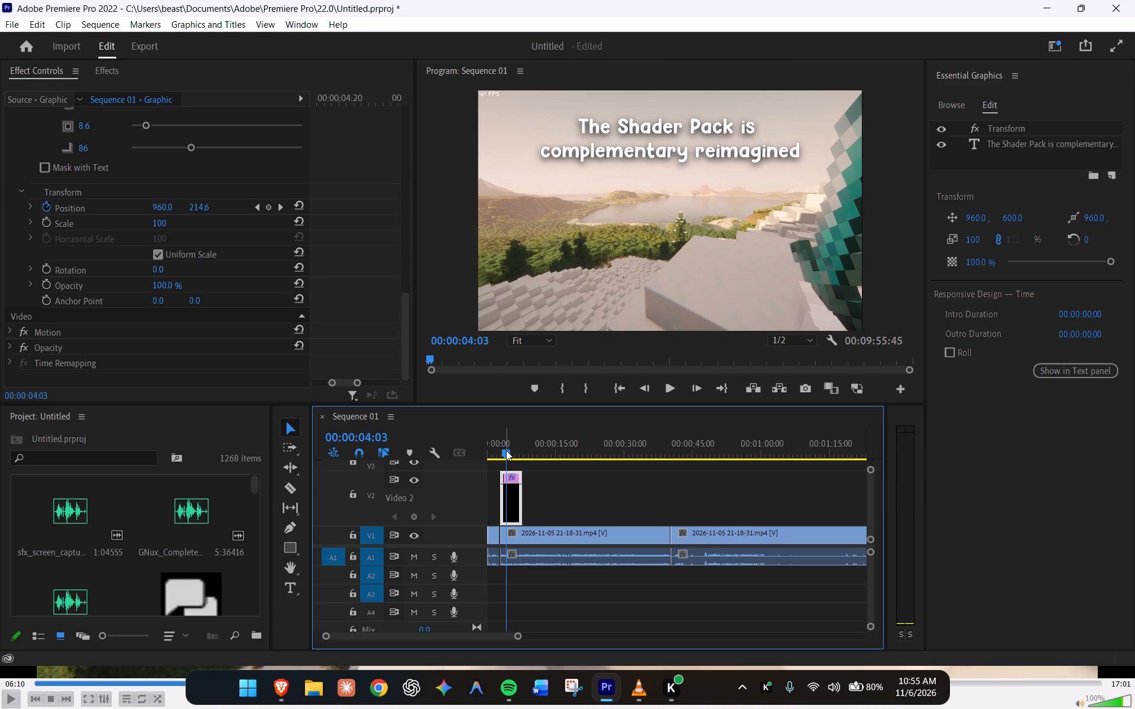
left_click(500, 451)
key("space")
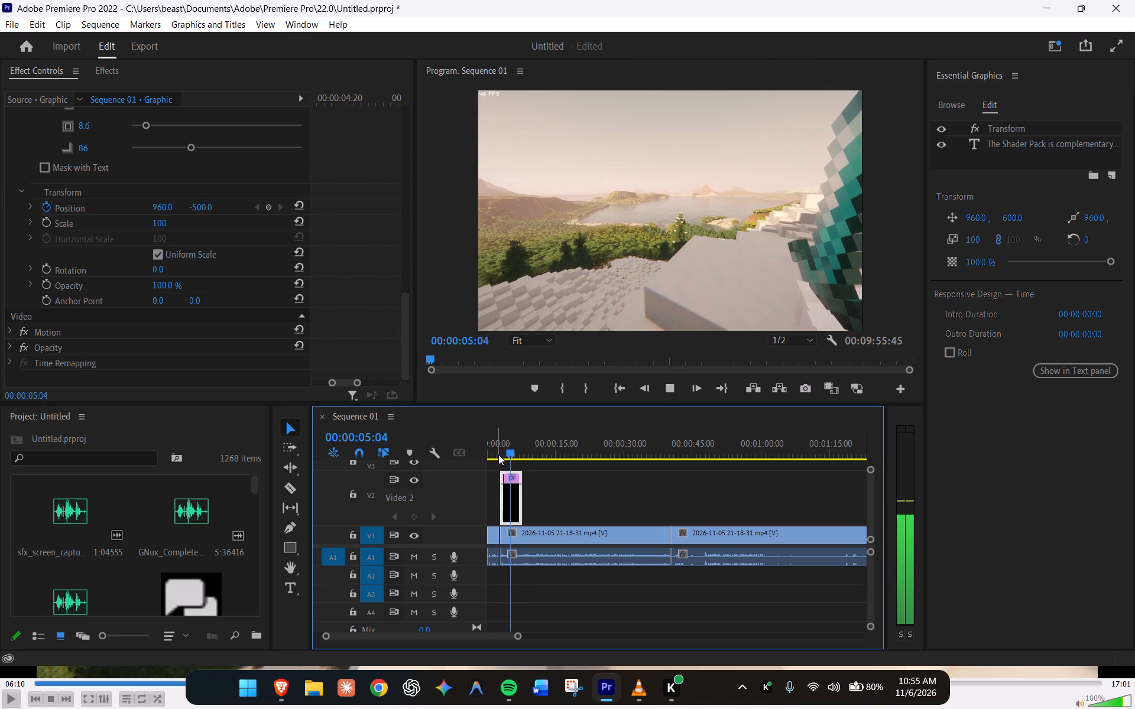
key("space")
left_click_drag(512, 459, 488, 458)
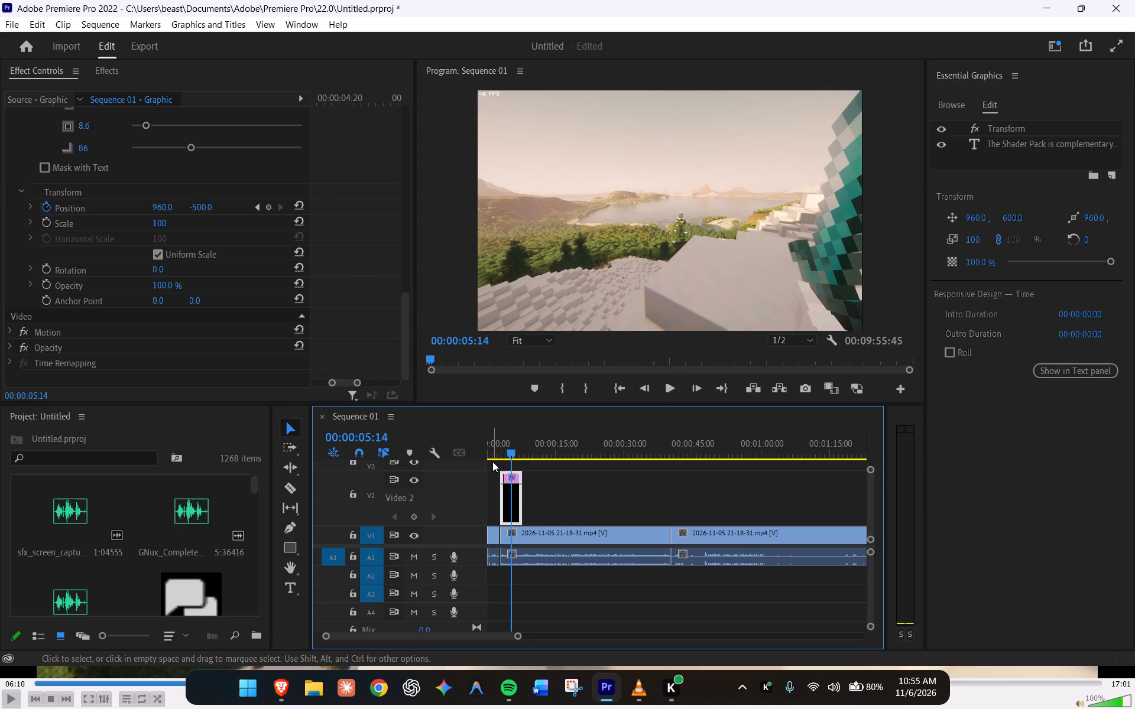
left_click_drag(512, 458, 502, 457)
left_click_drag(509, 453, 502, 453)
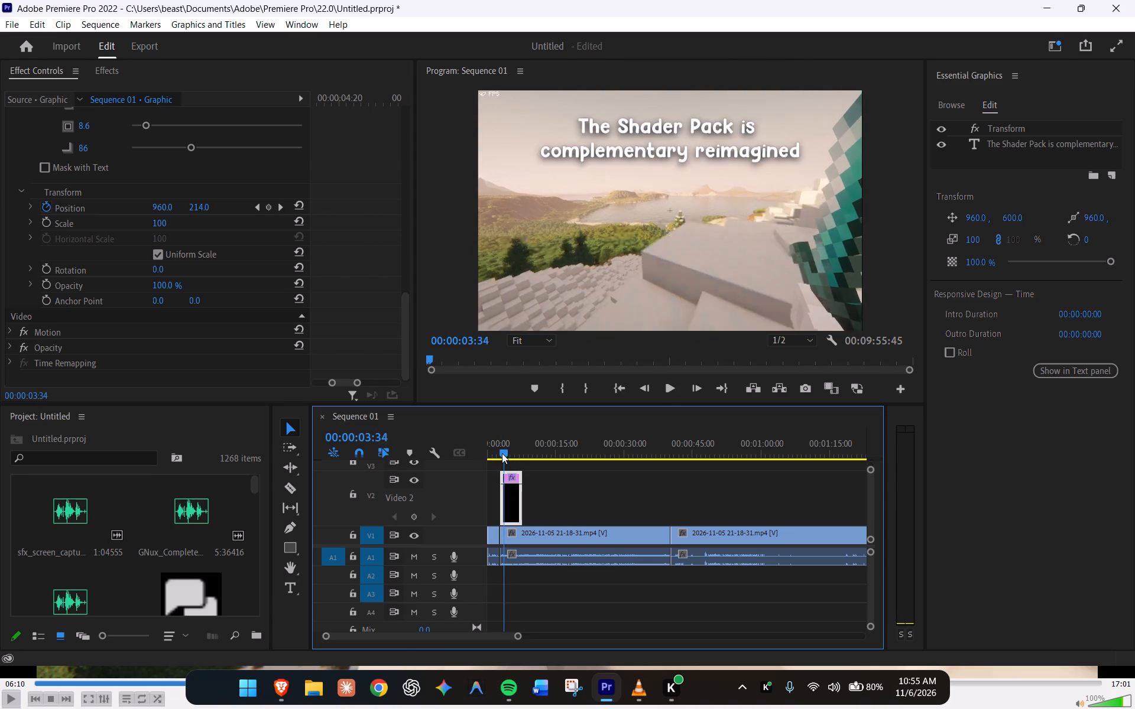
left_click_drag(502, 453, 497, 454)
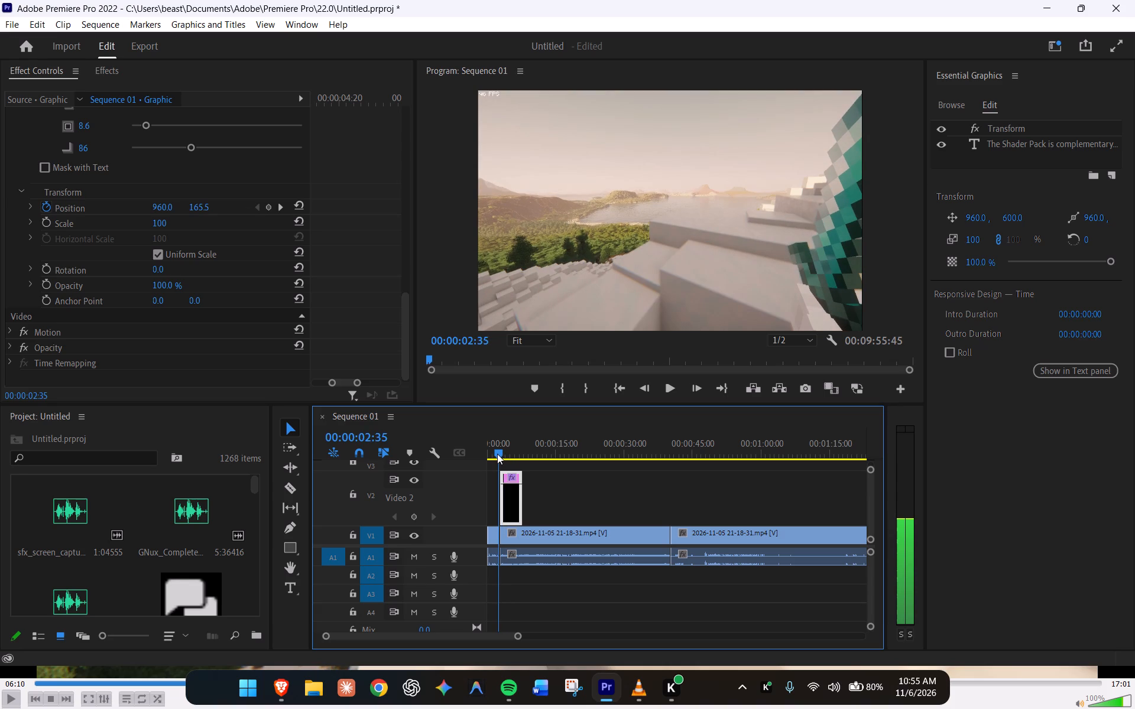
left_click_drag(497, 454, 499, 454)
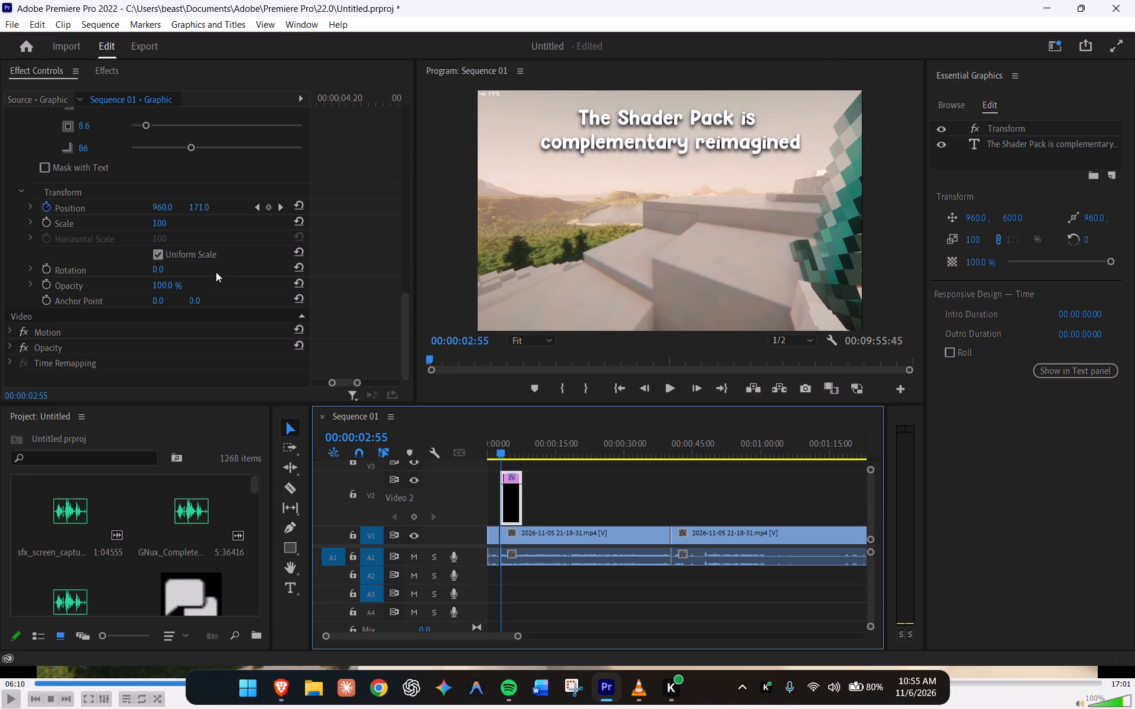
Turn off Position keyframing for the title text layer, deleting all its Position keyframes.
left_click(49, 203)
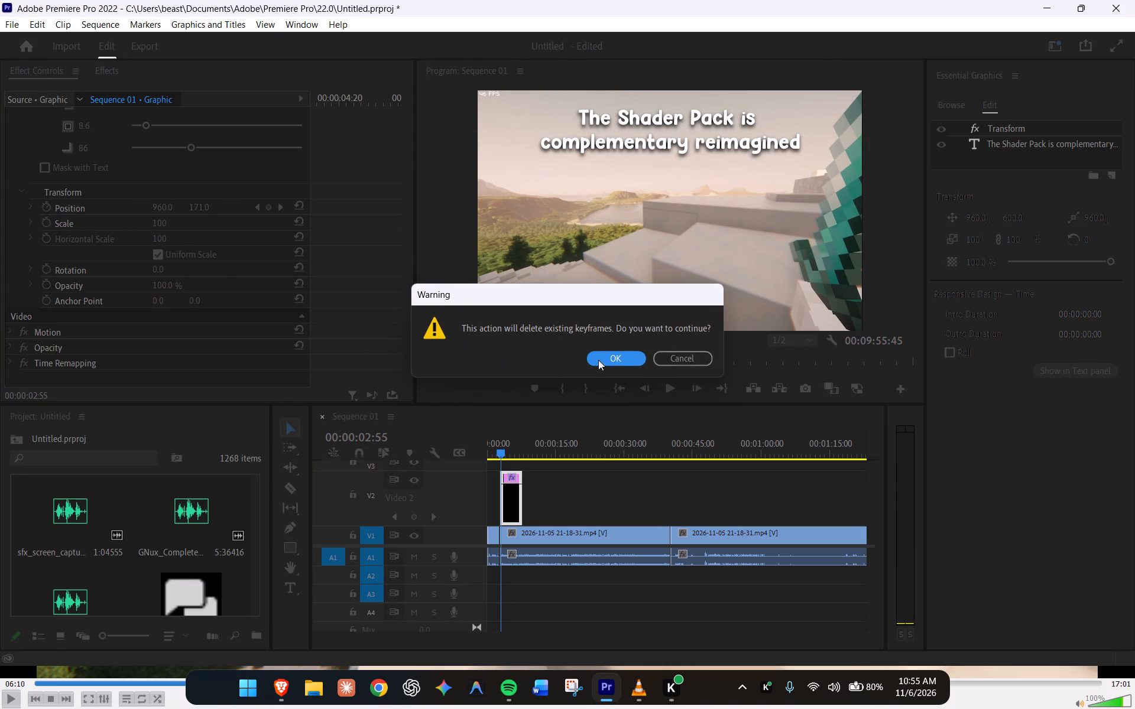
left_click(607, 360)
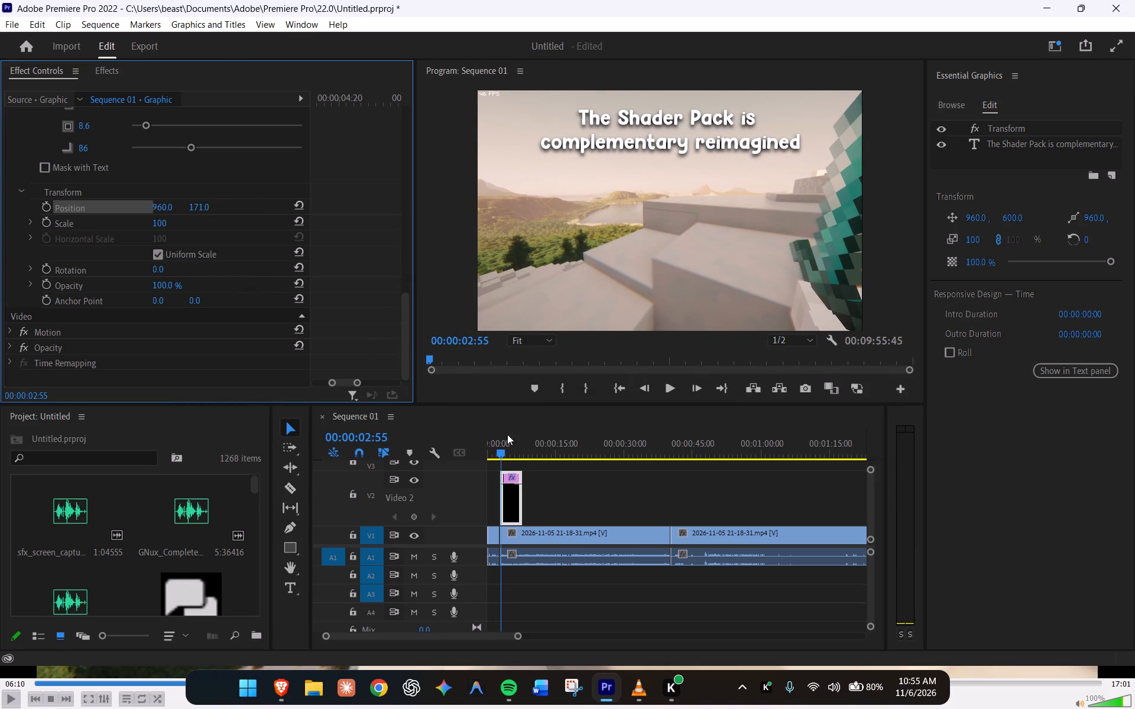
Turn on Opacity keyframing in the title clip's Transform effect at 00:00:02:50.
left_click(554, 469)
key("Left")
key("Left")
key("Left")
key("Left")
key("Left")
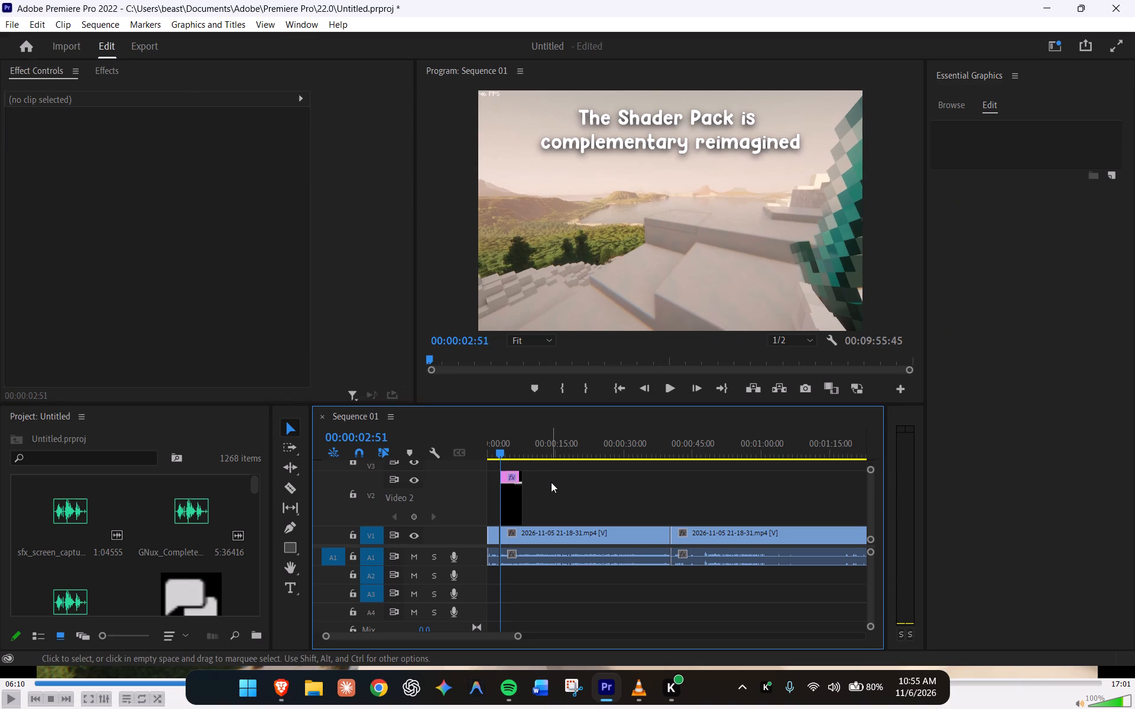
left_click(514, 491)
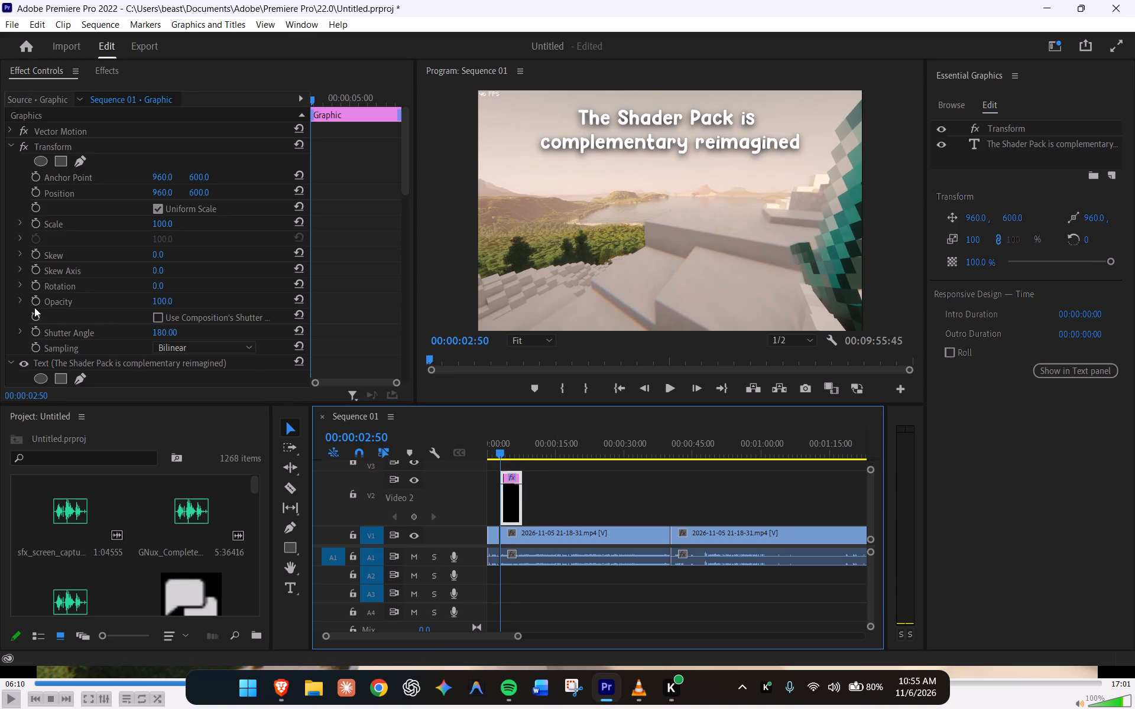
left_click(35, 301)
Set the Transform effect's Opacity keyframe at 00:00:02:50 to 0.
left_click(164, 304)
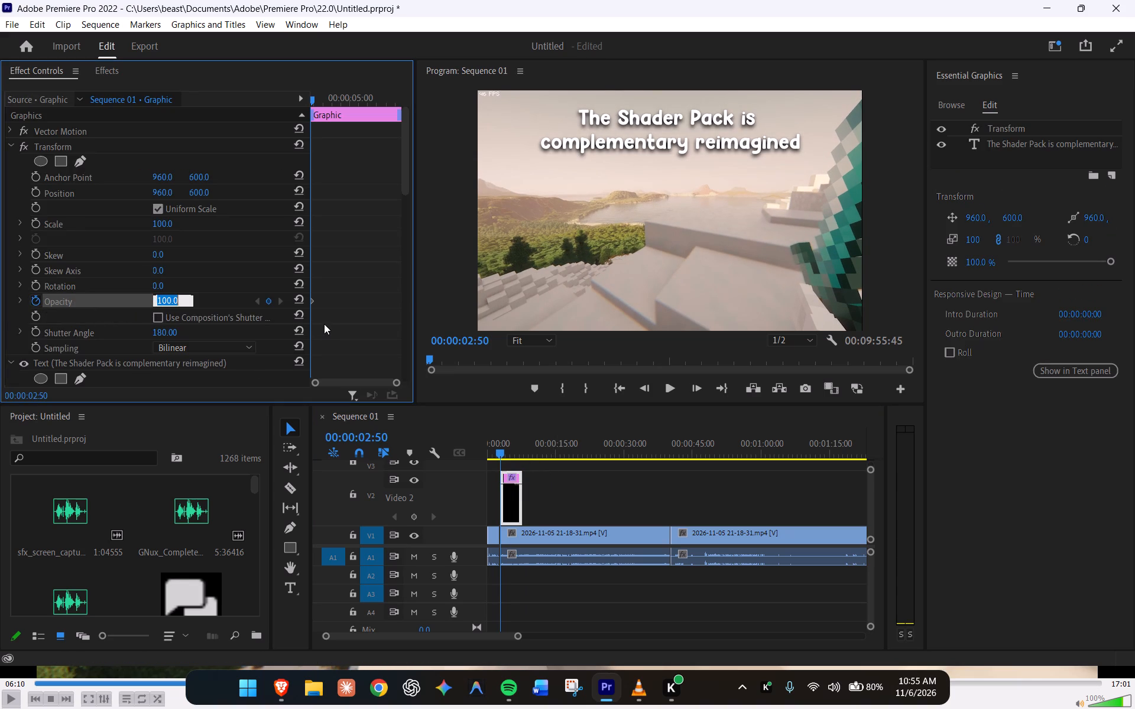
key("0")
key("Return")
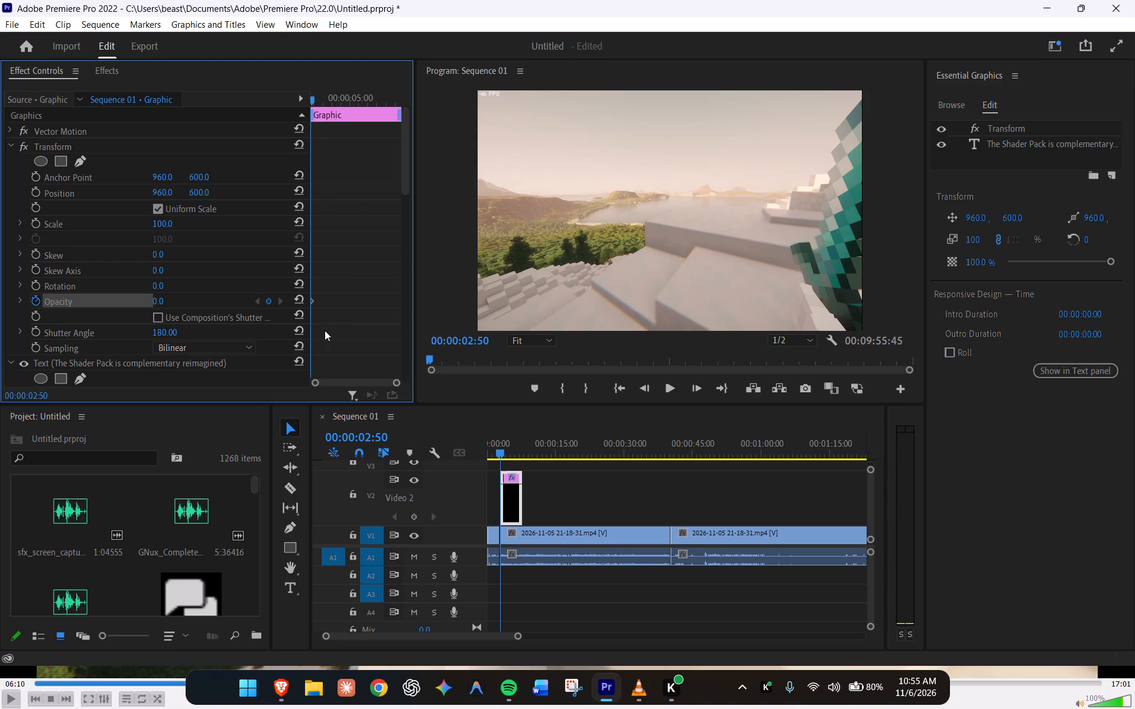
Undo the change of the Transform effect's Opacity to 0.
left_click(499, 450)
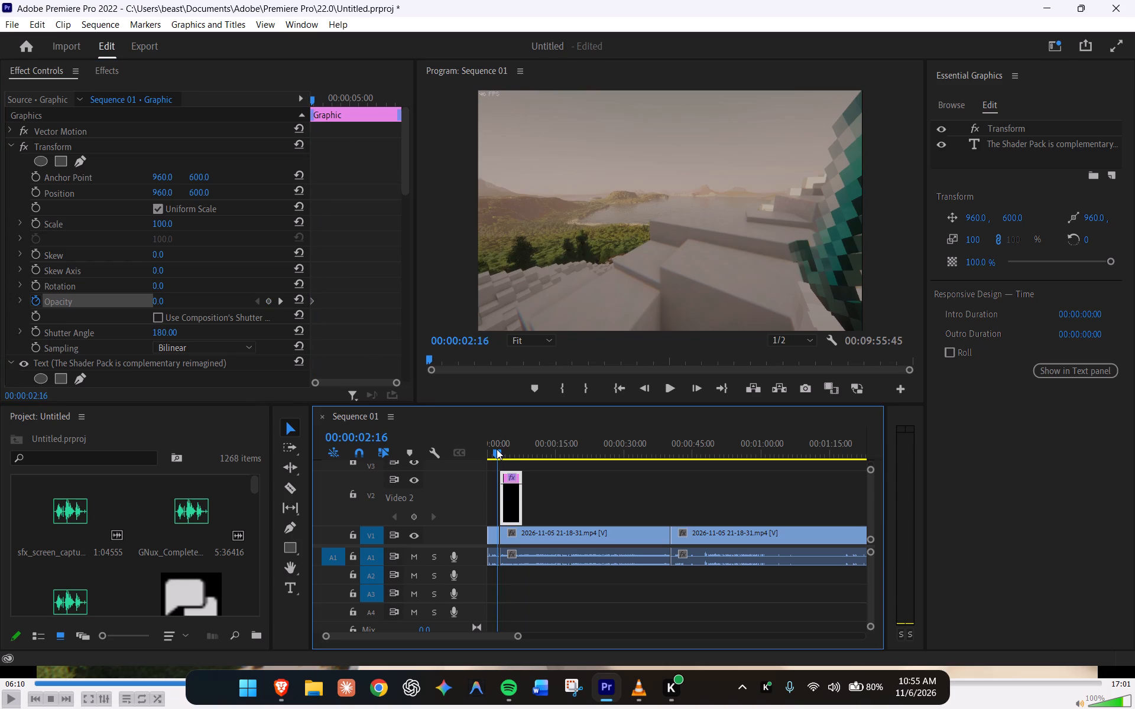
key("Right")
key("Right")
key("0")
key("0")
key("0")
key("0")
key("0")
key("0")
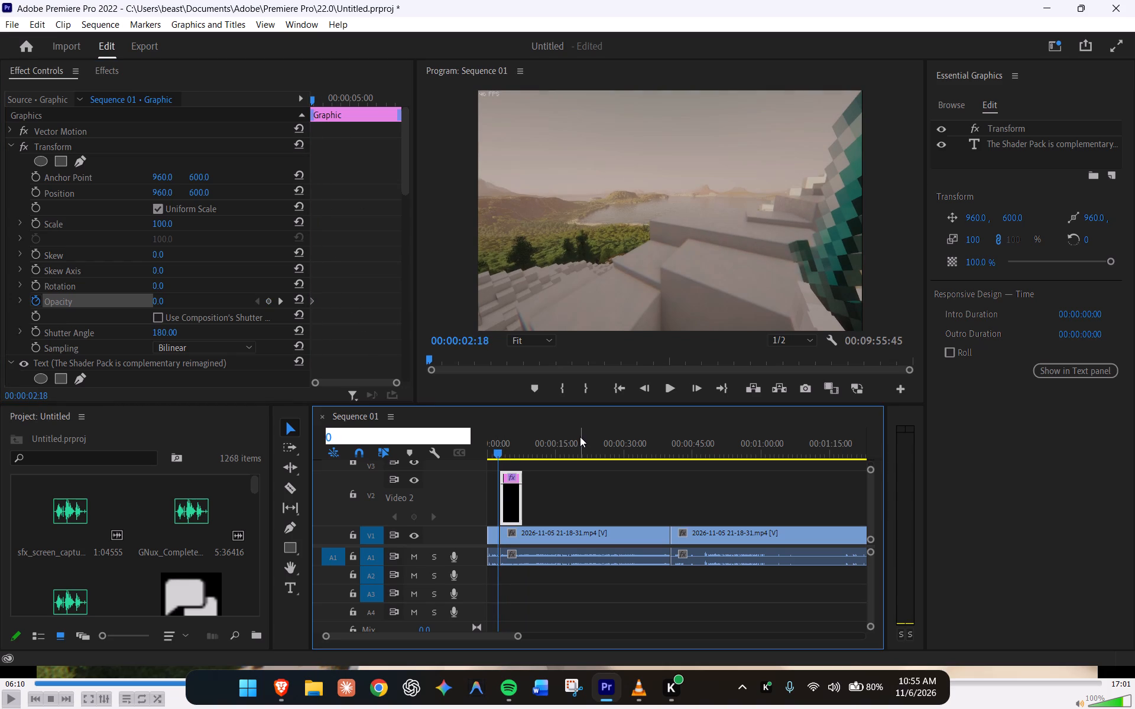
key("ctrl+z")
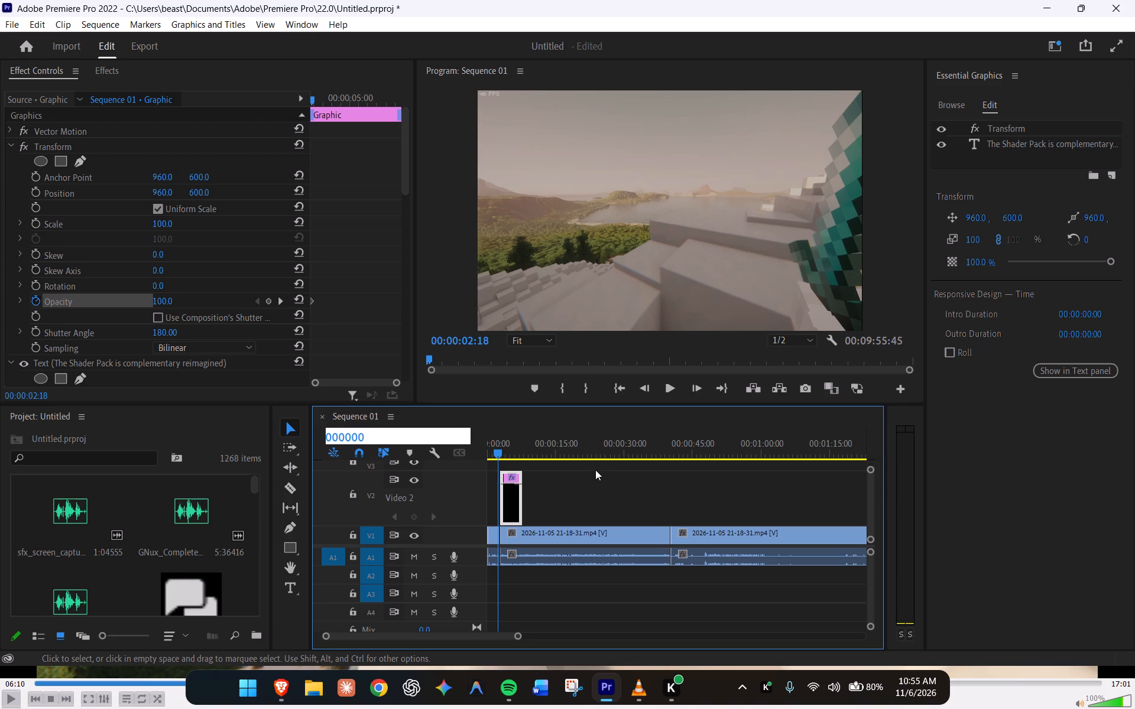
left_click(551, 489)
Add a second Opacity keyframe, kept at 100, at 00:00:03:10 in the title clip's Transform effect.
left_click(513, 483)
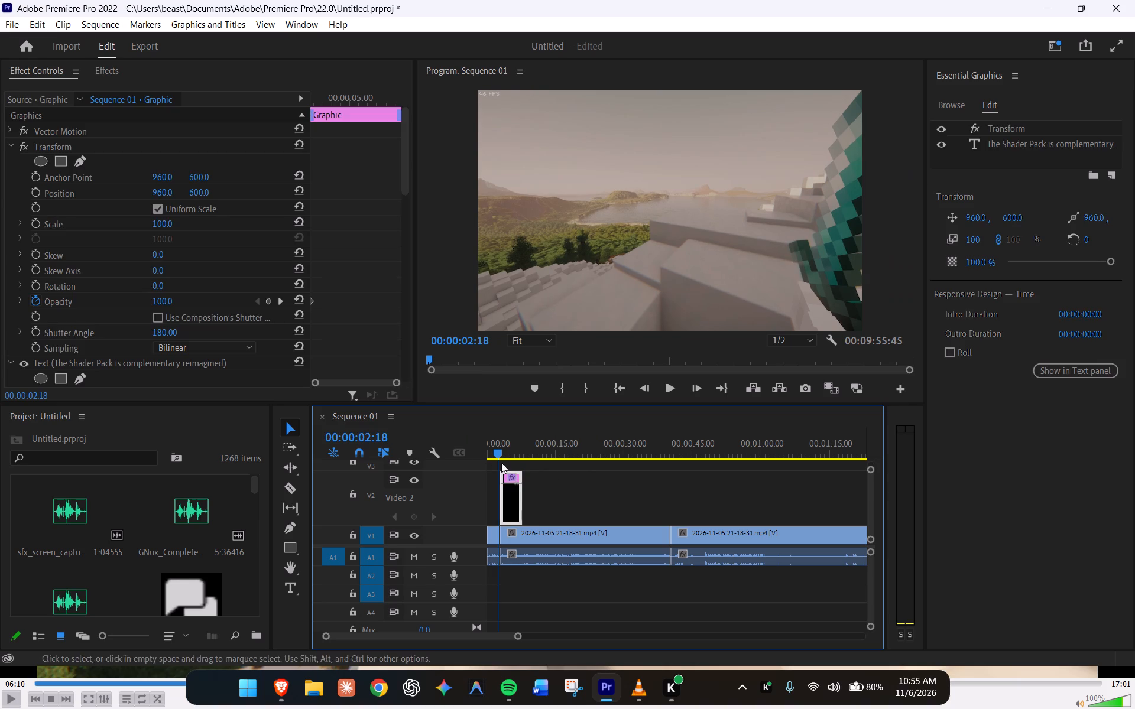
key("Right")
key("Right")
key("Right")
key("Right")
key("Right")
key("Right")
key("Right")
key("Right")
key("Right")
key("Right")
key("Right")
key("Right")
key("Right")
key("Right")
key("Right")
key("Right")
key("Right")
key("Right")
key("Right")
key("Right")
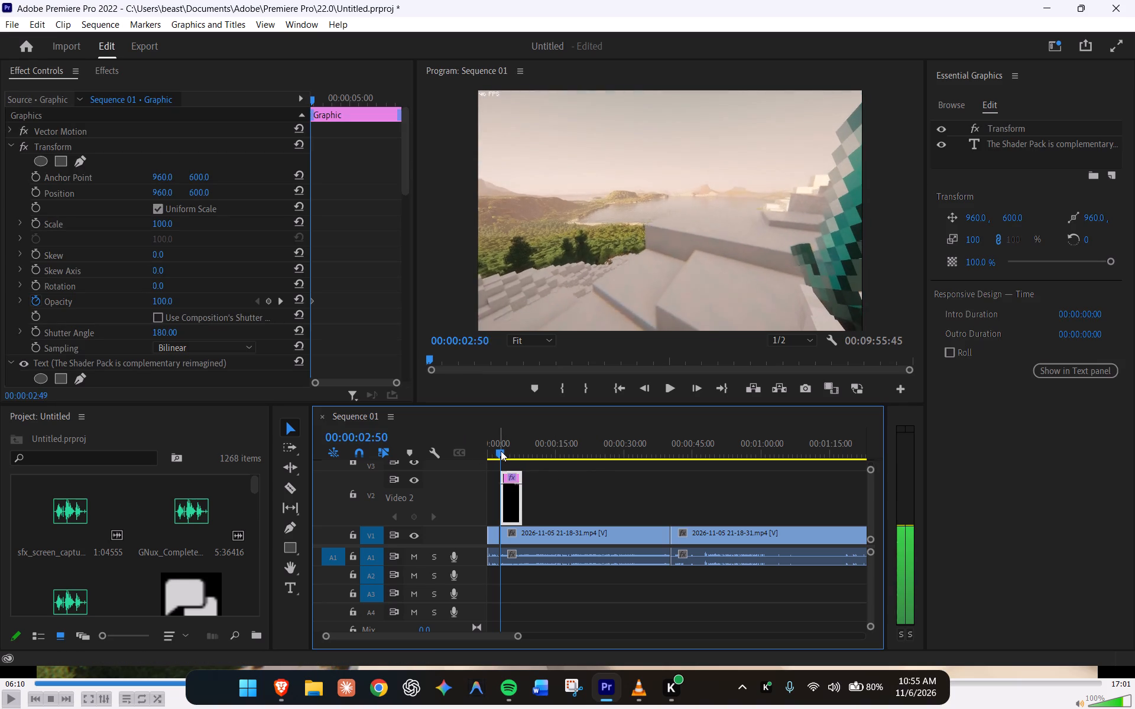
key("Right")
key("Right")
key("Right")
key("Right")
key("Right")
key("Right")
key("Right")
key("Right")
key("Right")
key("Right")
key("Right")
key("Right")
key("Right")
key("Right")
key("Right")
key("Right")
key("Left")
key("Left")
key("Left")
key("Left")
key("Left")
key("Left")
key("Left")
key("Left")
key("Left")
key("Left")
key("Left")
key("Left")
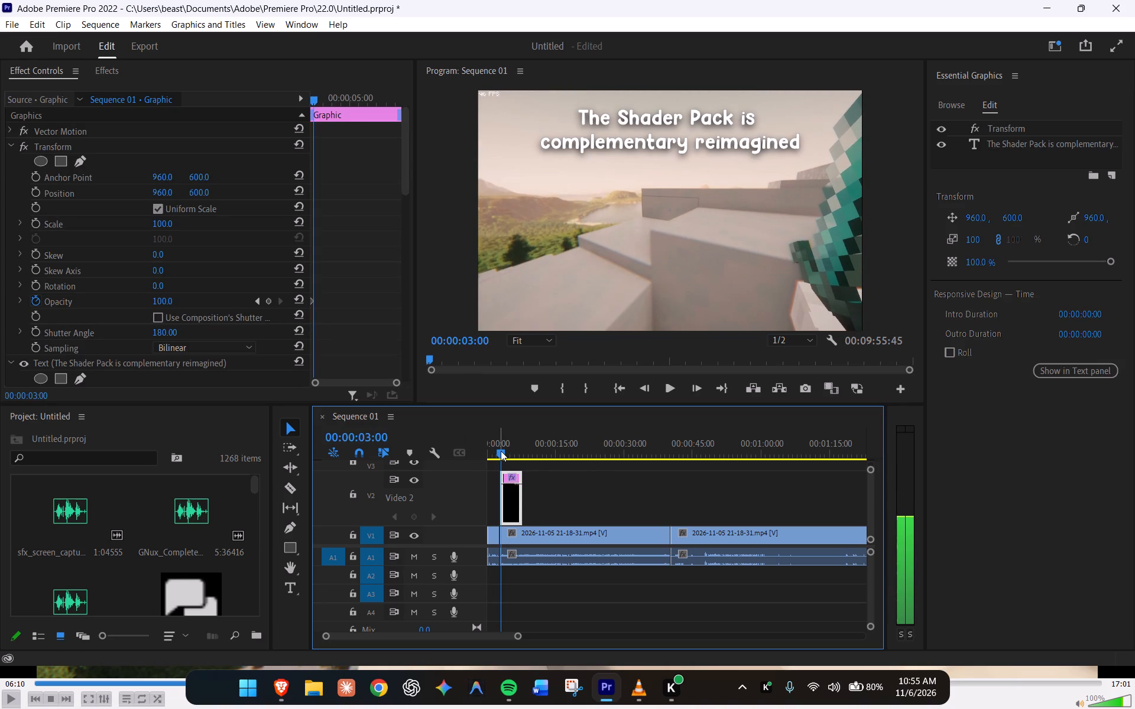
key("Left")
key("Right")
key("Right")
key("Right")
key("Right")
key("Right")
key("Right")
key("Right")
key("Right")
key("Right")
key("Right")
key("Right")
key("Right")
key("Right")
key("Left")
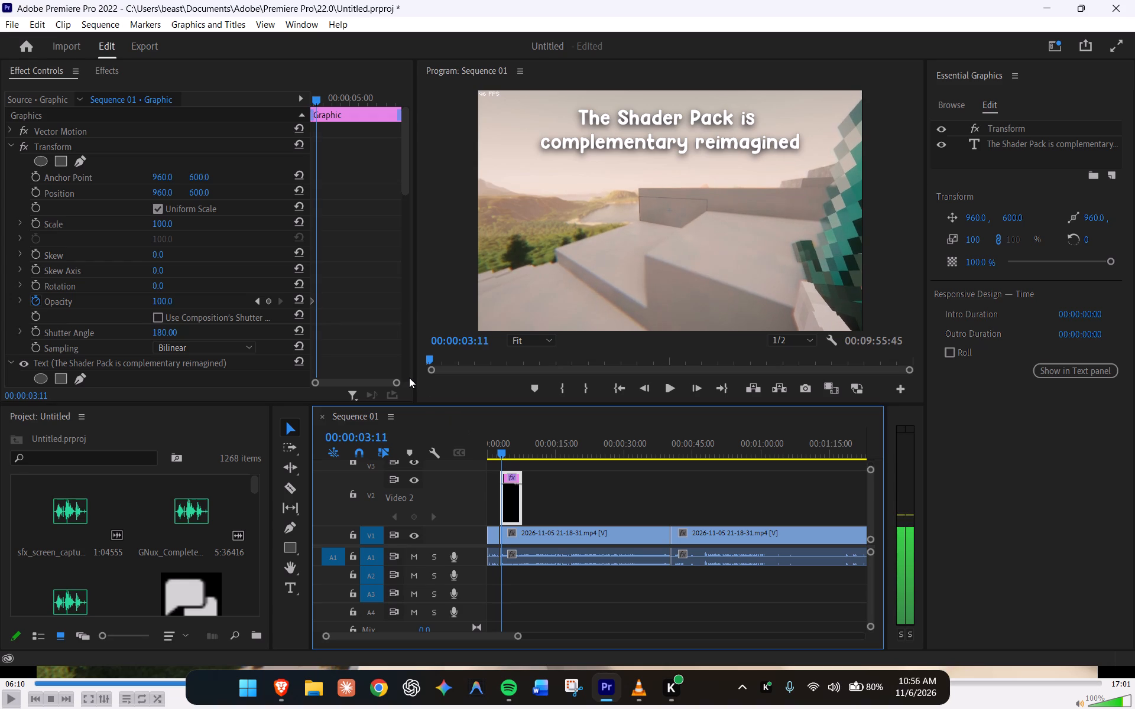
key("Left")
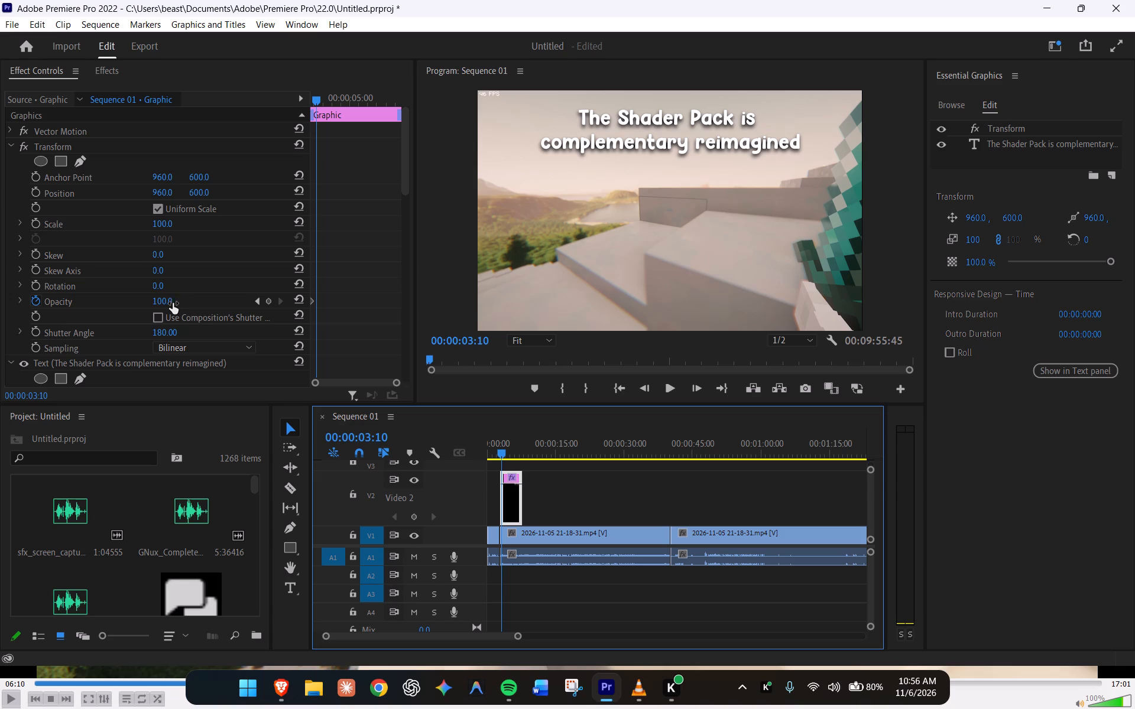
left_click_drag(168, 303, 193, 306)
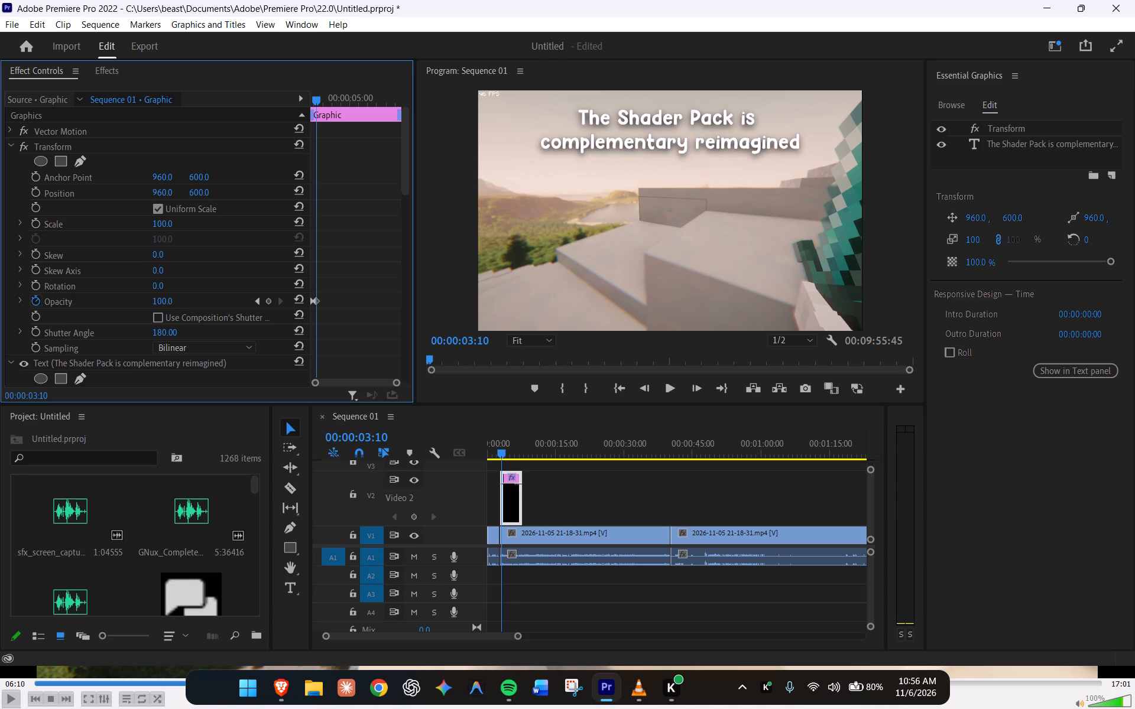
left_click_drag(193, 306, 278, 311)
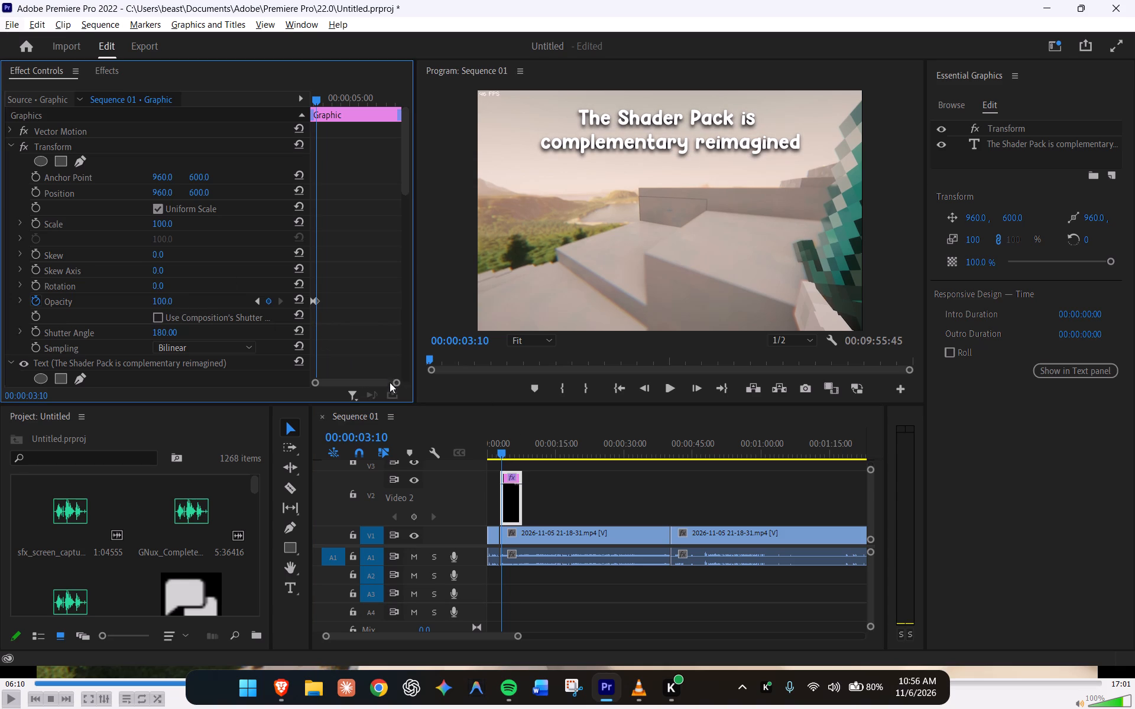
Set the Transform effect's Opacity keyframe at 00:00:03:10 to 0.
left_click_drag(397, 380, 382, 380)
left_click_drag(367, 380, 279, 373)
left_click_drag(322, 314, 294, 271)
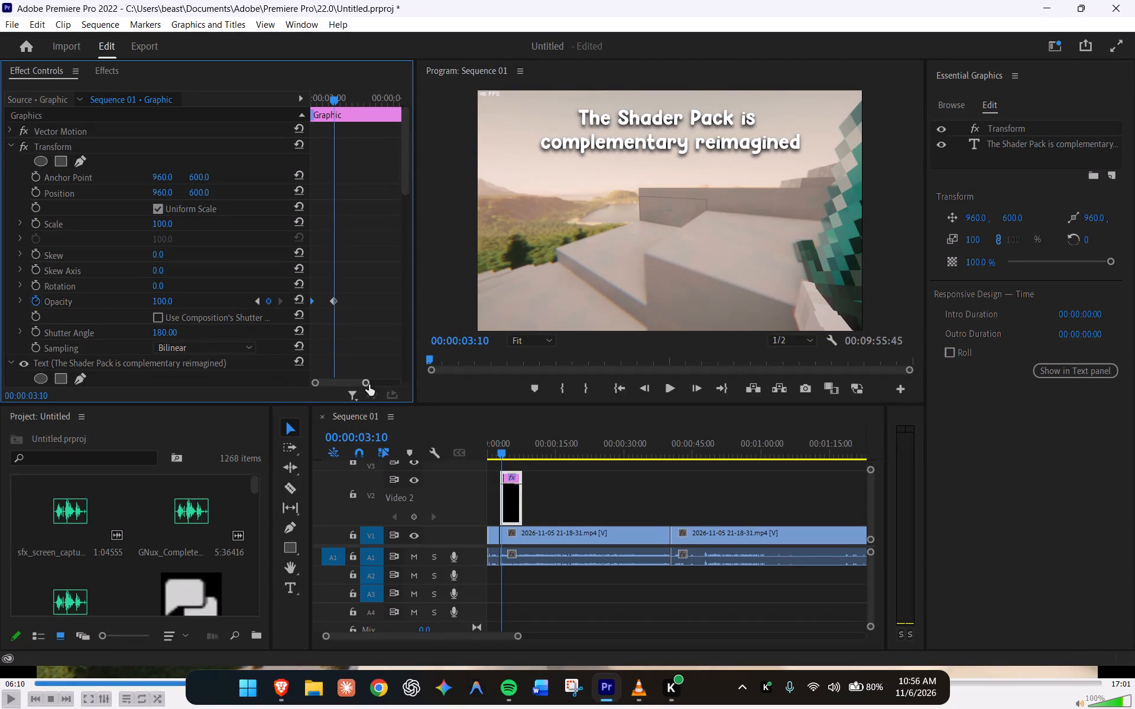
left_click_drag(367, 385, 358, 385)
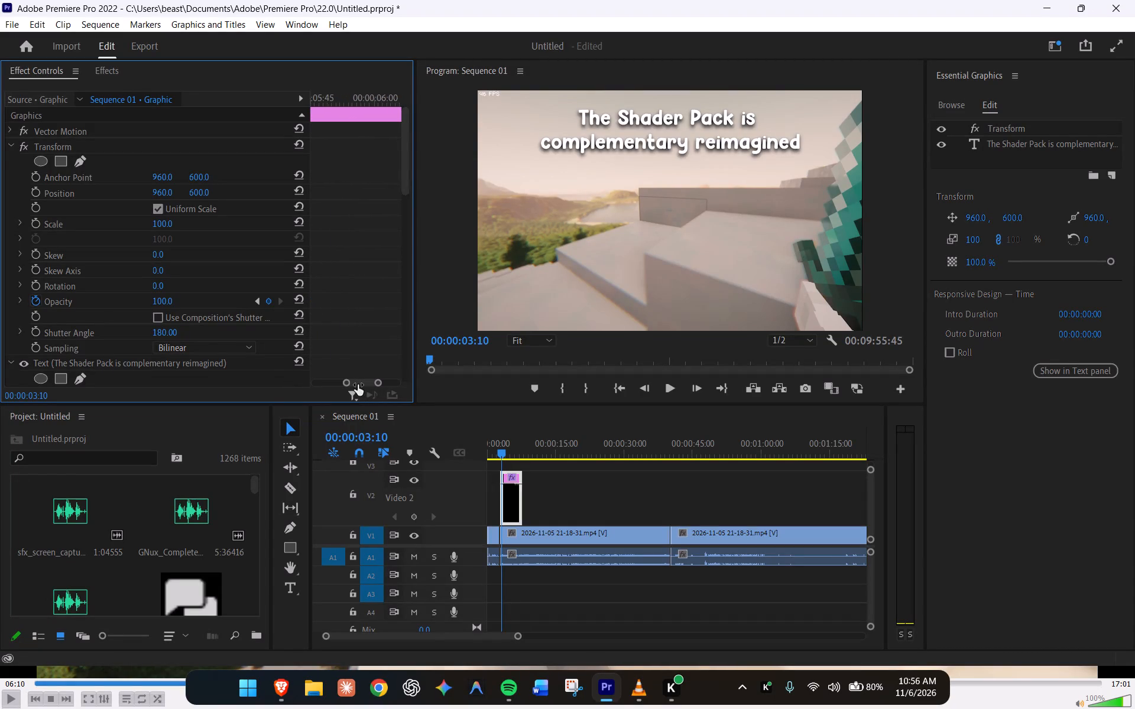
left_click_drag(358, 385, 354, 385)
left_click_drag(362, 385, 323, 379)
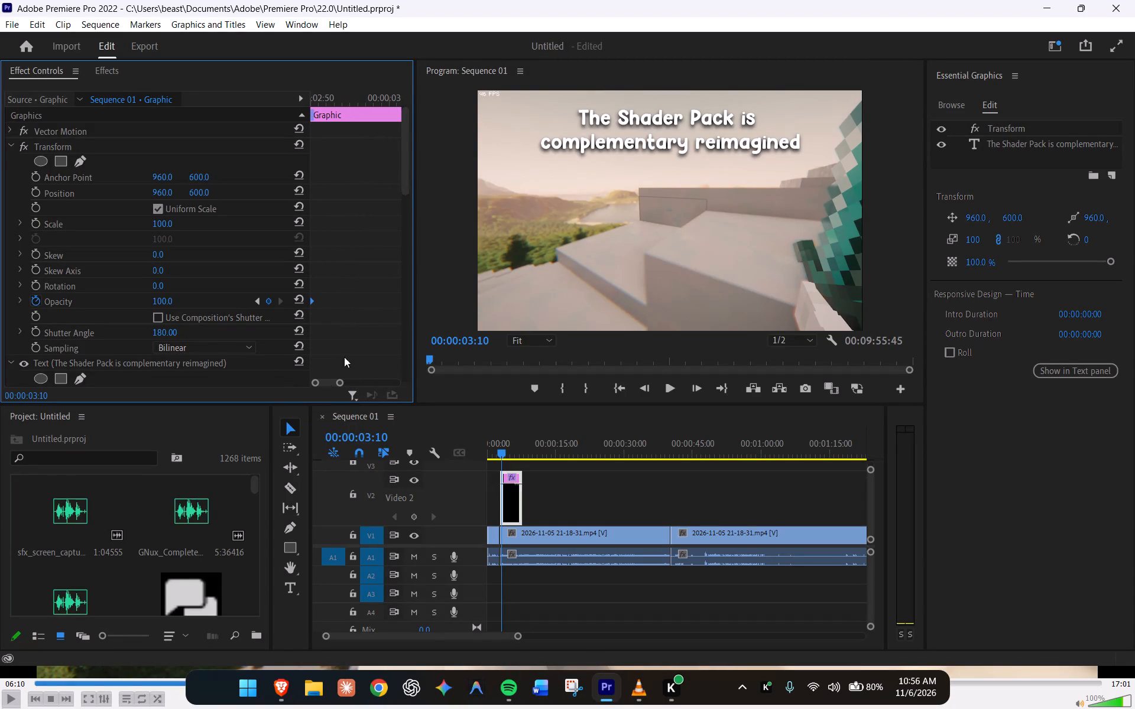
left_click_drag(339, 382, 347, 382)
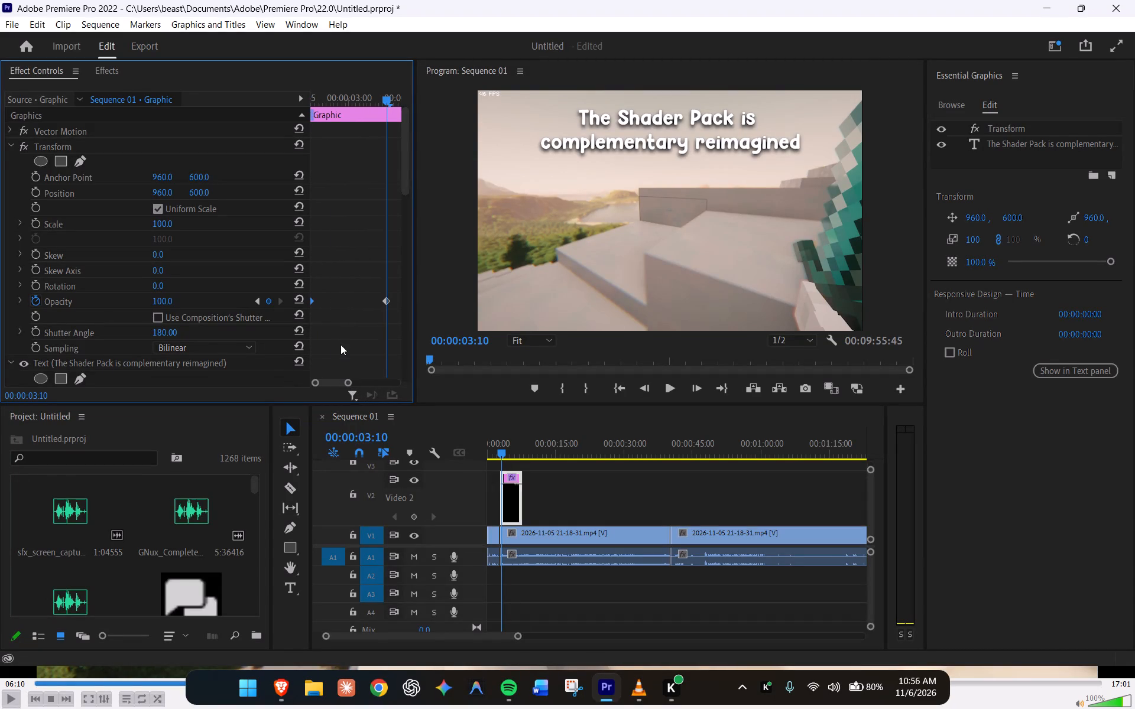
left_click_drag(165, 298, 93, 295)
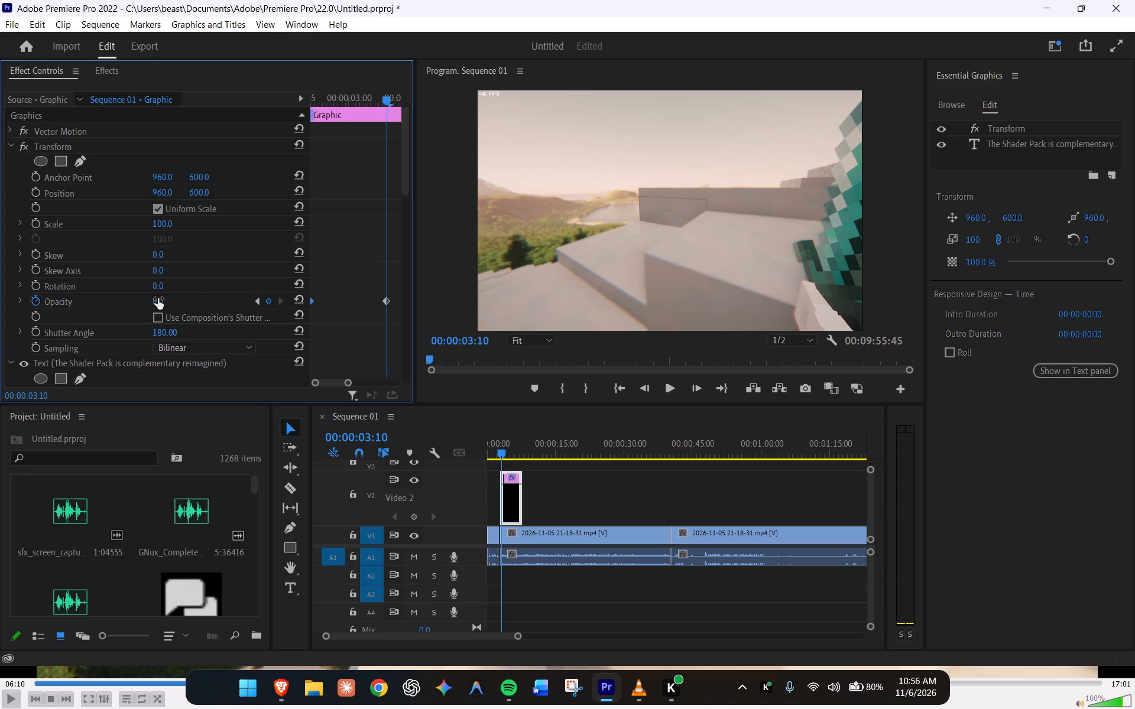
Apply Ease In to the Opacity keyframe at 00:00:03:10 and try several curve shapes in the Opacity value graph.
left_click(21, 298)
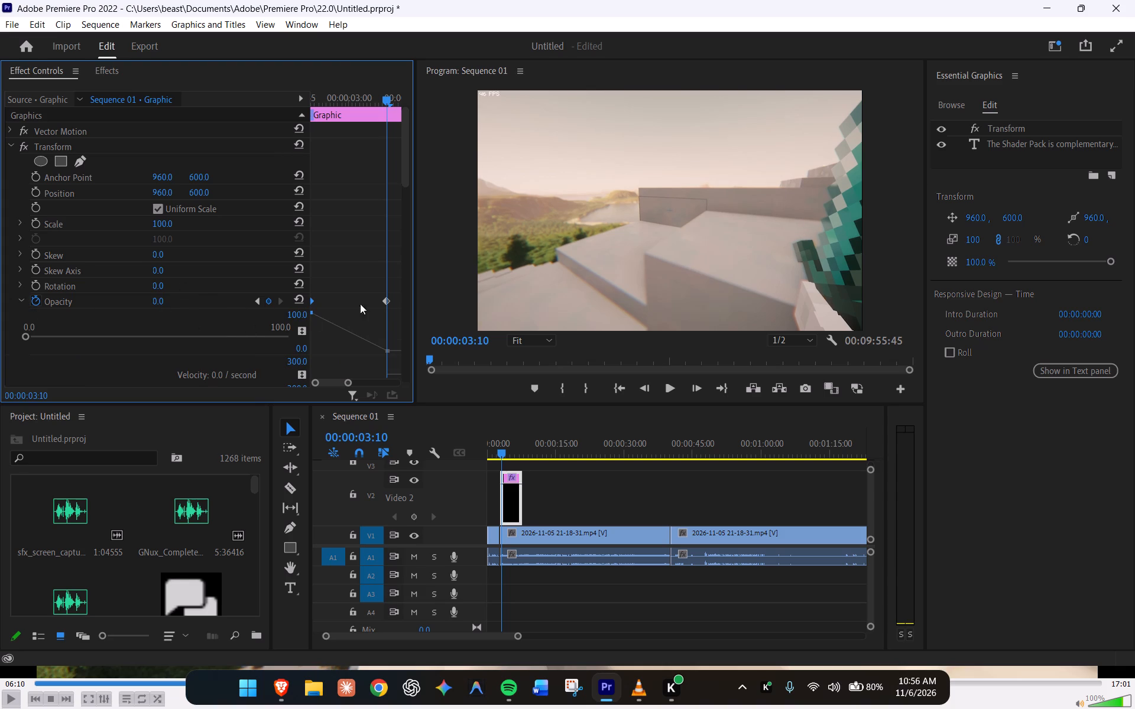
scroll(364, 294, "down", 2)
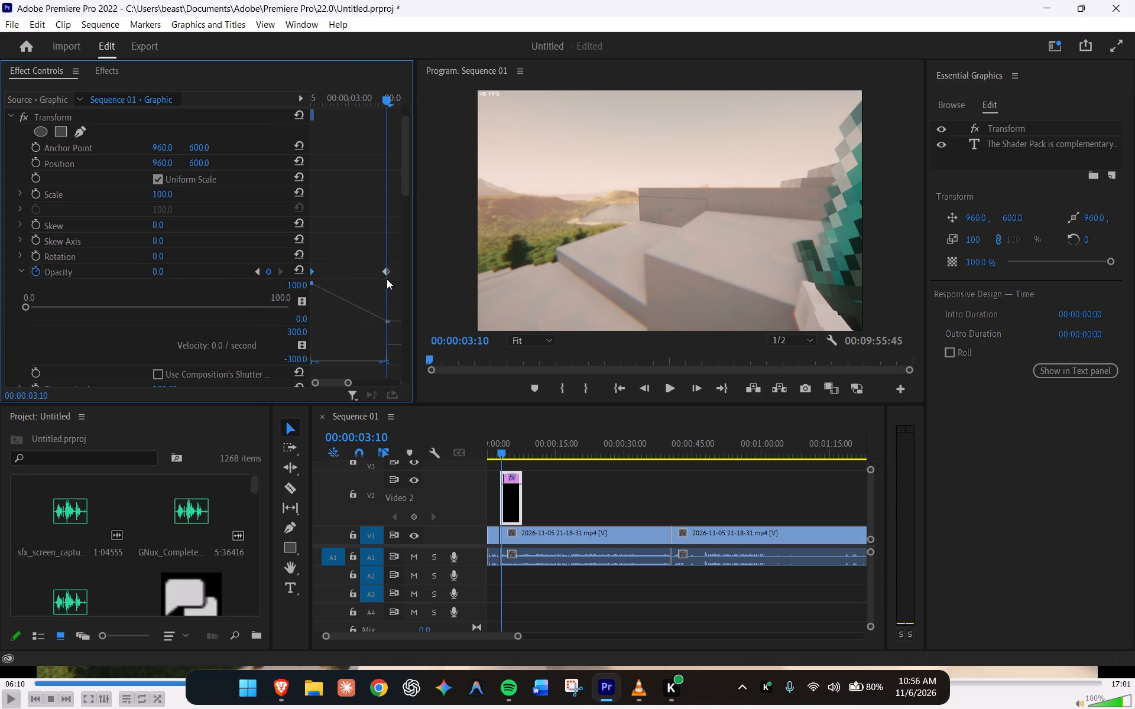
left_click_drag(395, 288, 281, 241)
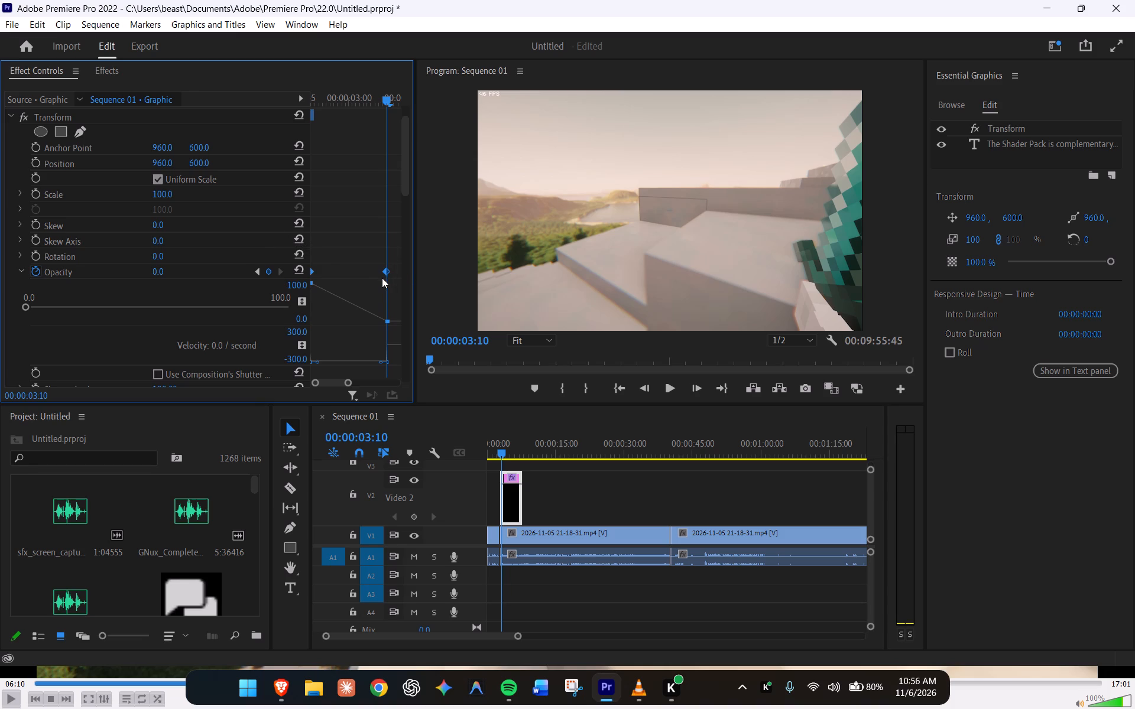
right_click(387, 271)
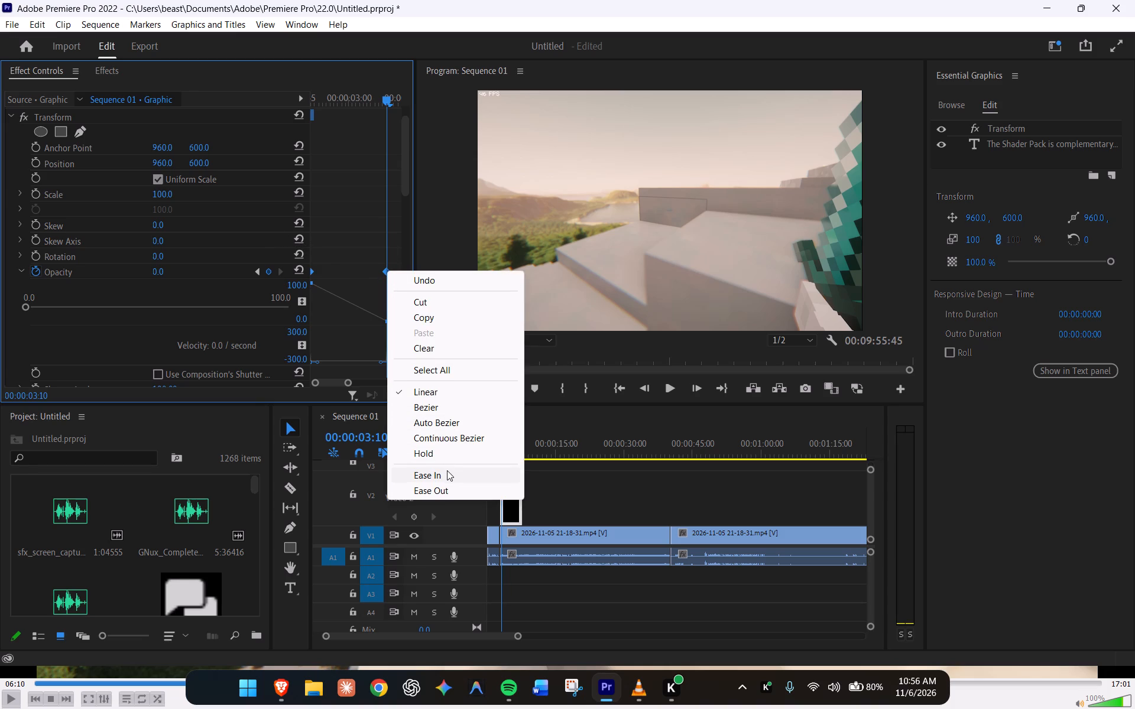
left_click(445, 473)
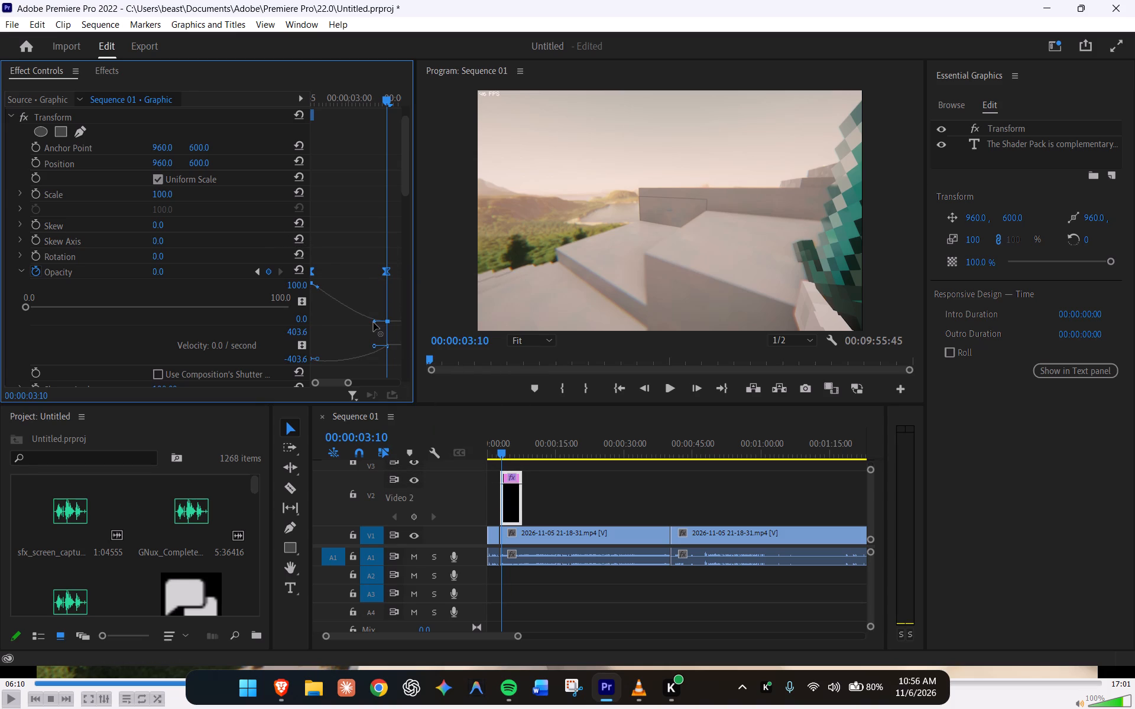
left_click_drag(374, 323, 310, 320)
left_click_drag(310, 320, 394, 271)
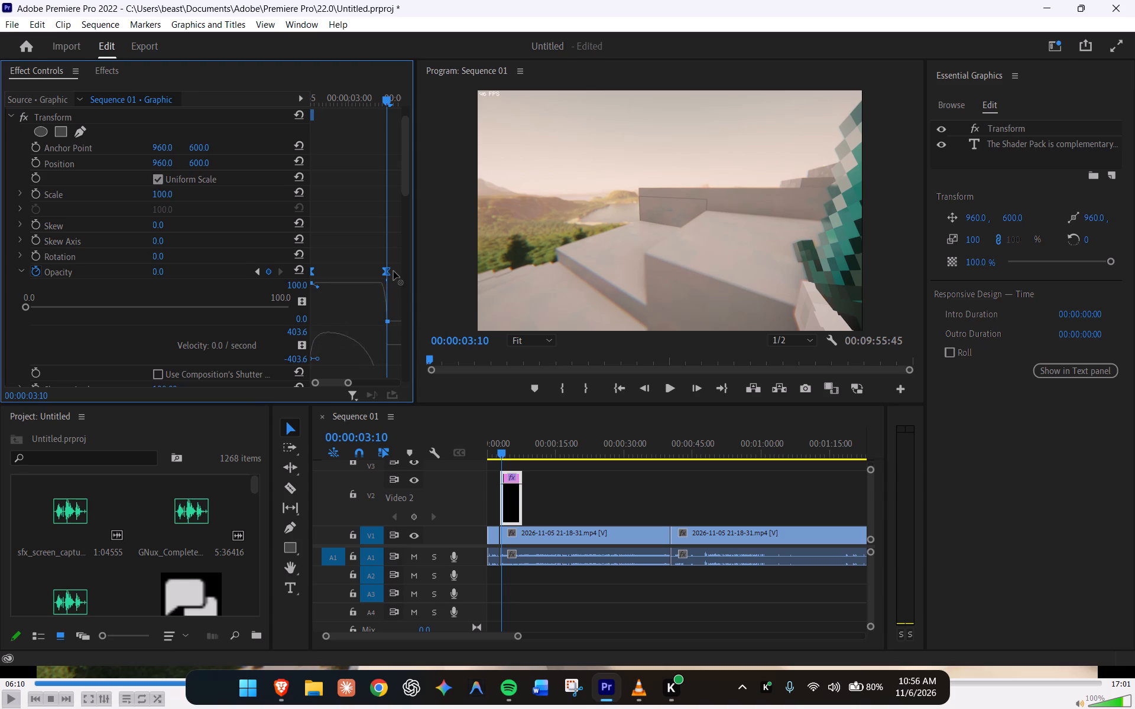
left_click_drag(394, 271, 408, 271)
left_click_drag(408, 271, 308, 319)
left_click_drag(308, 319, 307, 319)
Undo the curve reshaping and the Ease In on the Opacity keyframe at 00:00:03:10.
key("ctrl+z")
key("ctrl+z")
Apply Ease In to the first Opacity keyframe of the title's Transform effect.
right_click(401, 285)
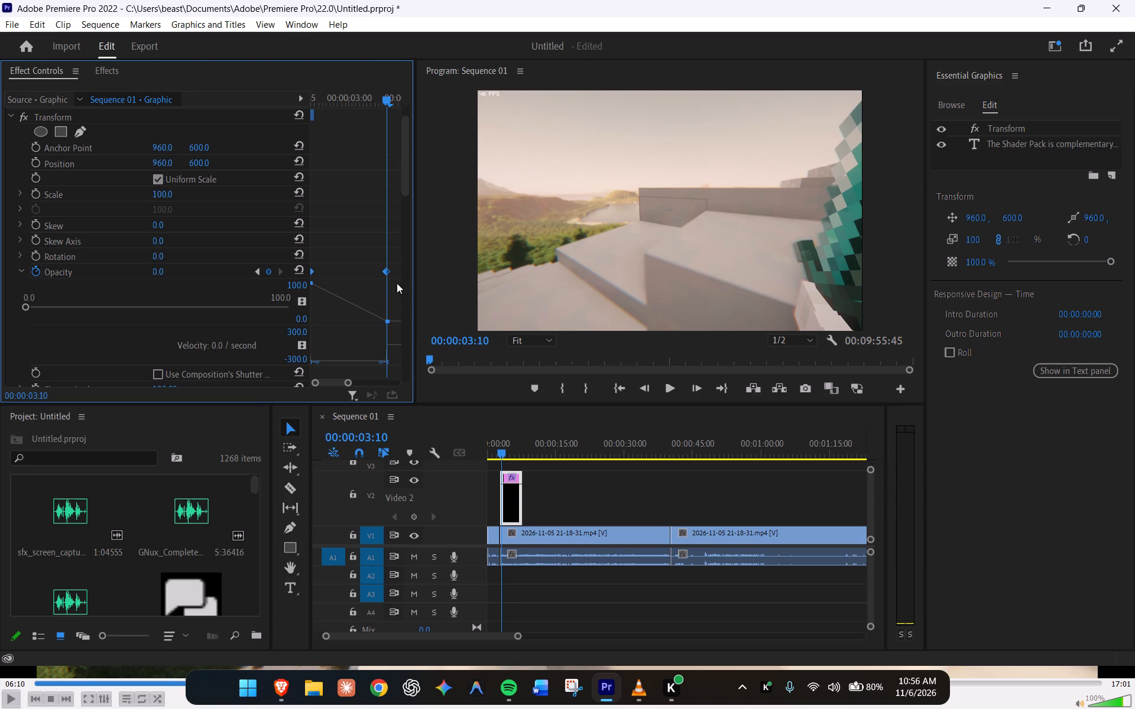
left_click(331, 277)
left_click_drag(320, 240, 306, 288)
right_click(310, 275)
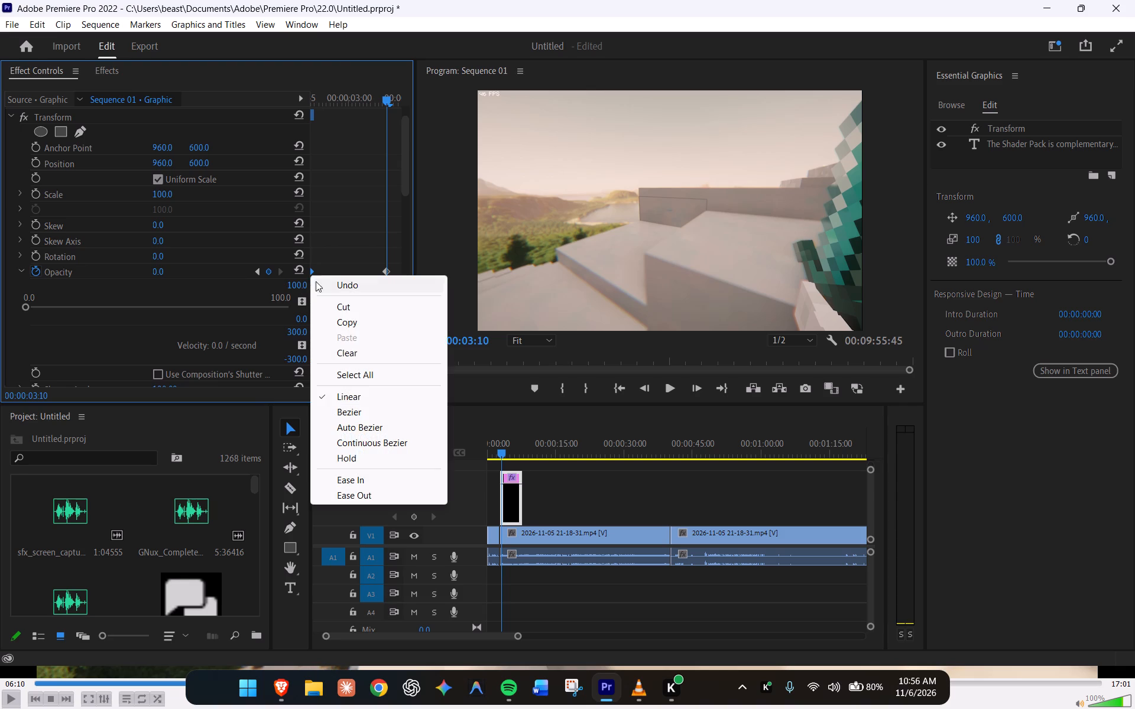
left_click(361, 478)
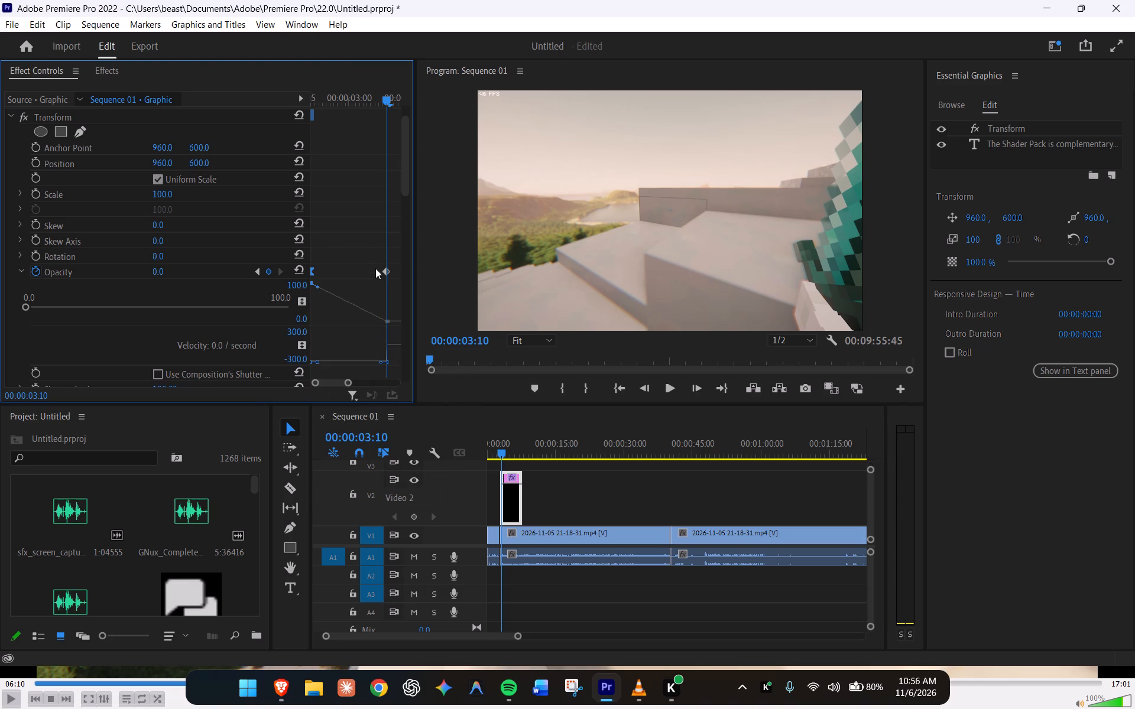
Apply Ease Out to the Opacity keyframe at 00:00:03:10.
left_click(383, 272)
right_click(383, 272)
left_click(424, 490)
Reshape the Opacity value curve, raising the second keyframe's handle and steepening the first keyframe's handle downward.
left_click_drag(381, 314, 379, 297)
left_click_drag(379, 297, 379, 298)
left_click_drag(320, 290, 323, 310)
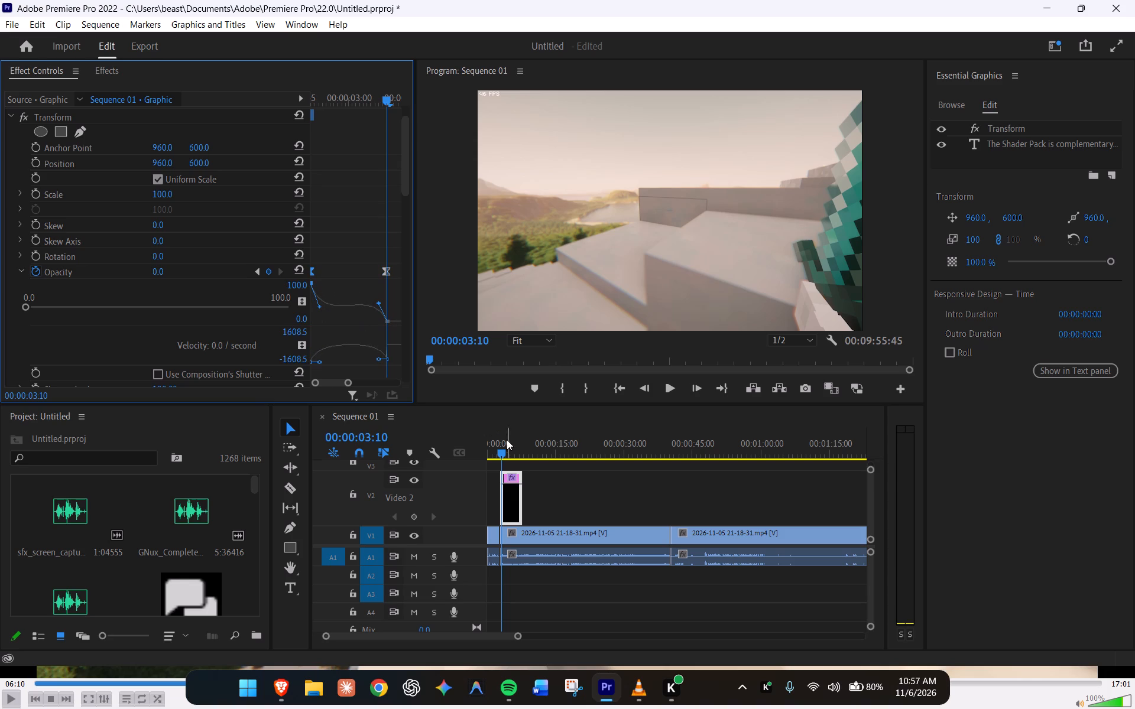
Play back the title's opacity animation from just before the title clip starts.
left_click(502, 453)
key("space")
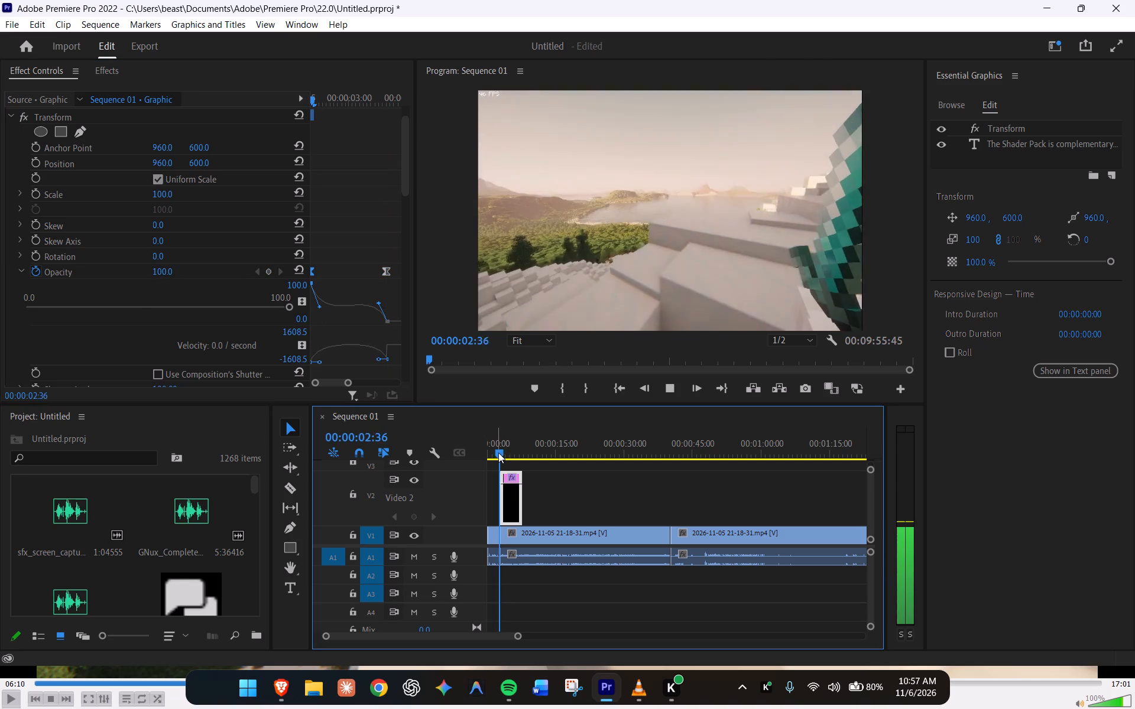
key("space")
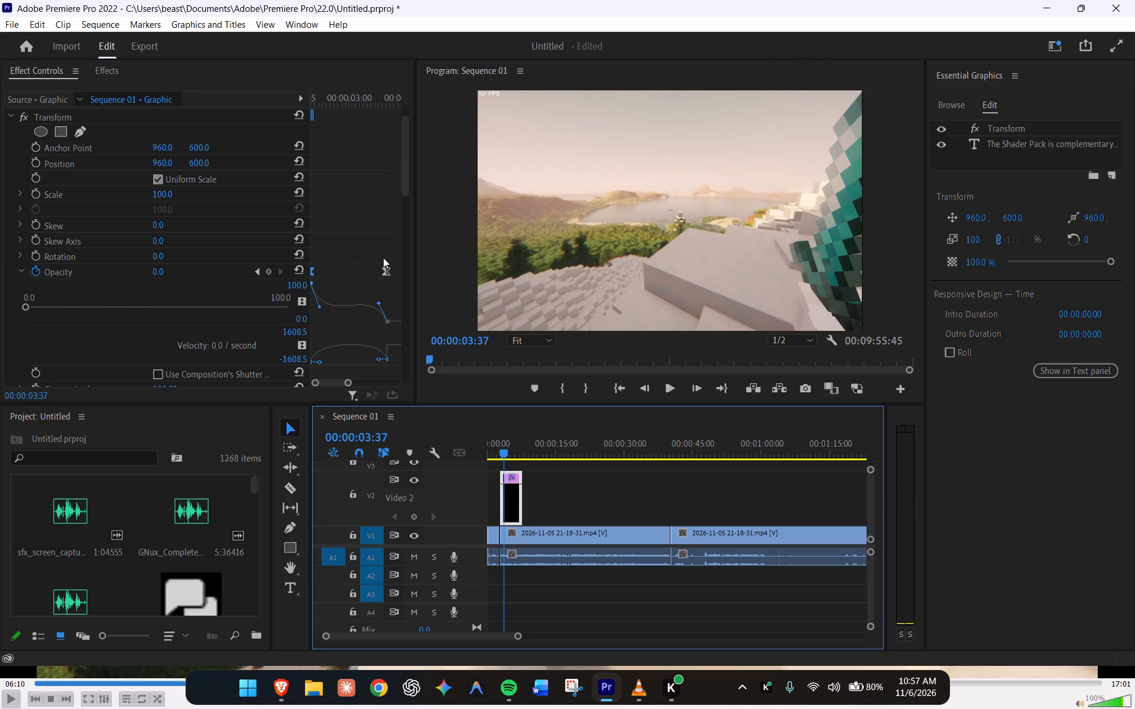
Set the Transform effect's Opacity to 100 at 00:00:03:37, adding a third keyframe.
left_click(388, 274)
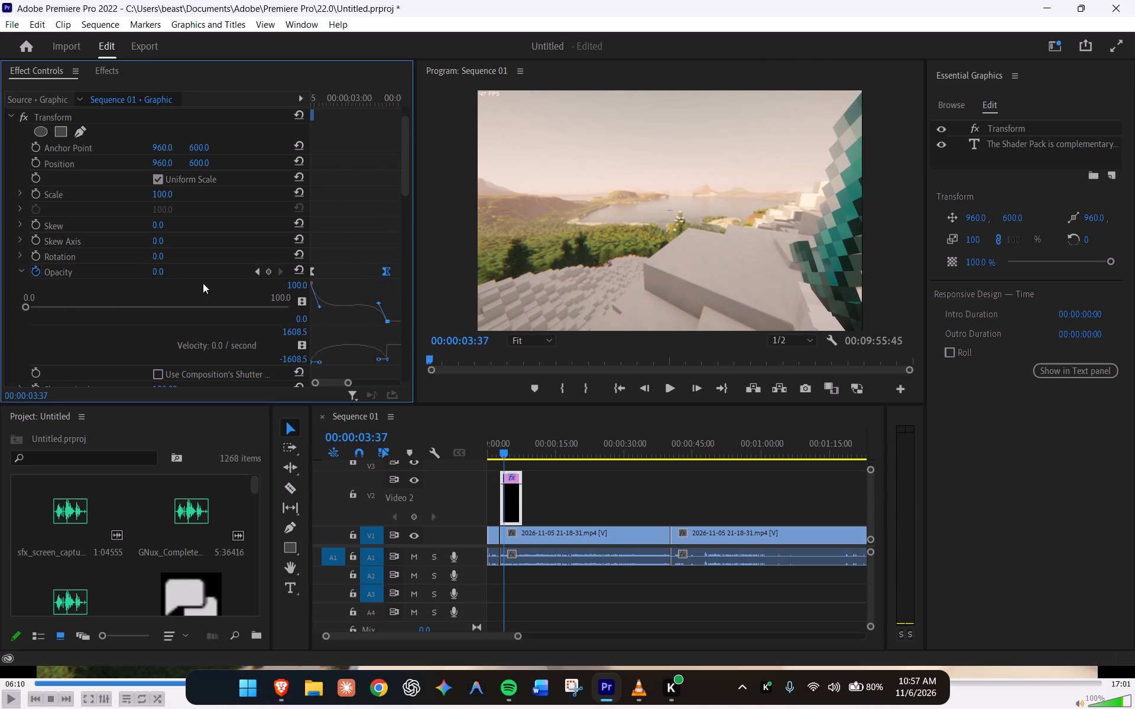
left_click(166, 274)
key("1")
type("00")
key("Return")
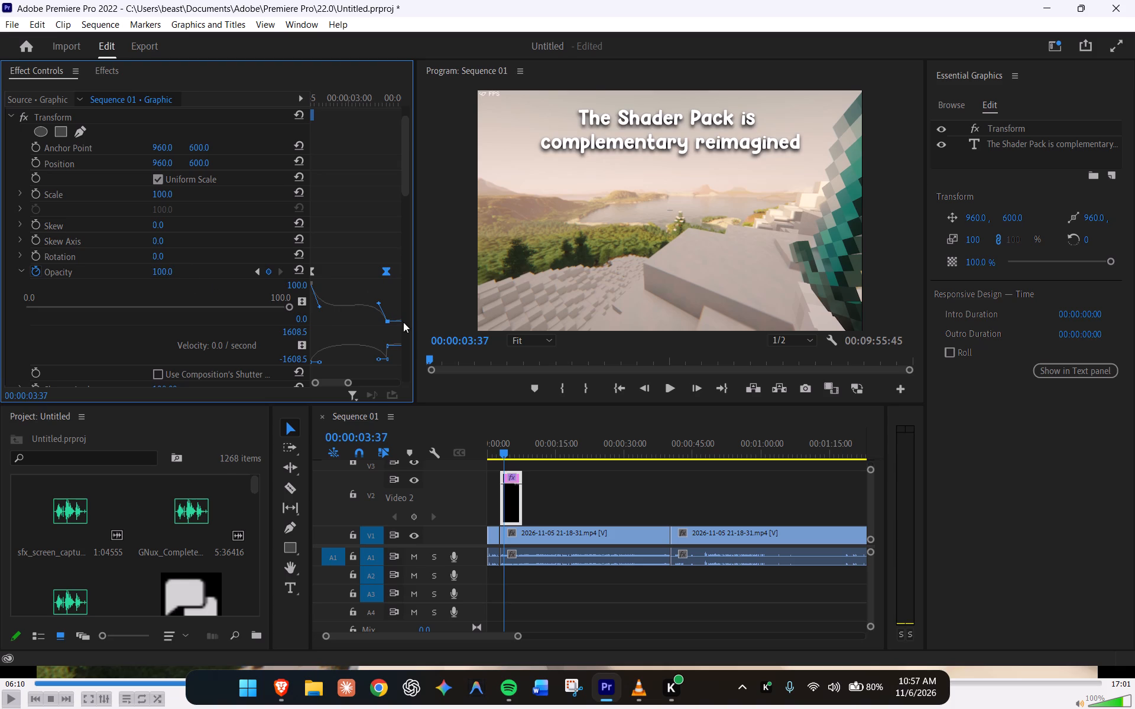
Play the sequence from 00:00:00:00 to 00:00:04:00 to review the title's opacity animation.
left_click_drag(496, 457, 484, 453)
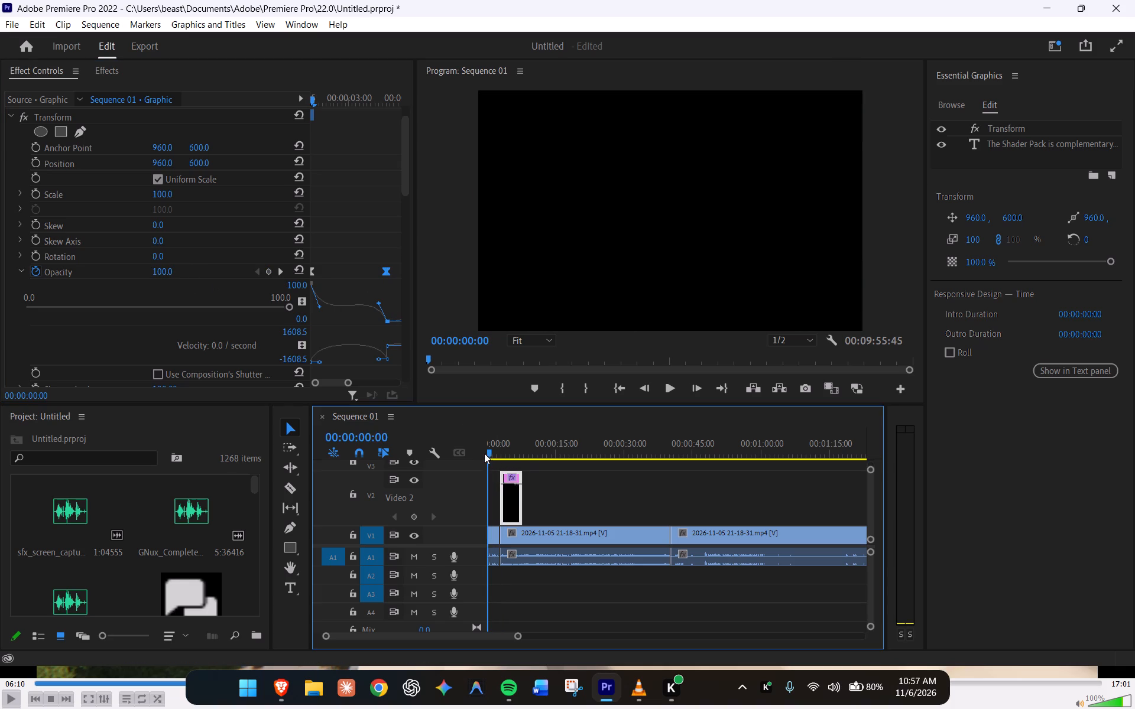
left_click_drag(484, 453, 486, 453)
key("space")
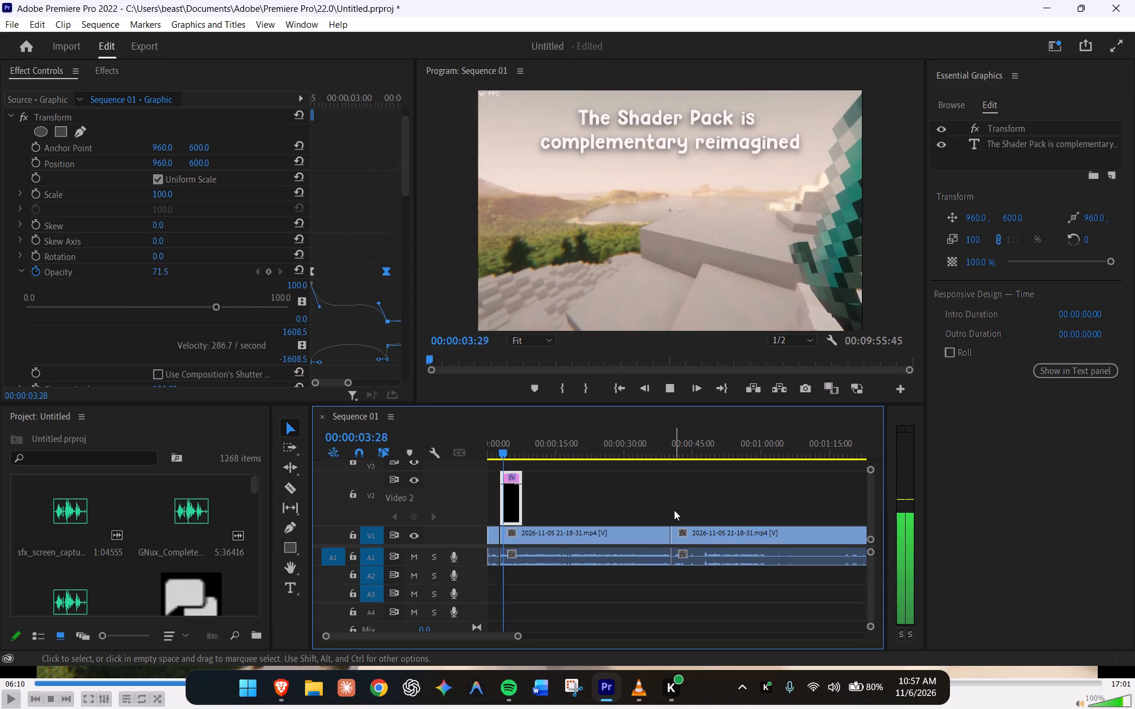
key("space")
scroll(351, 196, "down", 4, "alt")
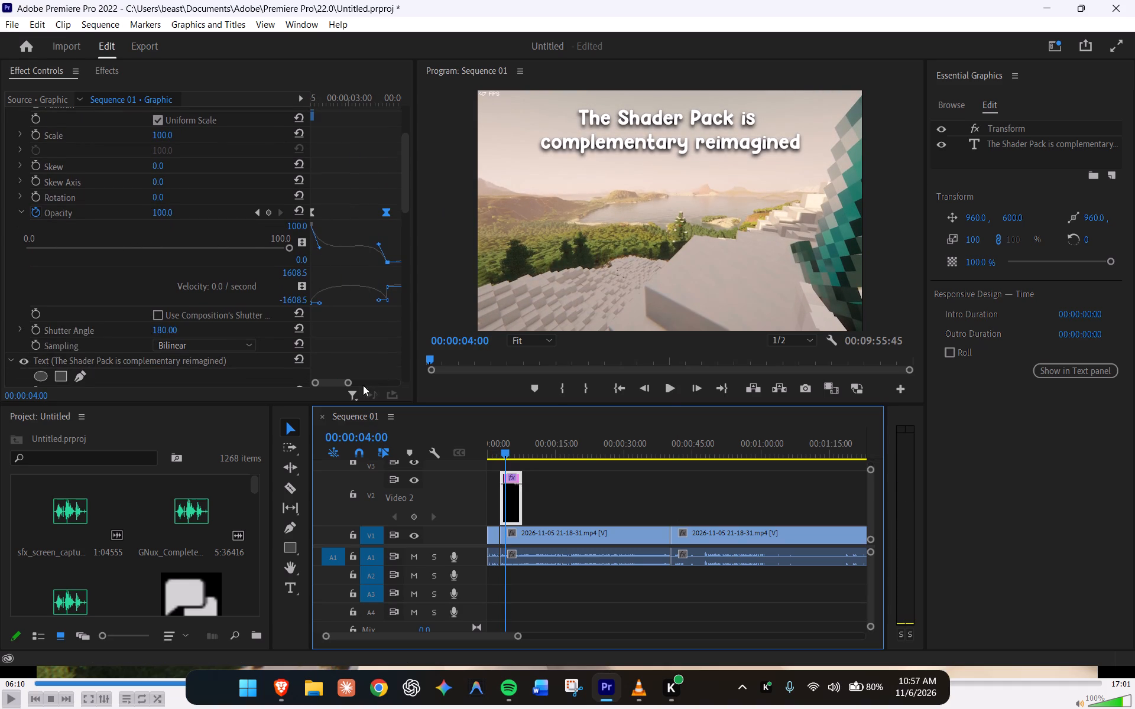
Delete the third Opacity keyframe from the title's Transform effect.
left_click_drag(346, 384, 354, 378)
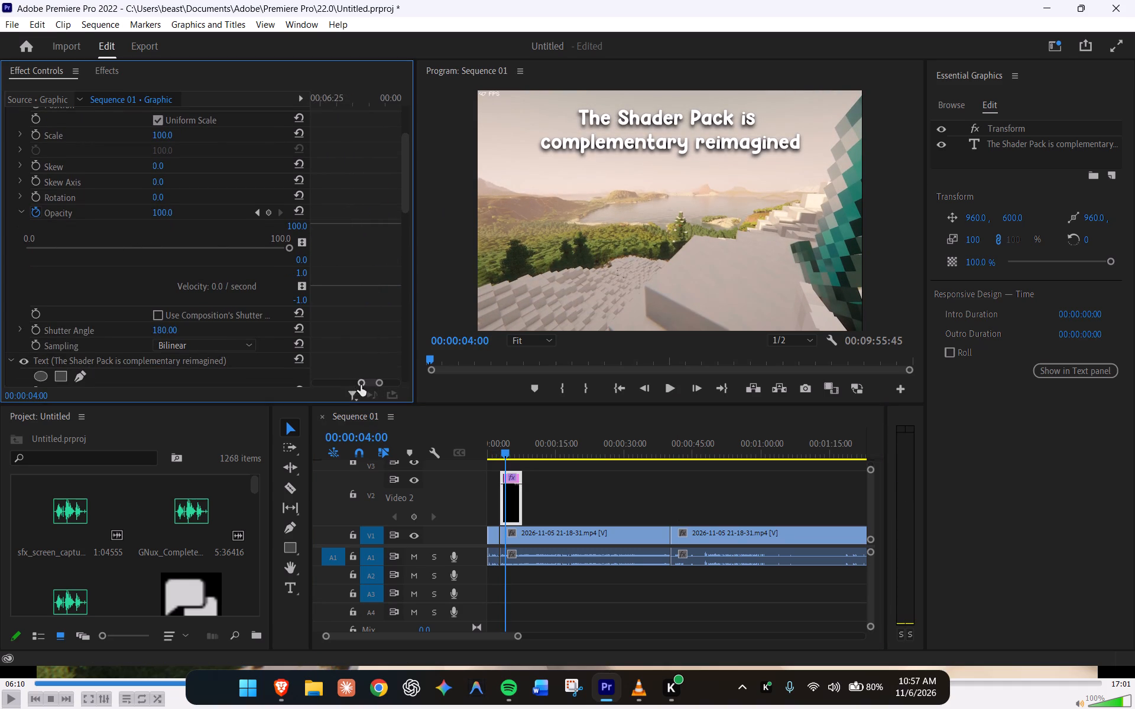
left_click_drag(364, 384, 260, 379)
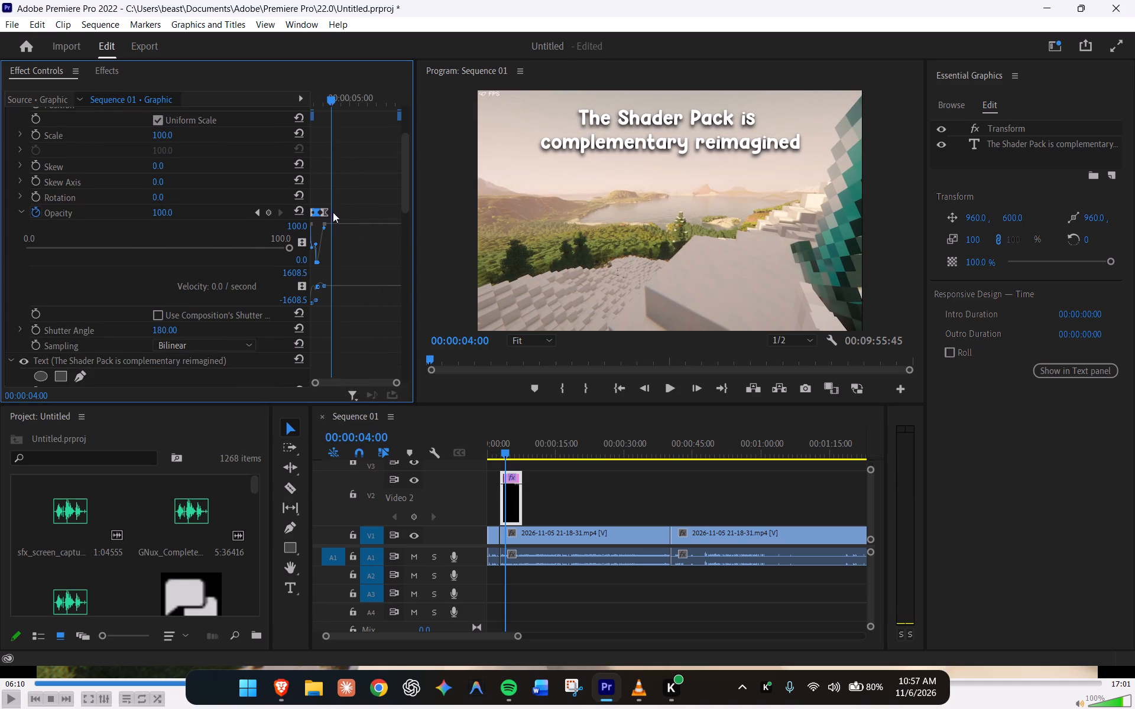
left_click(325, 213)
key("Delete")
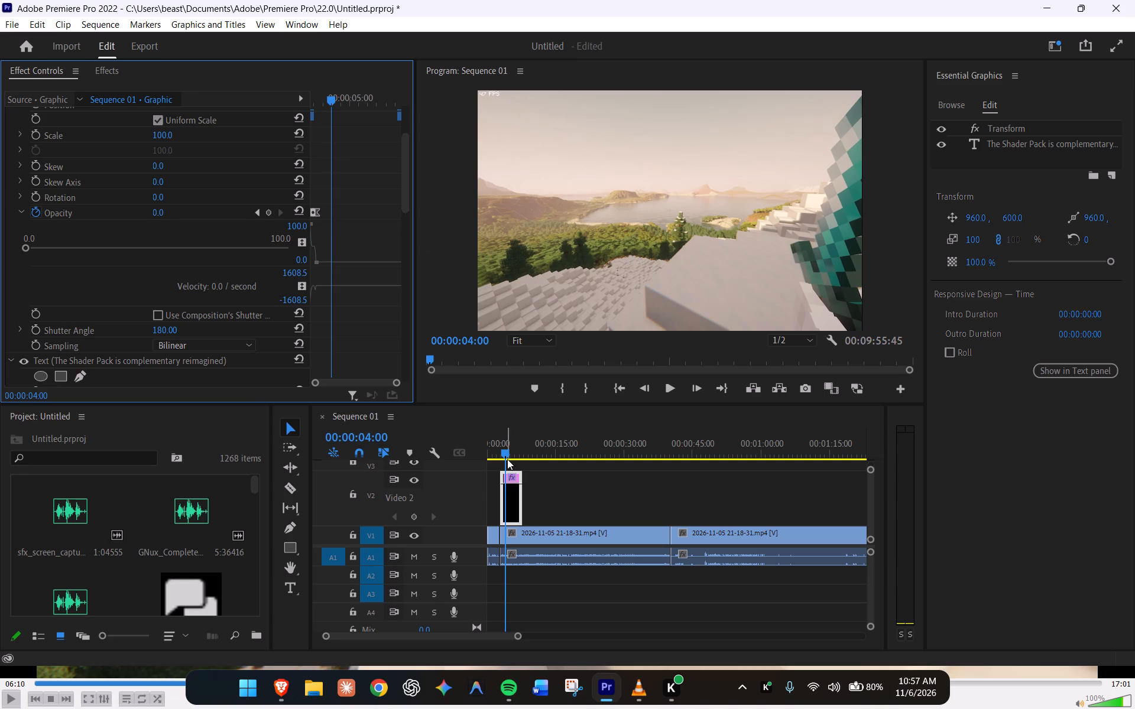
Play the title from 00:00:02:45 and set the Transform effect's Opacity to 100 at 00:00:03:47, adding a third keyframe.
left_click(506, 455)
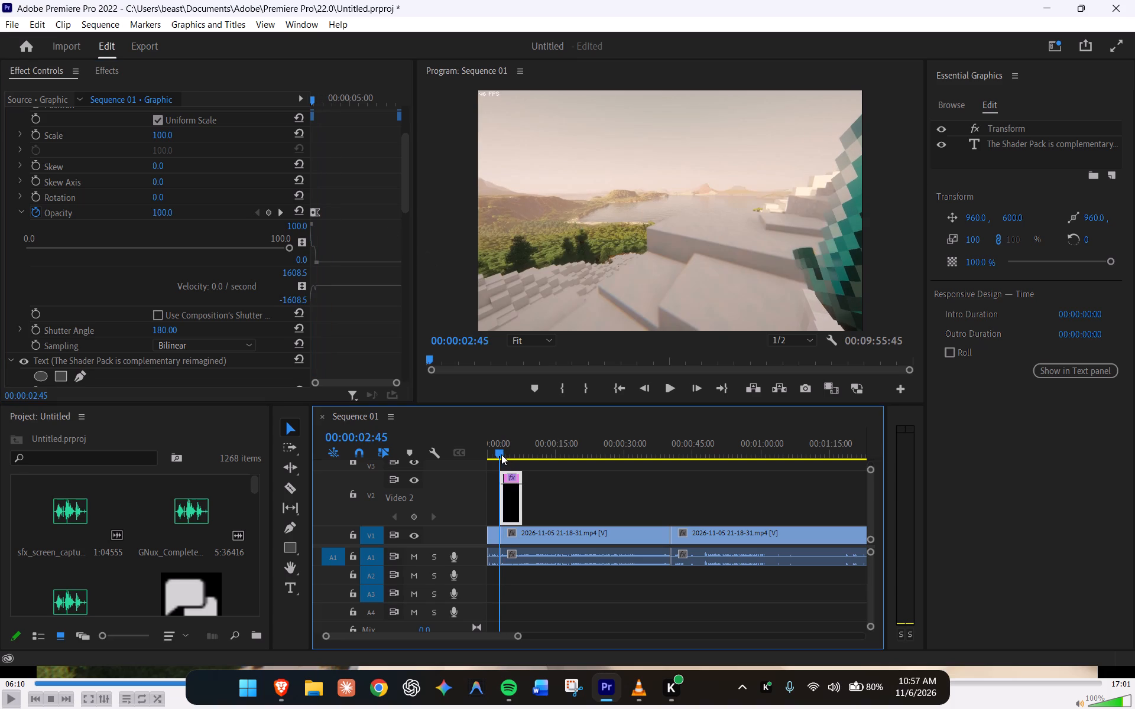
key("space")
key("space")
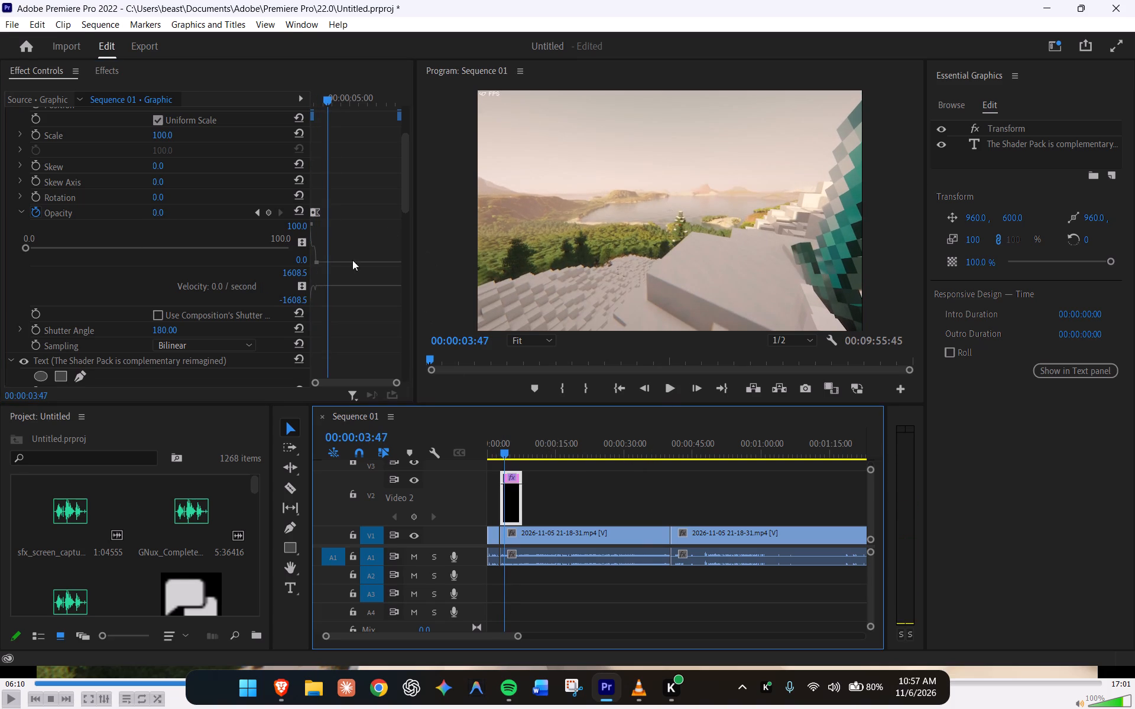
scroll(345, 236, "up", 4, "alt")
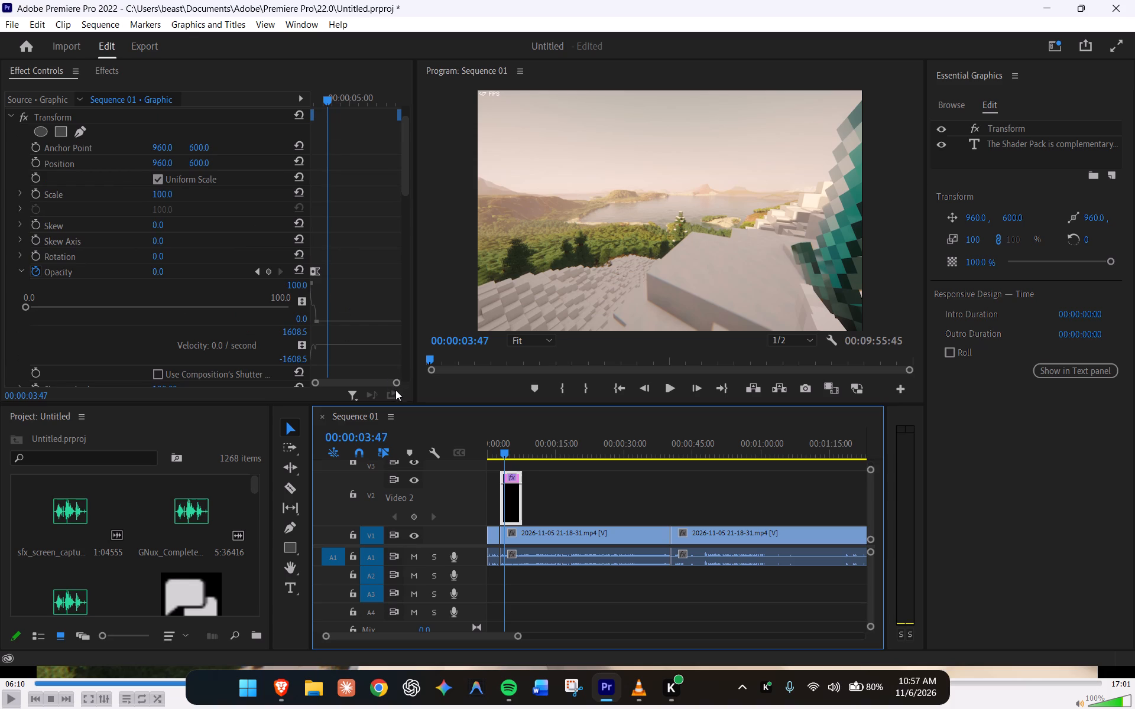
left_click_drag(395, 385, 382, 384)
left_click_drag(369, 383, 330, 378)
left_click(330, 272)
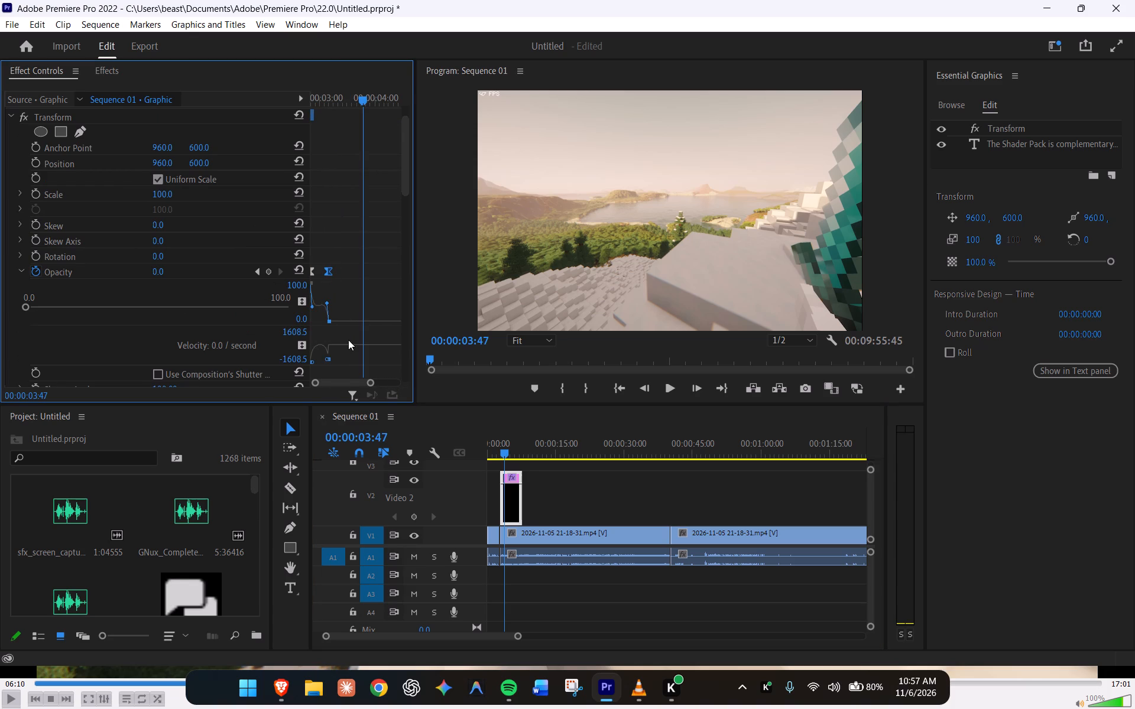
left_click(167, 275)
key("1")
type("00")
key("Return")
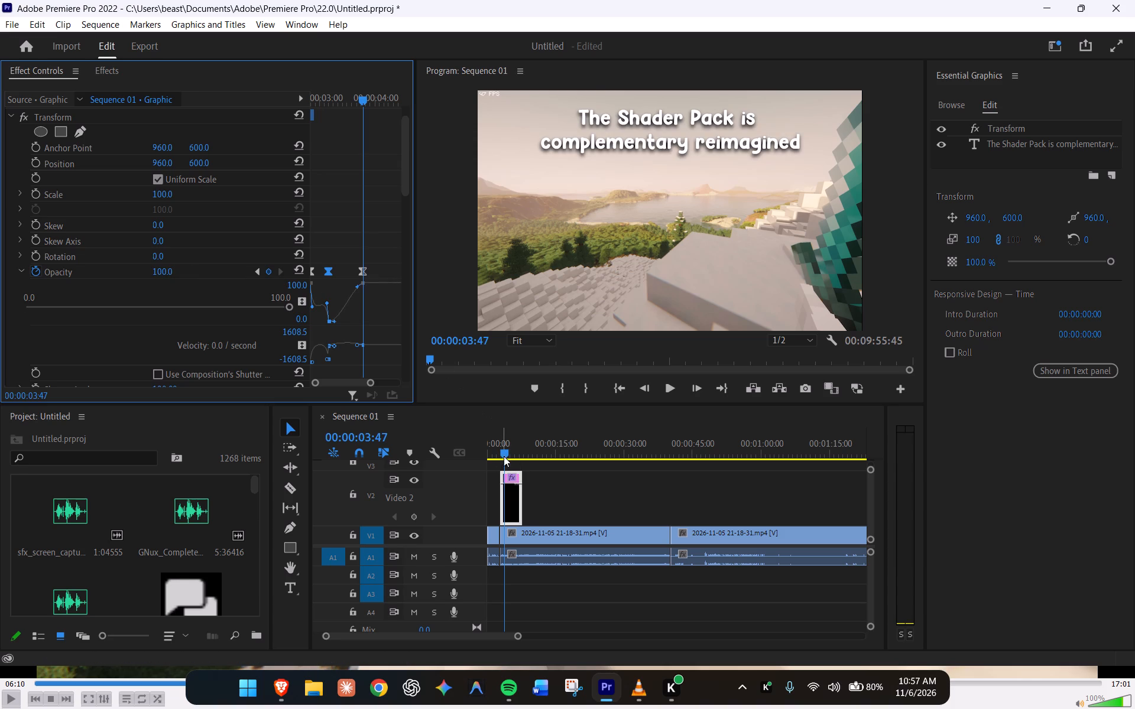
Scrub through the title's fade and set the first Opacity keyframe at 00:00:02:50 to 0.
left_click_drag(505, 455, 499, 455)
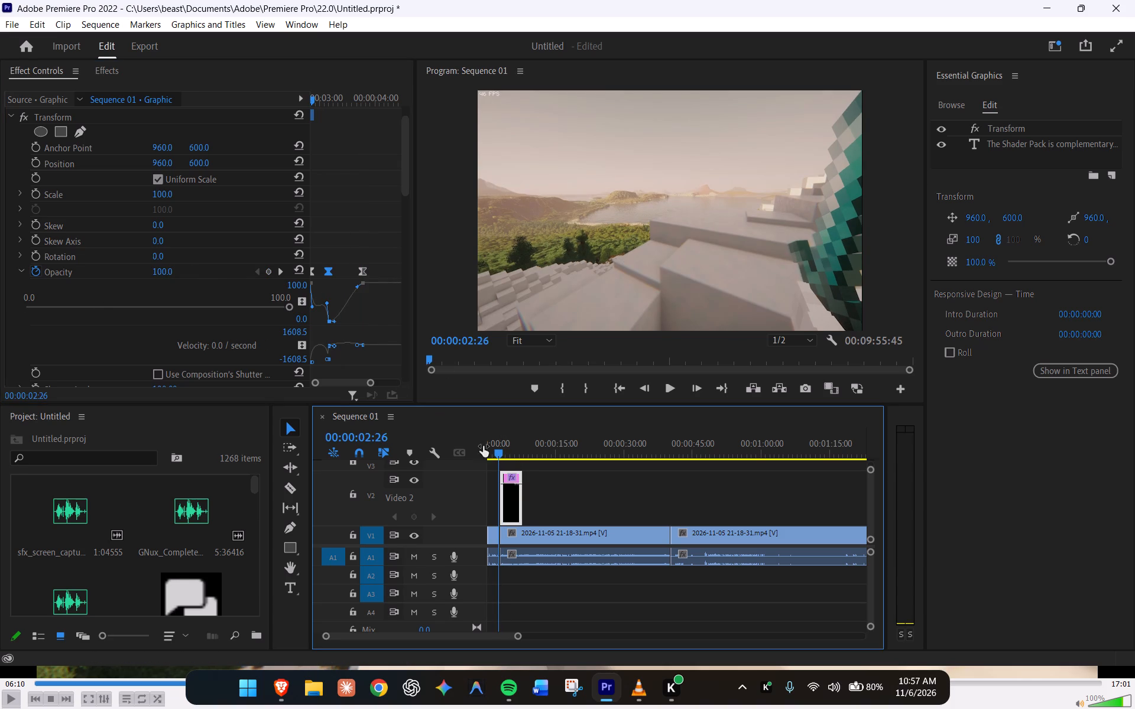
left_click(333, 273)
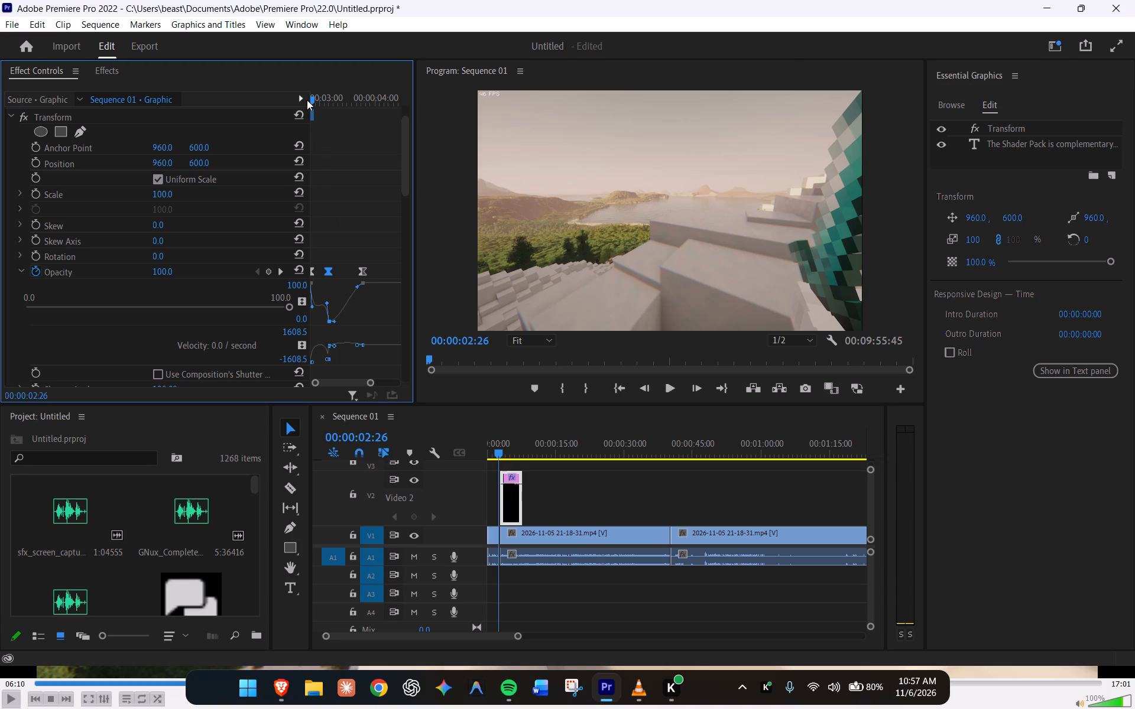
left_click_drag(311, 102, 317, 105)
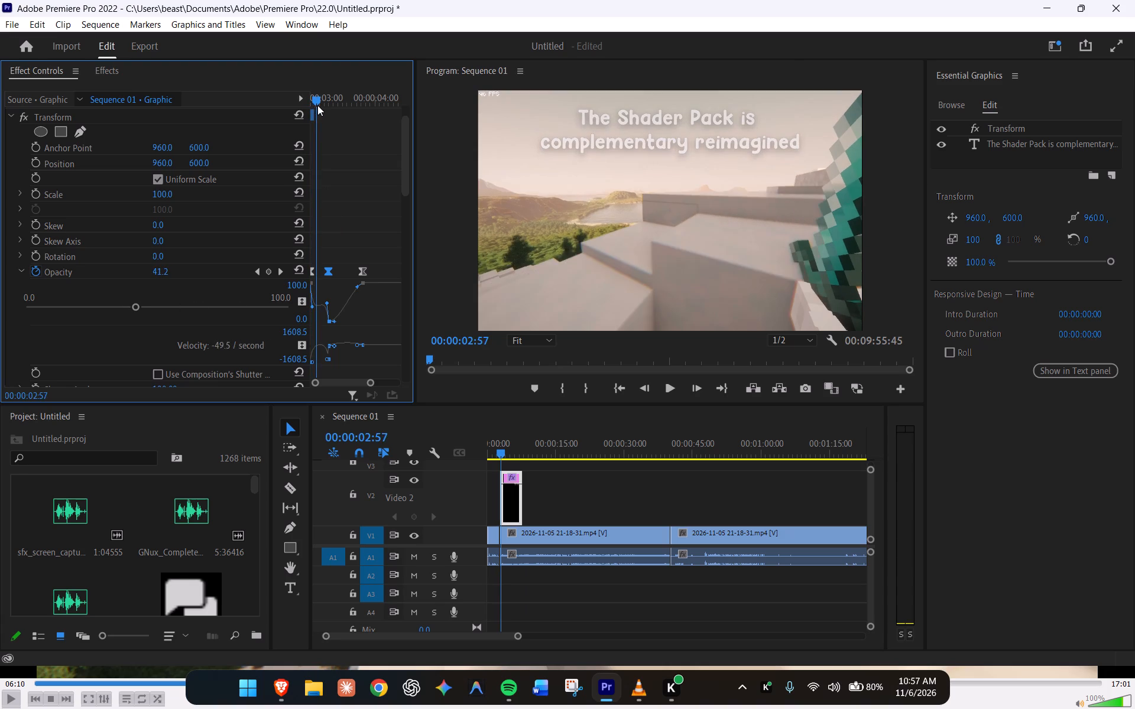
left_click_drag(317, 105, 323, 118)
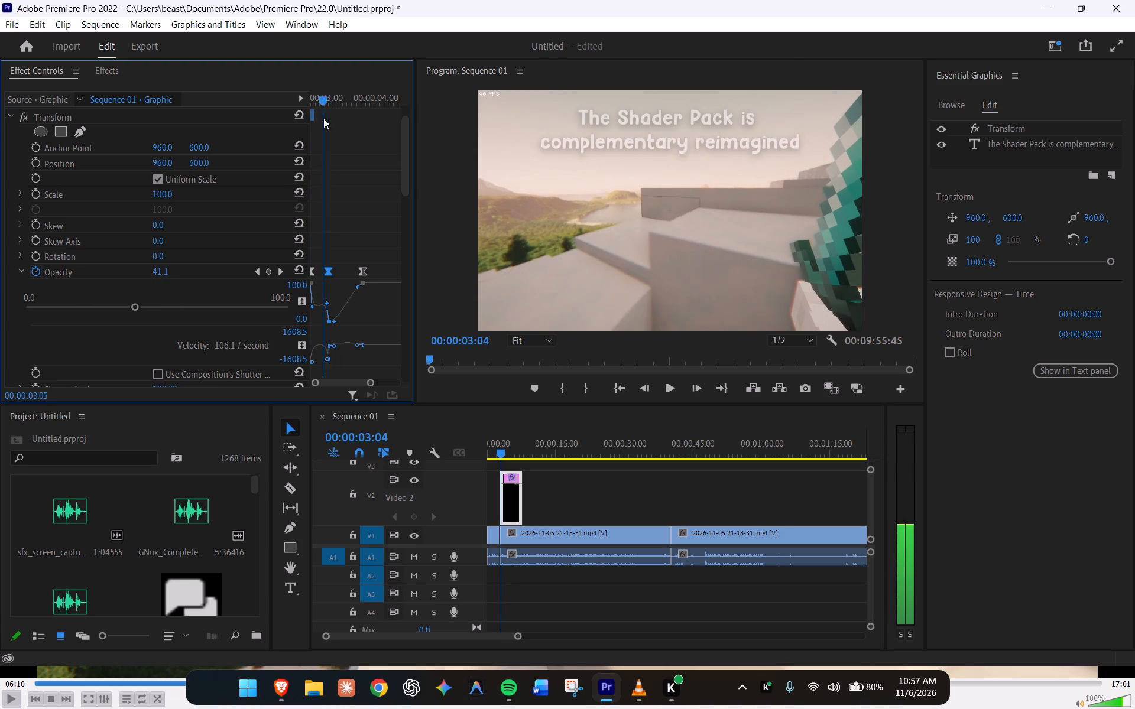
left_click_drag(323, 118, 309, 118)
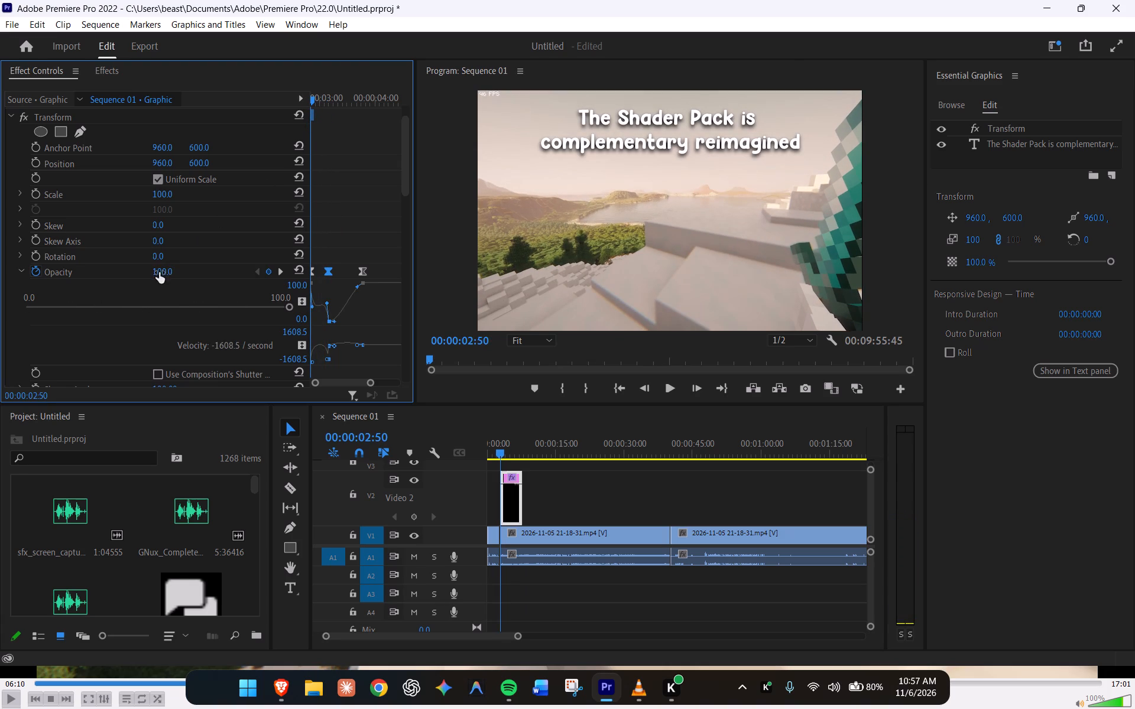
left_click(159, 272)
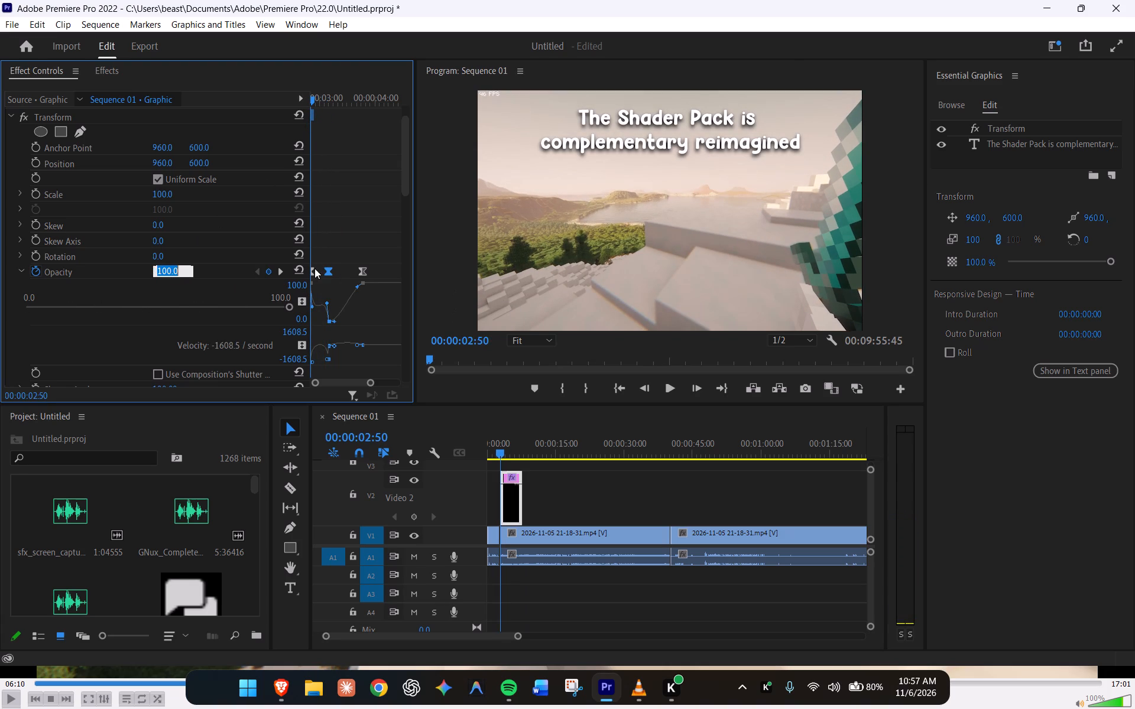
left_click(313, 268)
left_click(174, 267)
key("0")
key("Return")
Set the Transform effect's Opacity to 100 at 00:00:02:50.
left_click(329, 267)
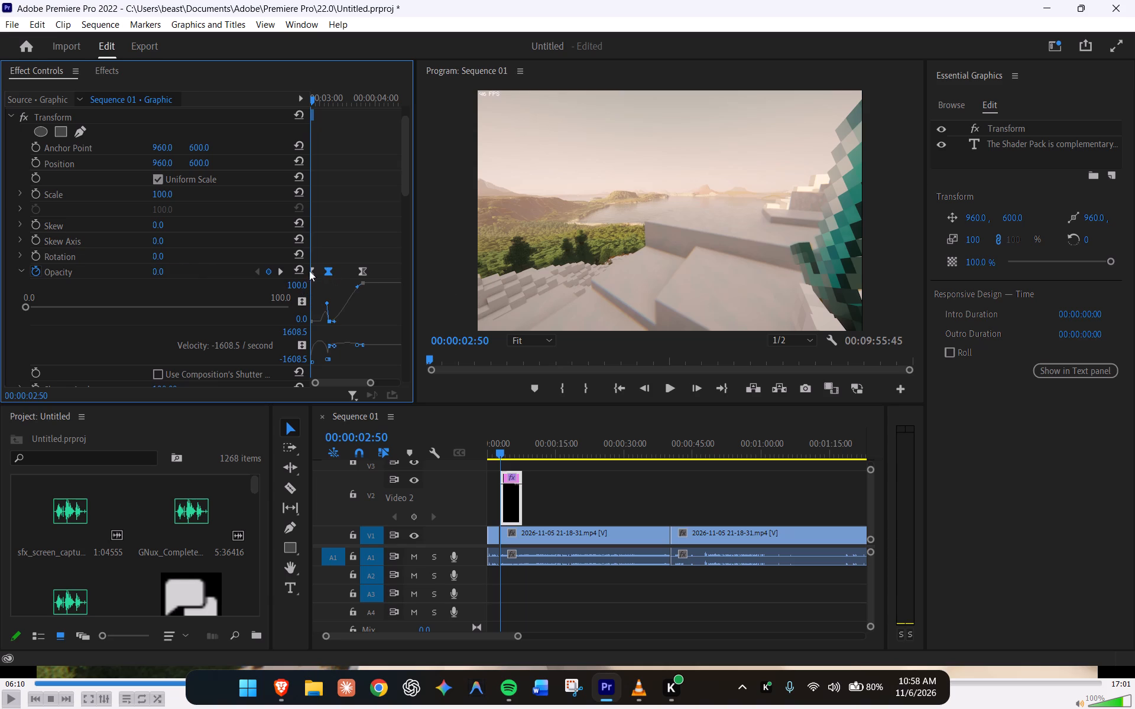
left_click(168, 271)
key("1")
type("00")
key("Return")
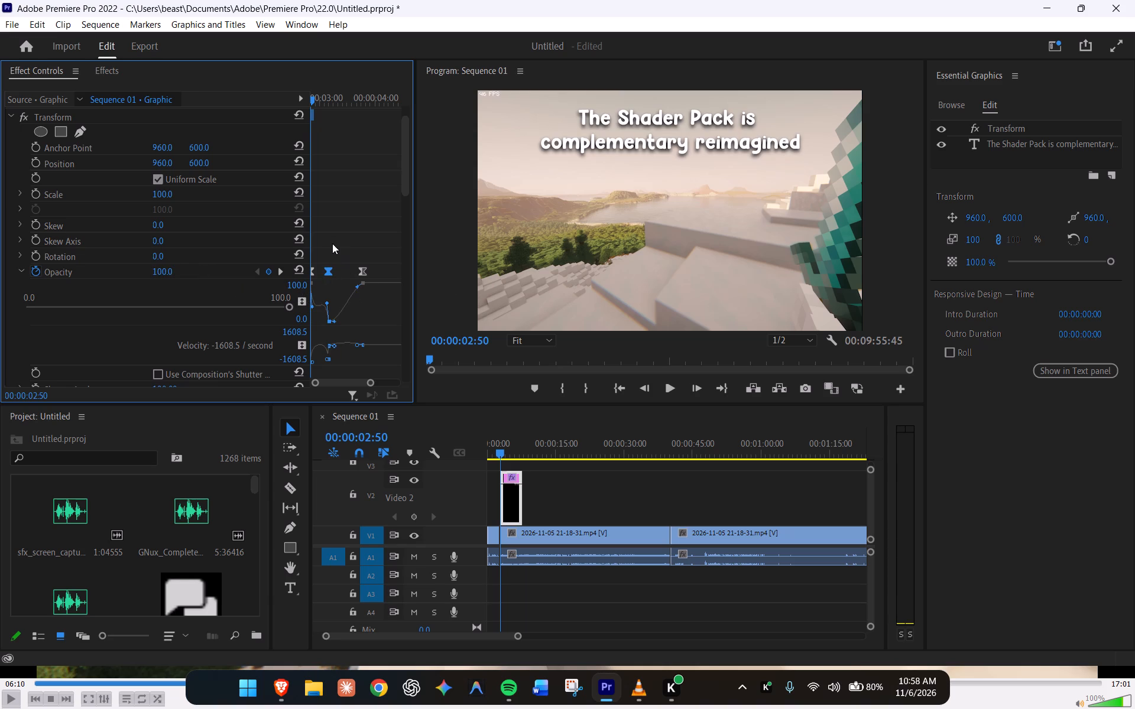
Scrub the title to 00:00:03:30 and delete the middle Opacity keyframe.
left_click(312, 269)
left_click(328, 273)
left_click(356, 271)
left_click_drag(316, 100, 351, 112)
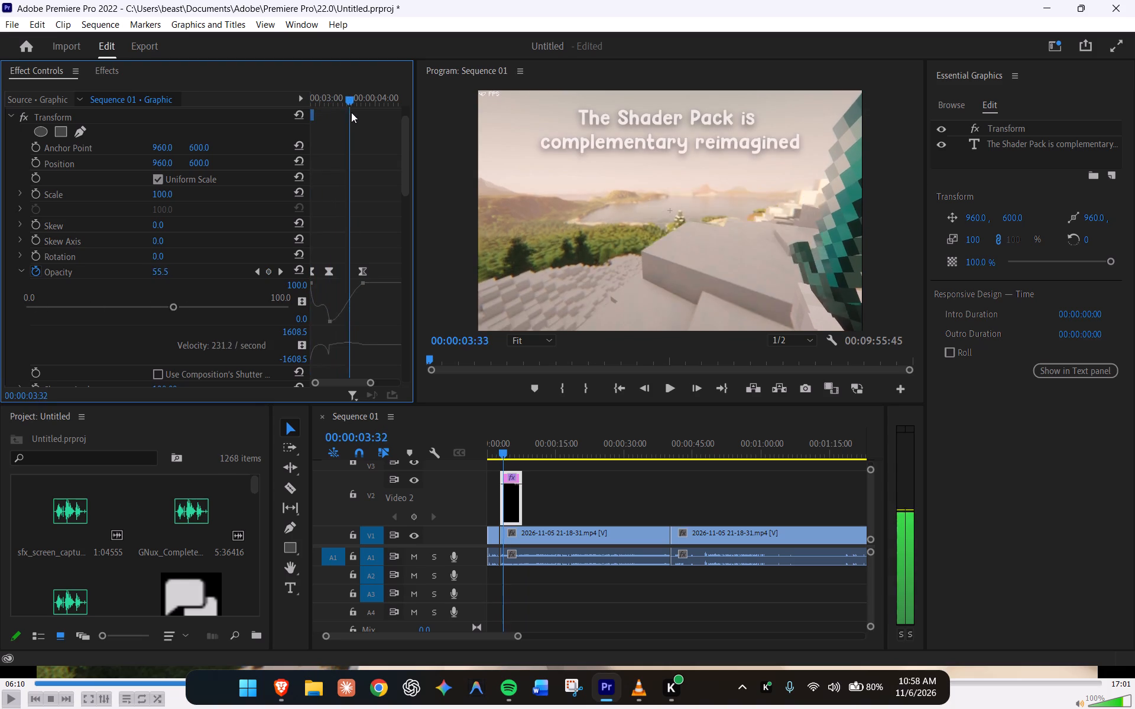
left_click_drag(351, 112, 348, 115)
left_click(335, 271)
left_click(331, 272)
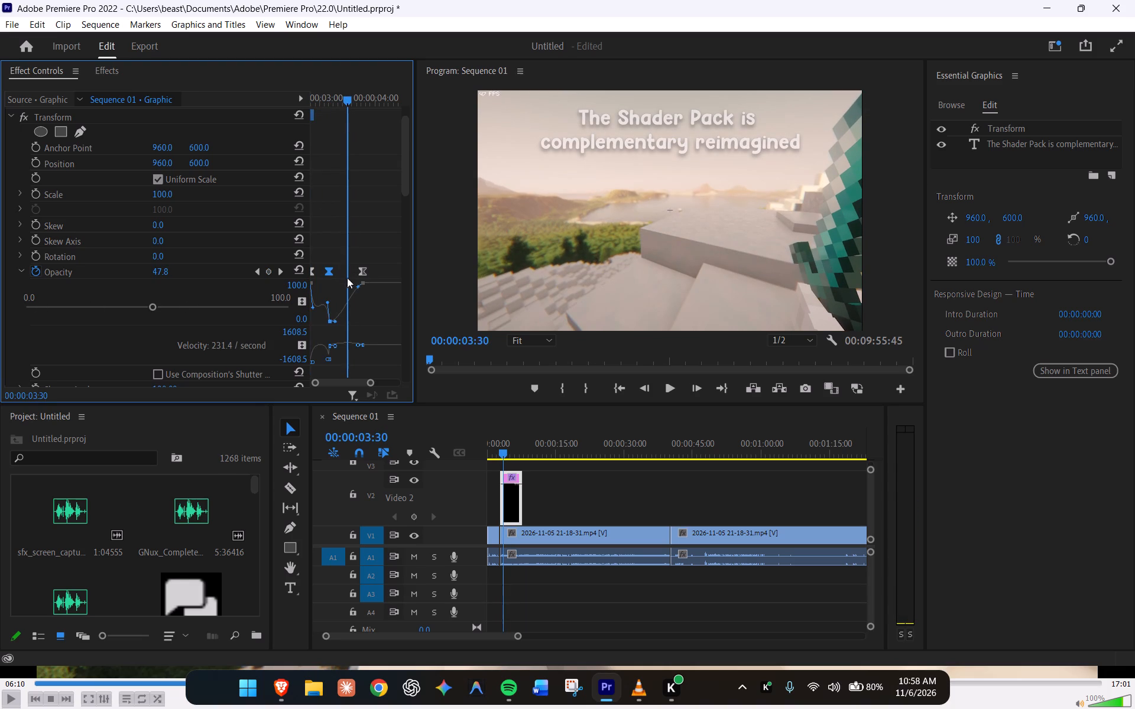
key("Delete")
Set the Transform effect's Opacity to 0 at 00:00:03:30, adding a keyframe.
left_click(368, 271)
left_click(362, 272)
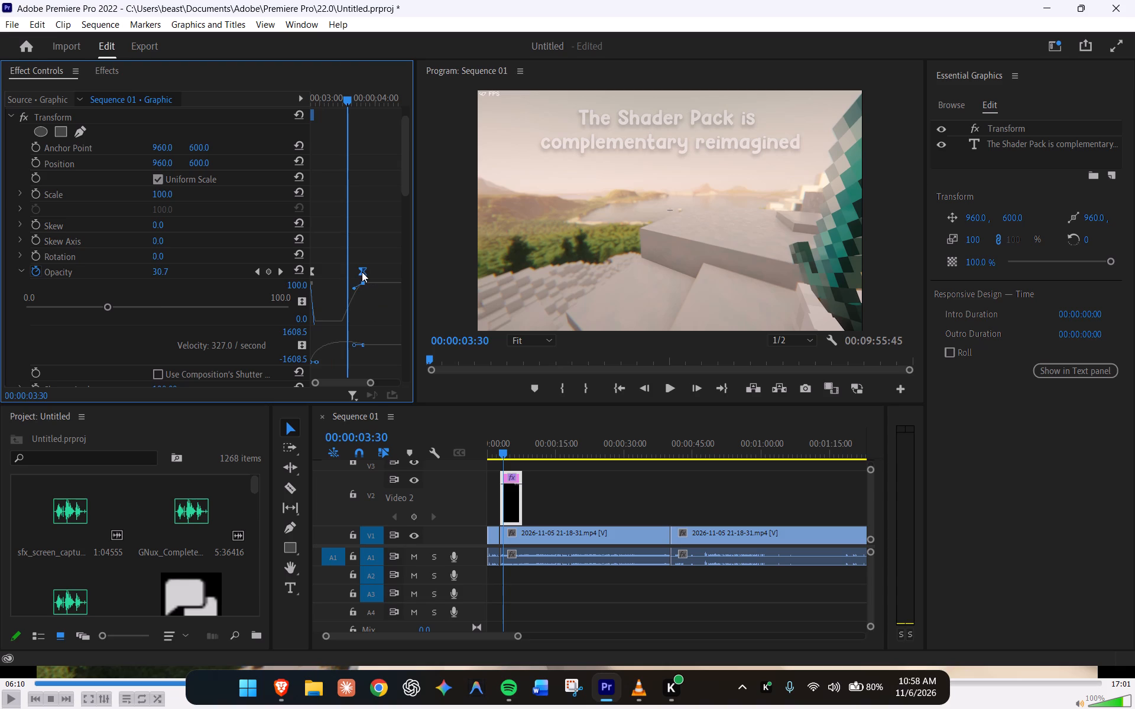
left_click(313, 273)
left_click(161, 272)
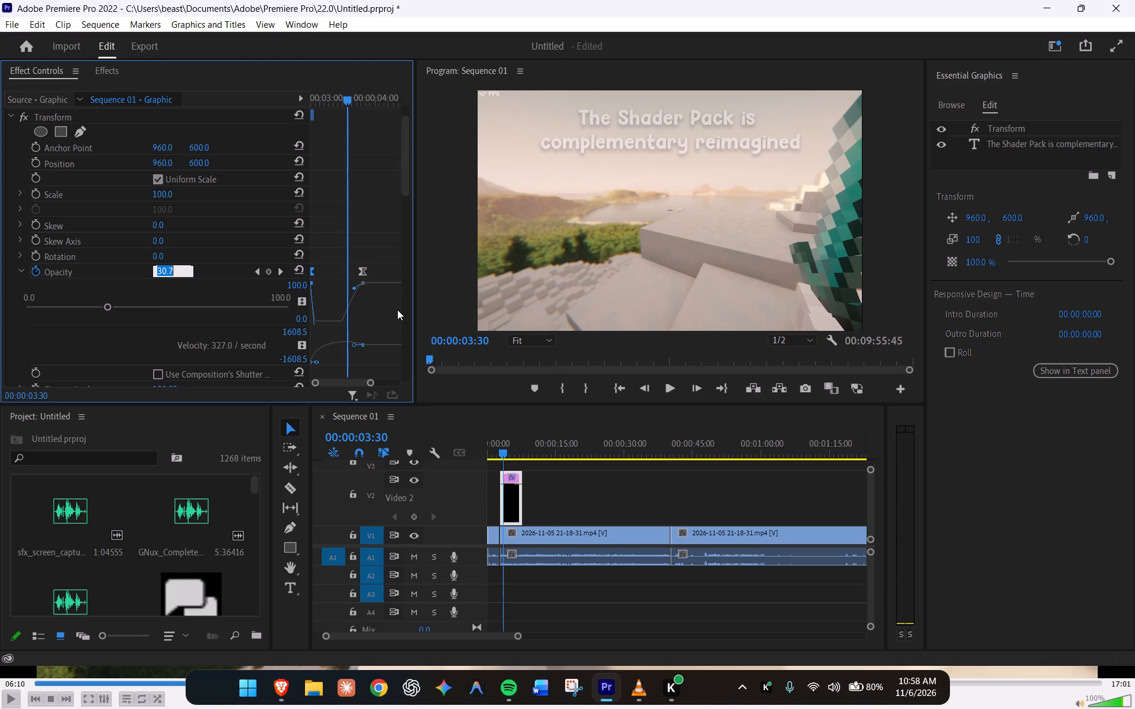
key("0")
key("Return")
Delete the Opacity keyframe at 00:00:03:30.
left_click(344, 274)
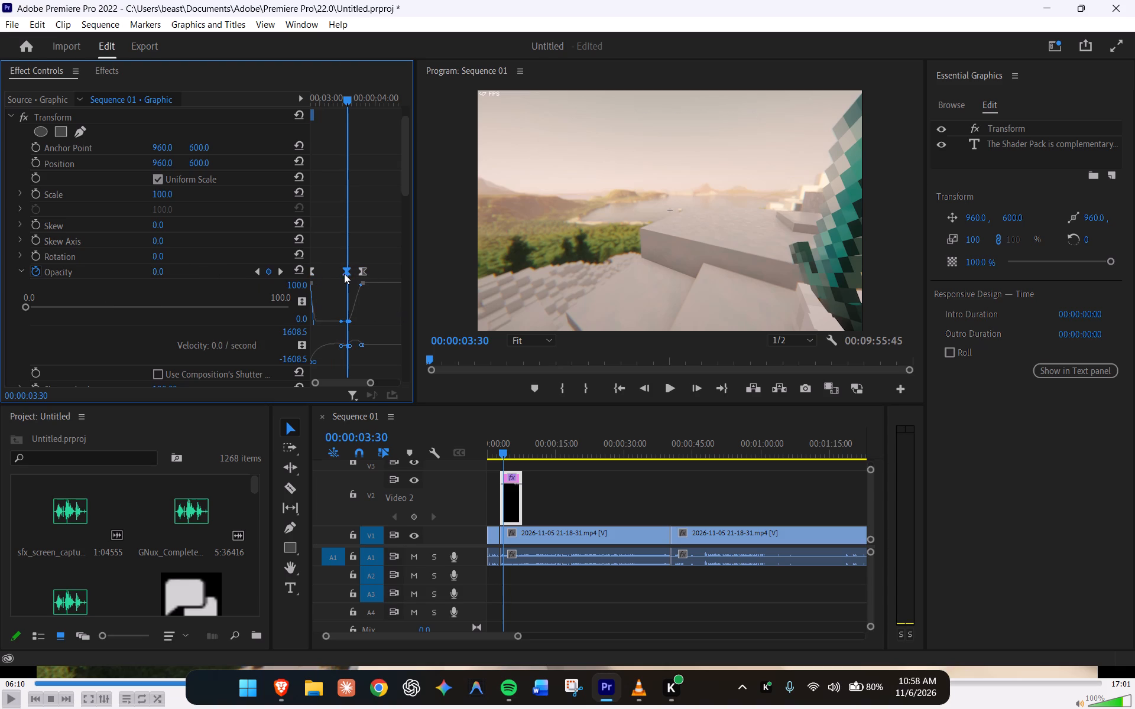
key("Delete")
Delete all the remaining Opacity keyframes from the title's Transform effect.
left_click_drag(346, 98, 338, 100)
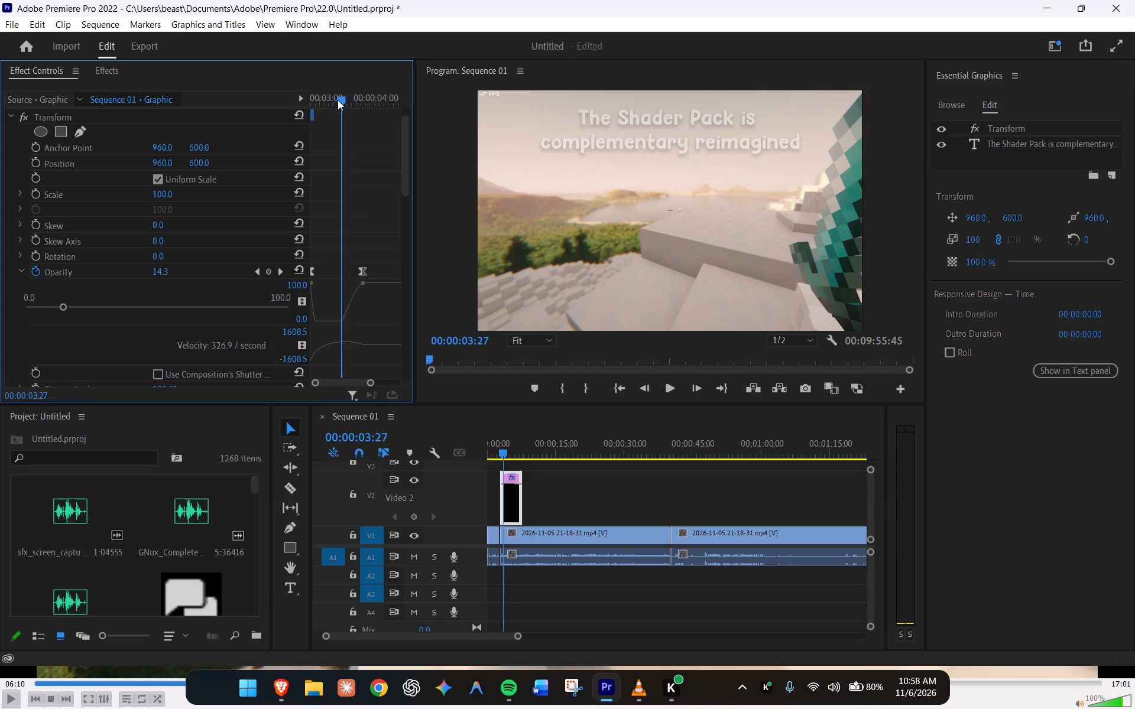
left_click_drag(338, 100, 310, 102)
left_click(163, 266)
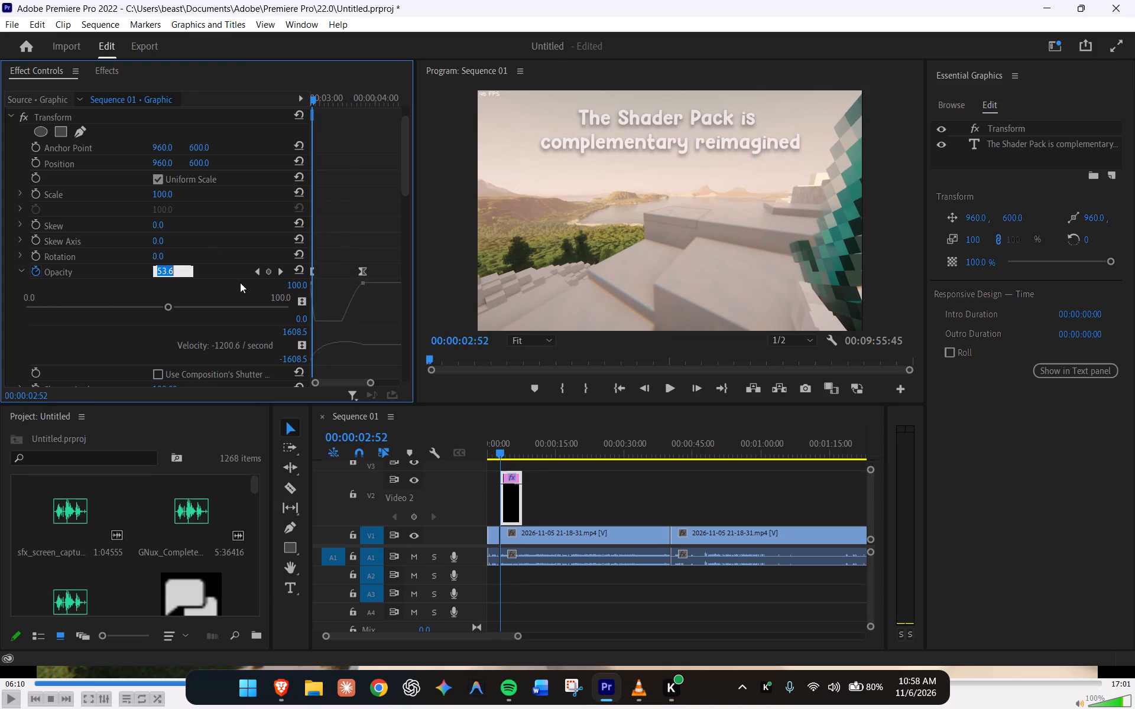
left_click(372, 381)
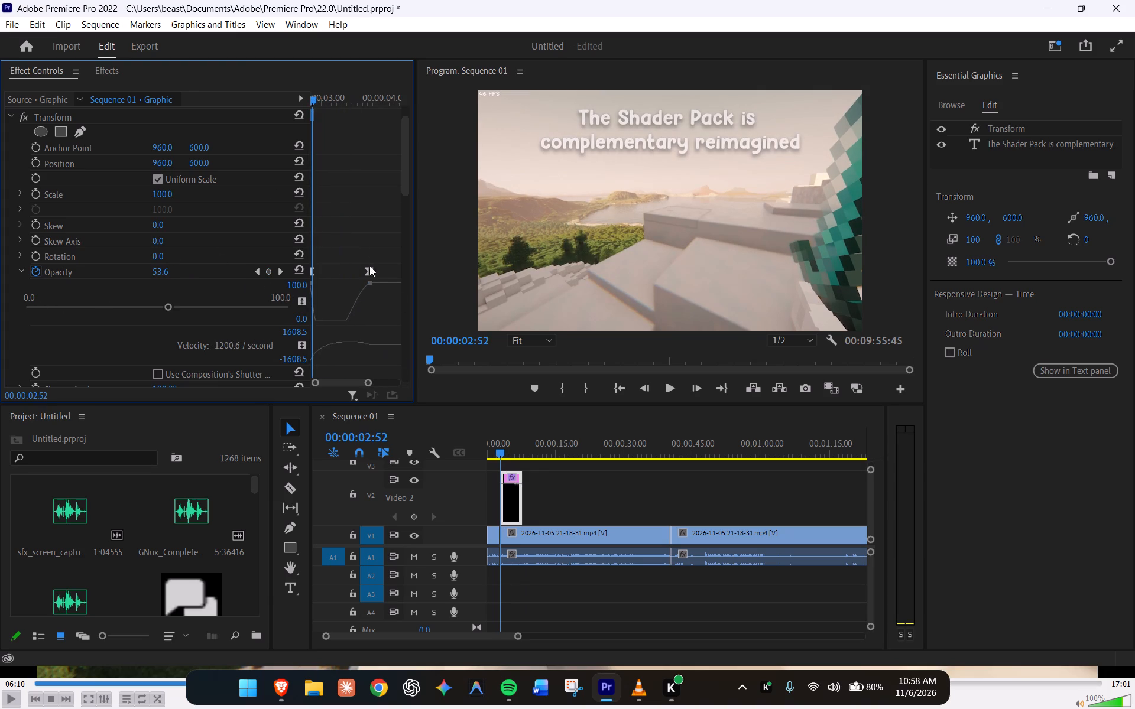
left_click(371, 271)
key("ctrl+a")
key("Delete")
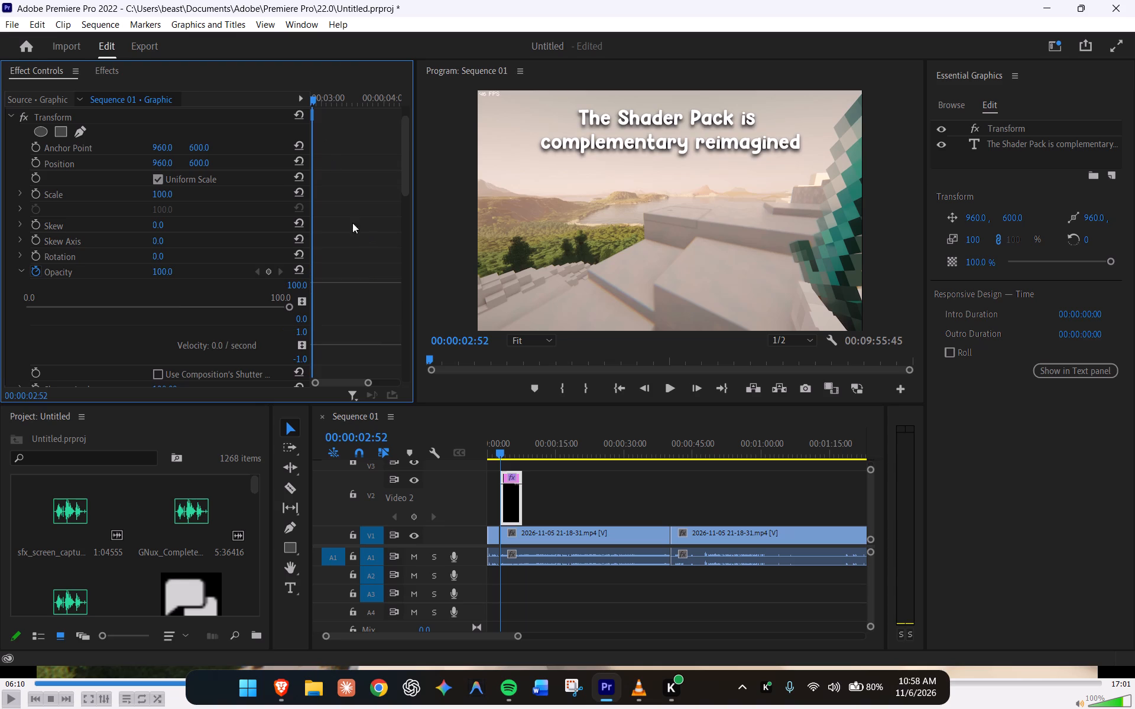
Set the title's Transform Opacity to 0 at 00:00:02:50, adding a keyframe.
left_click(386, 435)
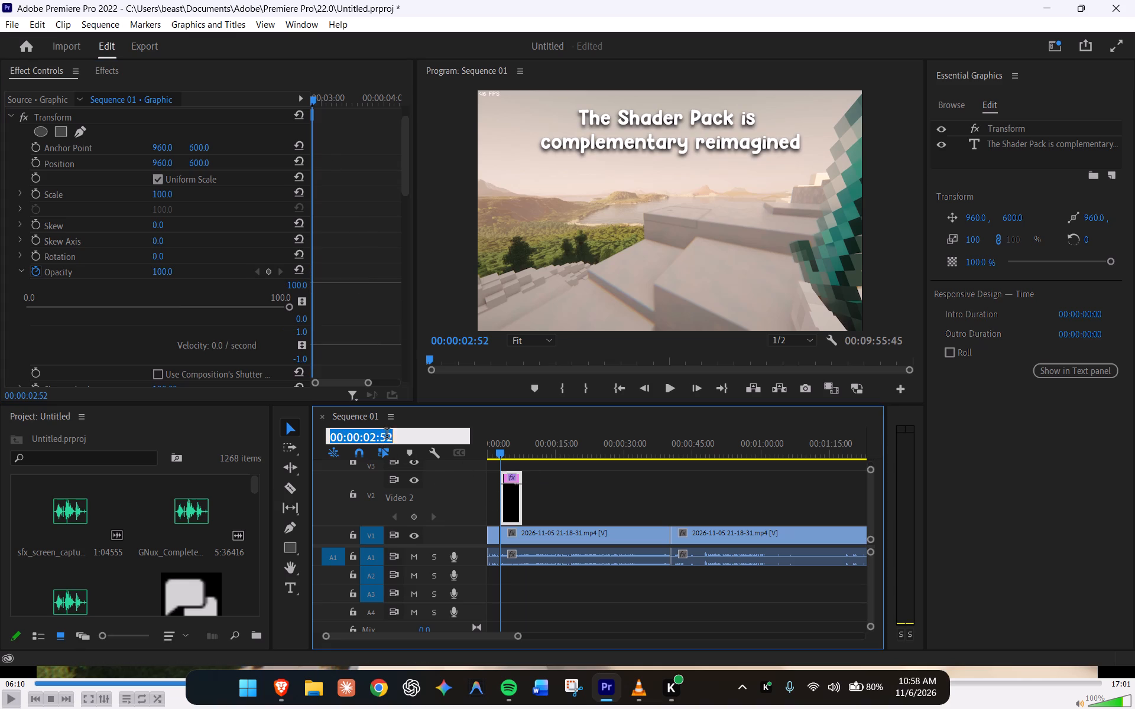
left_click(404, 437)
key("BackSpace")
key("Return")
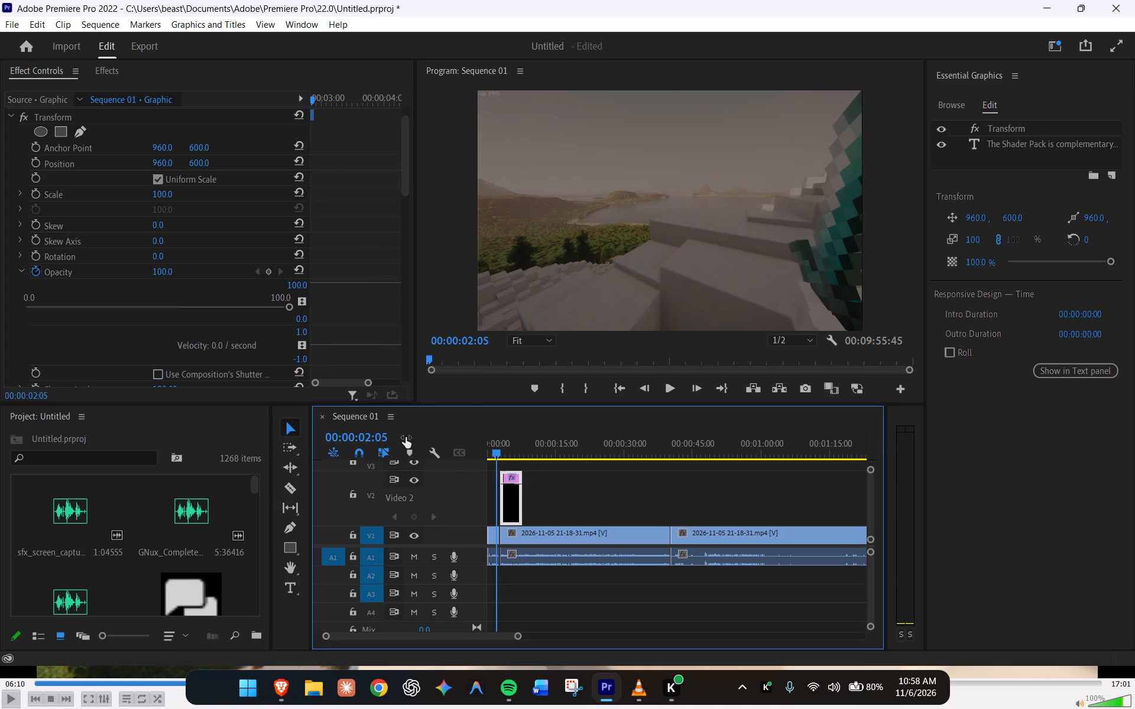
left_click(394, 436)
left_click(415, 437)
key("BackSpace")
key("BackSpace")
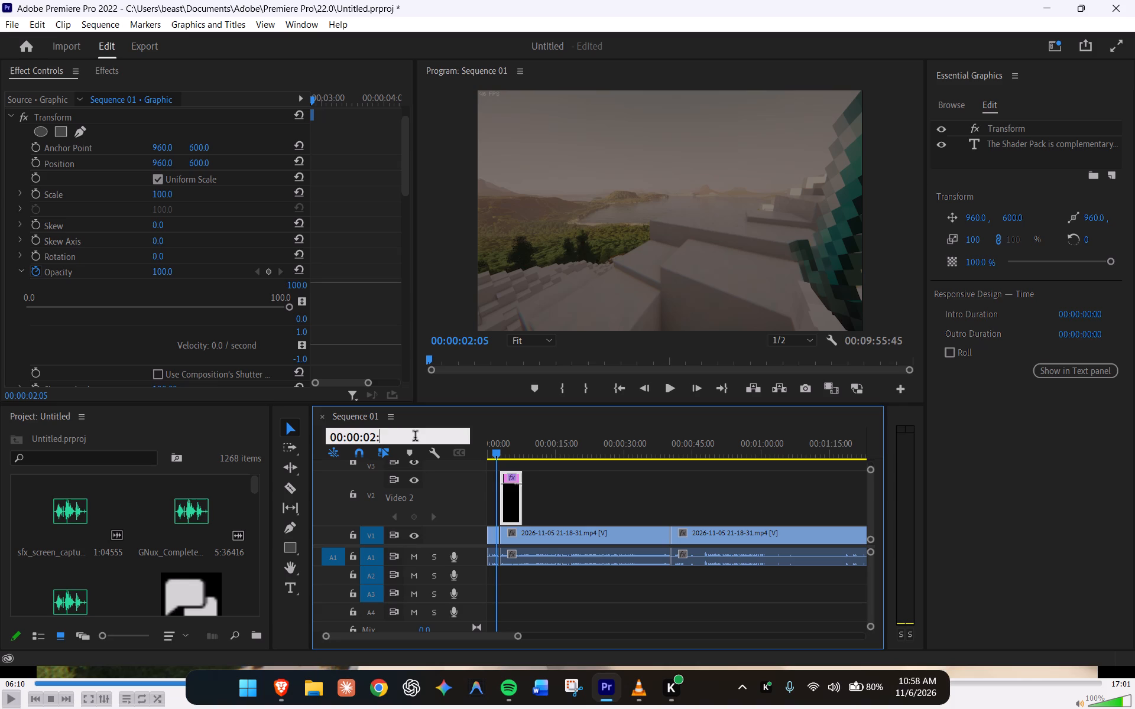
type("50")
key("Return")
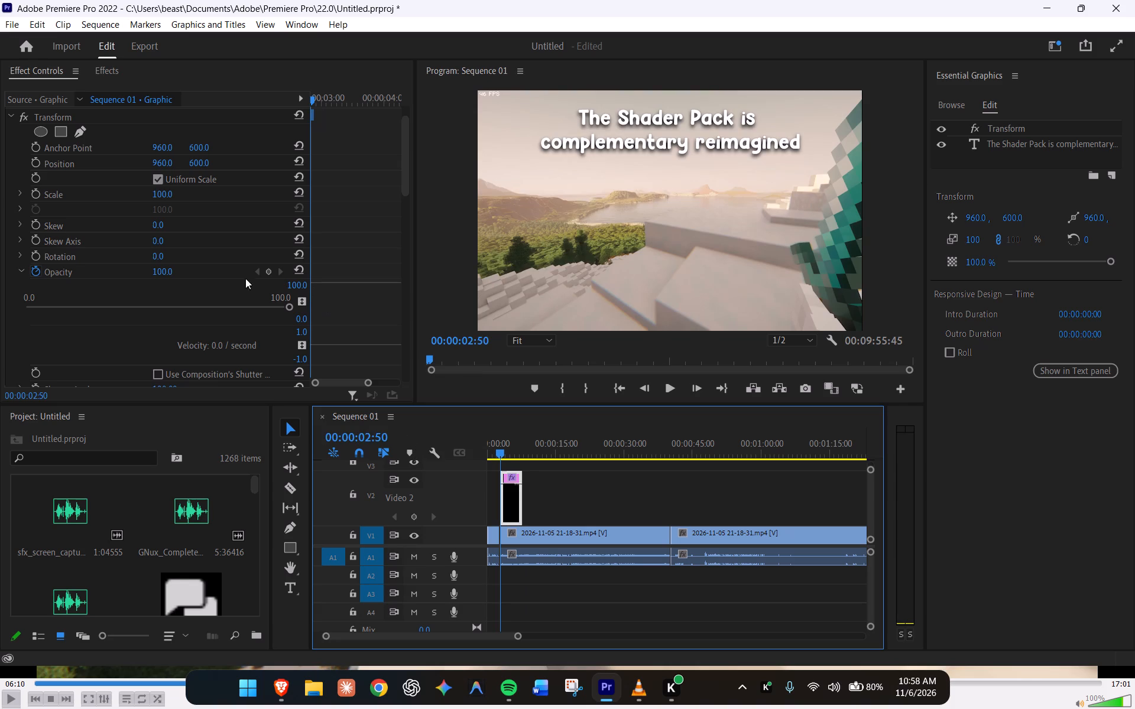
left_click(167, 272)
key("0")
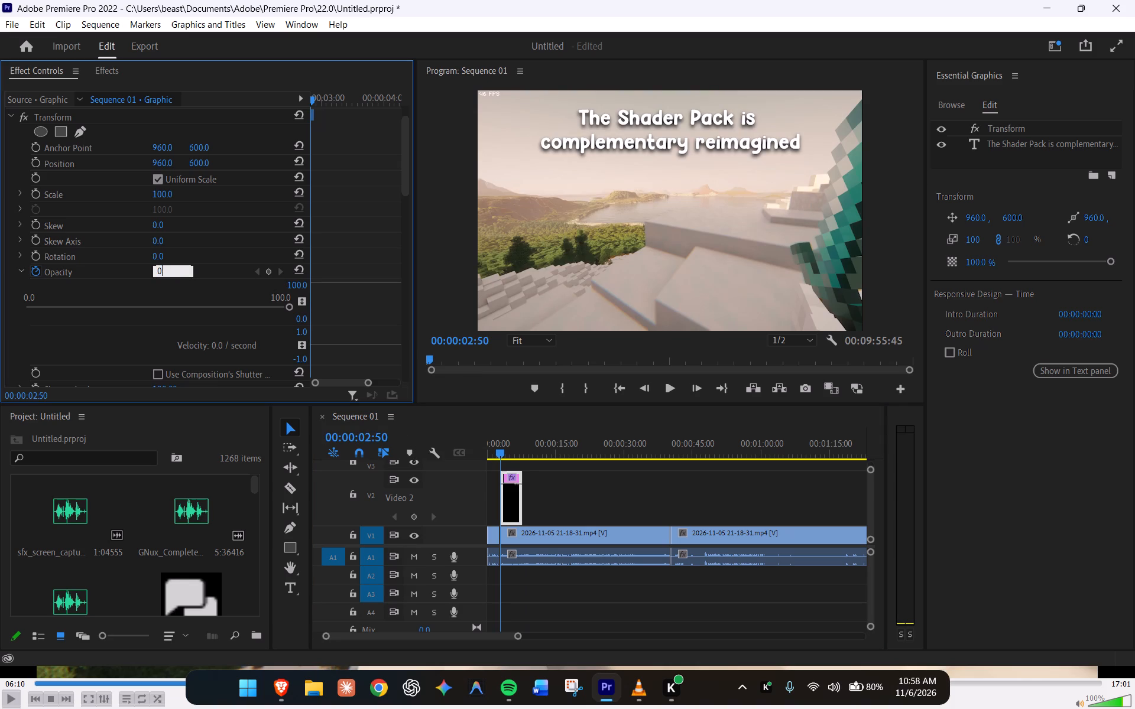
key("Return")
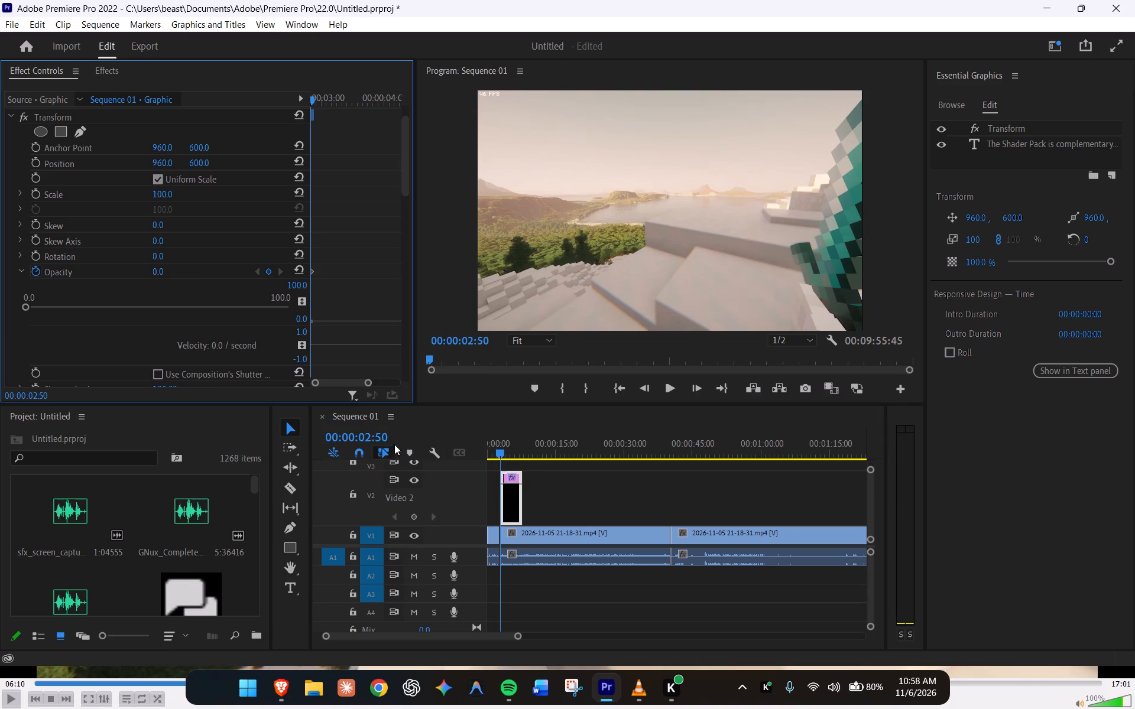
Add a Transform Opacity keyframe of 100 at 00:00:03:40.
left_click(391, 436)
left_click(399, 438)
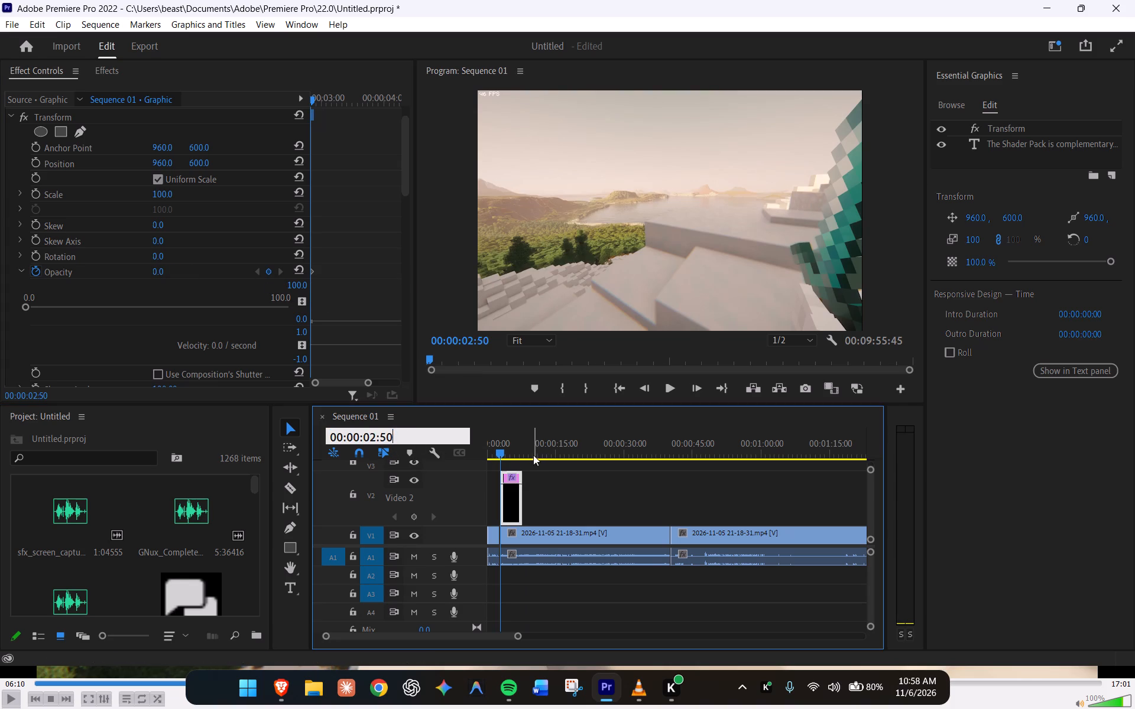
left_click(384, 433)
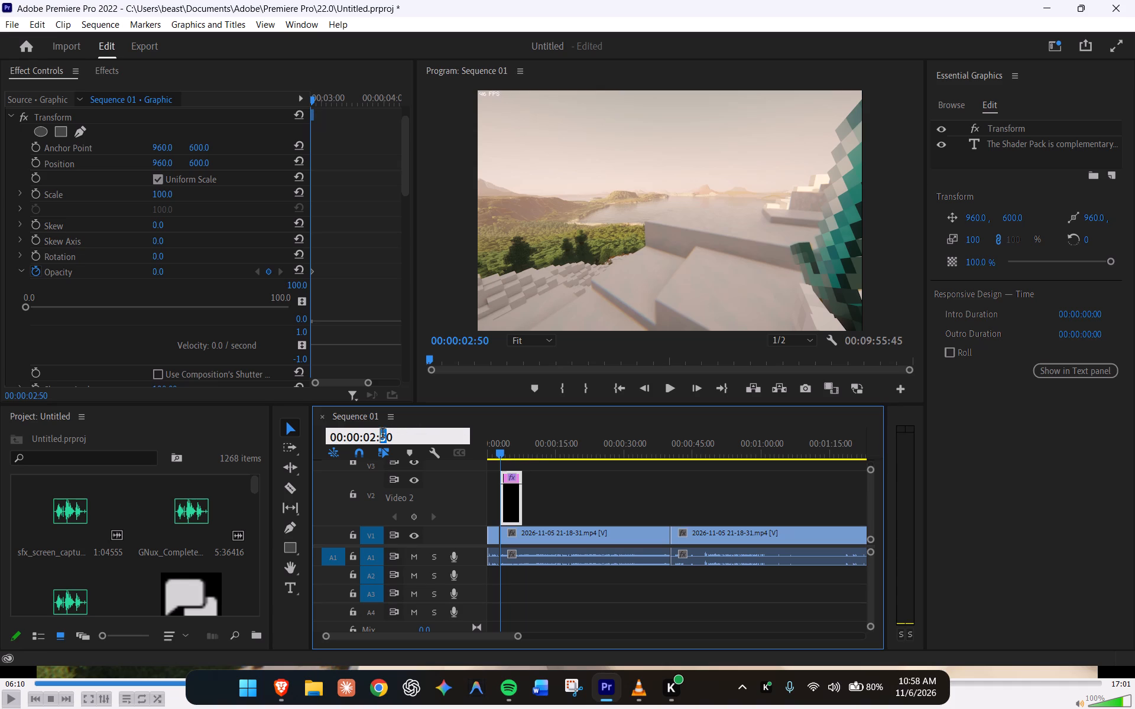
key("1")
left_click(373, 434)
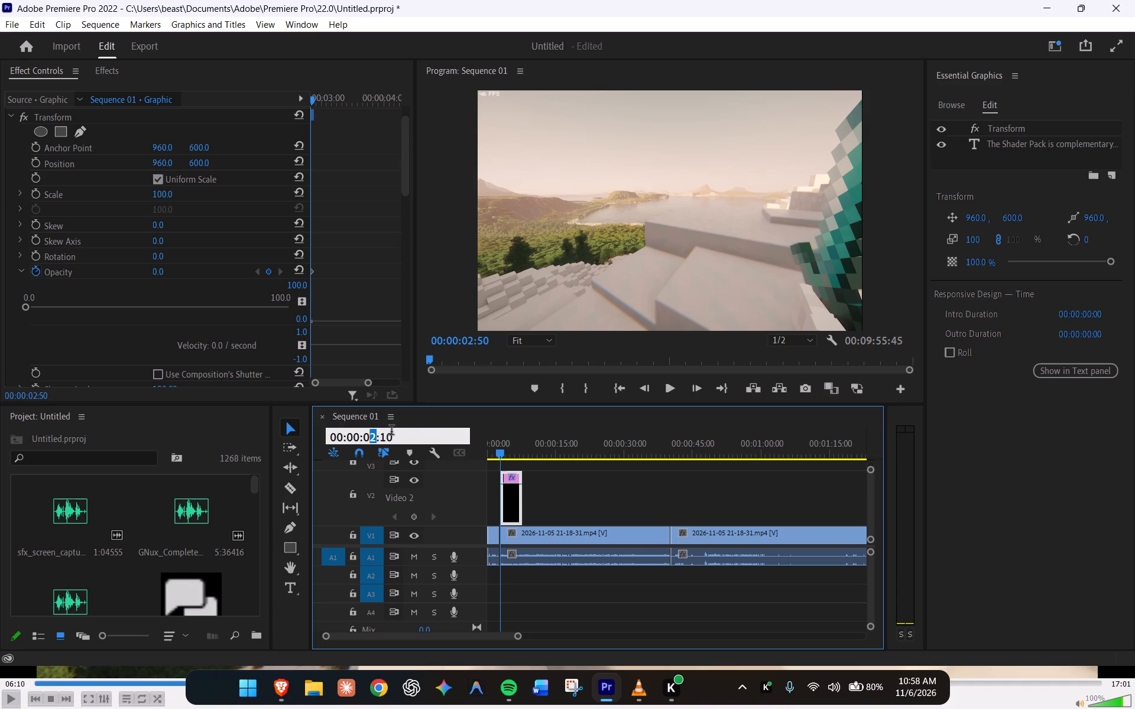
left_click(385, 437)
key("4")
left_click_drag(368, 436, 374, 438)
left_click_drag(374, 438, 375, 438)
key("3")
key("Return")
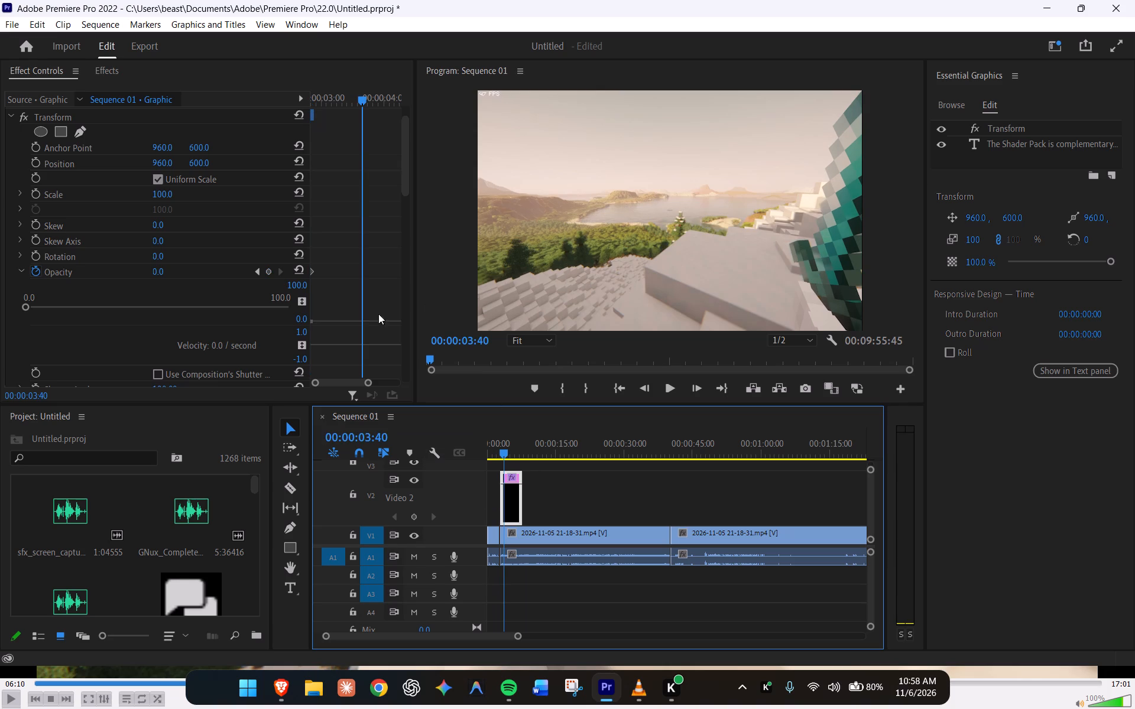
left_click(164, 271)
type("100")
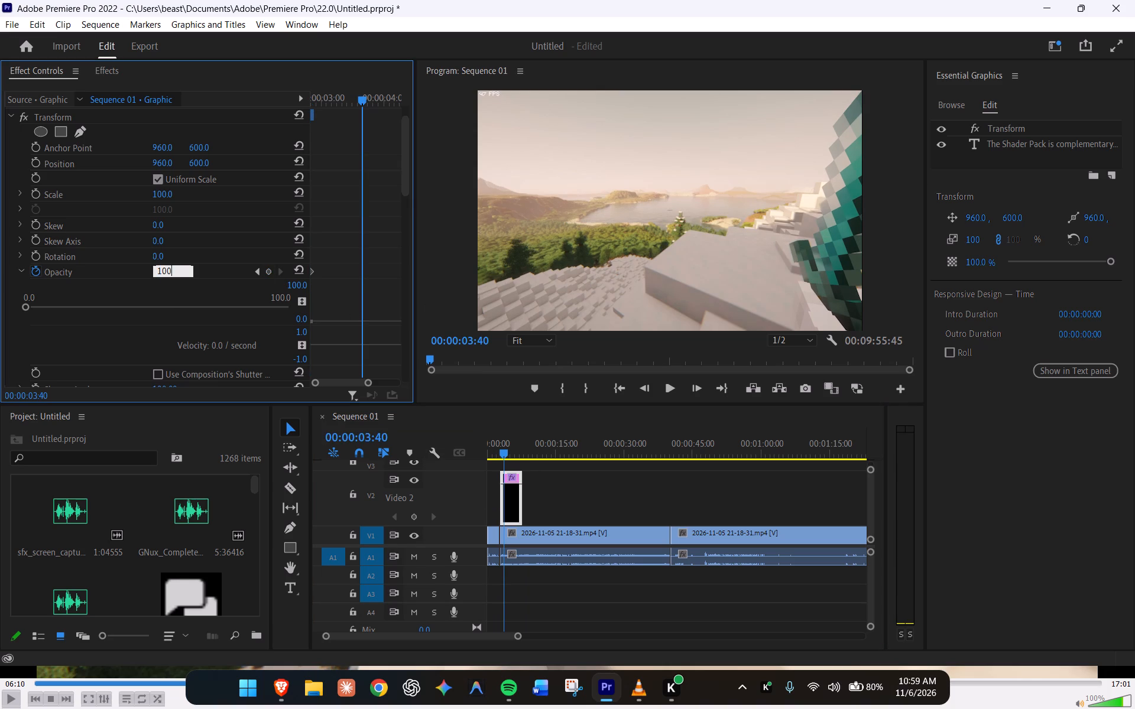
key("Return")
Apply Ease Out to the 00:00:03:40 Opacity keyframe and Ease In to the 00:00:02:50 one.
left_click(361, 274)
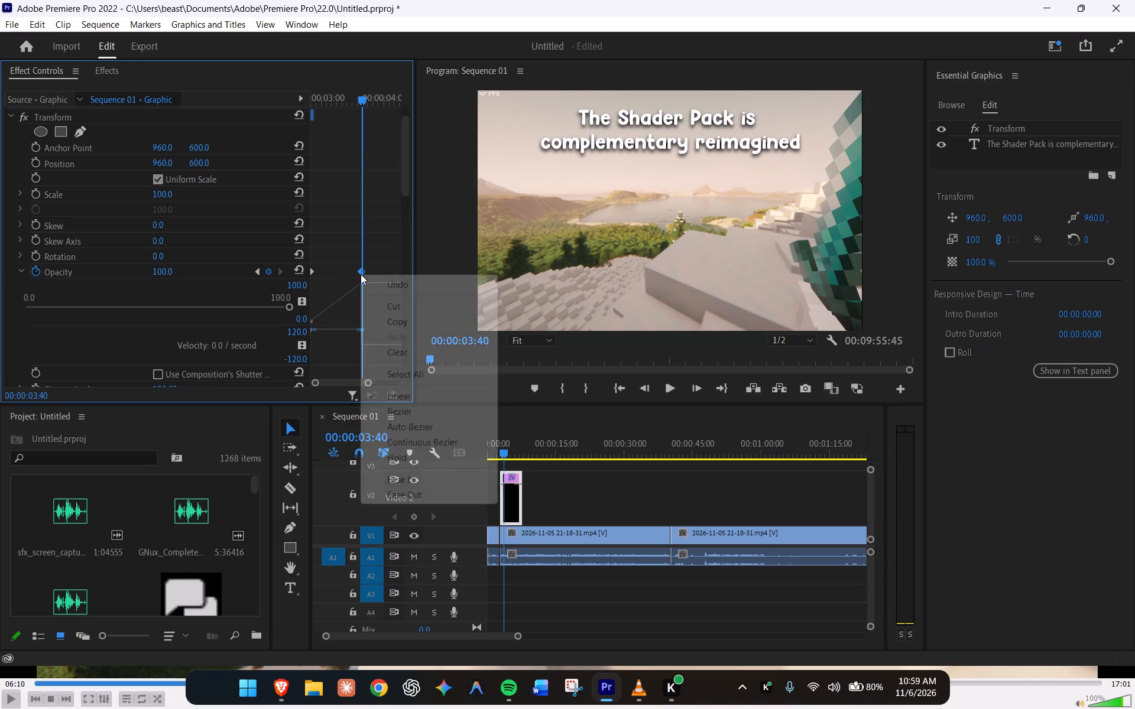
right_click(361, 274)
left_click(419, 497)
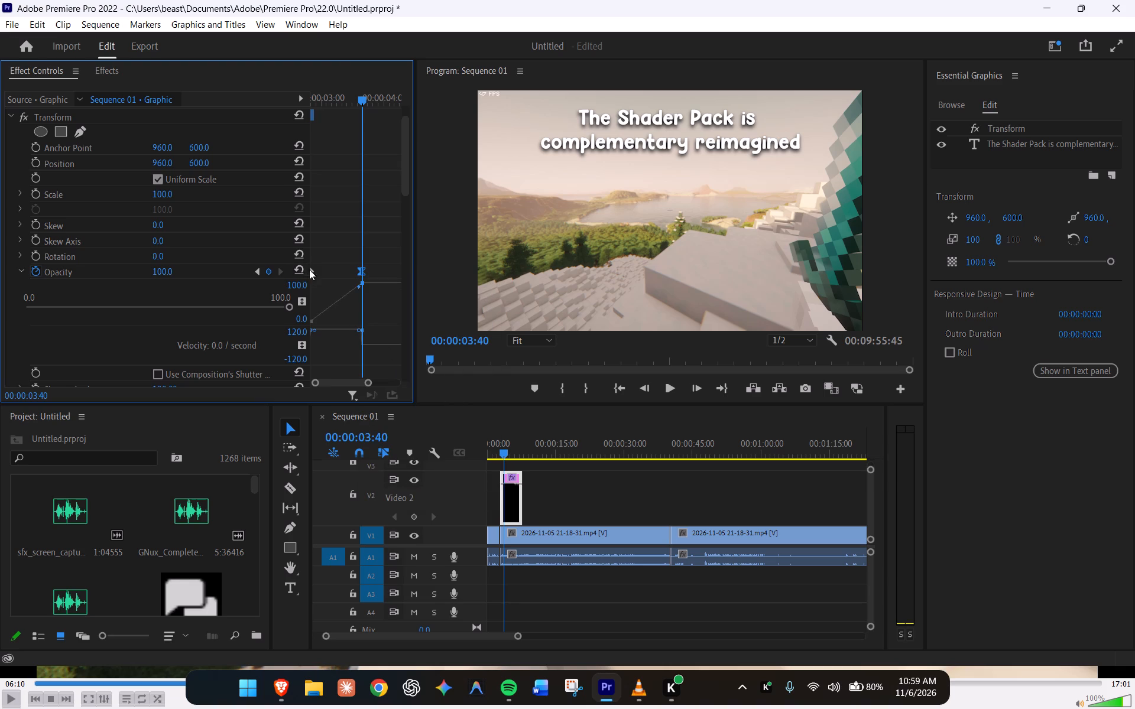
left_click(308, 270)
left_click_drag(326, 276, 303, 258)
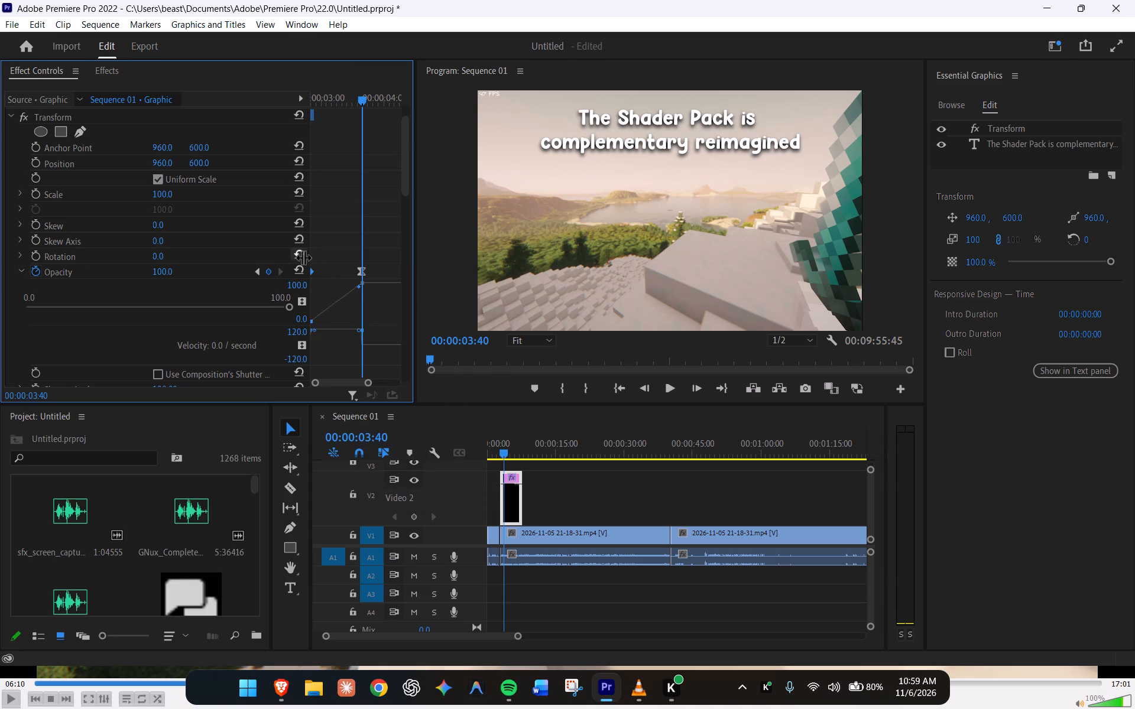
right_click(311, 270)
left_click(349, 468)
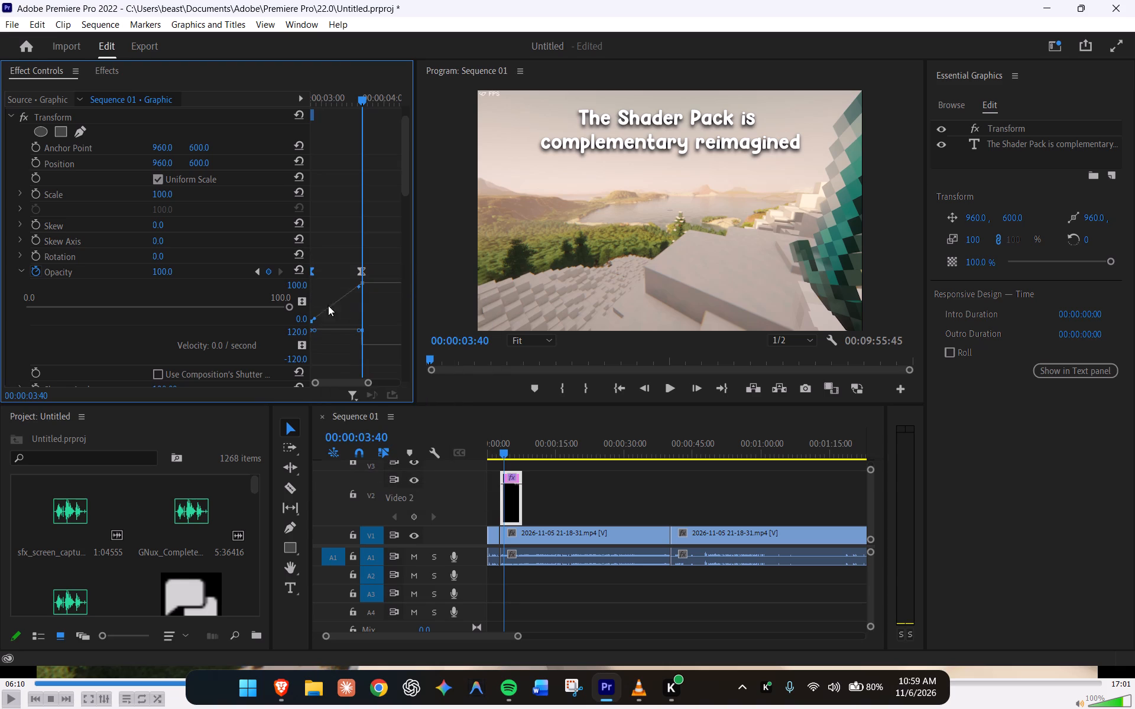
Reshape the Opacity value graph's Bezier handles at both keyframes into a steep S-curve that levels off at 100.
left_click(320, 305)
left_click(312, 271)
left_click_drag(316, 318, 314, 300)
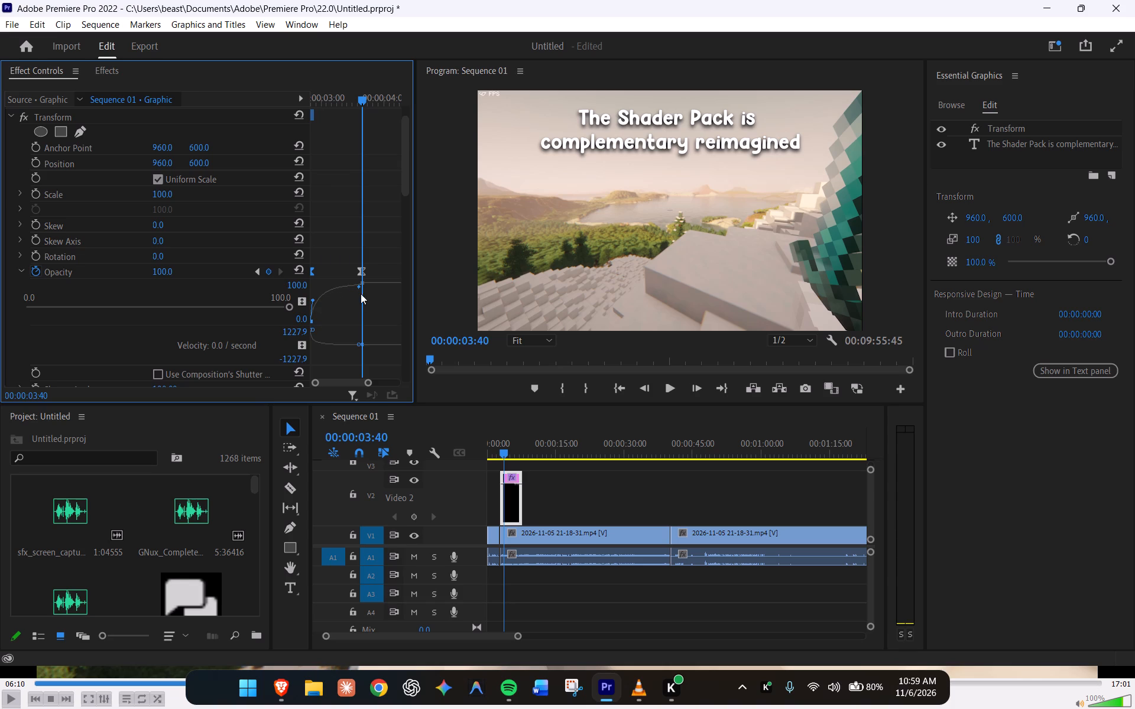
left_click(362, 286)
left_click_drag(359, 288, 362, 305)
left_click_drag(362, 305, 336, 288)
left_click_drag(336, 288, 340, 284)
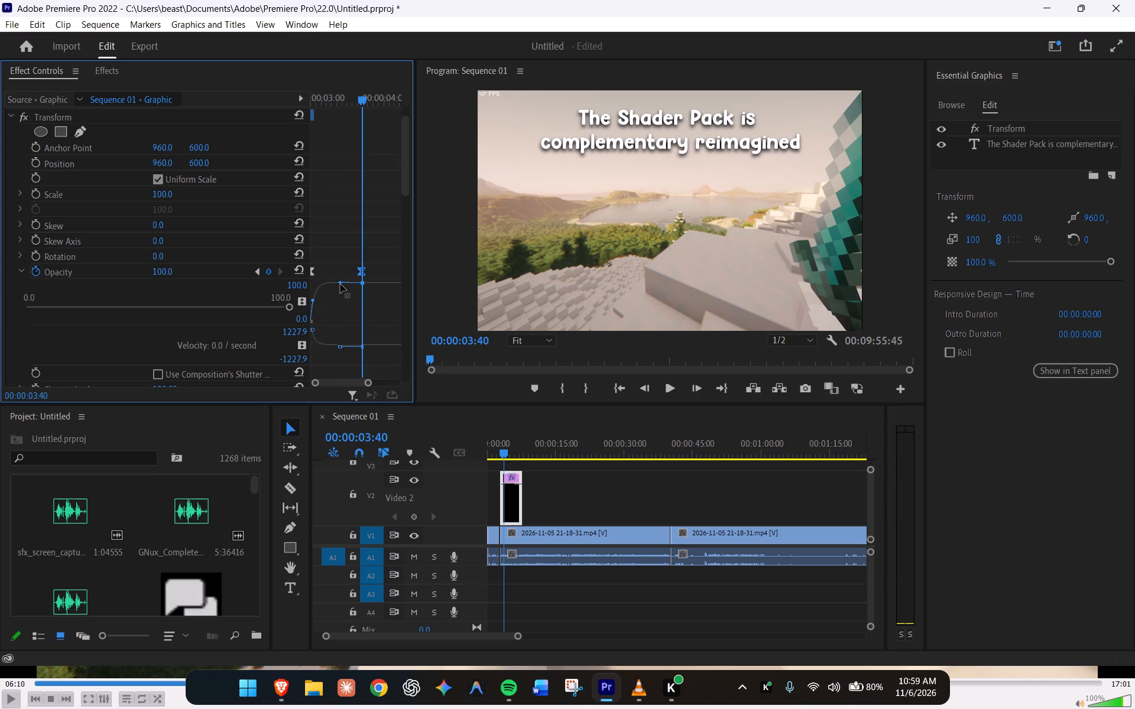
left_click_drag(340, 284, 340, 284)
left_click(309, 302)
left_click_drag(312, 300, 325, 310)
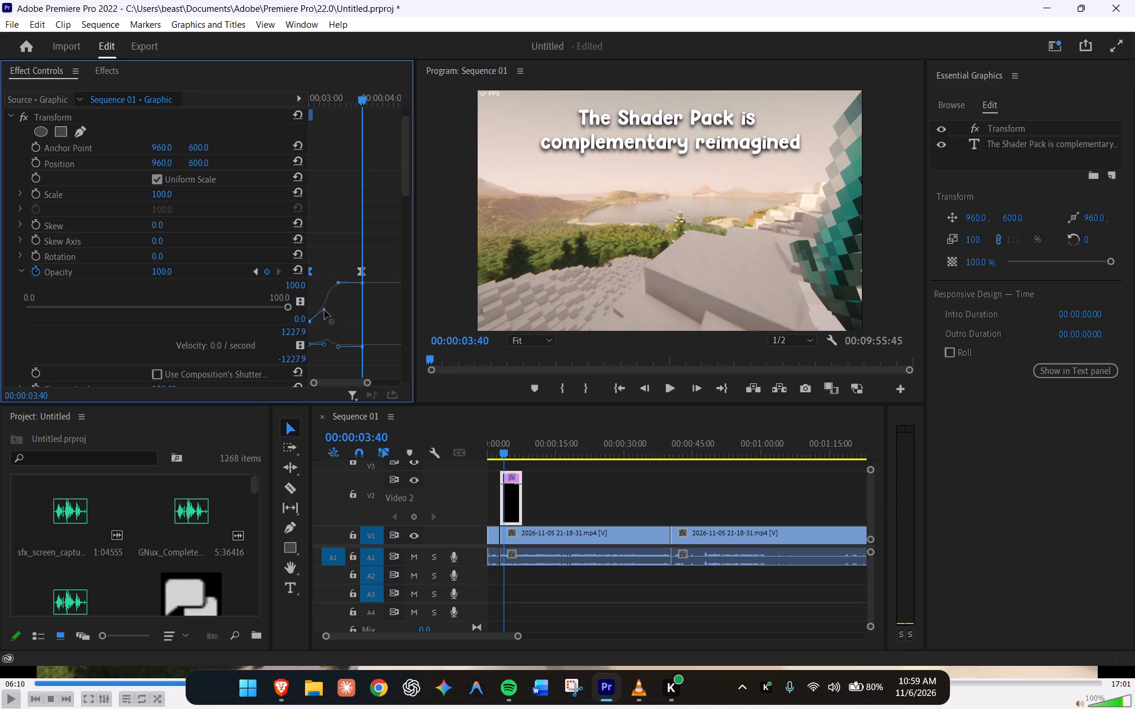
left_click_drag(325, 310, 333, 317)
Play the sequence from just before the title to check its fade-in.
left_click_drag(504, 459, 498, 457)
left_click_drag(504, 453, 497, 453)
key("space")
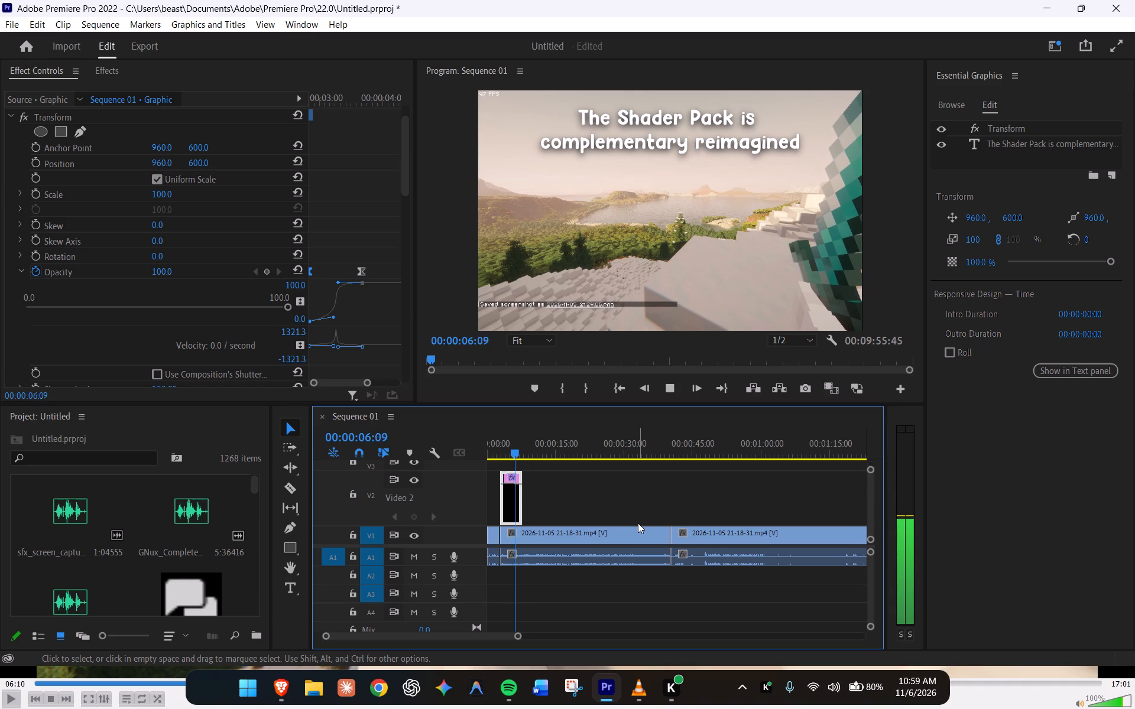
key("space")
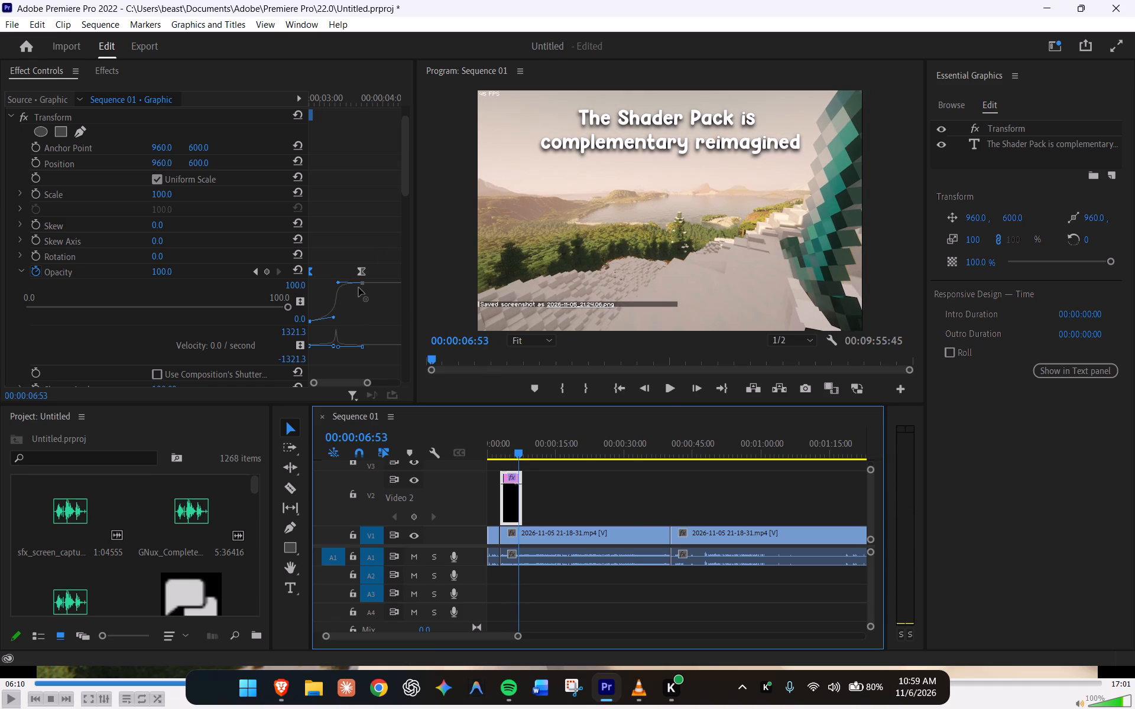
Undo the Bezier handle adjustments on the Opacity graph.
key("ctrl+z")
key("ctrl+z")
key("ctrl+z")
Apply Ease In to both selected Opacity keyframes of the title's Transform effect.
left_click(311, 273)
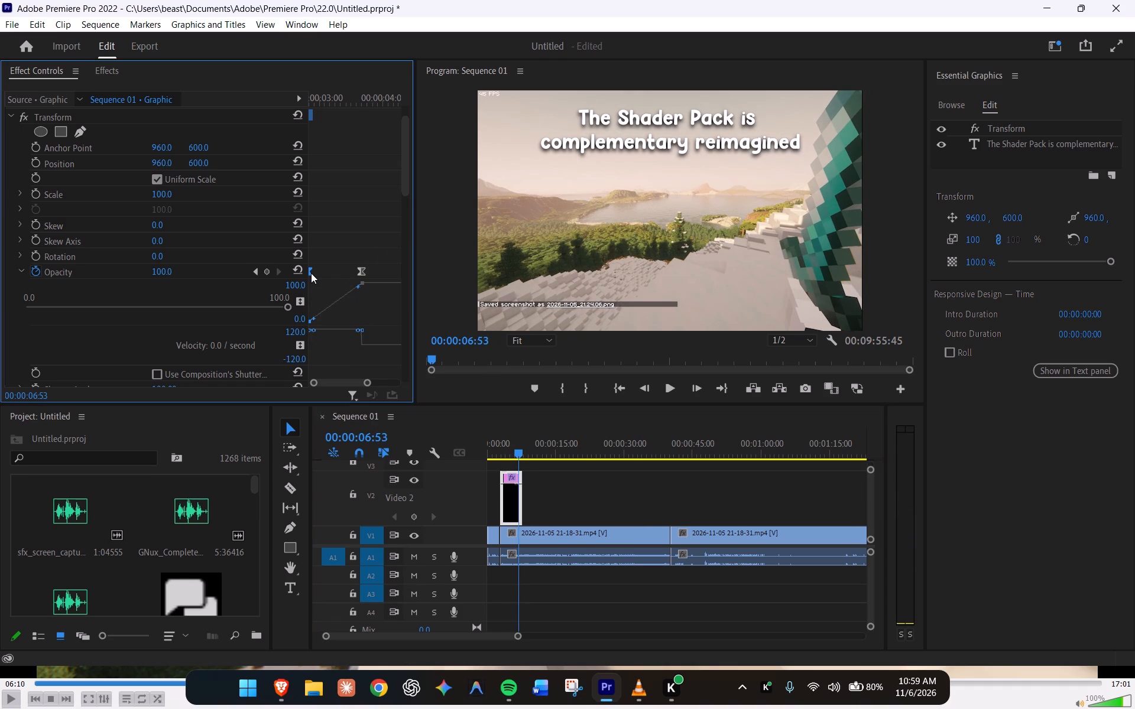
right_click(311, 273)
left_click(405, 184)
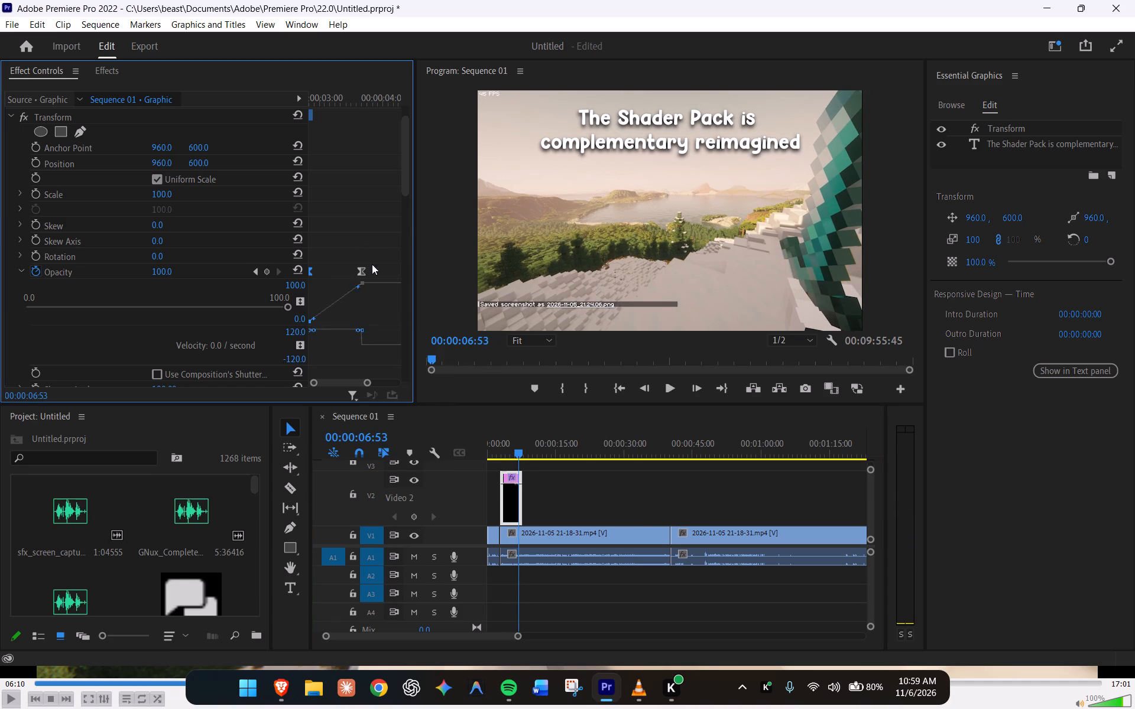
left_click_drag(372, 258, 288, 291)
right_click(364, 274)
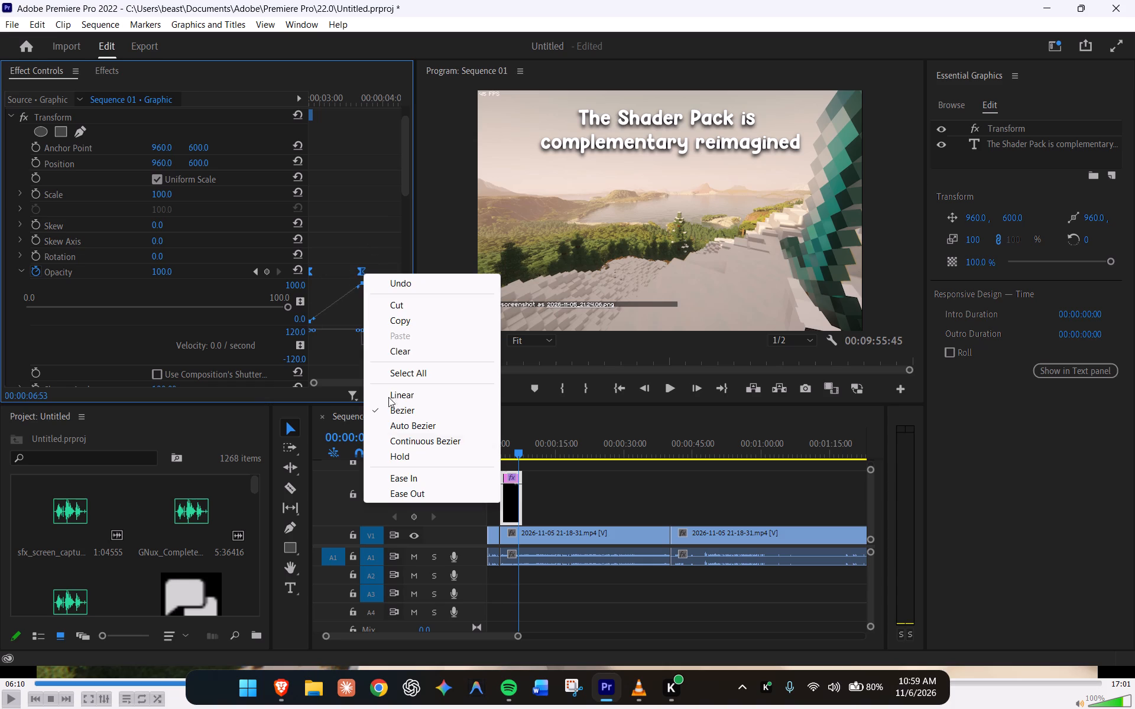
left_click(408, 479)
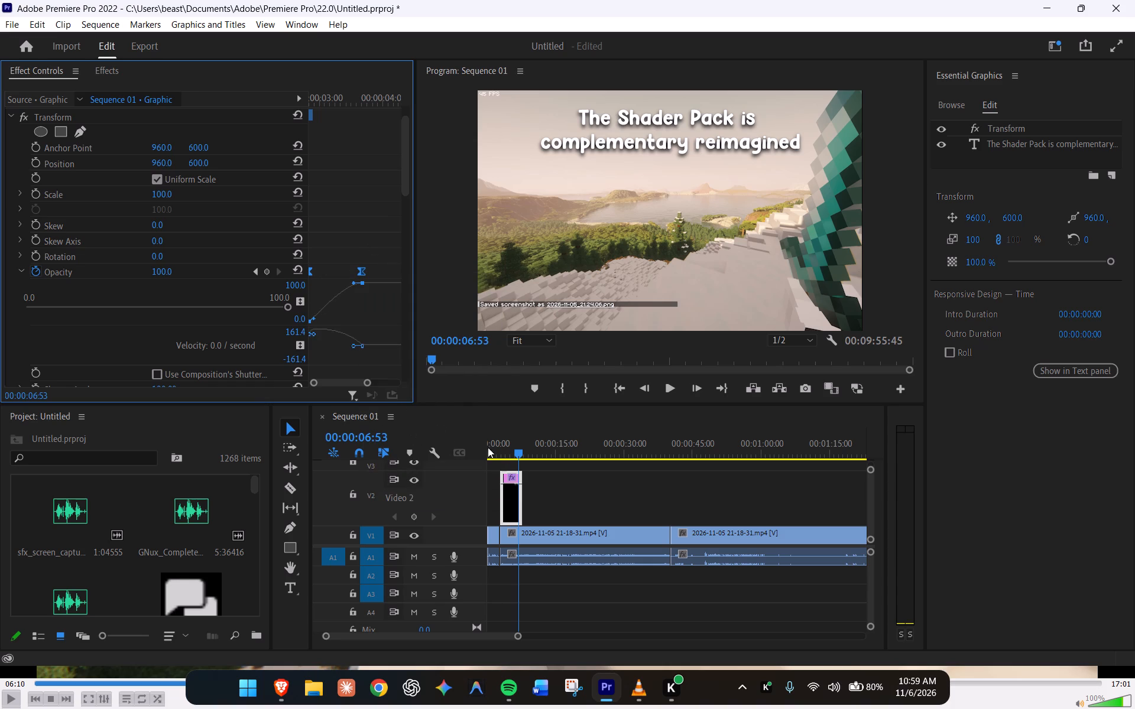
Play the title's eased fade-in from before its start, stopping at 00:00:05:00.
left_click_drag(518, 454, 491, 453)
key("space")
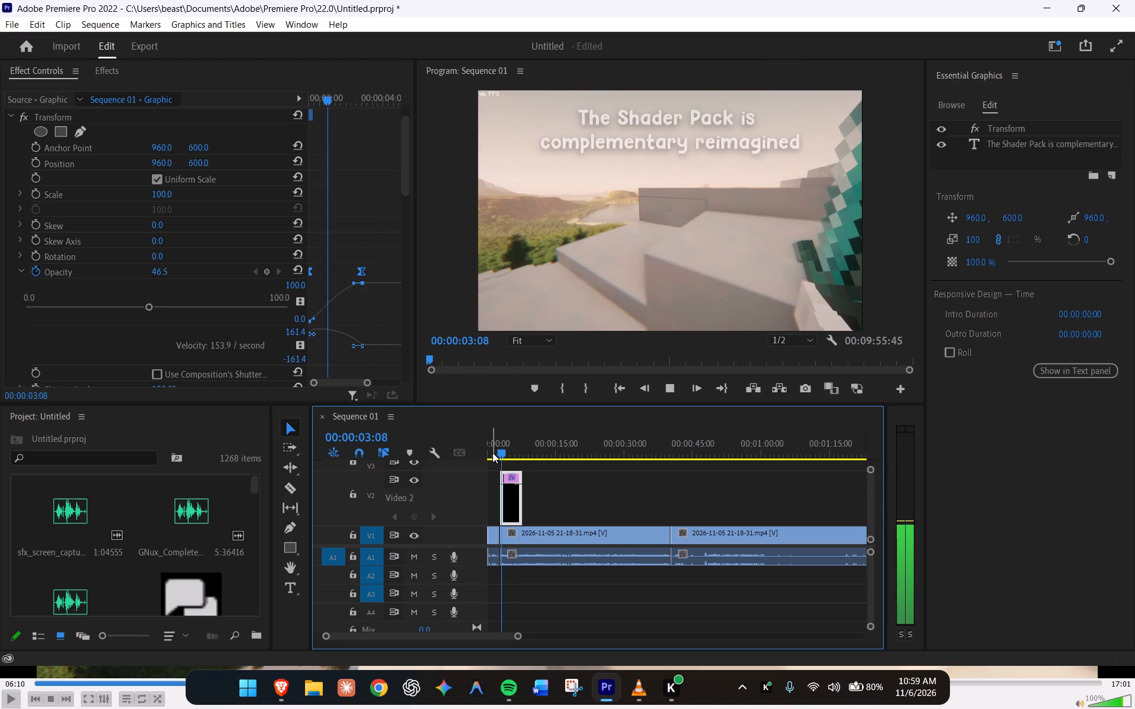
key("space")
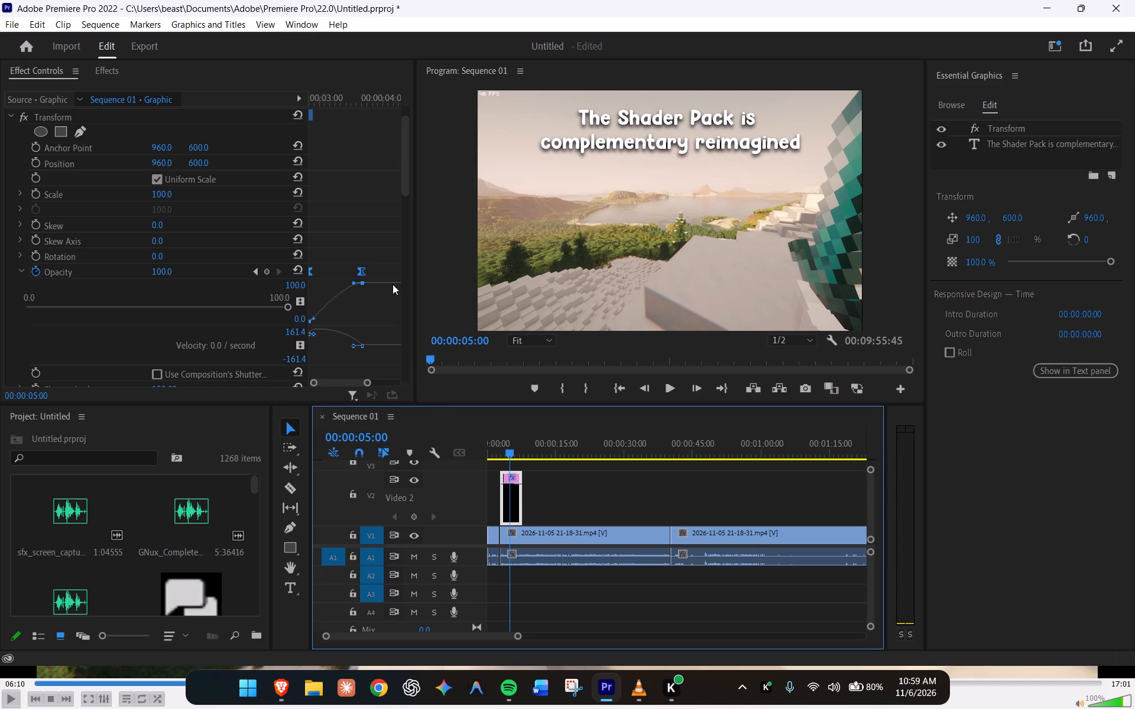
Copy both Opacity keyframes and paste them at 00:00:05:00 in the title's Transform effect.
left_click_drag(378, 236, 278, 372)
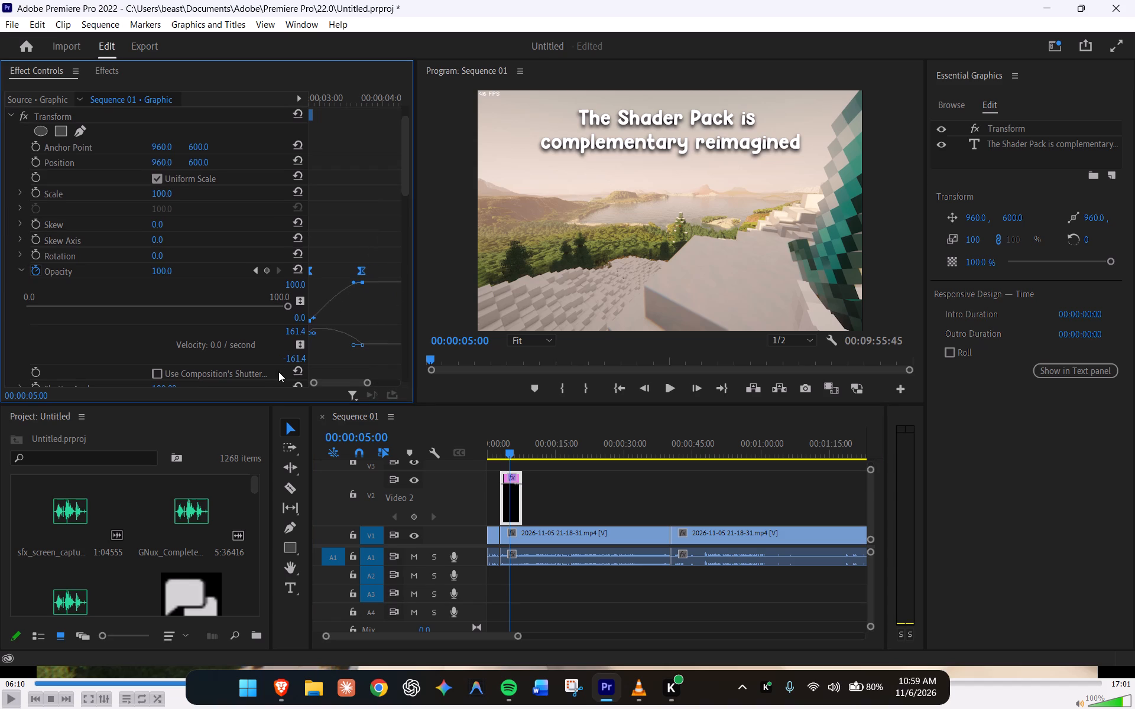
key("ctrl+c")
left_click_drag(340, 382, 352, 382)
left_click(350, 282)
key("ctrl+v")
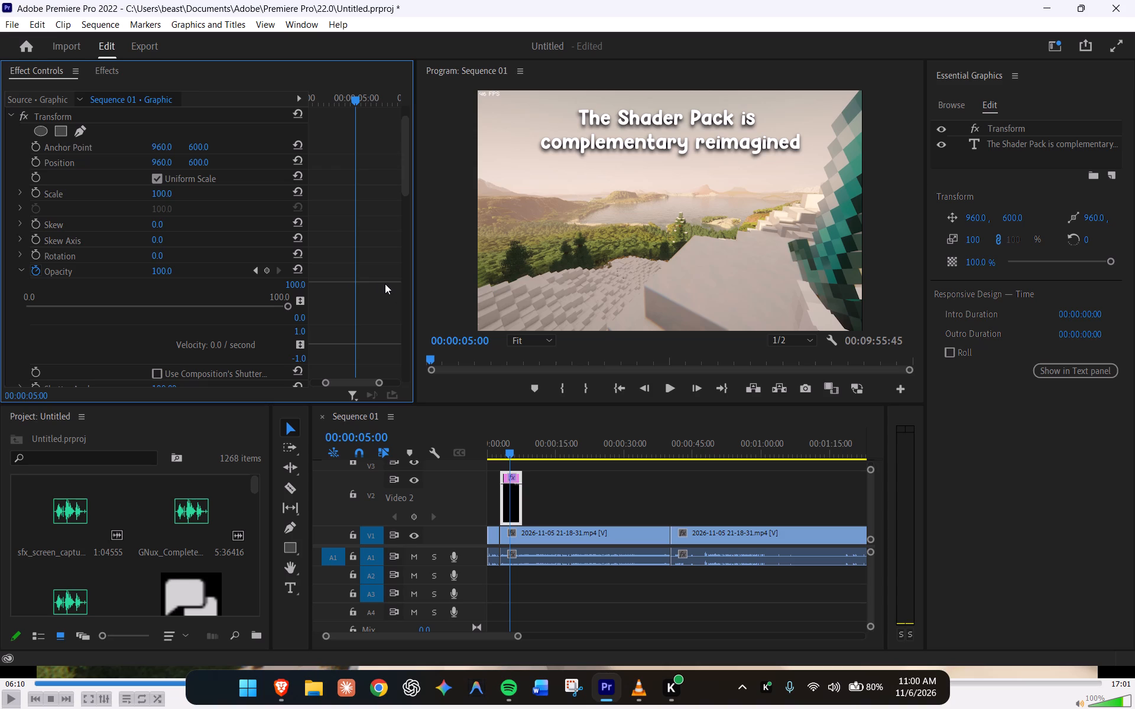
Select both pasted Opacity keyframes and move them earlier until the last one sits at 00:00:05:00.
left_click(362, 383)
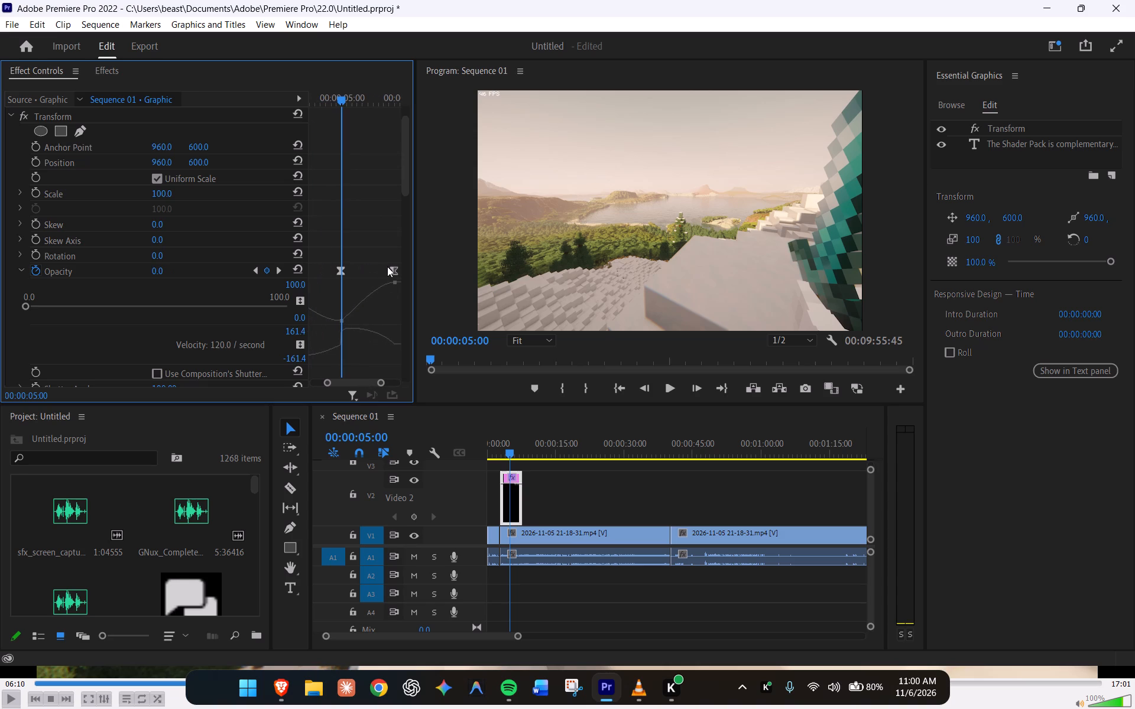
left_click_drag(317, 239, 404, 367)
left_click_drag(395, 271, 347, 272)
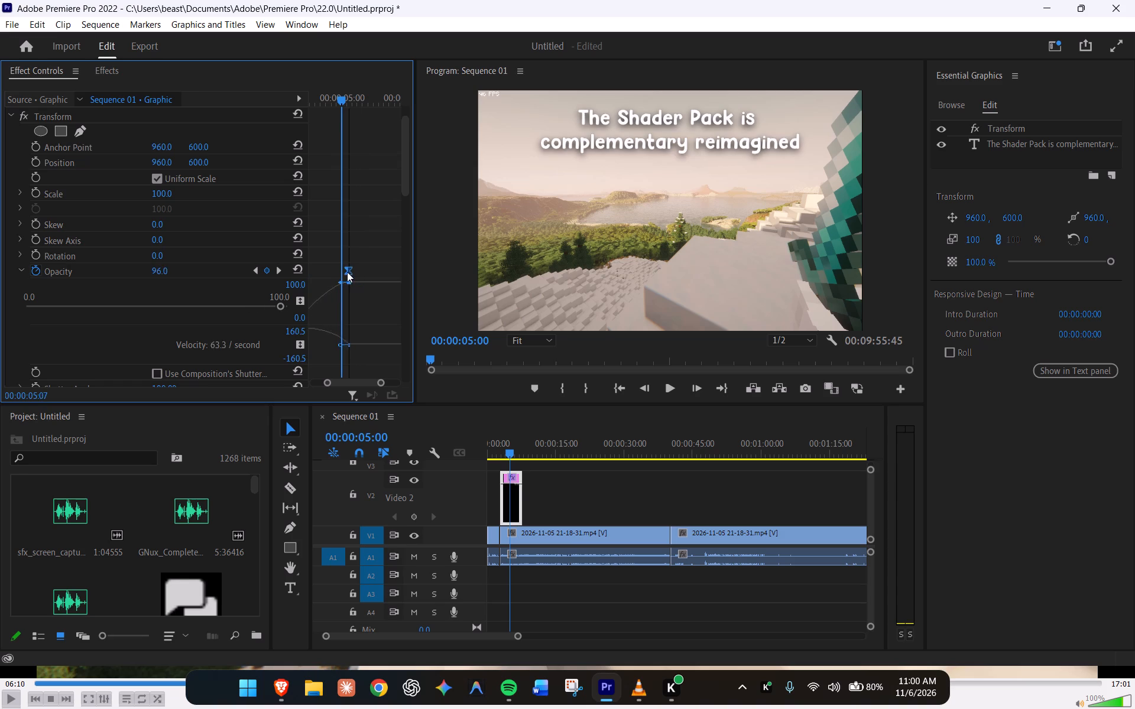
left_click_drag(347, 272, 344, 272)
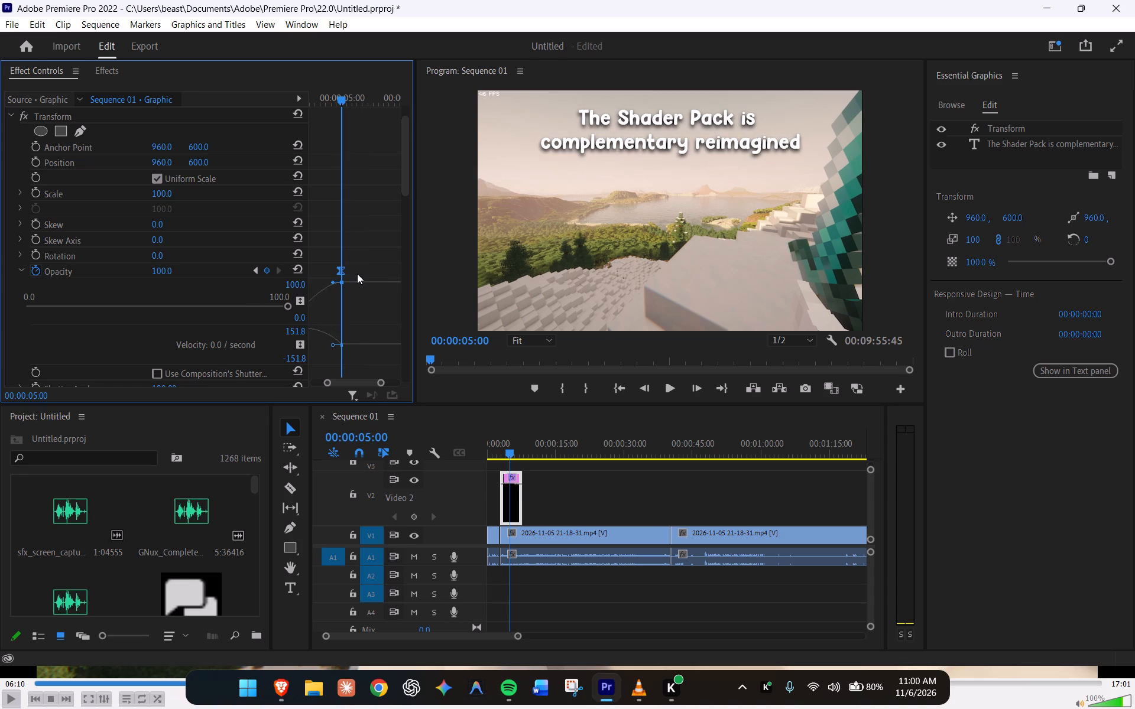
Set the title's Transform Opacity to 0 on the keyframe at 00:00:05:00.
left_click(171, 272)
key("0")
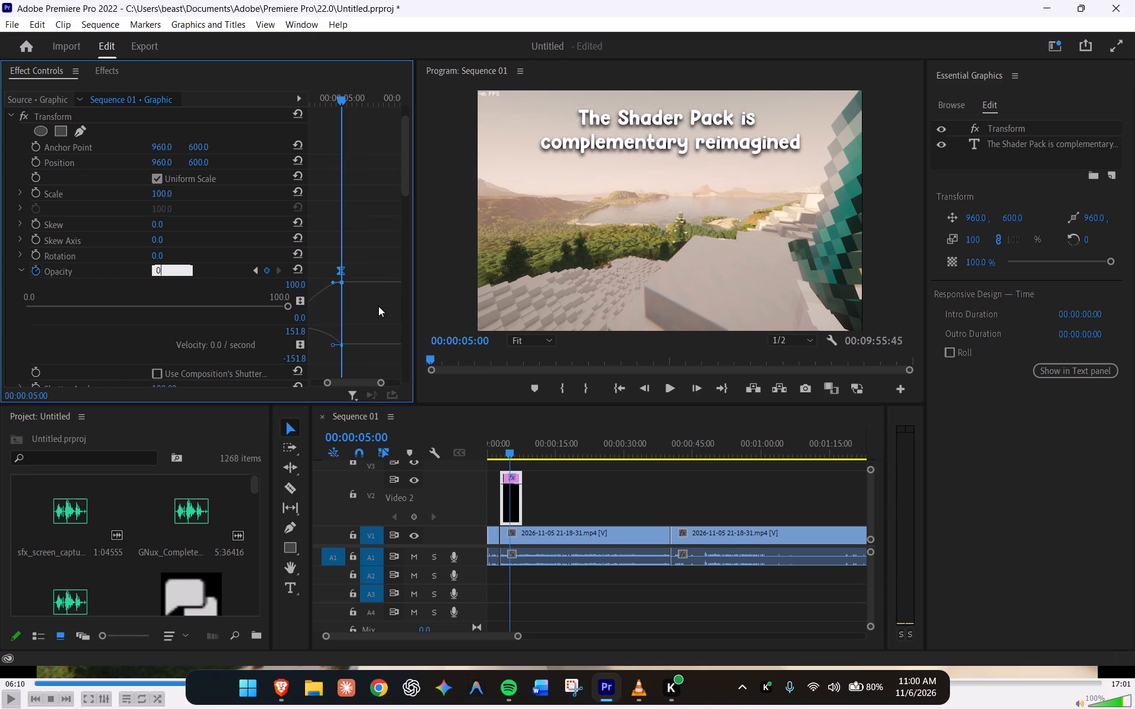
key("Return")
Set the title's Transform Opacity to 100 on the keyframe at 00:00:04:10.
left_click_drag(359, 380, 356, 378)
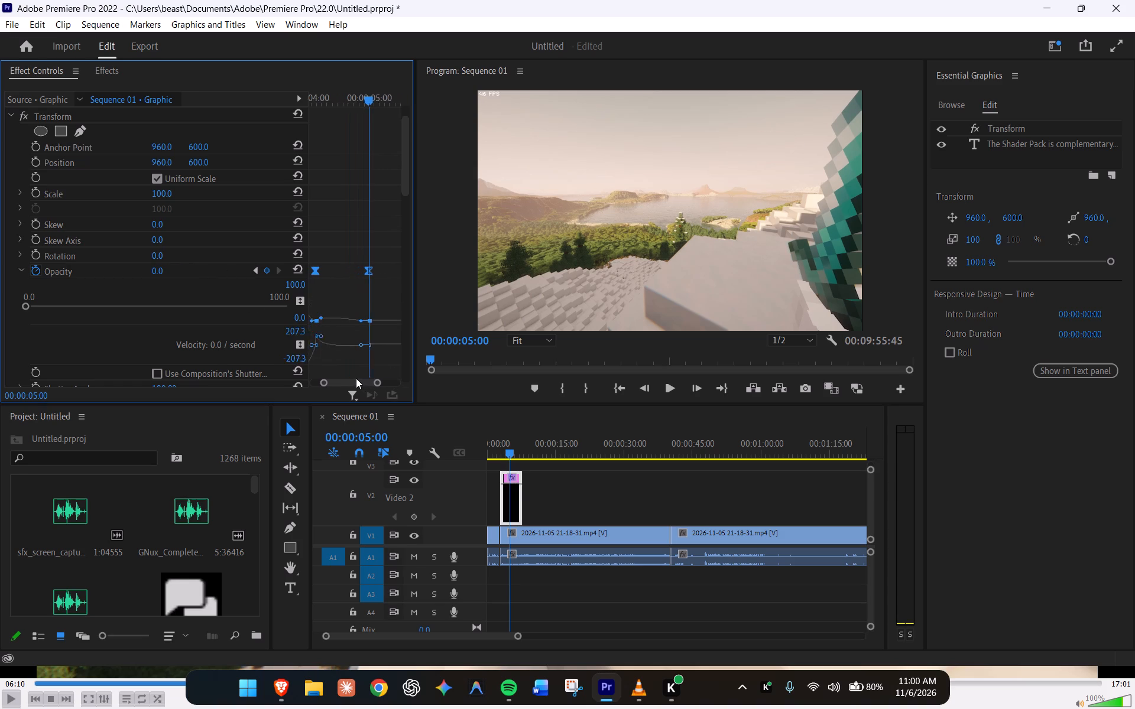
left_click_drag(356, 378, 353, 378)
left_click(339, 271)
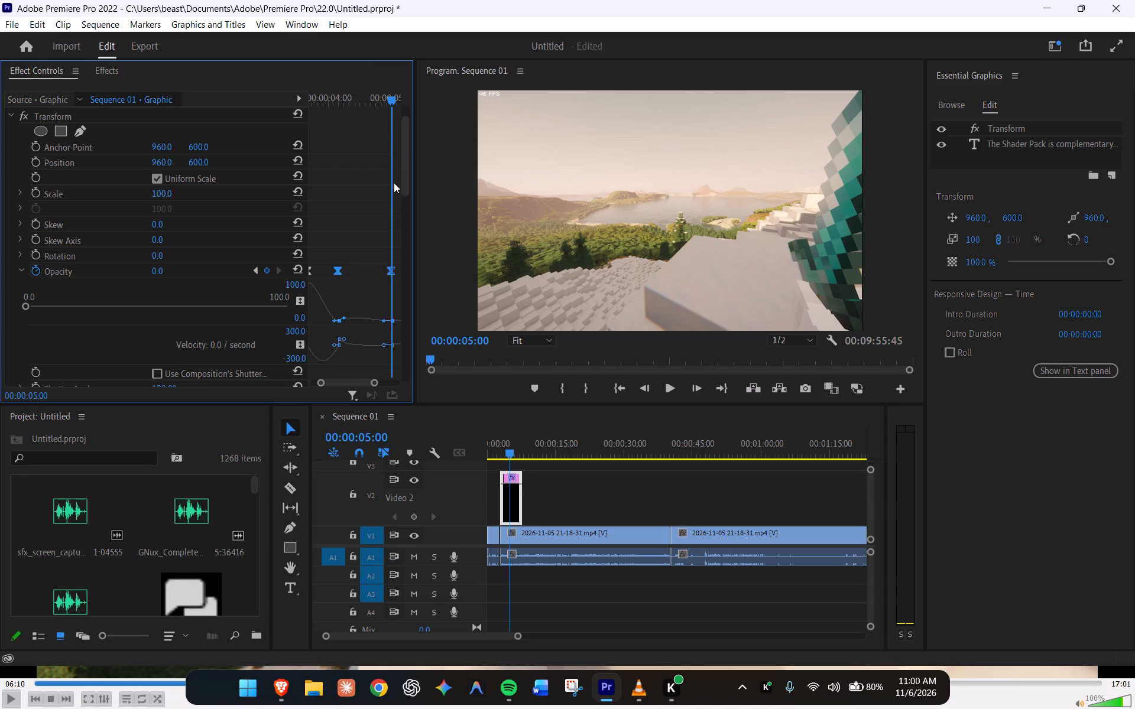
left_click_drag(387, 99, 338, 108)
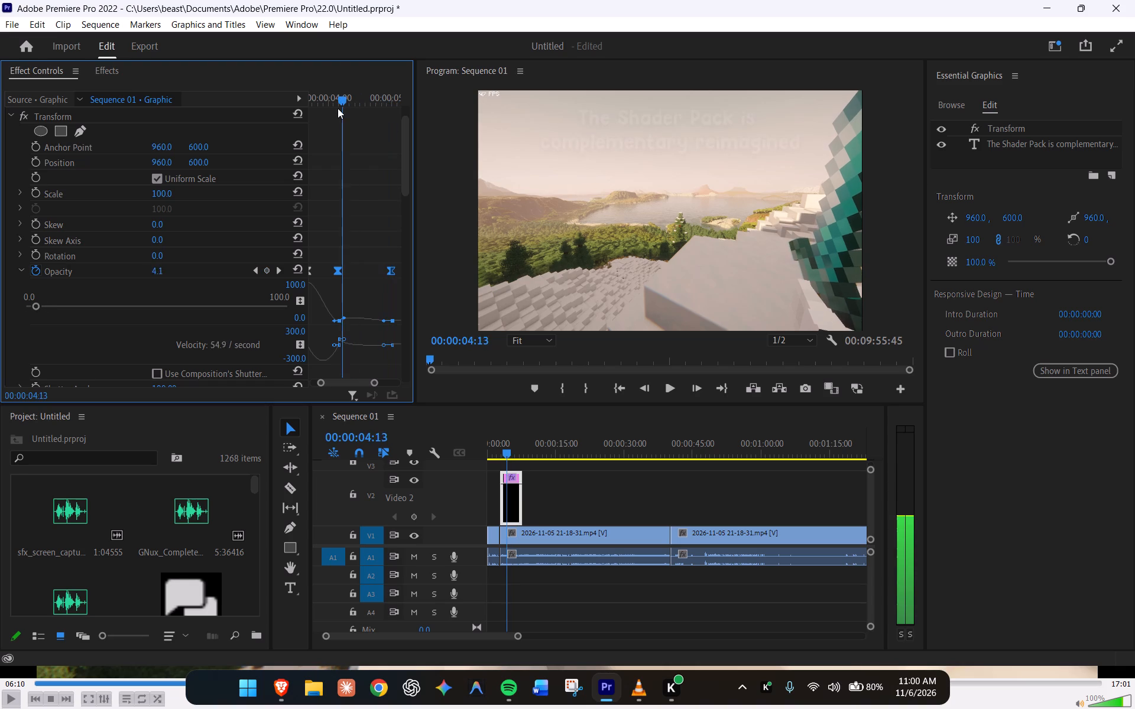
left_click_drag(338, 108, 334, 108)
left_click(154, 270)
key("1")
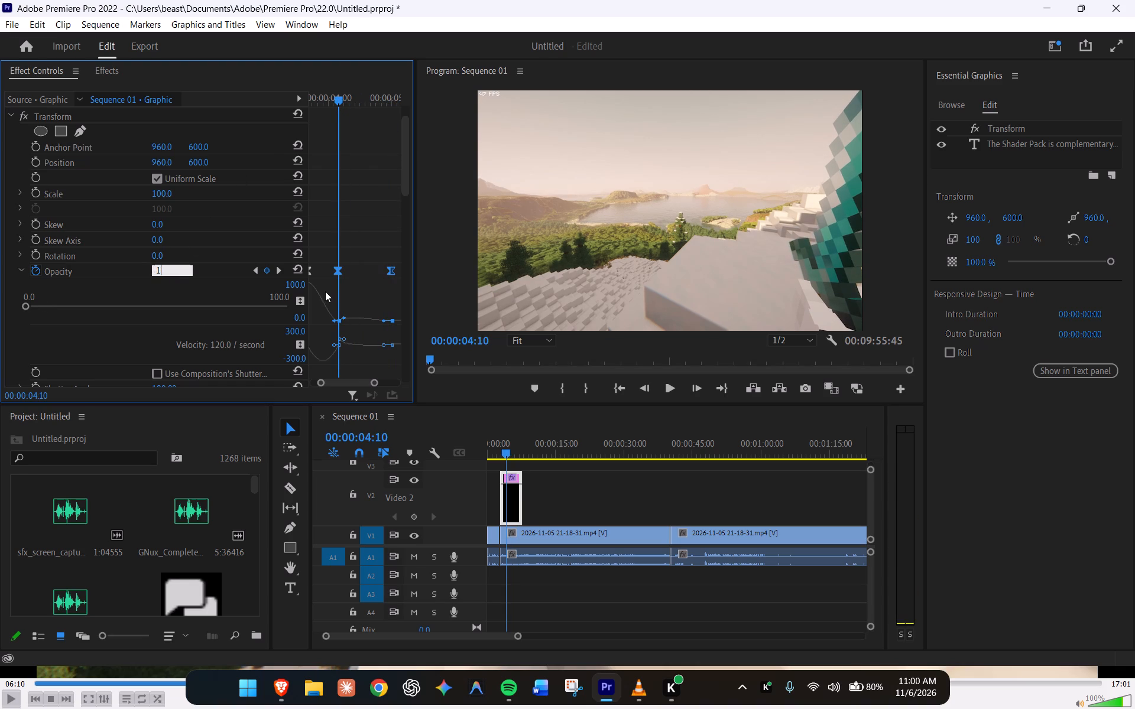
type("00")
key("Return")
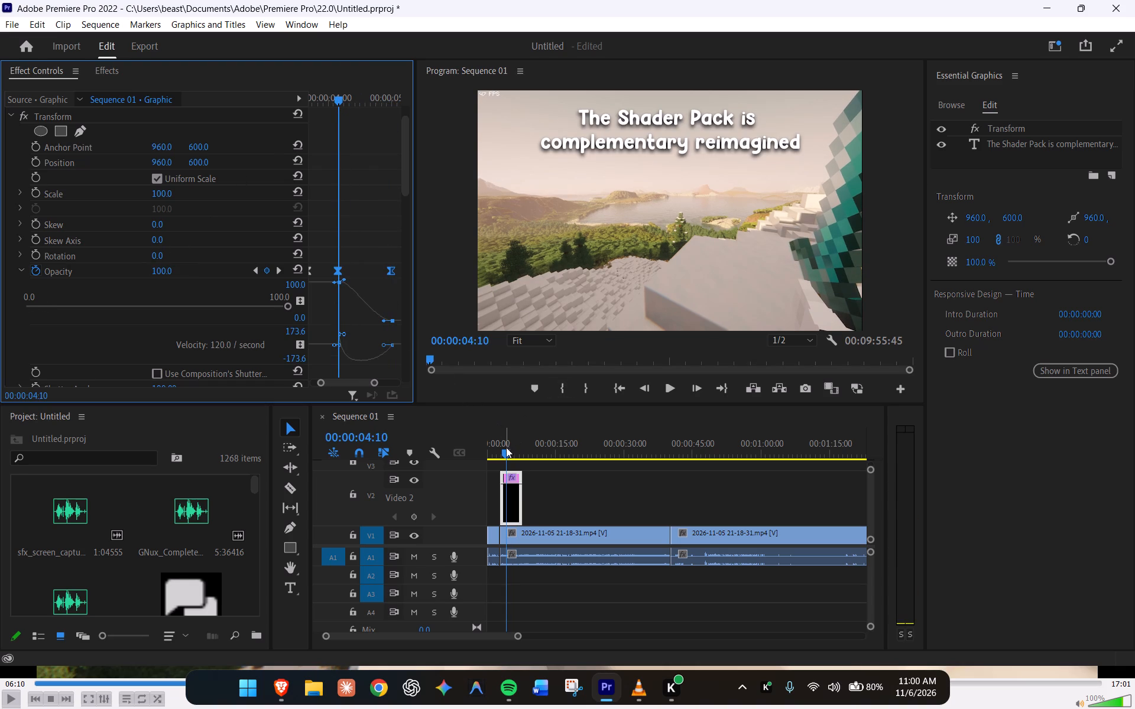
Play the title from its start to check the fade-in and the fade-out, stopping at 00:00:05:26.
left_click_drag(506, 451, 499, 450)
key("space")
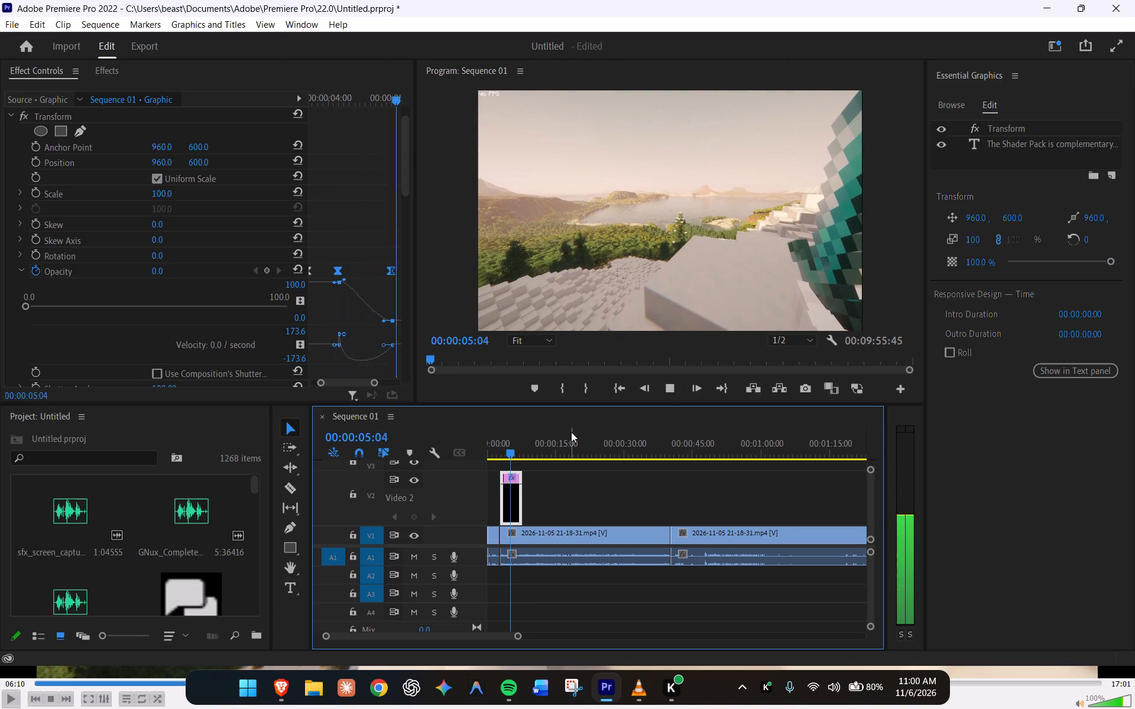
key("space")
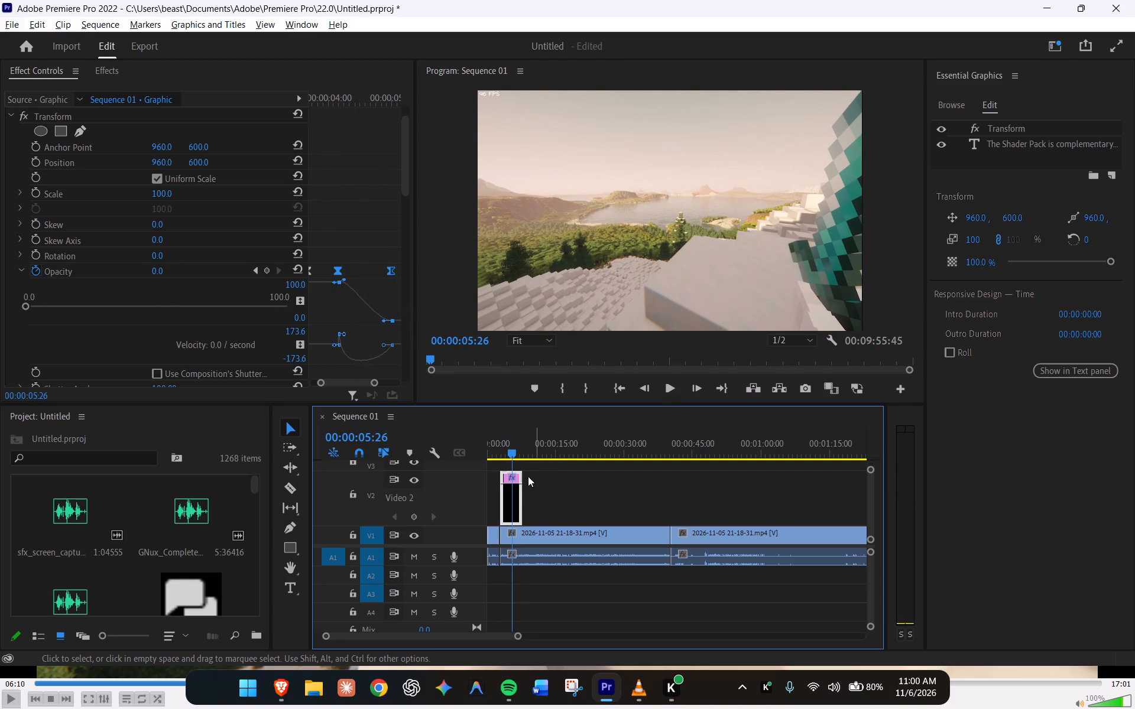
Place the playhead at 00:00:07:00, near the end of the title clip.
scroll(527, 472, "down", 3, "alt")
scroll(527, 472, "up", 12, "alt")
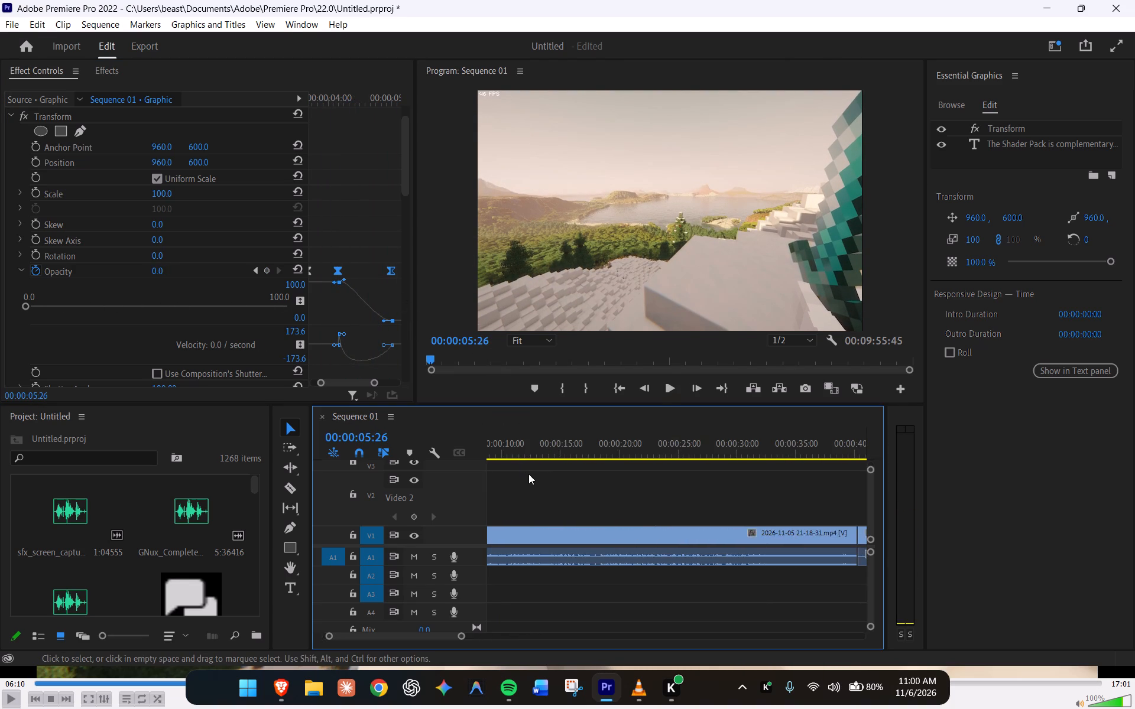
scroll(521, 567, "up", 8)
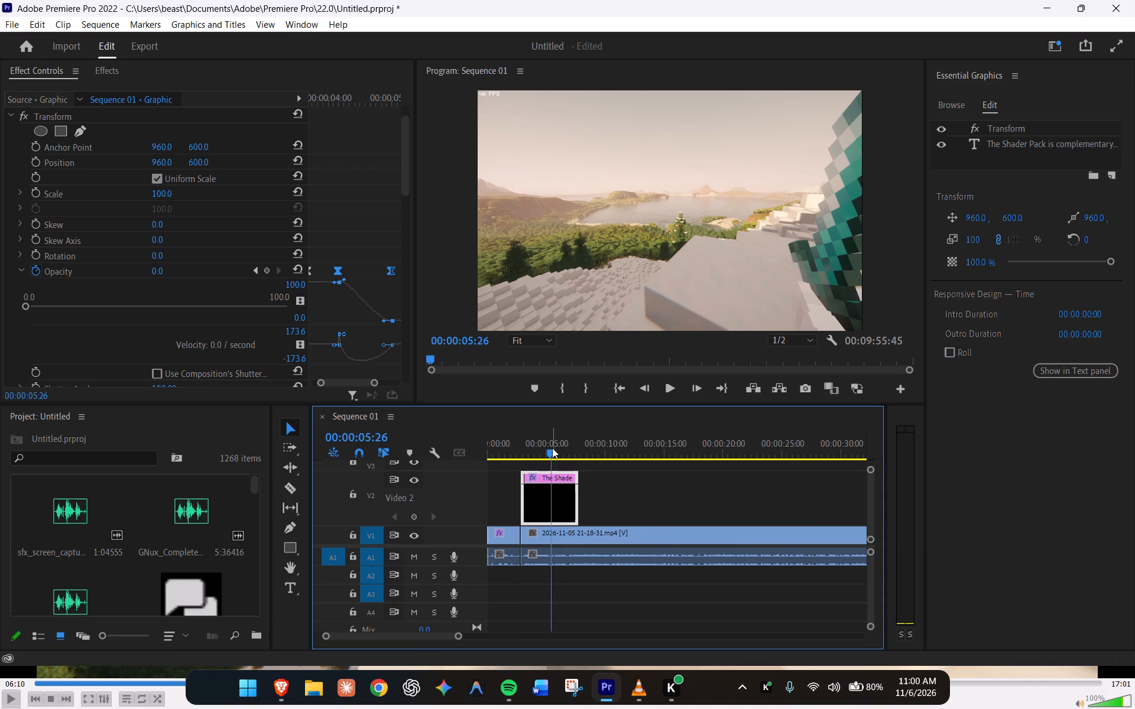
left_click_drag(551, 450, 565, 453)
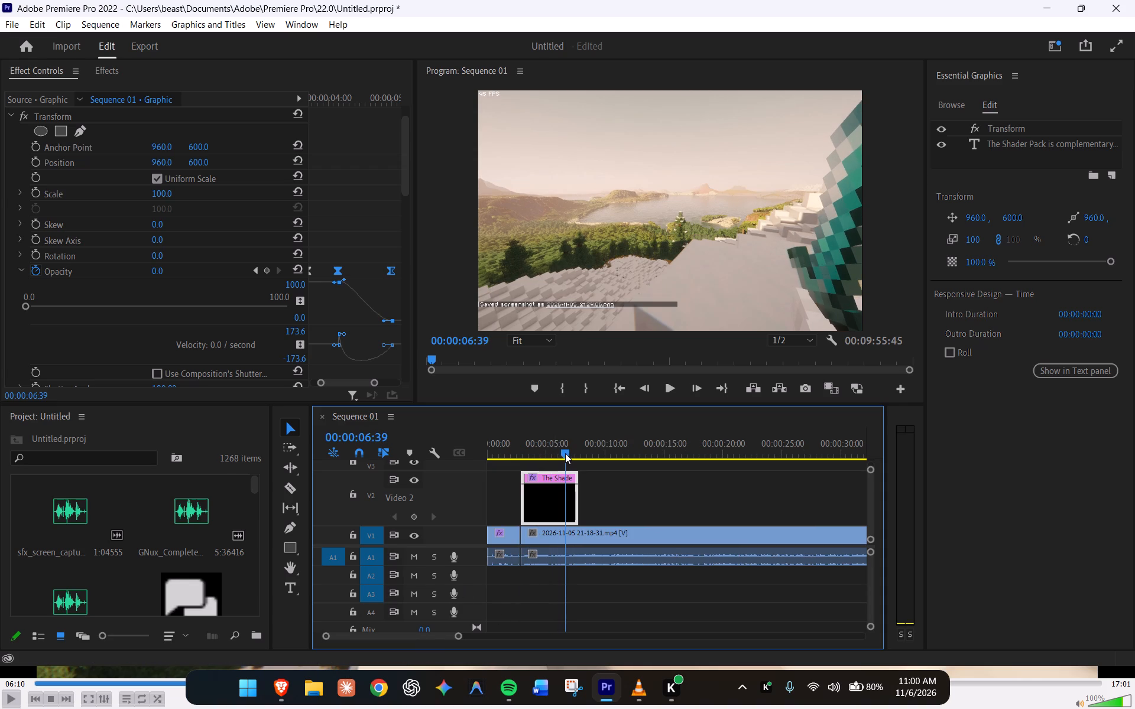
left_click_drag(565, 453, 568, 454)
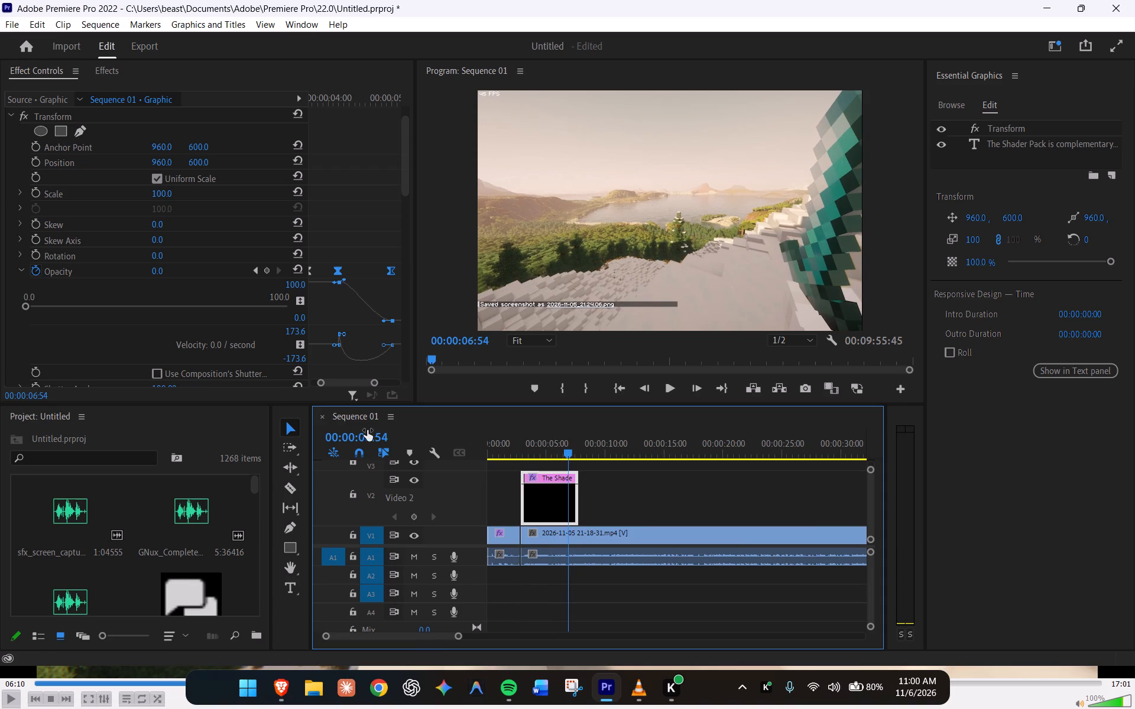
left_click(369, 433)
left_click(369, 433)
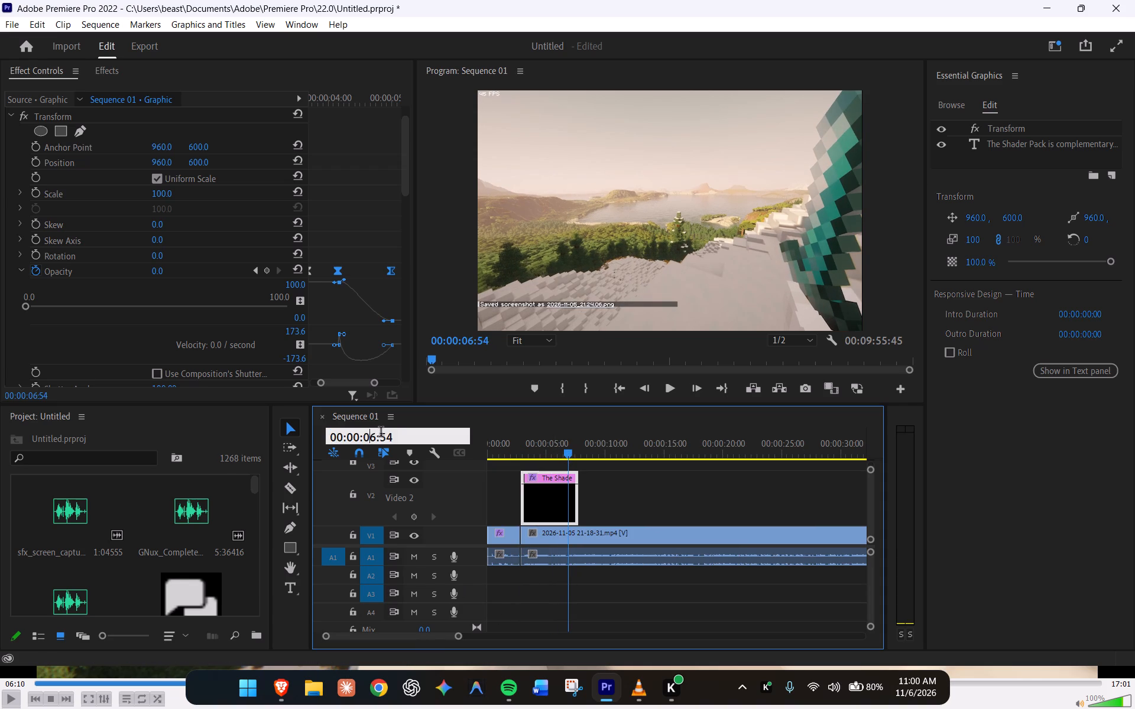
key("Right")
key("BackSpace")
key("8")
key("BackSpace")
key("7")
key("Return")
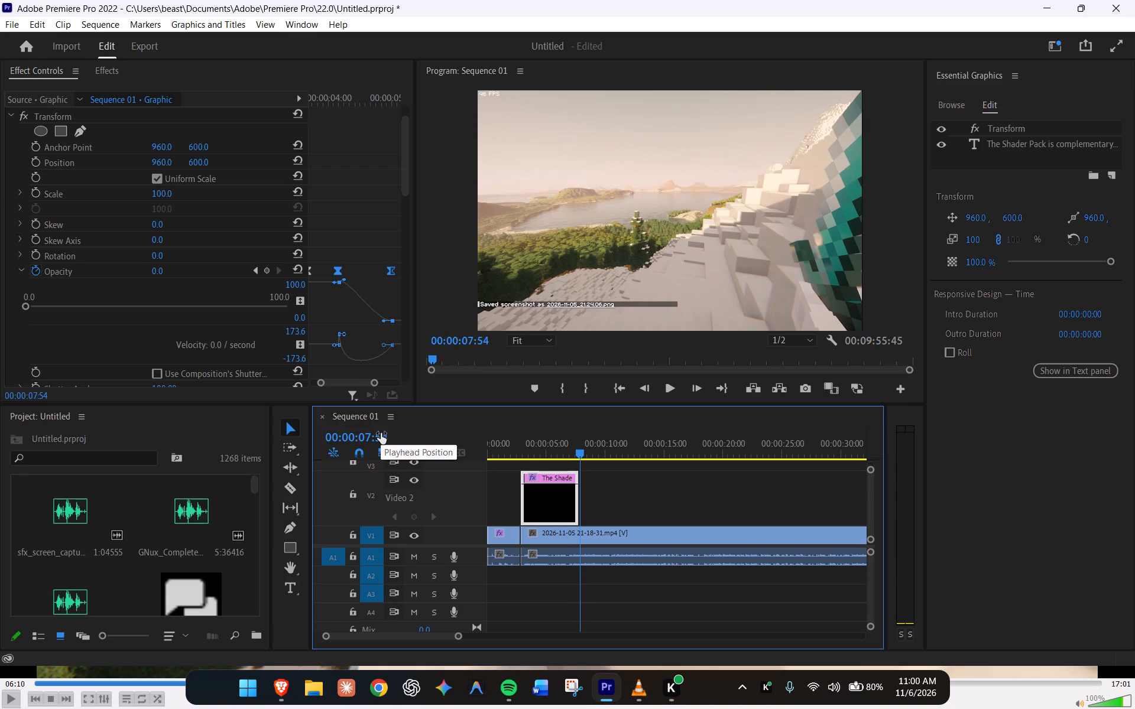
left_click(381, 433)
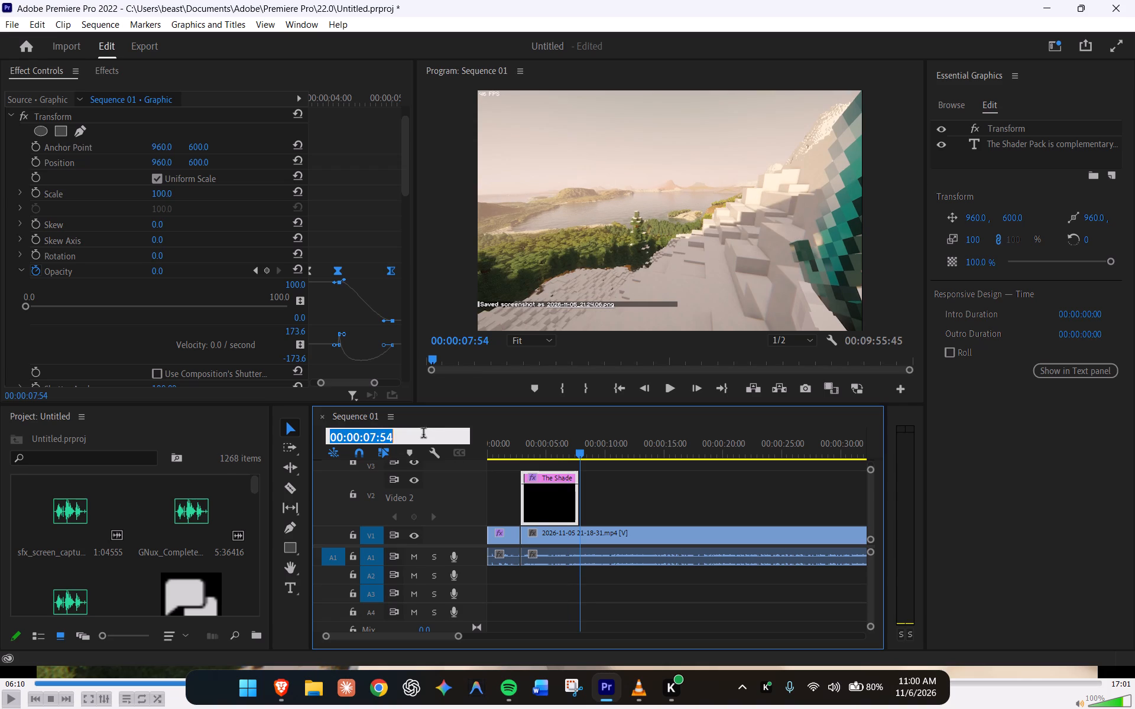
left_click(423, 434)
key("BackSpace")
key("BackSpace")
key("0")
key("Return")
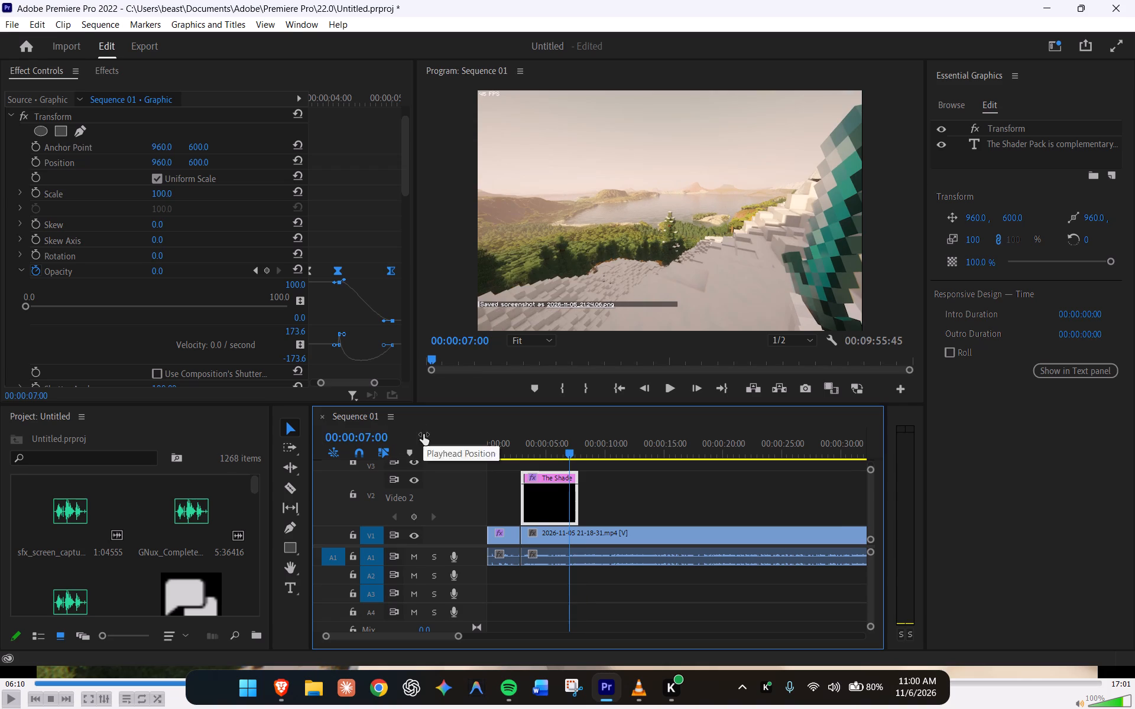
Cut the two fade-out Opacity keyframes and paste them at 00:00:07:00 in the title's Transform effect.
left_click_drag(338, 232, 410, 369)
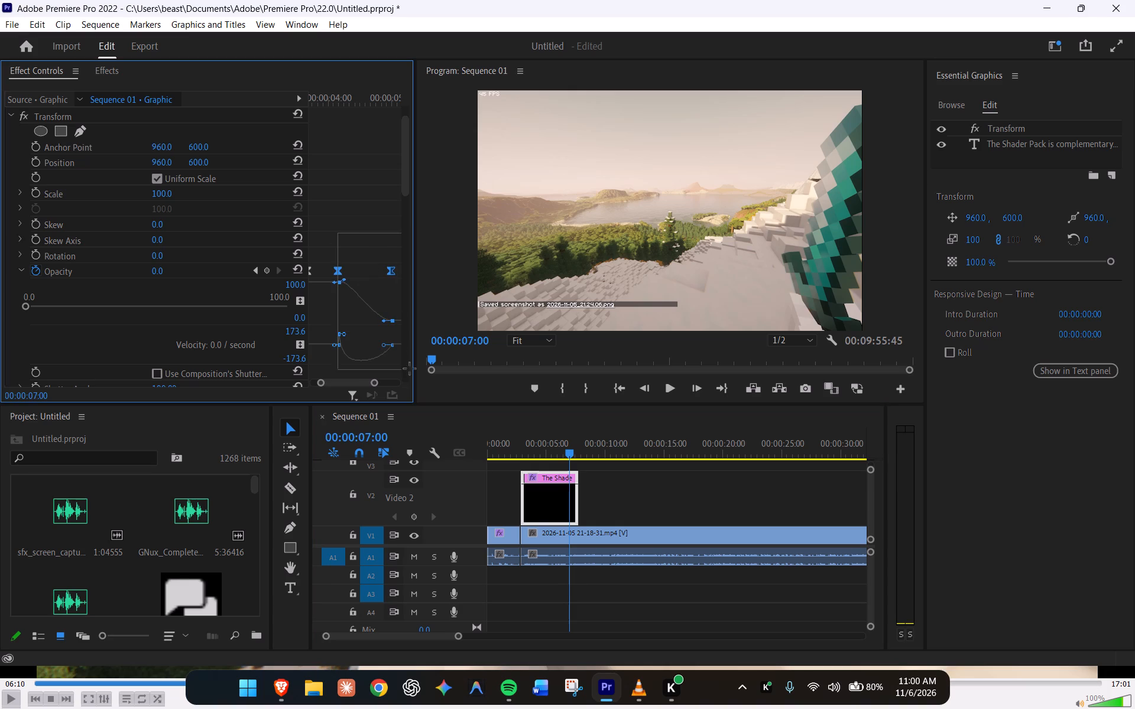
left_click_drag(410, 369, 412, 369)
key("ctrl+c")
key("ctrl+x")
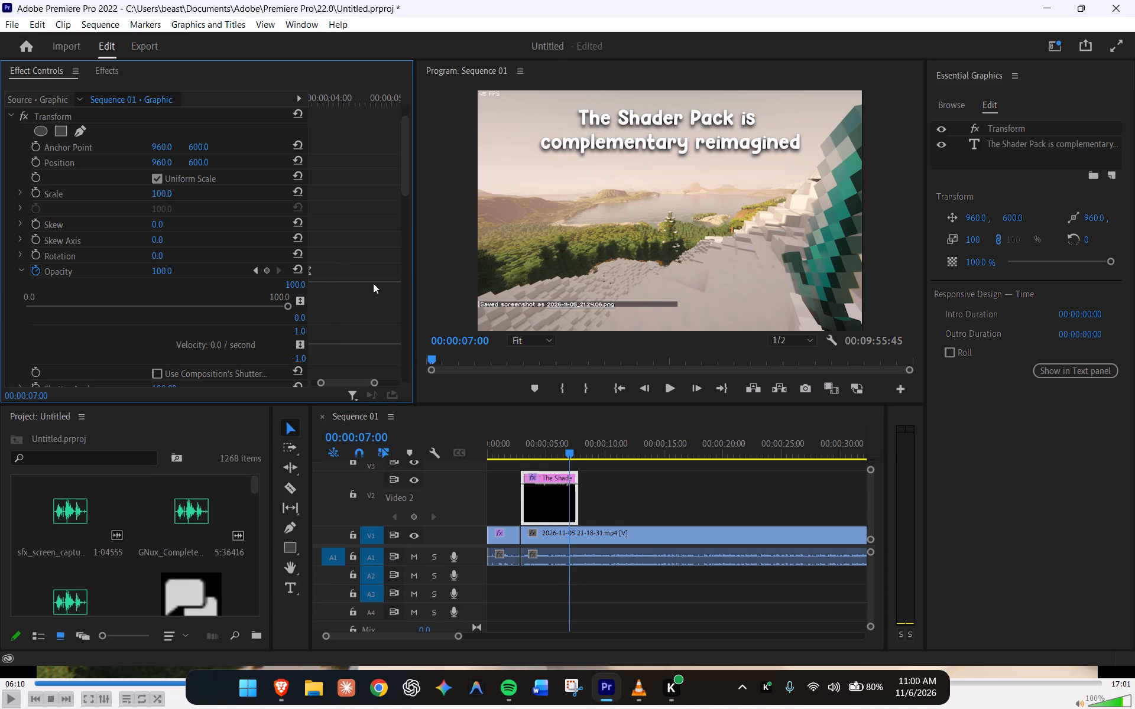
left_click_drag(351, 382, 371, 383)
left_click(362, 298)
key("ctrl+v")
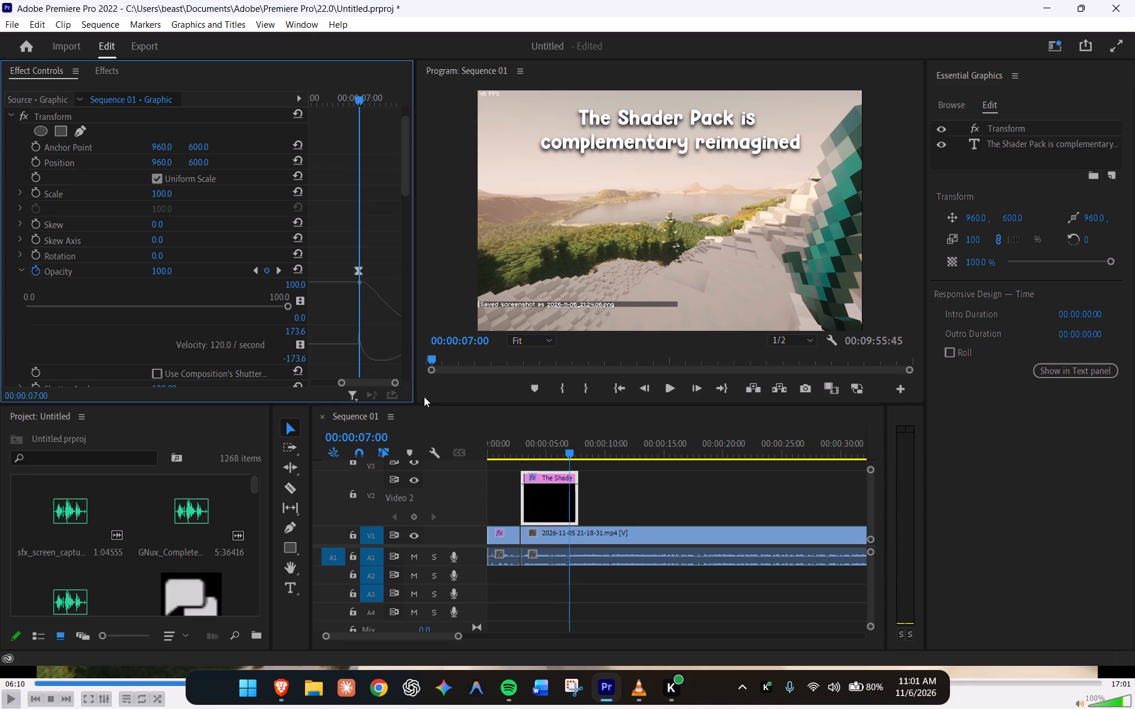
Scrub the relocated fade-out and play the sequence from before the title through to past its end.
left_click_drag(568, 456, 575, 456)
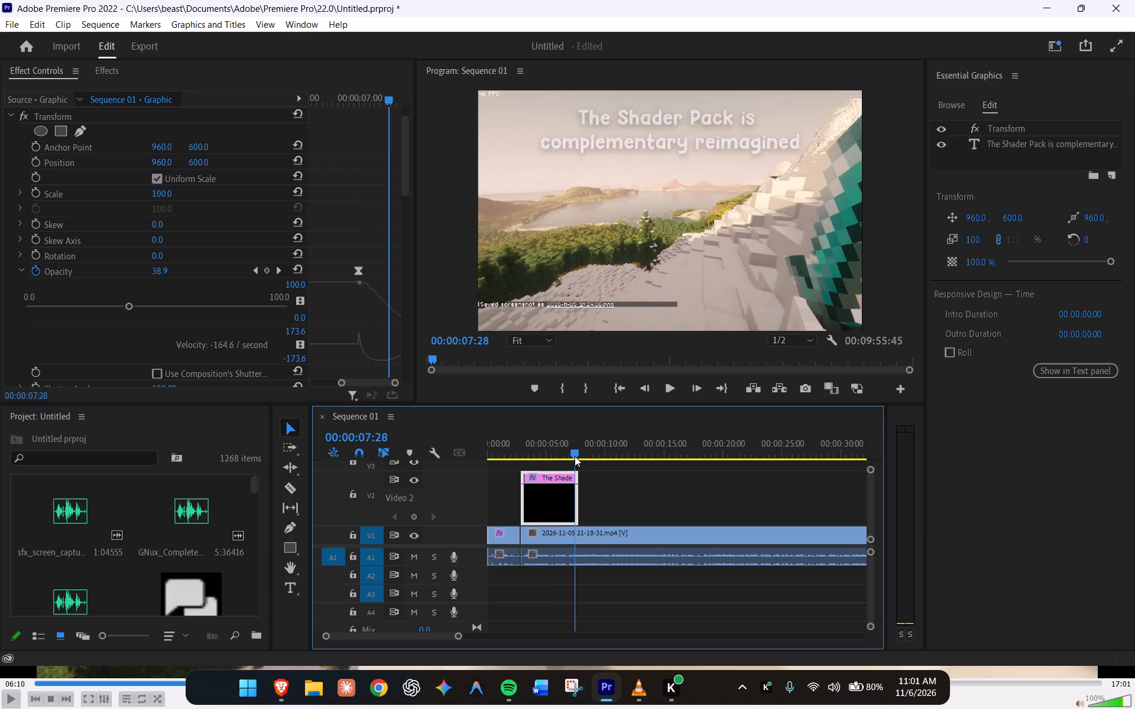
left_click_drag(575, 456, 506, 453)
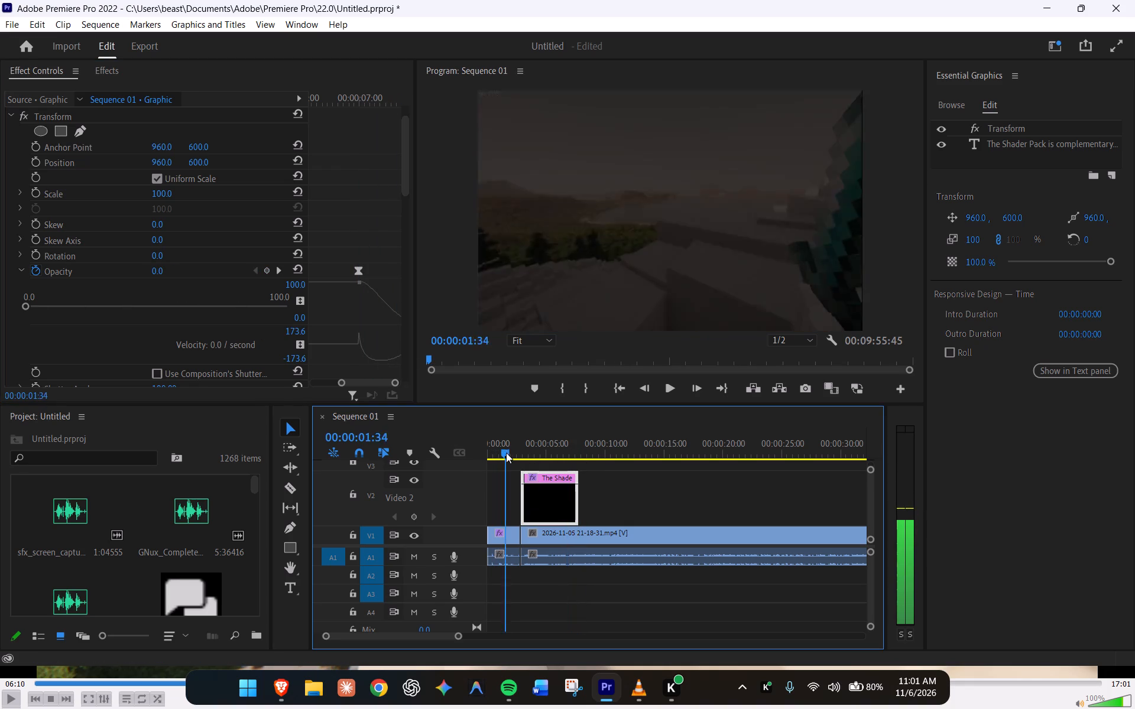
left_click_drag(506, 453, 510, 453)
key("space")
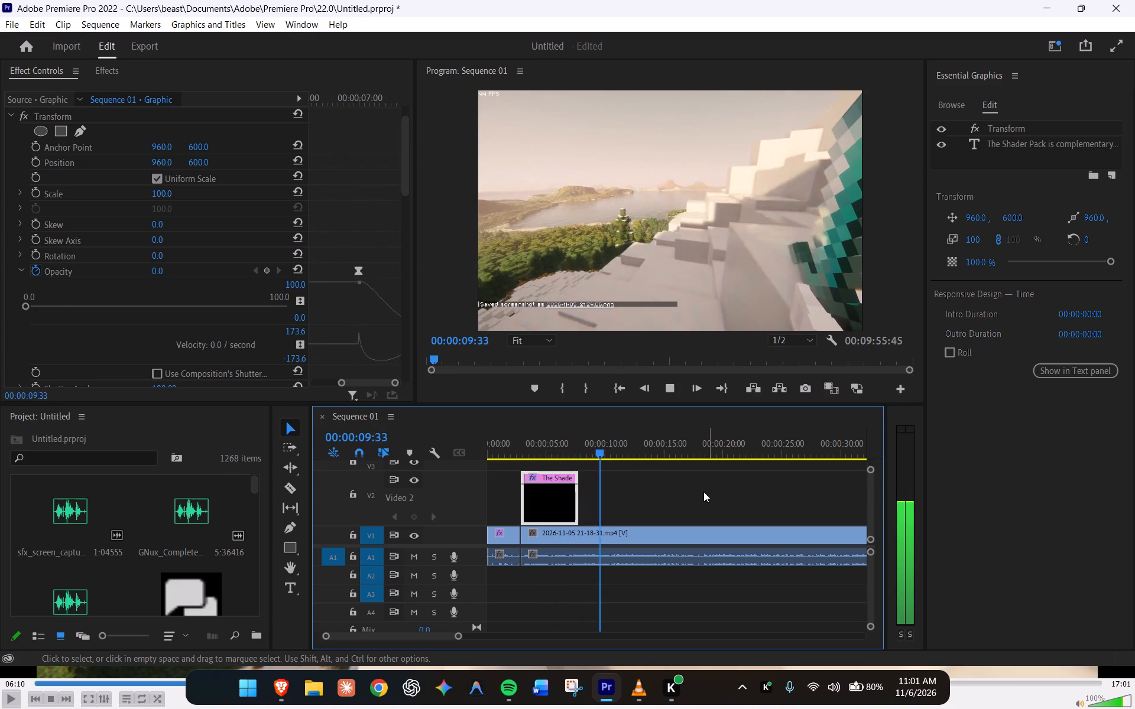
Scrub through the gameplay footage to locate the moment just before the shader pack menu opens, at 00:01:00:59.
scroll(621, 474, "down", 6, "alt")
left_click_drag(558, 454, 657, 454)
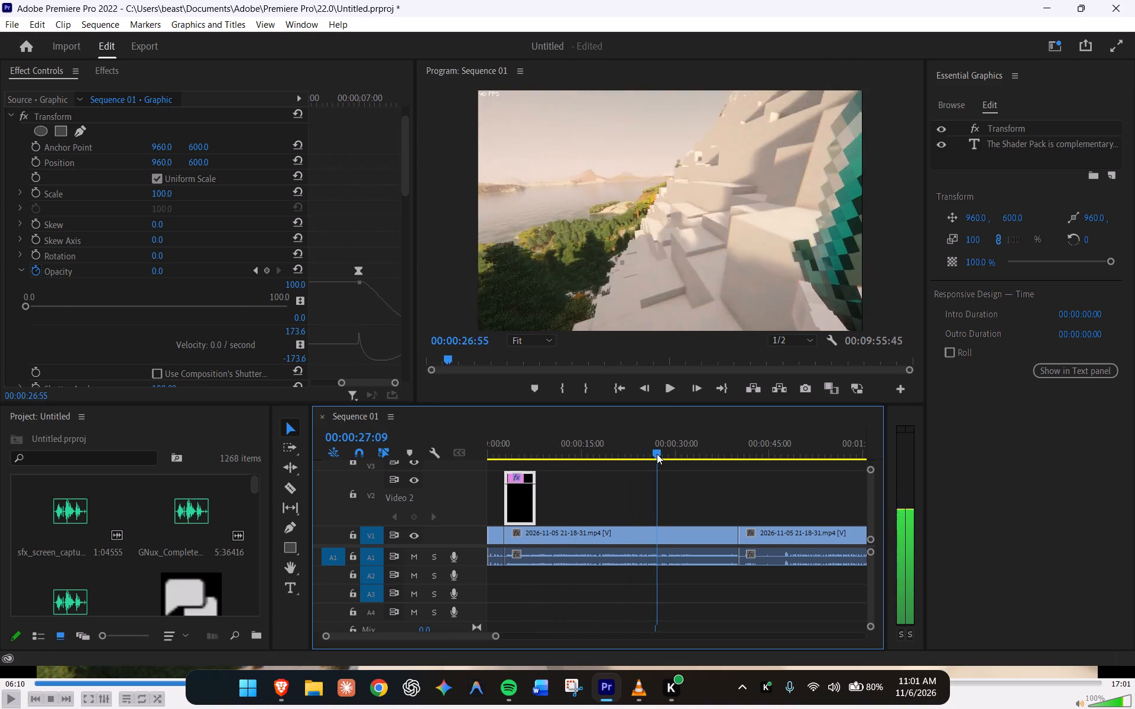
left_click_drag(657, 454, 745, 453)
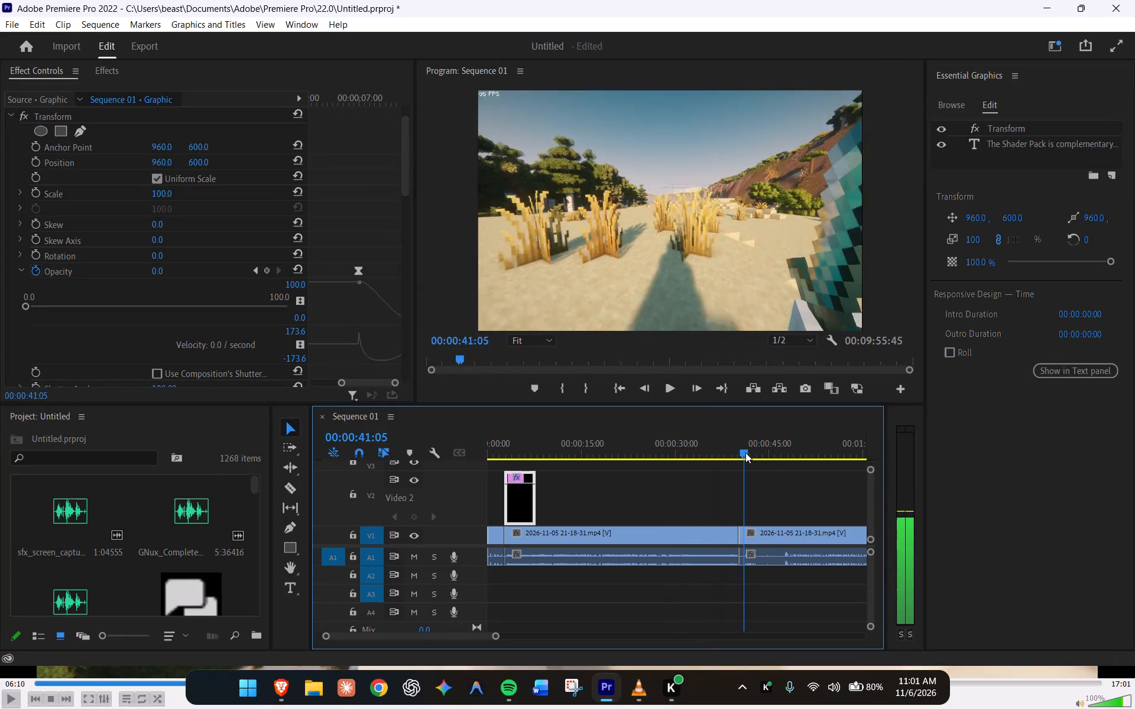
left_click_drag(745, 453, 809, 453)
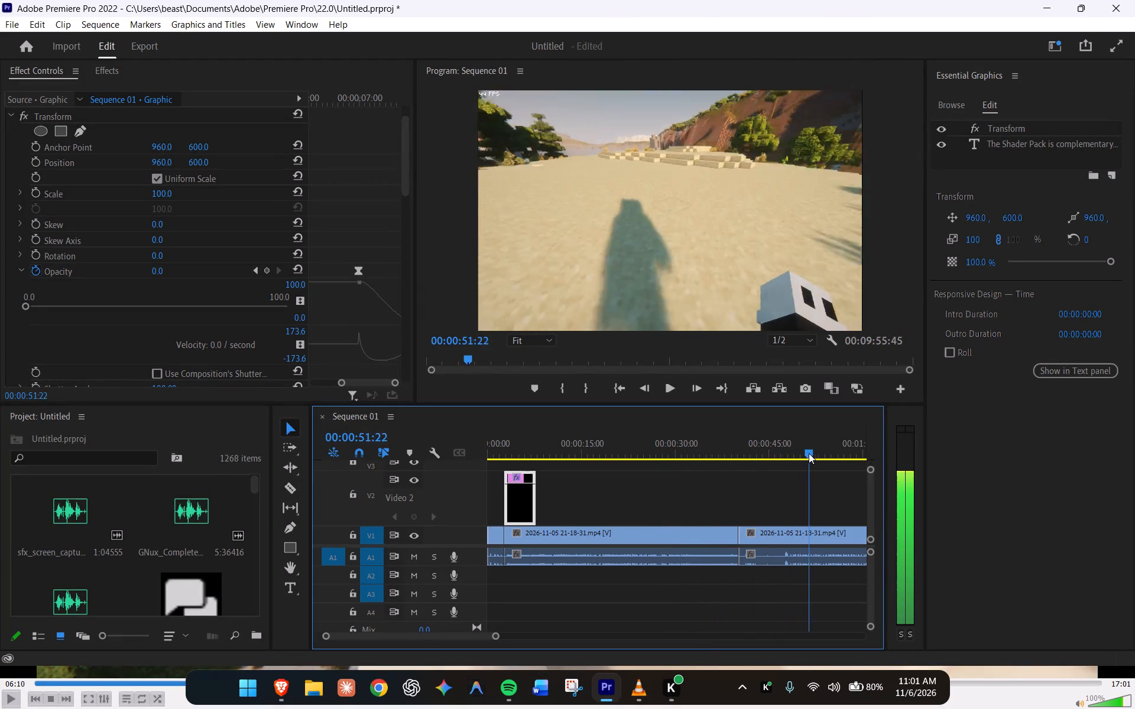
left_click_drag(809, 453, 829, 453)
scroll(822, 459, "down", 5, "alt")
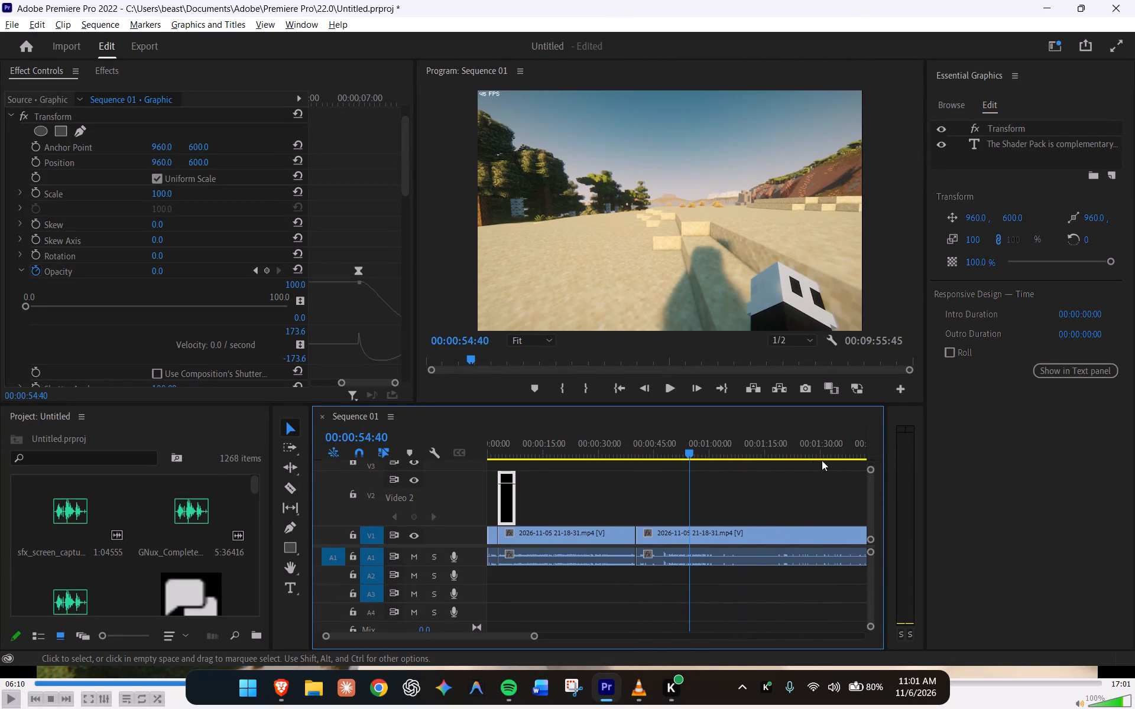
left_click_drag(691, 451, 718, 455)
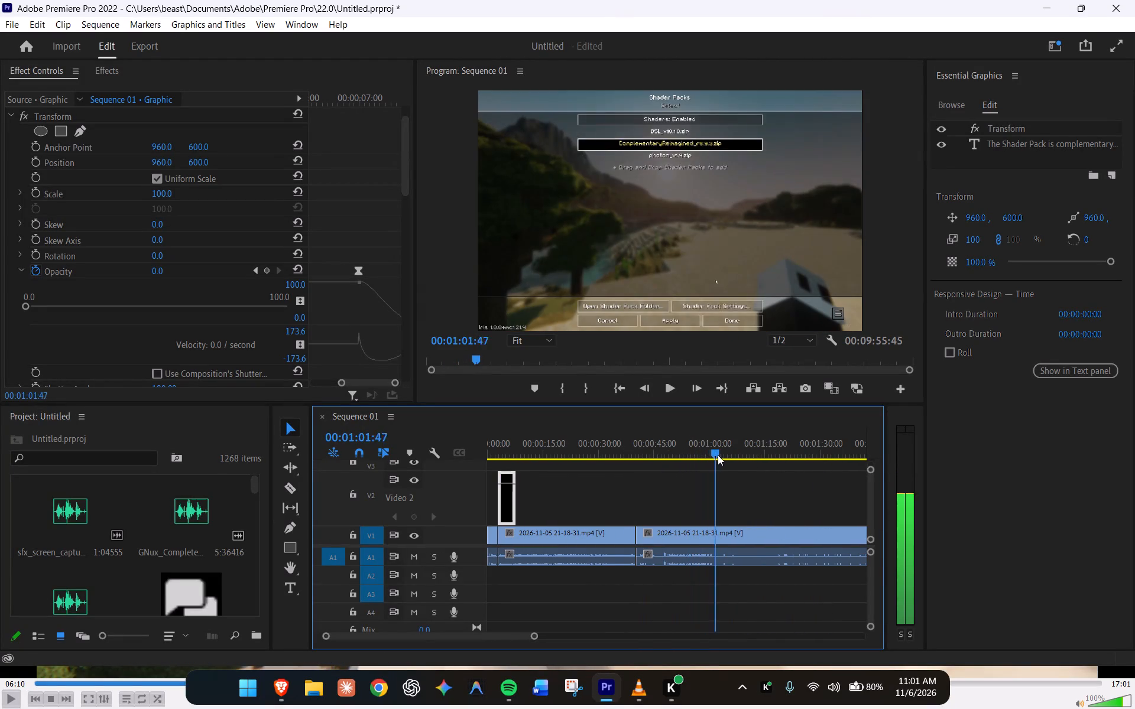
left_click_drag(718, 455, 741, 451)
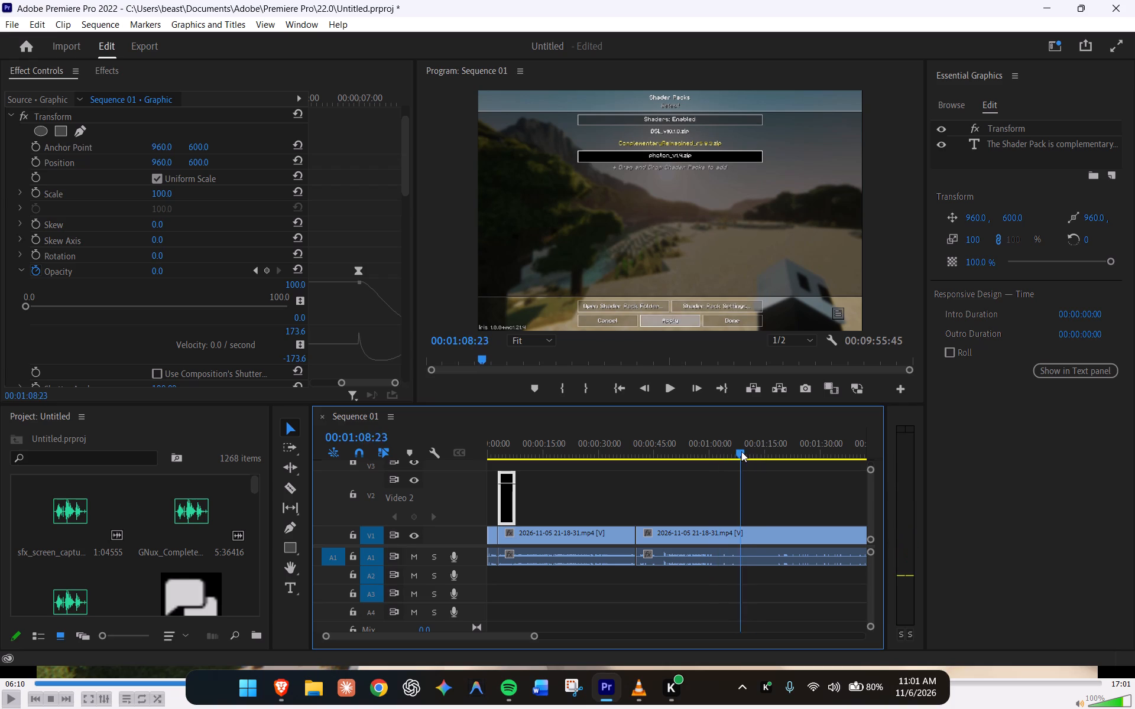
left_click_drag(741, 451, 717, 454)
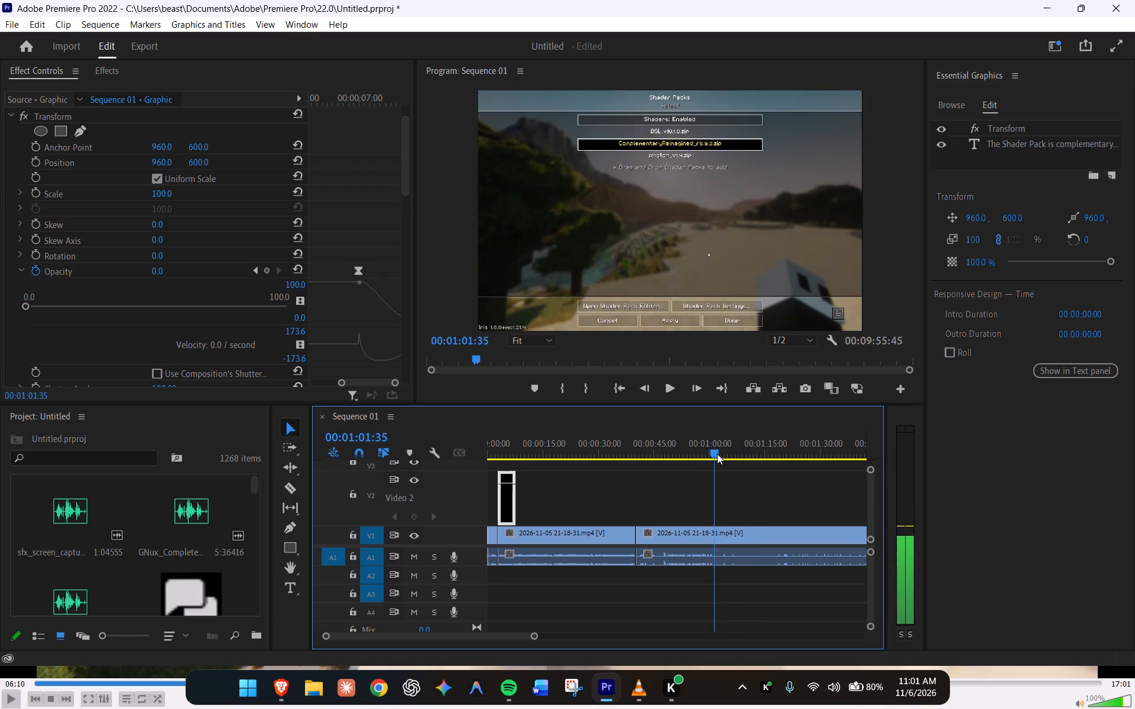
left_click_drag(717, 454, 715, 454)
Split the second gameplay clip on V1 at 00:01:00:59, just before the shader pack menu opens.
left_click(715, 526)
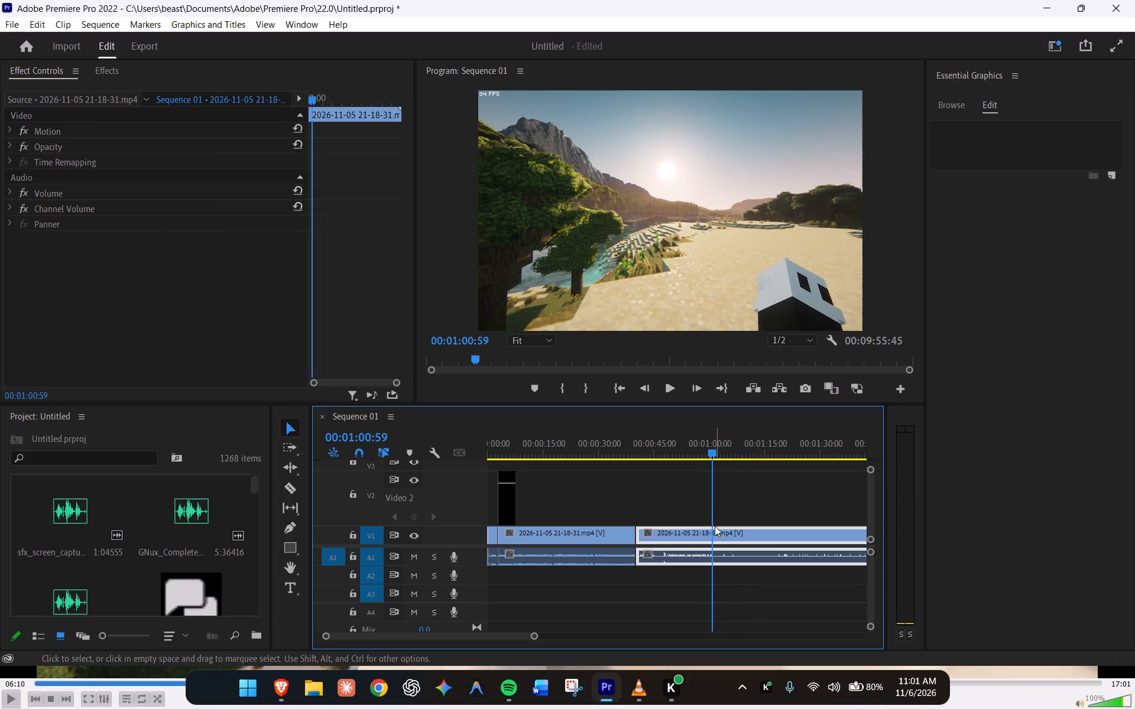
key("c")
left_click(713, 533)
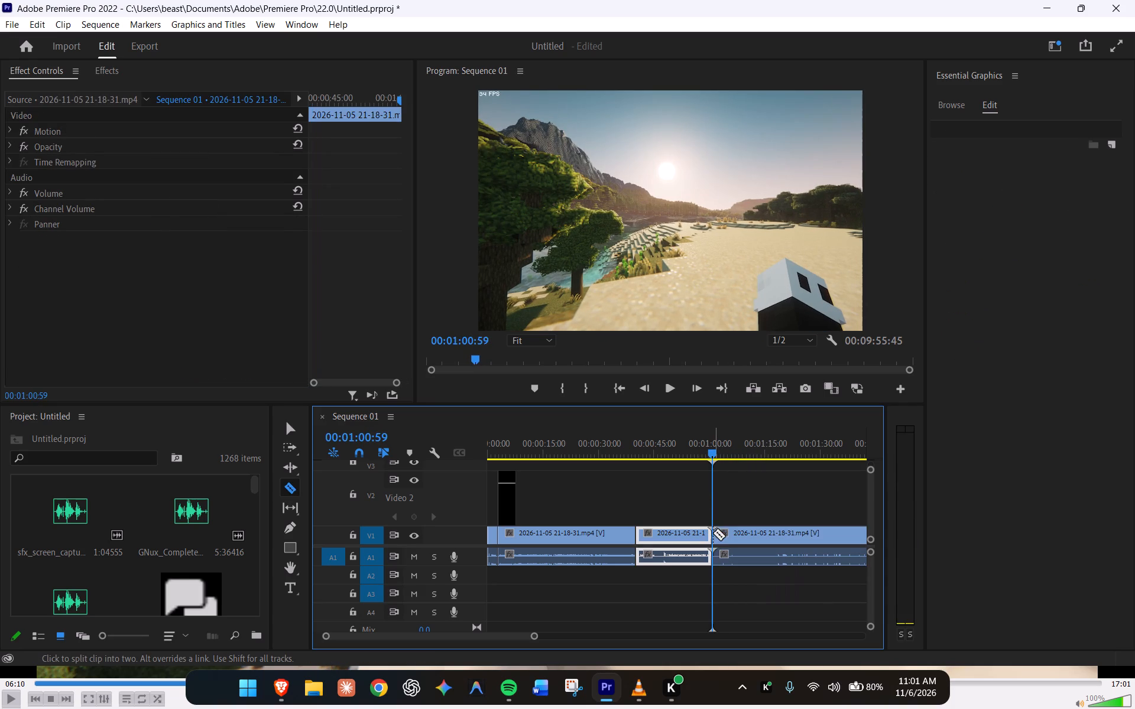
key("v")
Split the V1 gameplay clip at 00:01:17:47 and ripple-delete the shader menu section between 00:01:00:59 and that cut.
left_click_drag(713, 453, 726, 458)
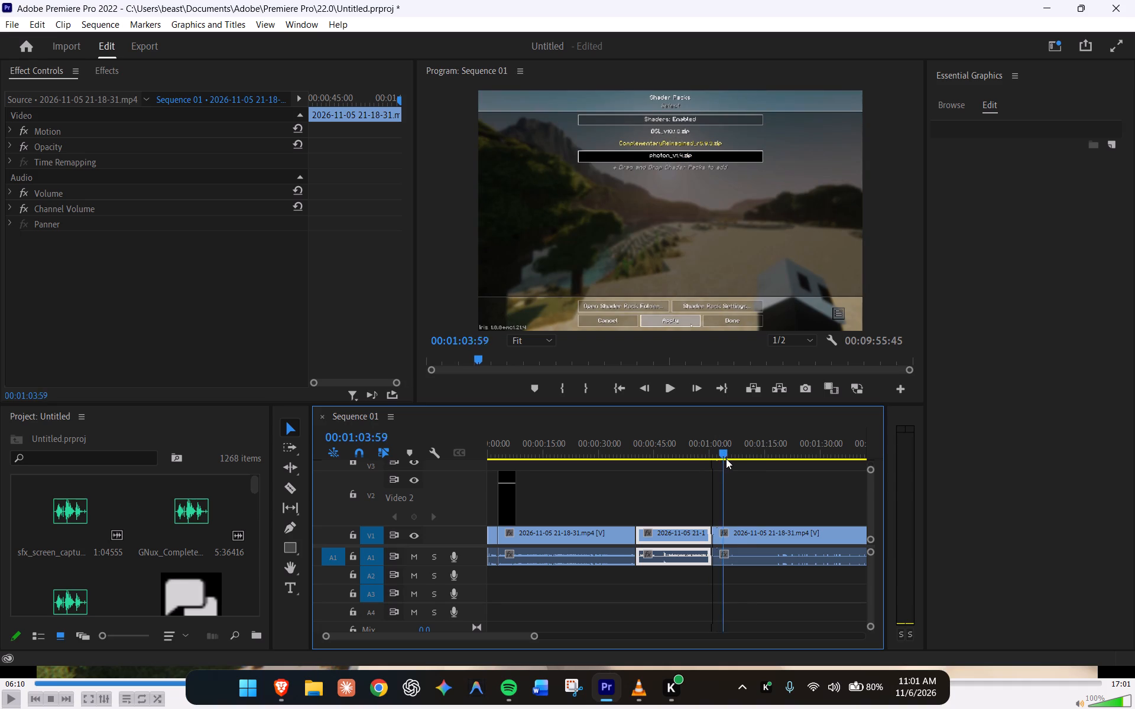
left_click_drag(726, 458, 776, 461)
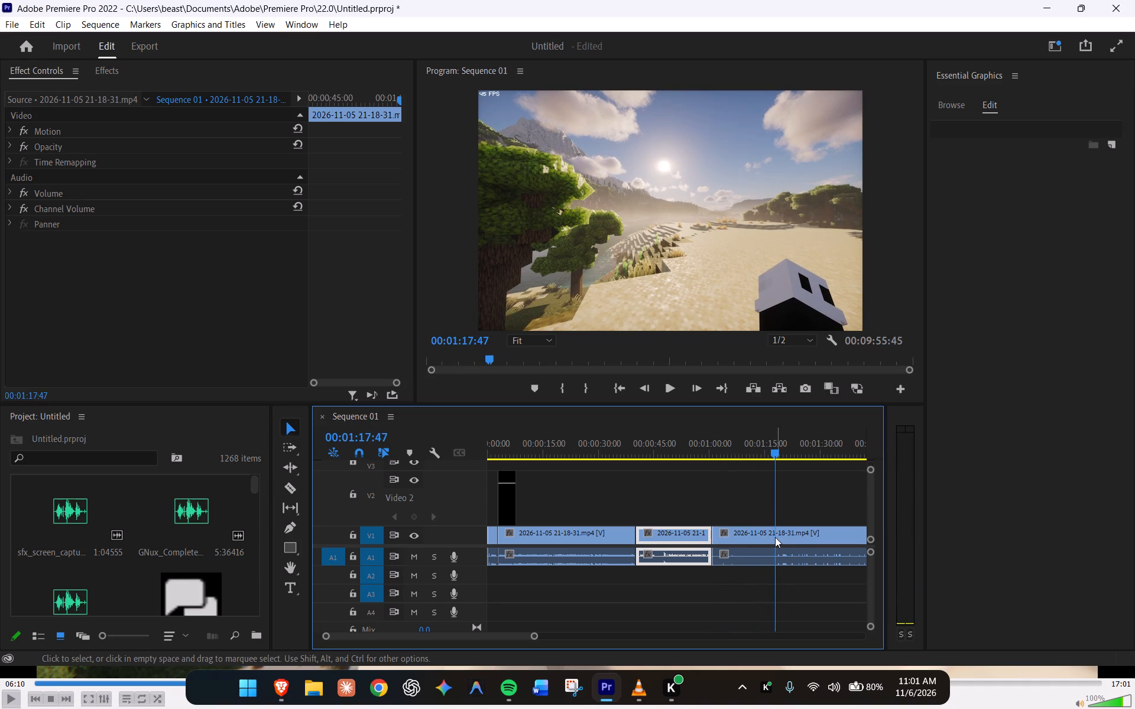
key("c")
left_click(775, 537)
key("v")
left_click(755, 537)
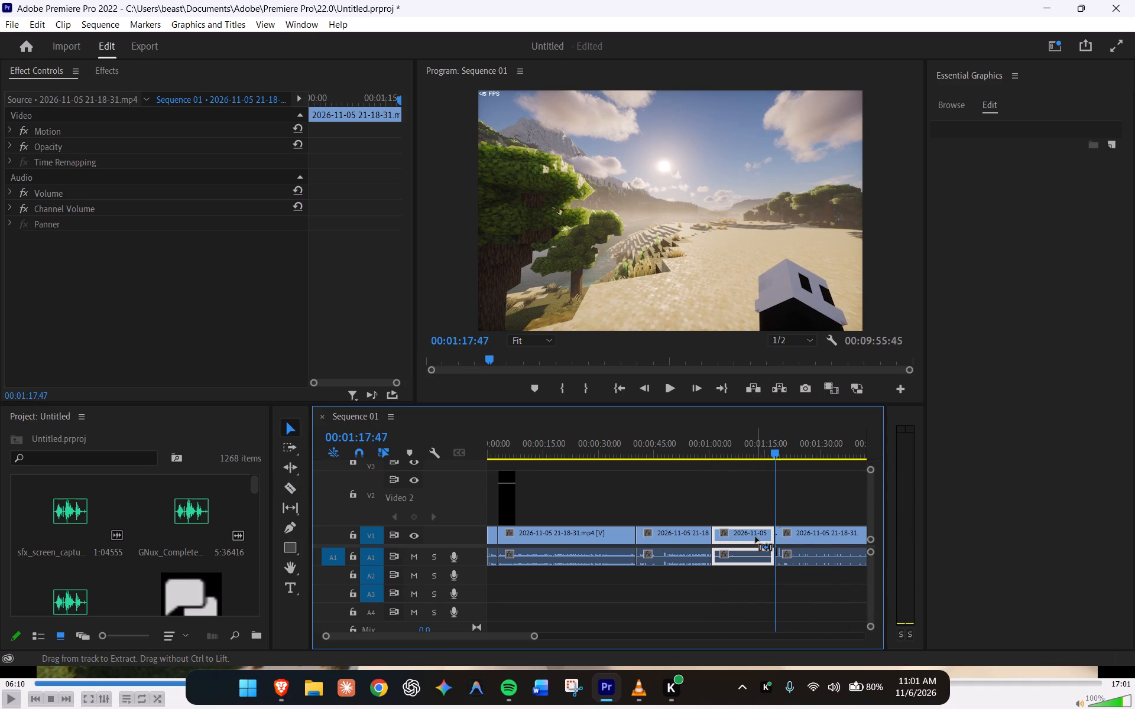
key("ctrl+shift+Delete")
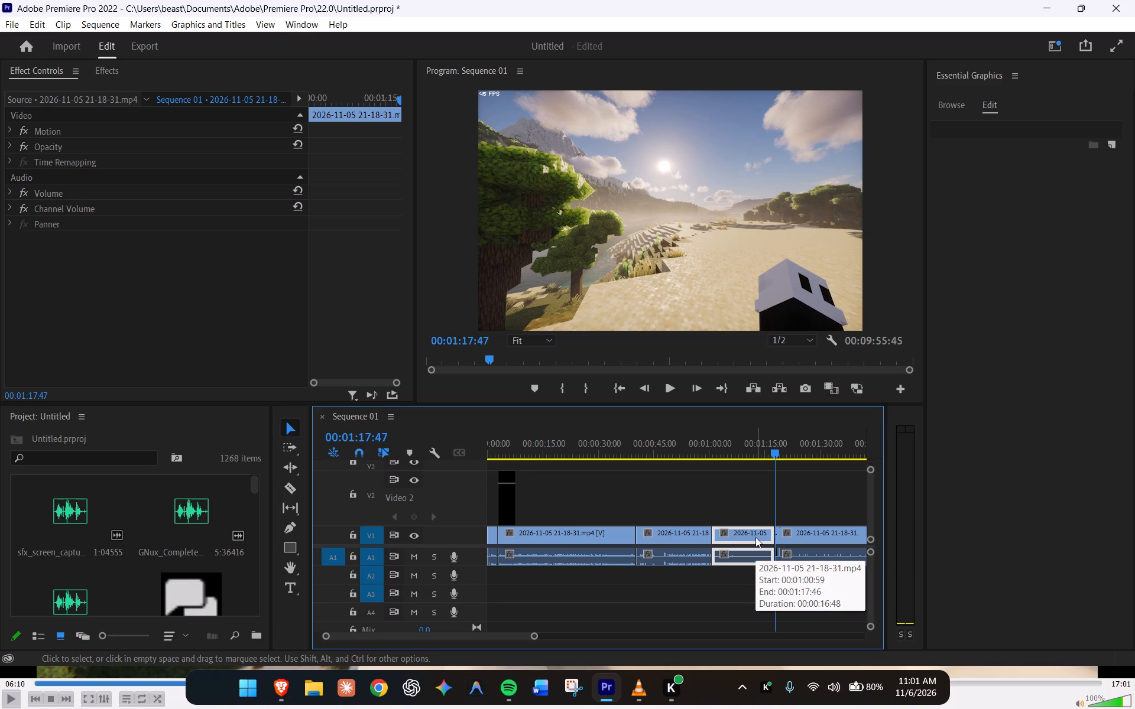
key("shift+Delete")
Move the gameplay clip between 00:00:40:14 and 00:01:00:59 up to V2 and its audio down to A2, keeping its timing.
left_click(681, 532)
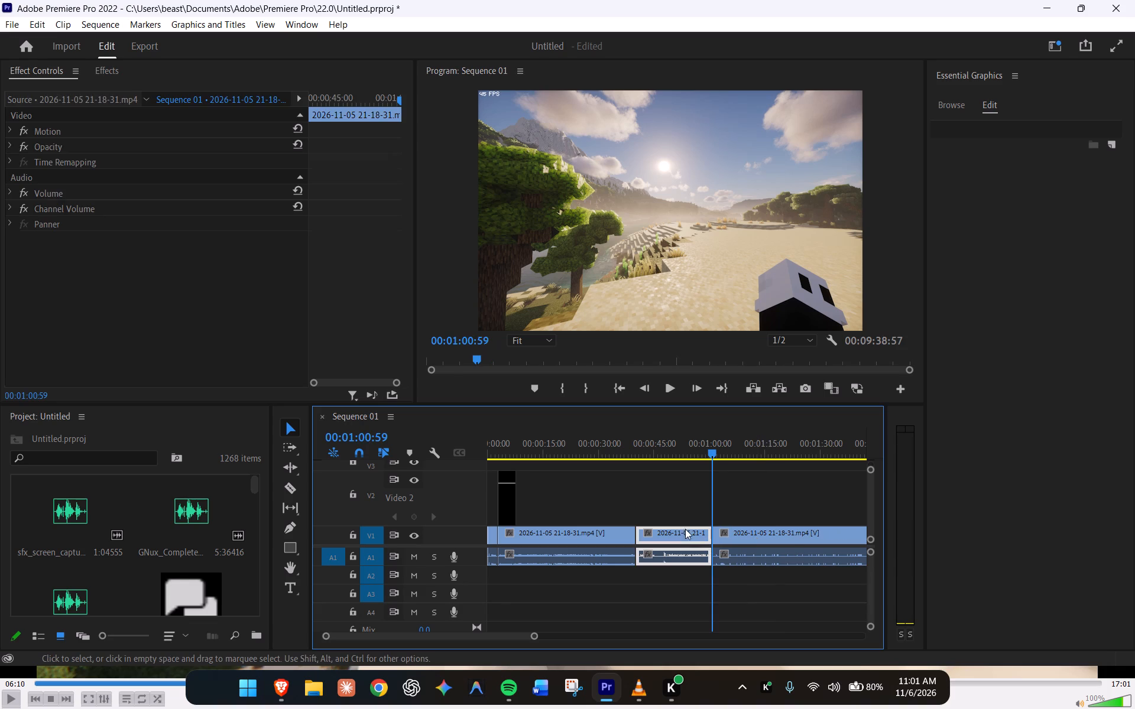
left_click_drag(682, 536, 683, 534)
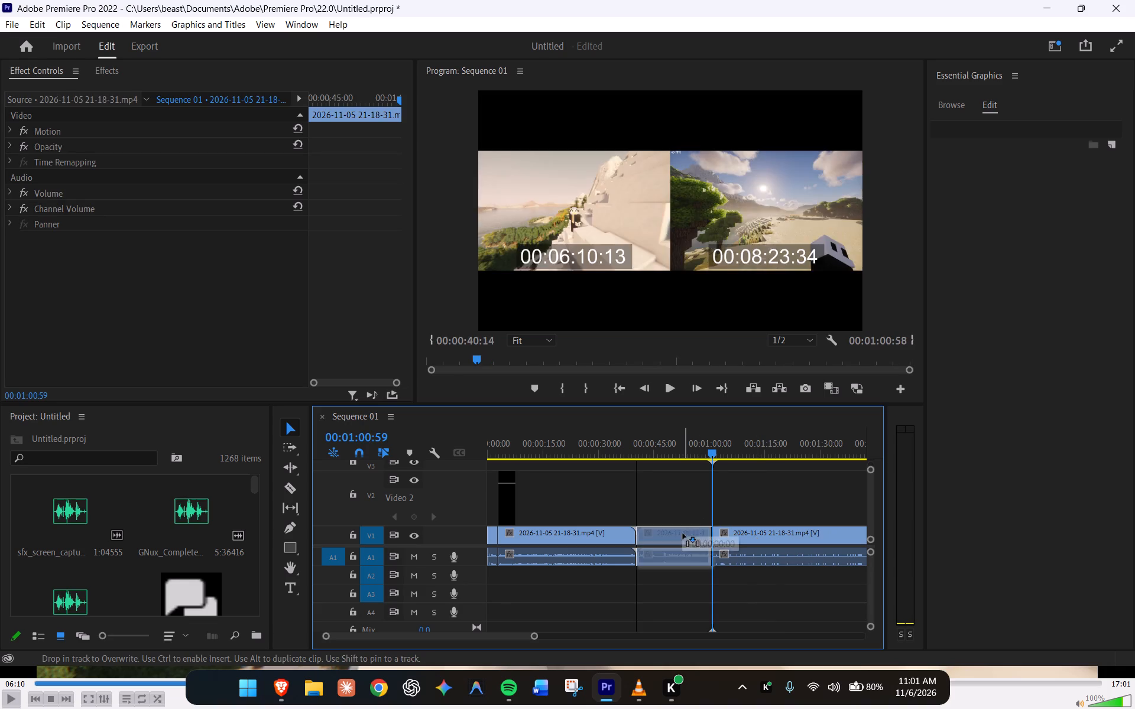
left_click_drag(683, 534, 683, 518)
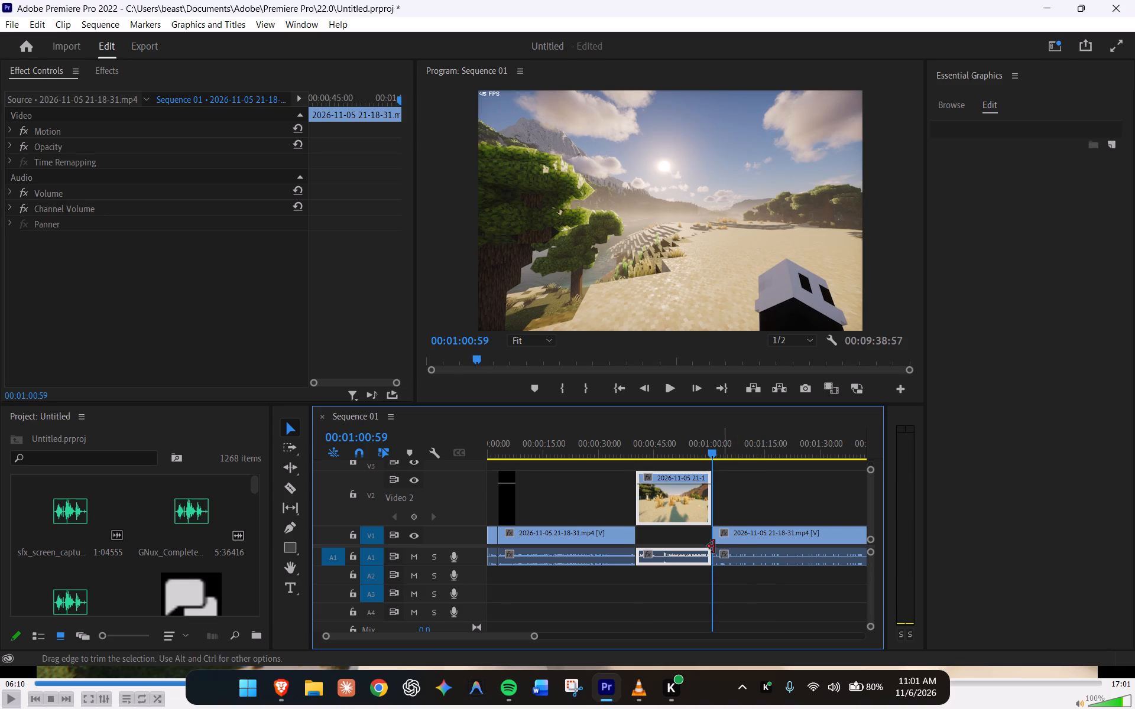
left_click_drag(683, 552, 683, 571)
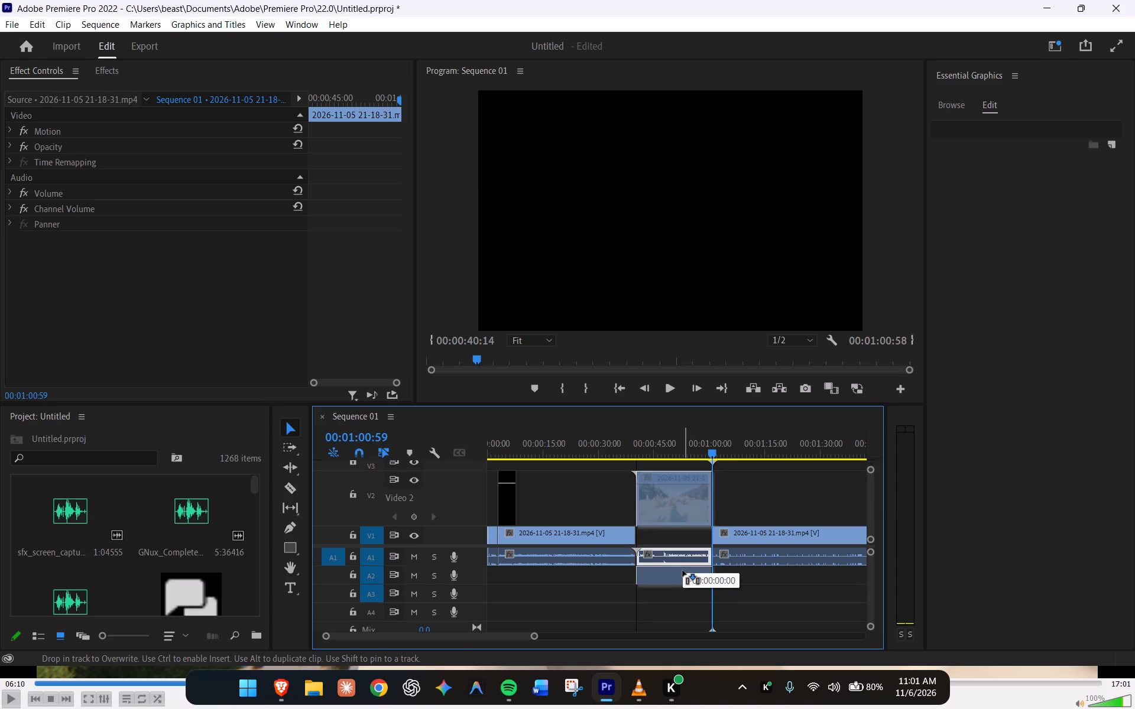
left_click_drag(683, 571, 683, 571)
Play the sequence from before the V2 clip through its end and replay the transition into the new shader pack footage.
left_click(755, 536)
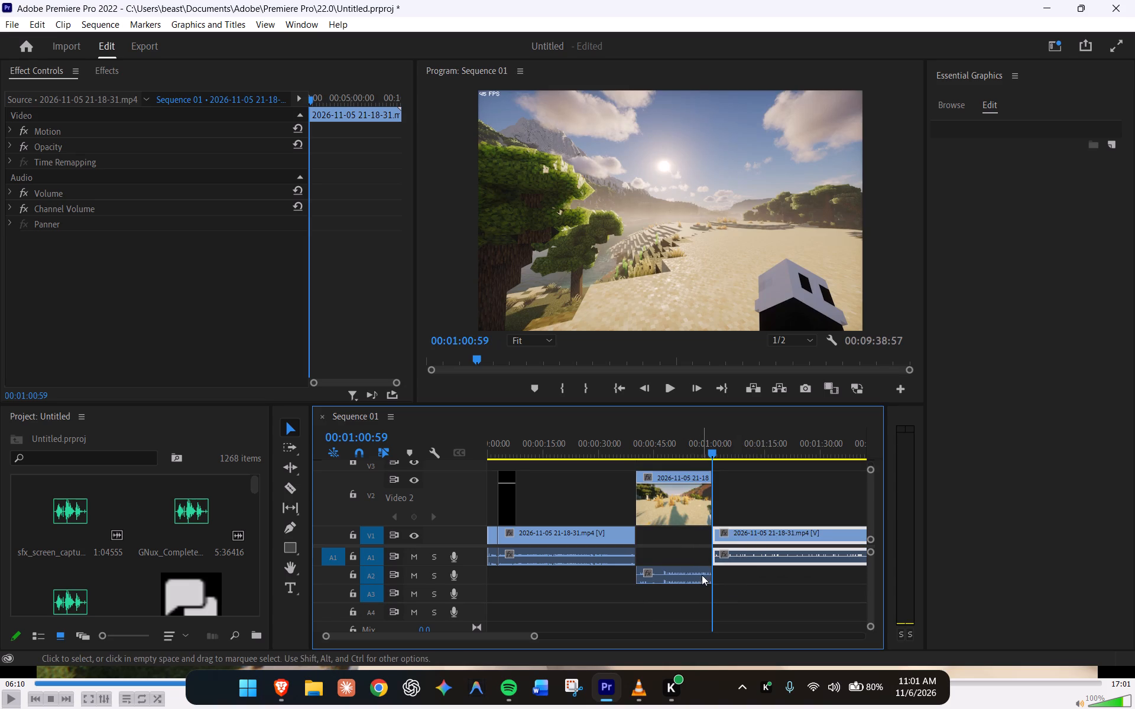
left_click_drag(714, 458, 676, 456)
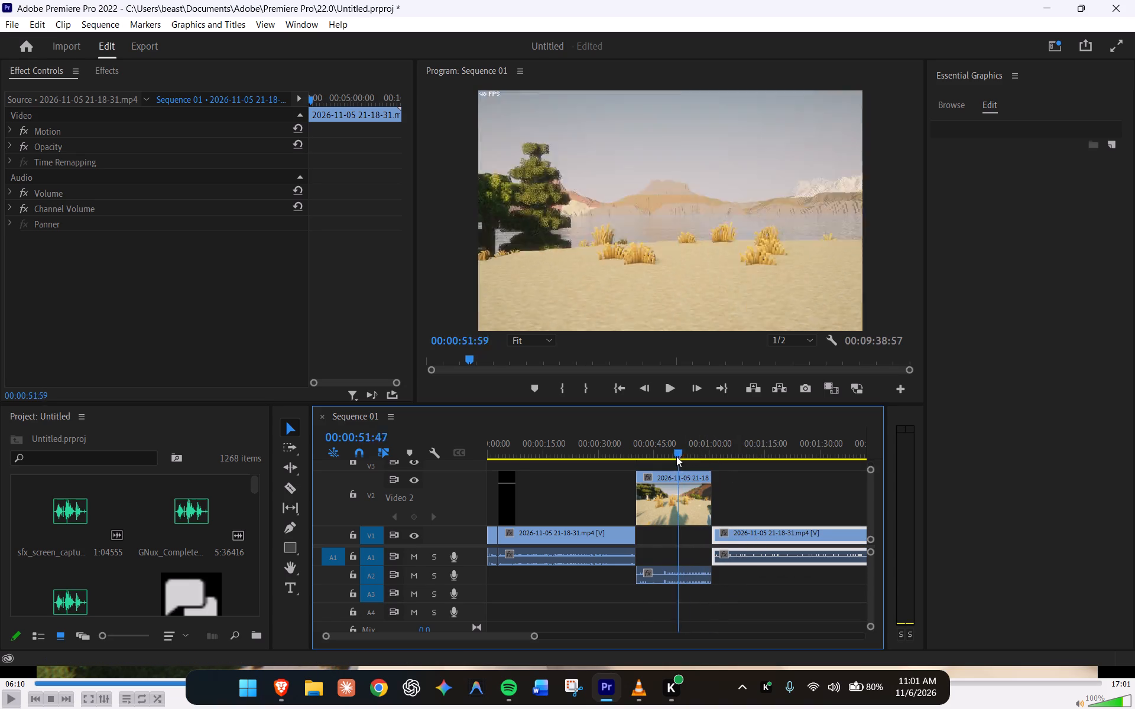
left_click_drag(676, 456, 628, 454)
key("space")
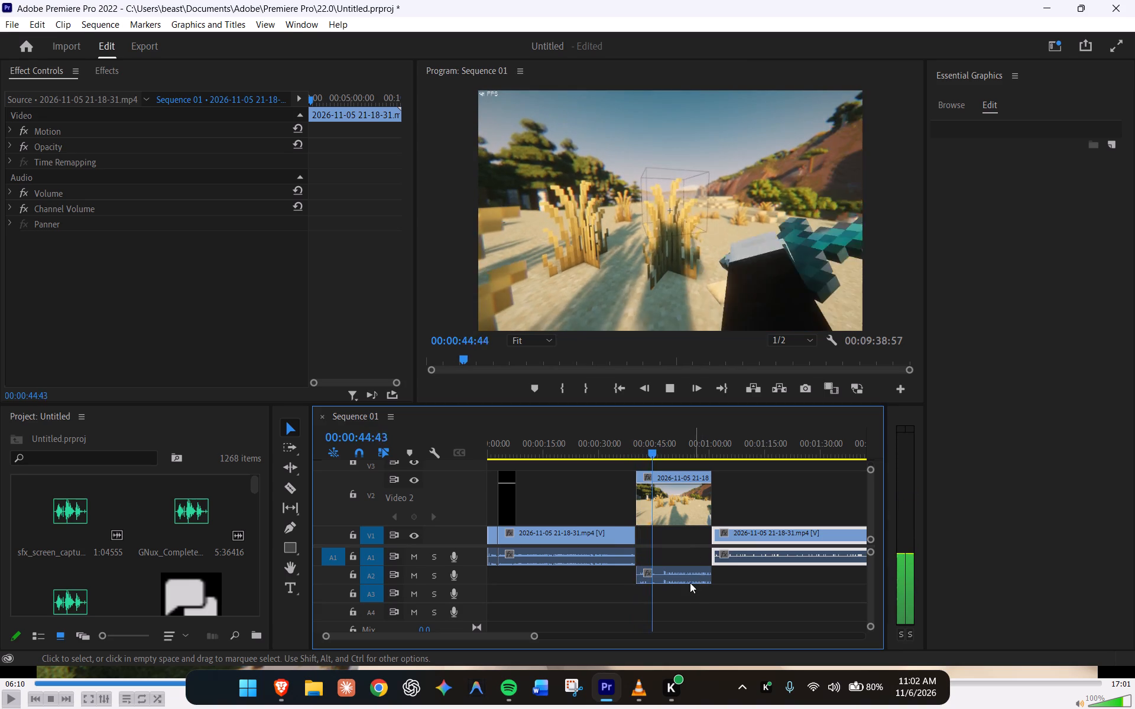
key("c")
left_click(680, 545)
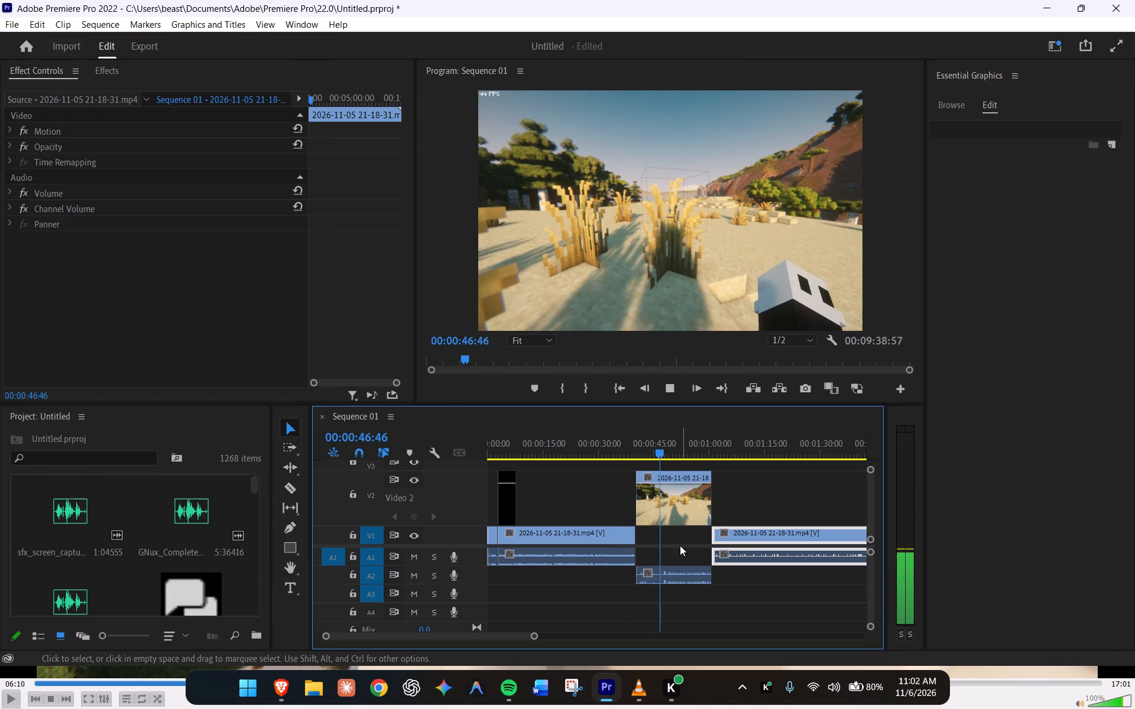
key("c")
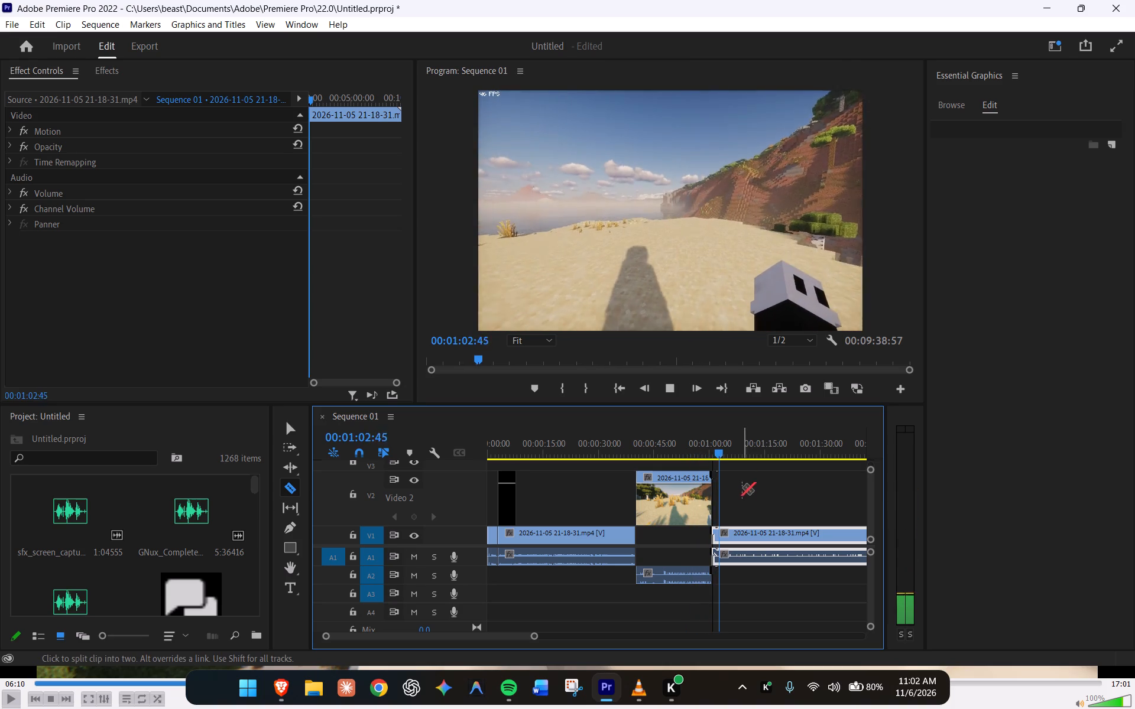
left_click_drag(722, 450, 696, 450)
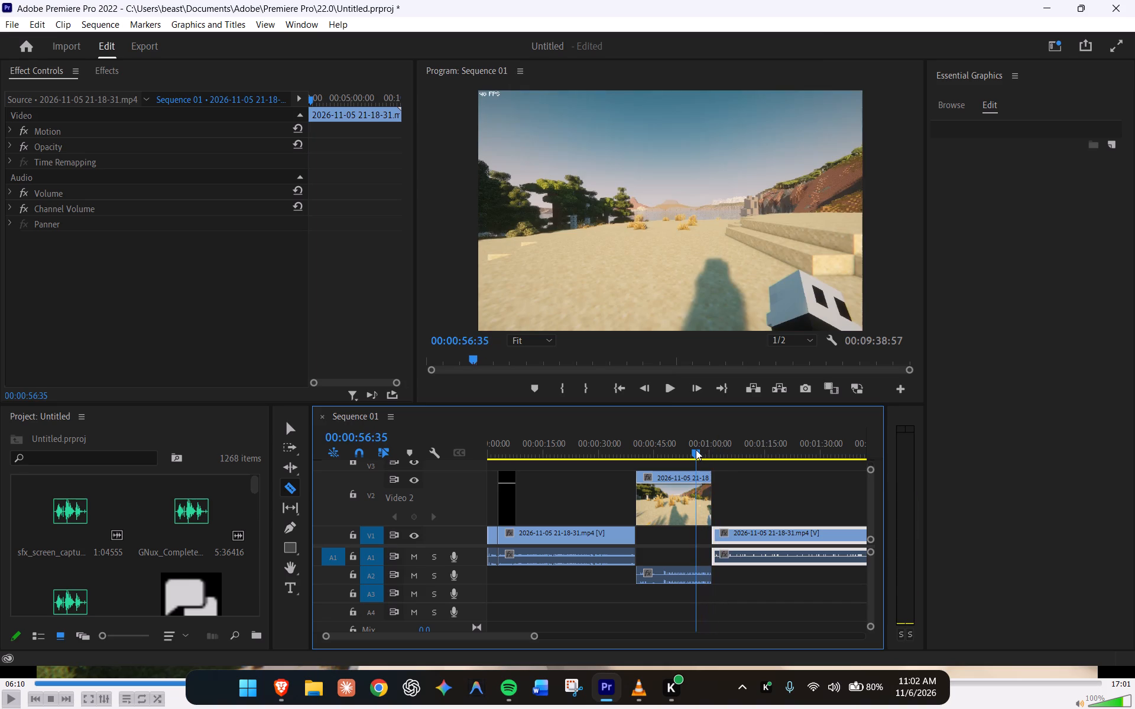
left_click_drag(696, 450, 695, 450)
key("space")
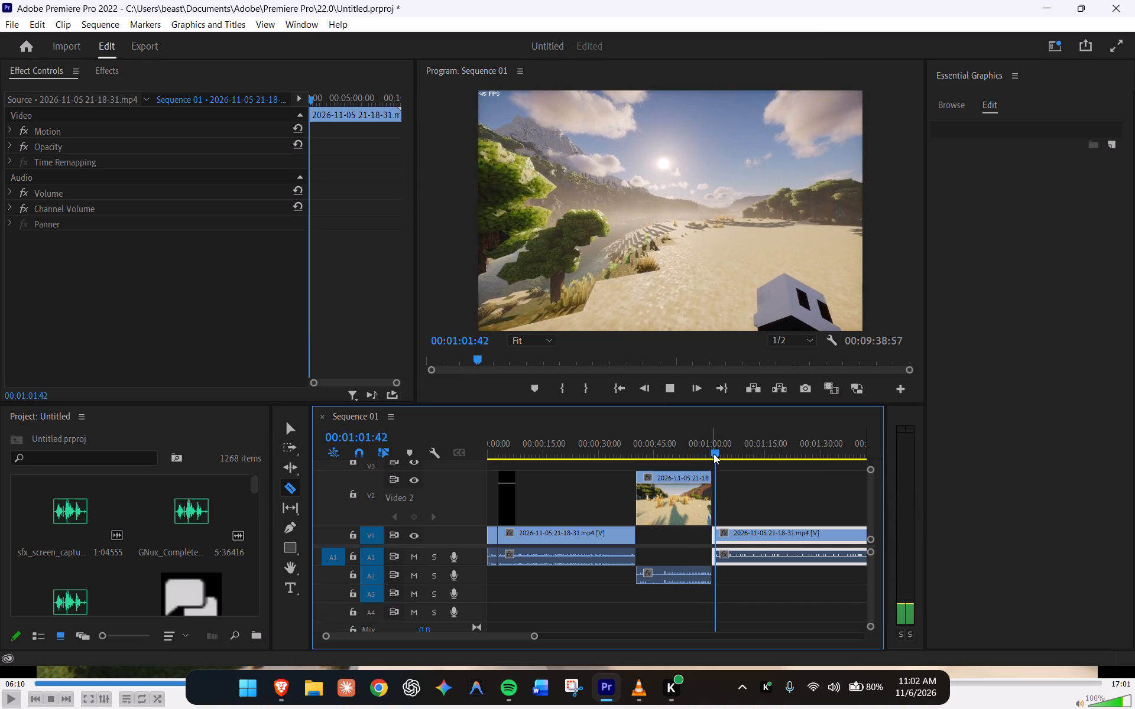
Scrub through the shader settings footage on V1 to find where clean gameplay resumes after the menus.
left_click_drag(716, 453, 763, 463)
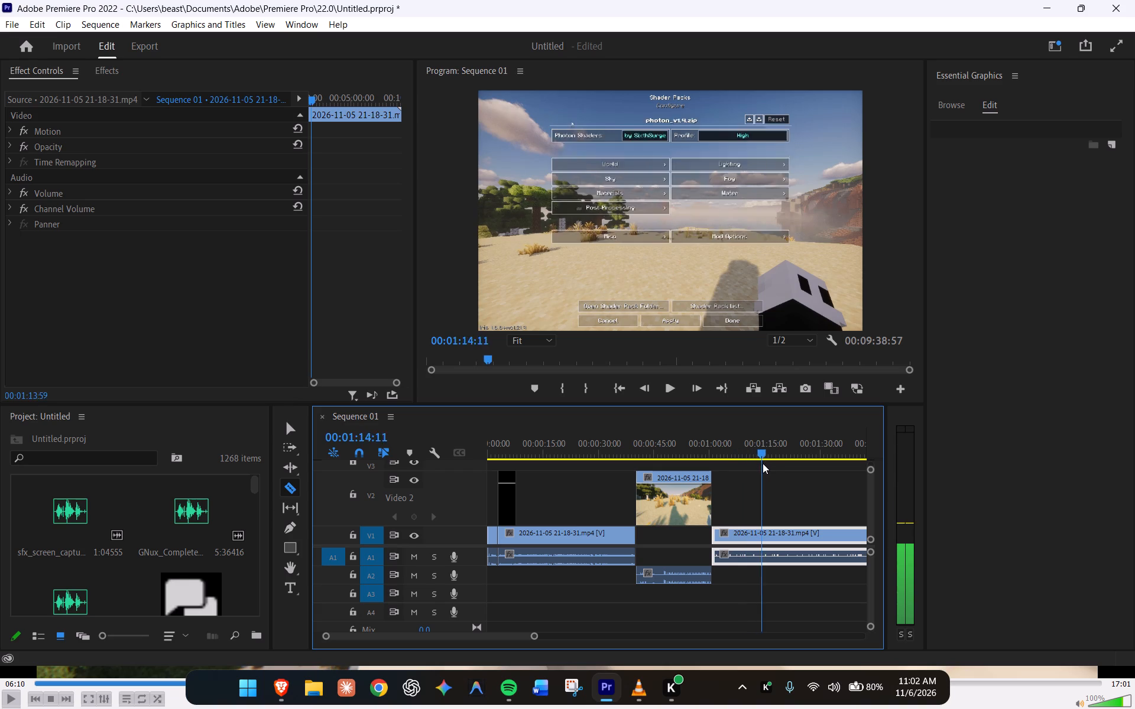
left_click_drag(763, 463, 816, 470)
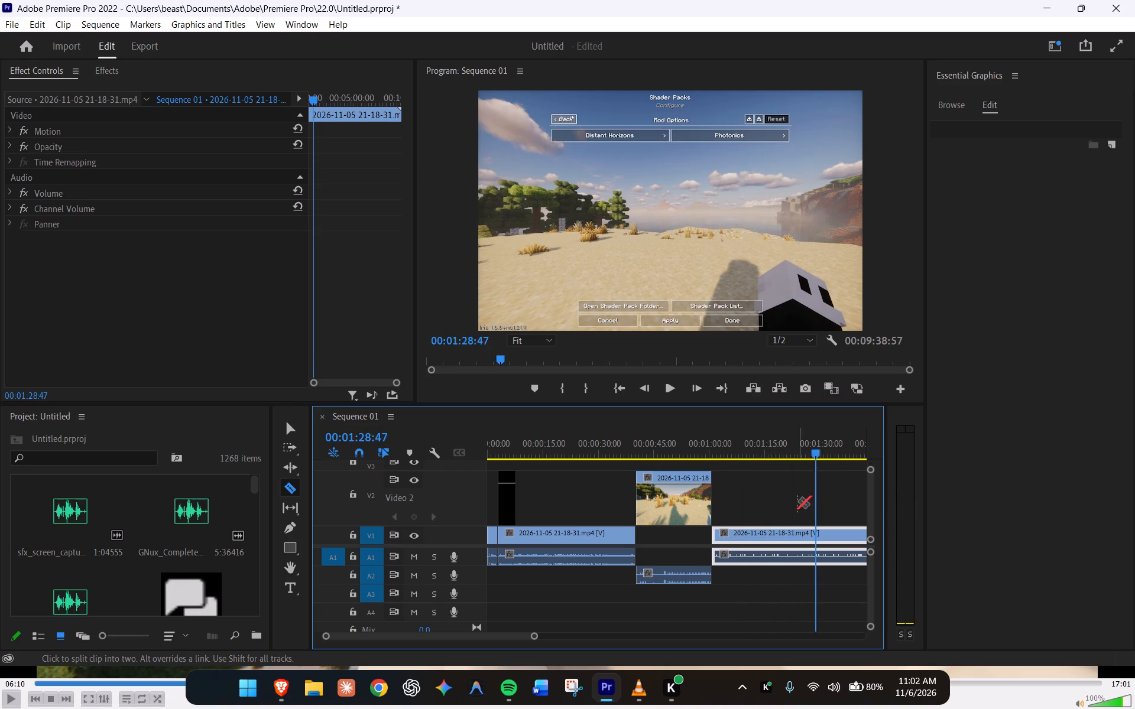
scroll(797, 501, "down", 5, "alt")
left_click_drag(681, 449, 711, 456)
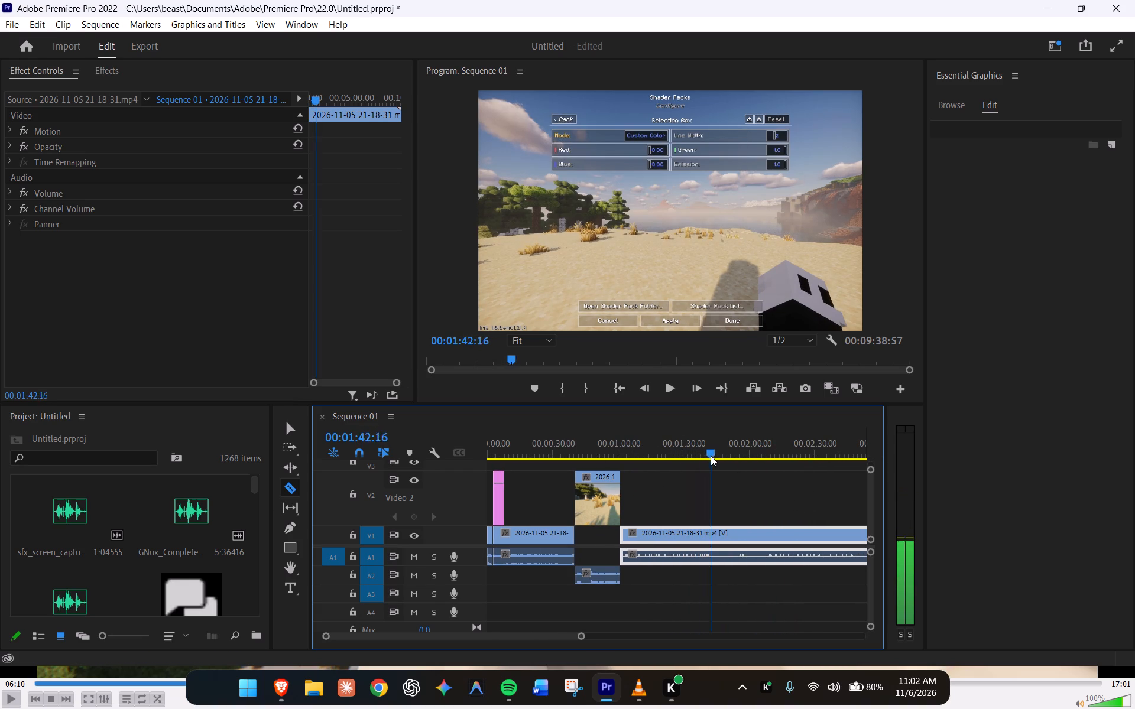
left_click_drag(711, 456, 758, 460)
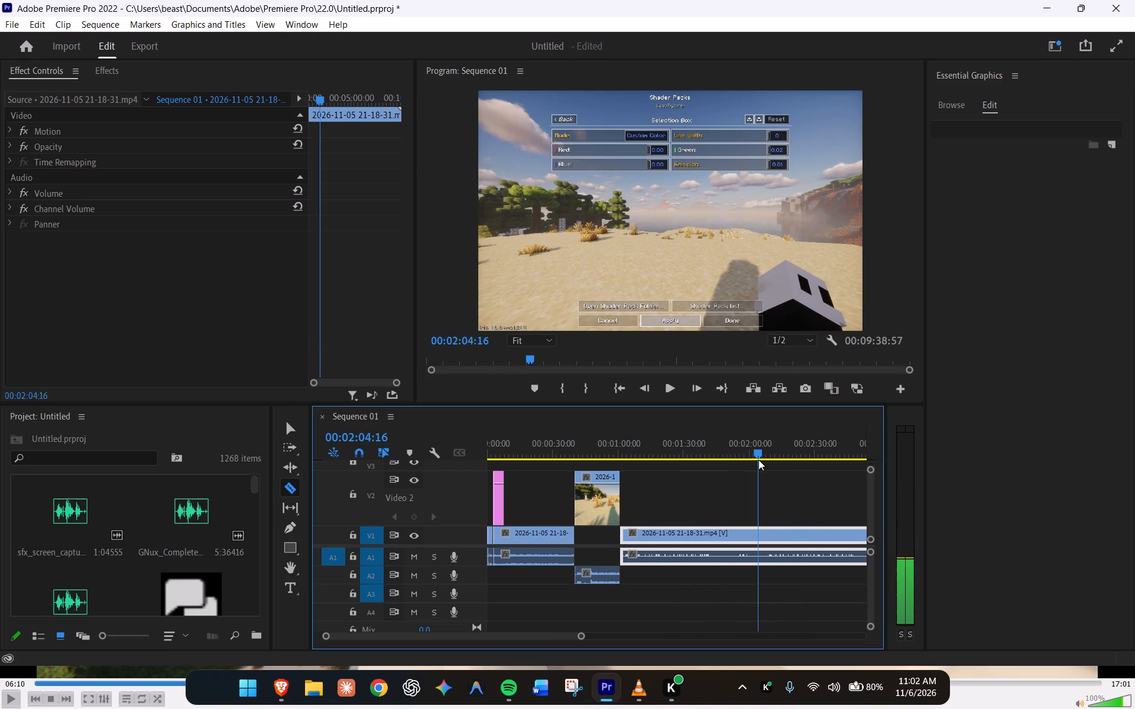
left_click_drag(758, 460, 876, 469)
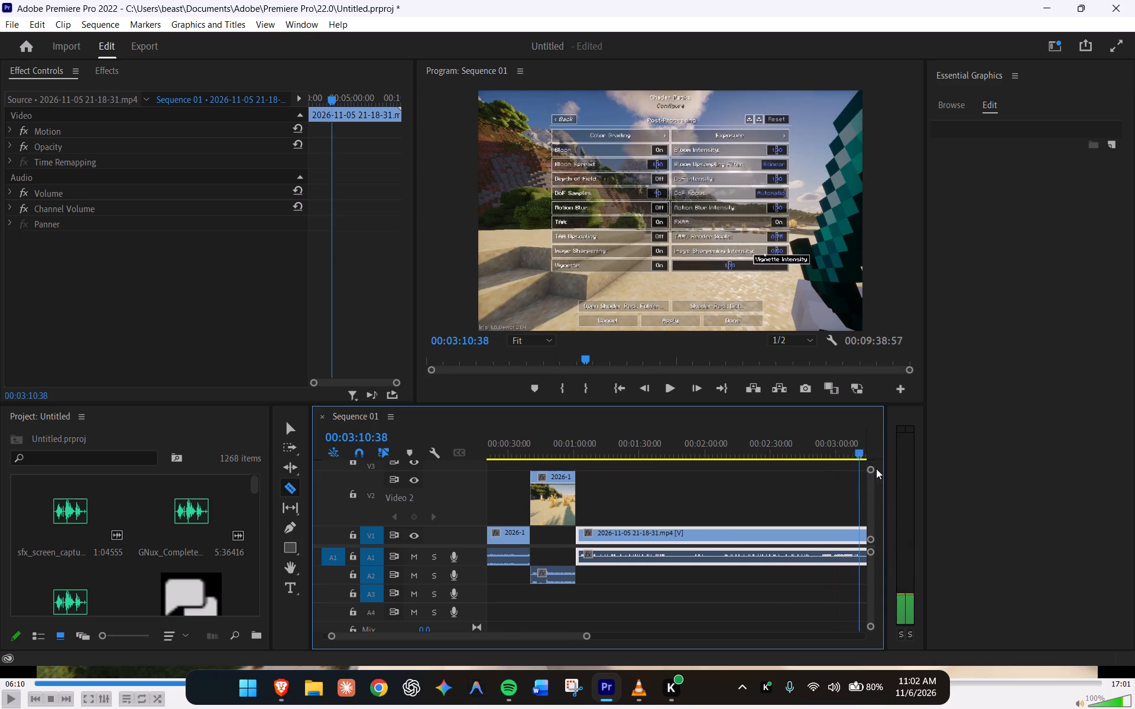
left_click_drag(876, 469, 875, 469)
scroll(812, 472, "down", 6, "alt")
scroll(751, 458, "down", 4, "alt")
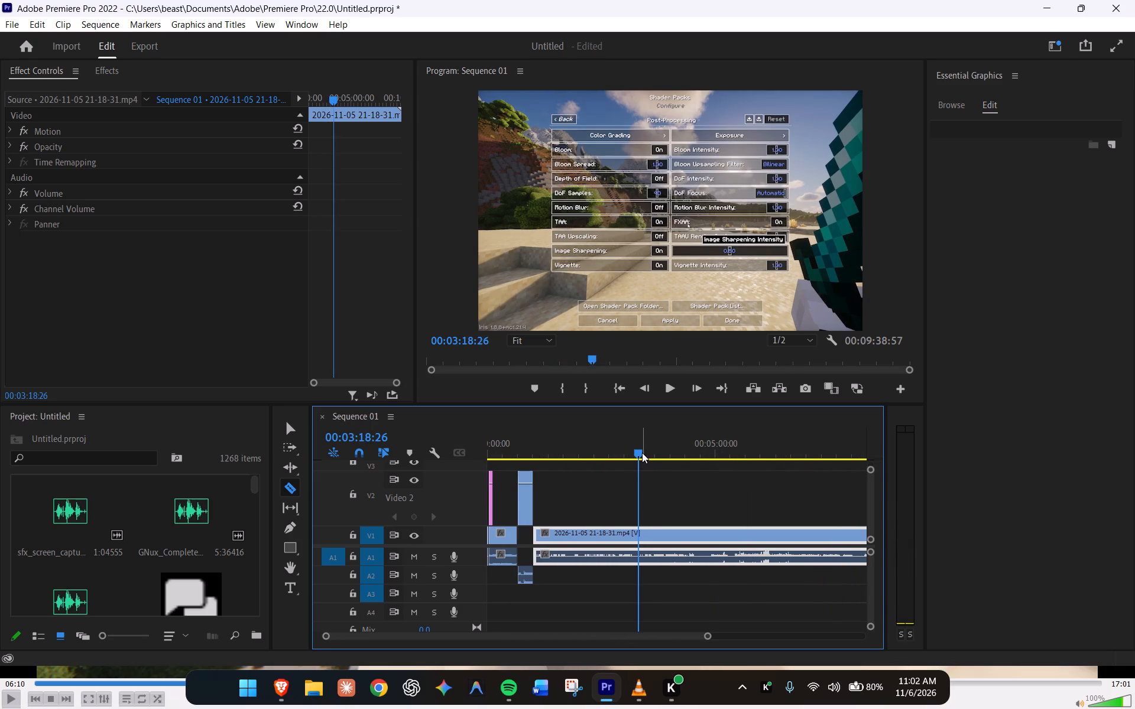
left_click_drag(638, 451, 653, 451)
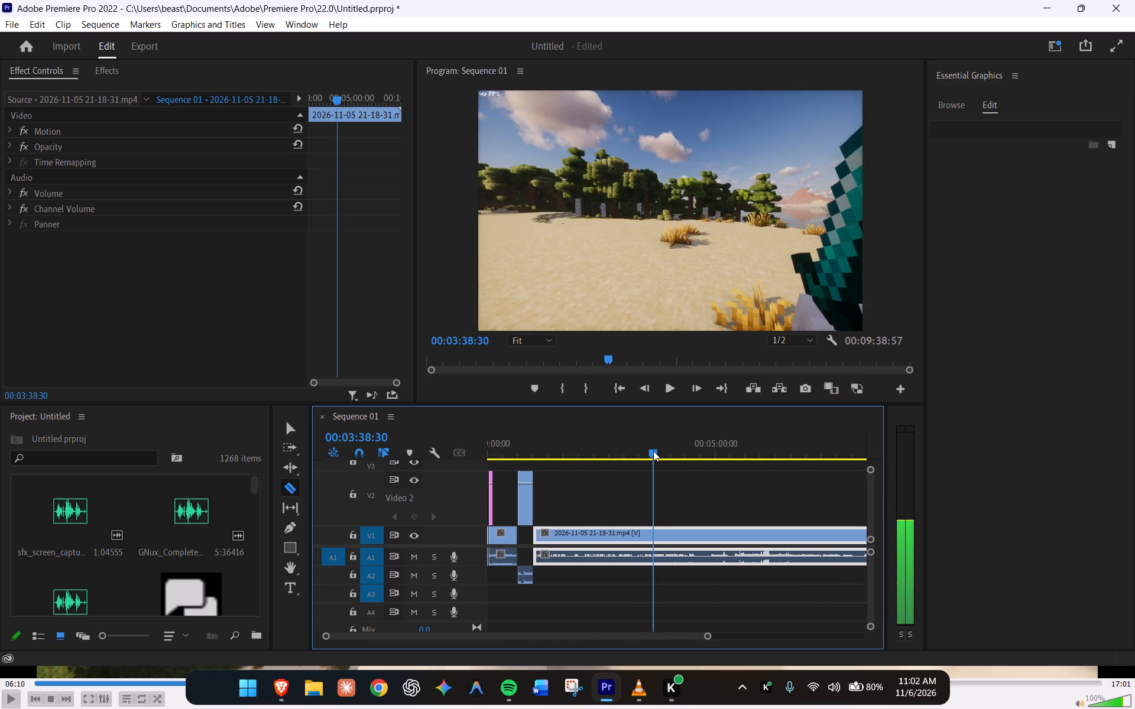
left_click_drag(653, 451, 653, 451)
left_click(653, 451)
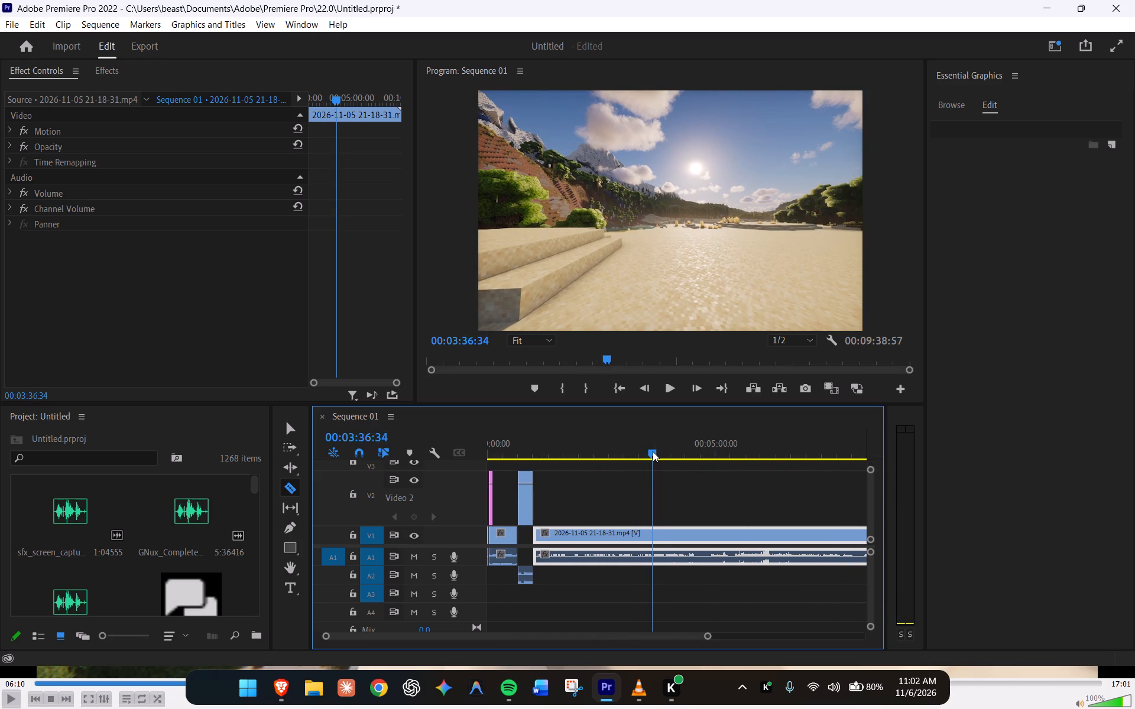
left_click(653, 451)
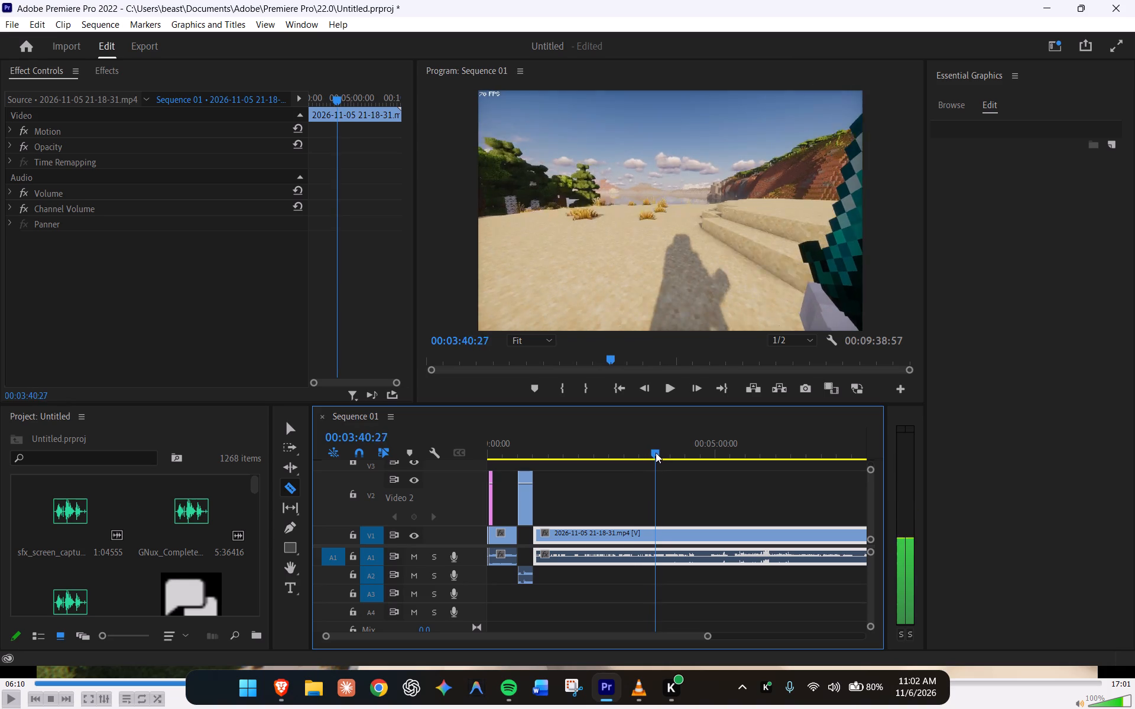
Split the V1 clip at 00:03:35:20, located frame by frame, and ripple-delete the section from 00:01:00:59 up to that cut.
key("Right")
key("Right")
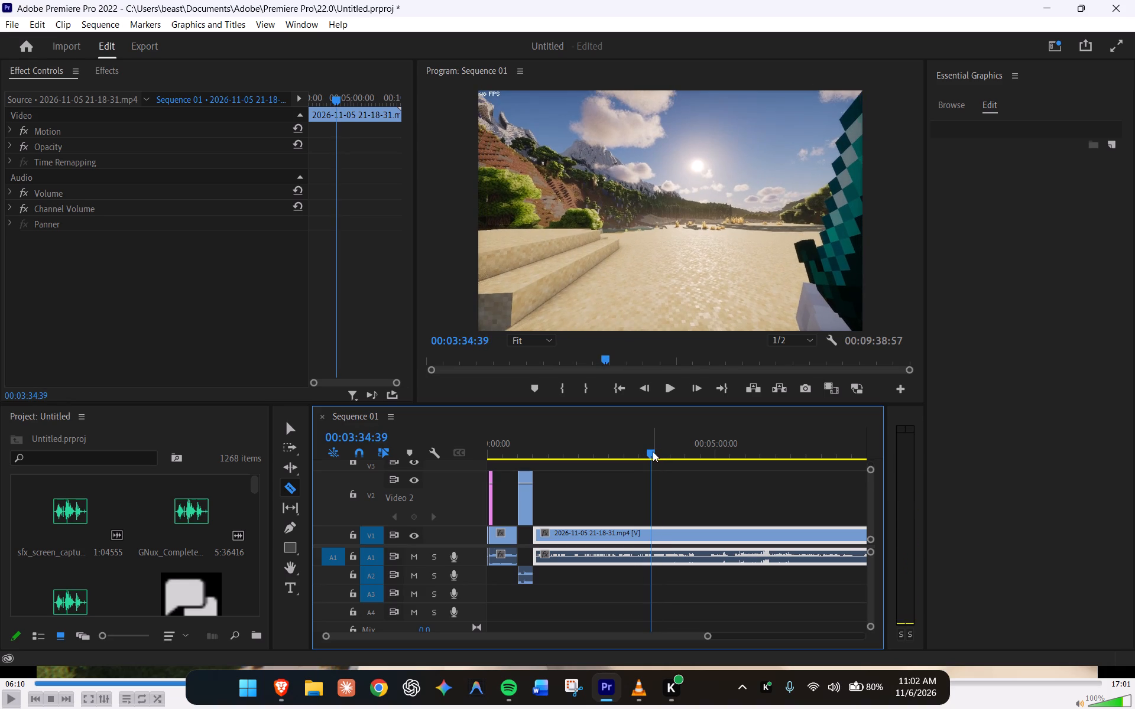
key("Right")
key("Right")
key("Right")
key("Right")
key("Right")
key("Right")
key("Right")
key("Right")
key("Right")
key("Right")
key("Right")
key("Right")
key("Right")
key("Right")
key("Right")
key("Right")
key("Right")
key("Right")
key("Right")
key("Right")
key("Right")
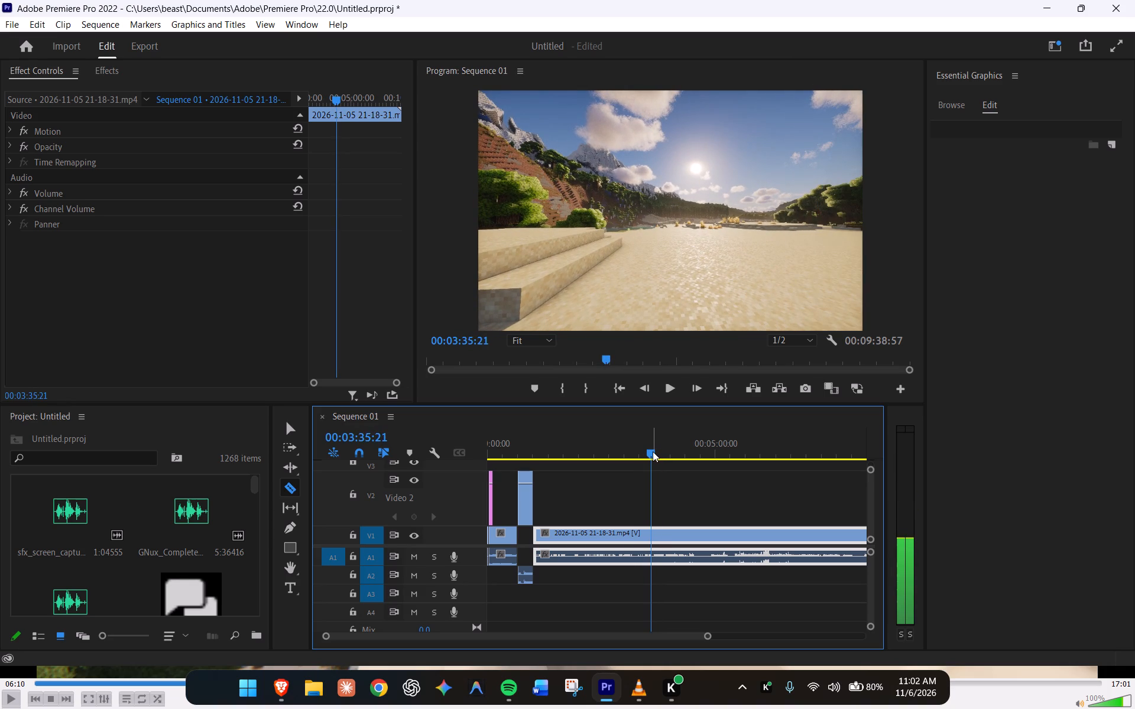
key("Left")
key("c")
left_click(651, 535)
key("v")
left_click(615, 535)
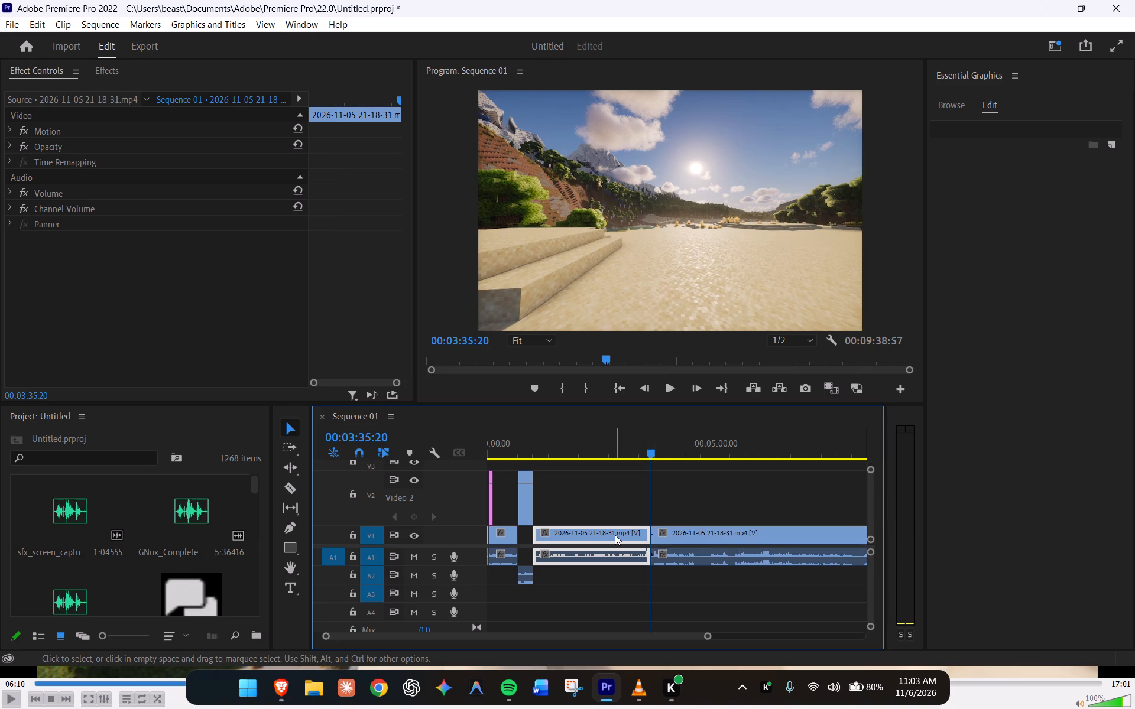
key("shift+Delete")
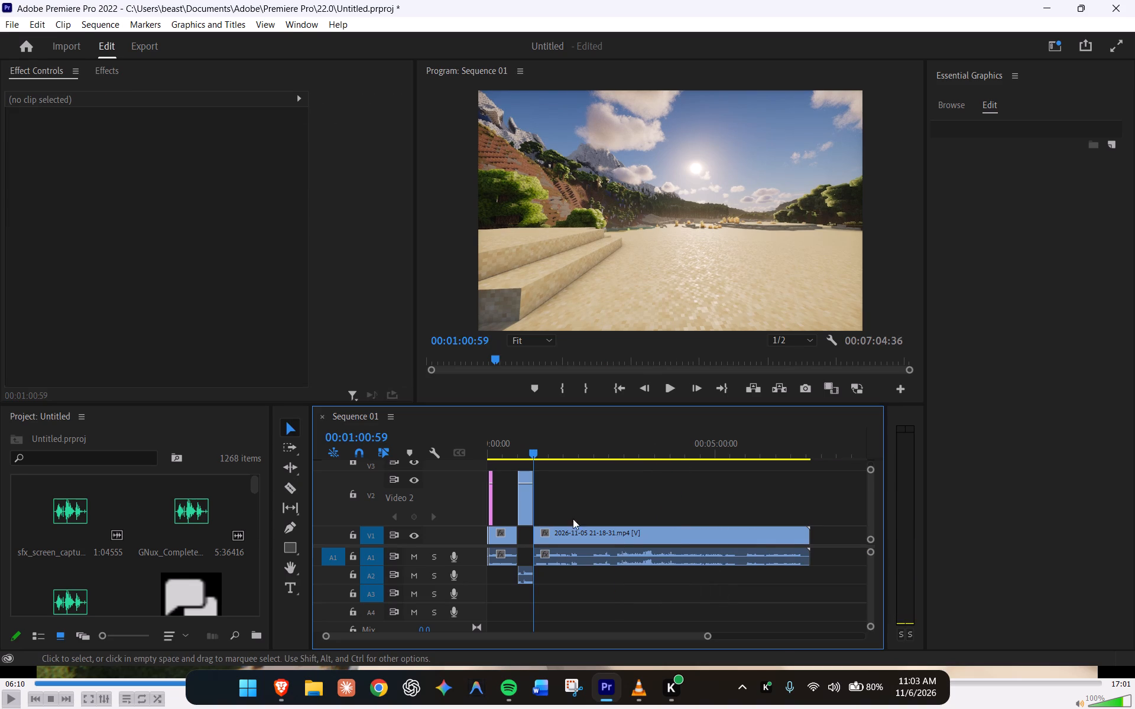
Split the V2 gameplay clip and its A2 audio at 00:00:57:52, shortly before the clip's end.
scroll(550, 534, "up", 18, "alt")
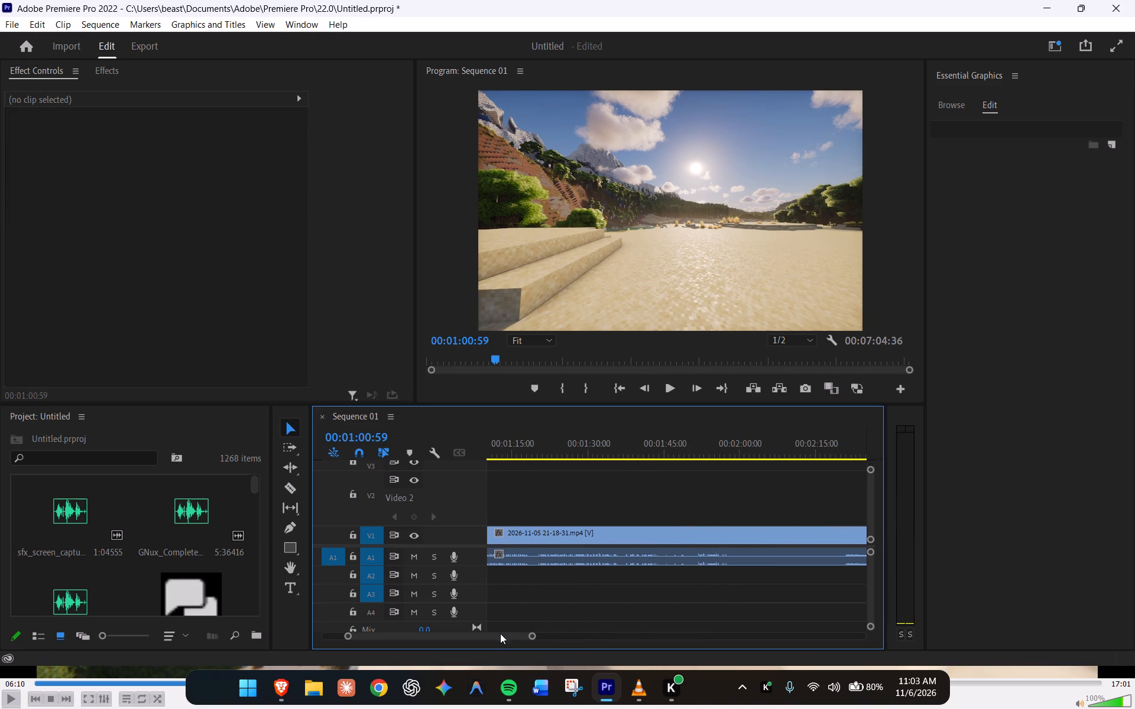
left_click_drag(497, 635, 478, 633)
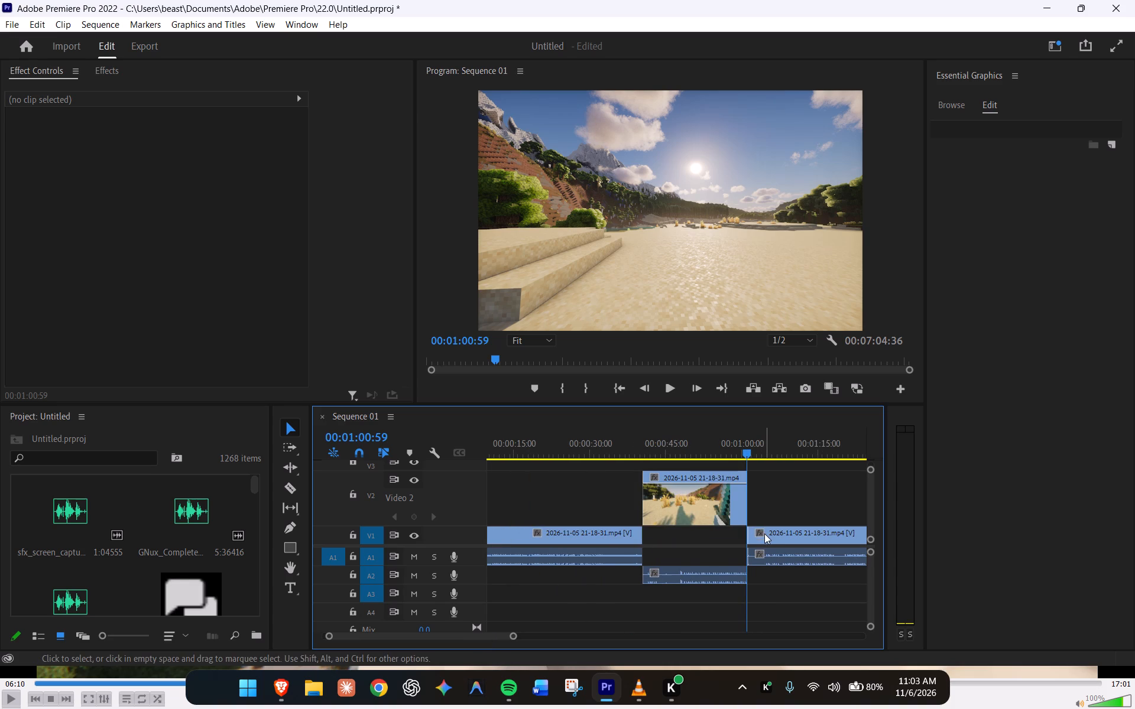
left_click(765, 534)
left_click(730, 495)
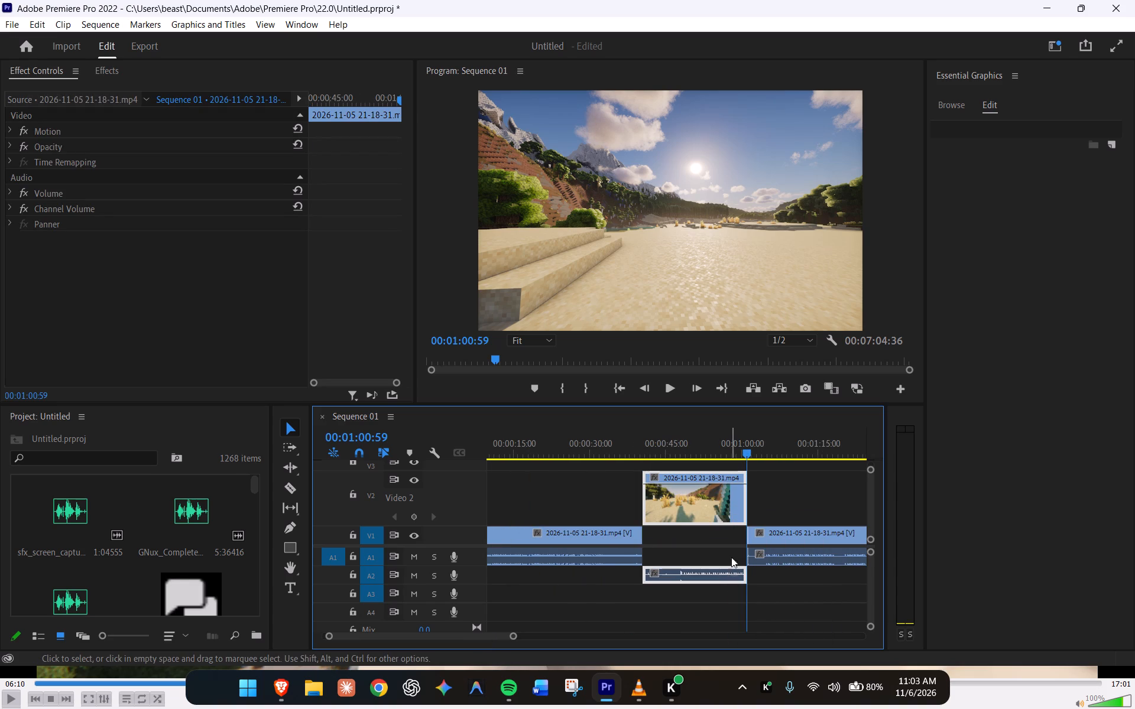
left_click_drag(746, 451, 740, 452)
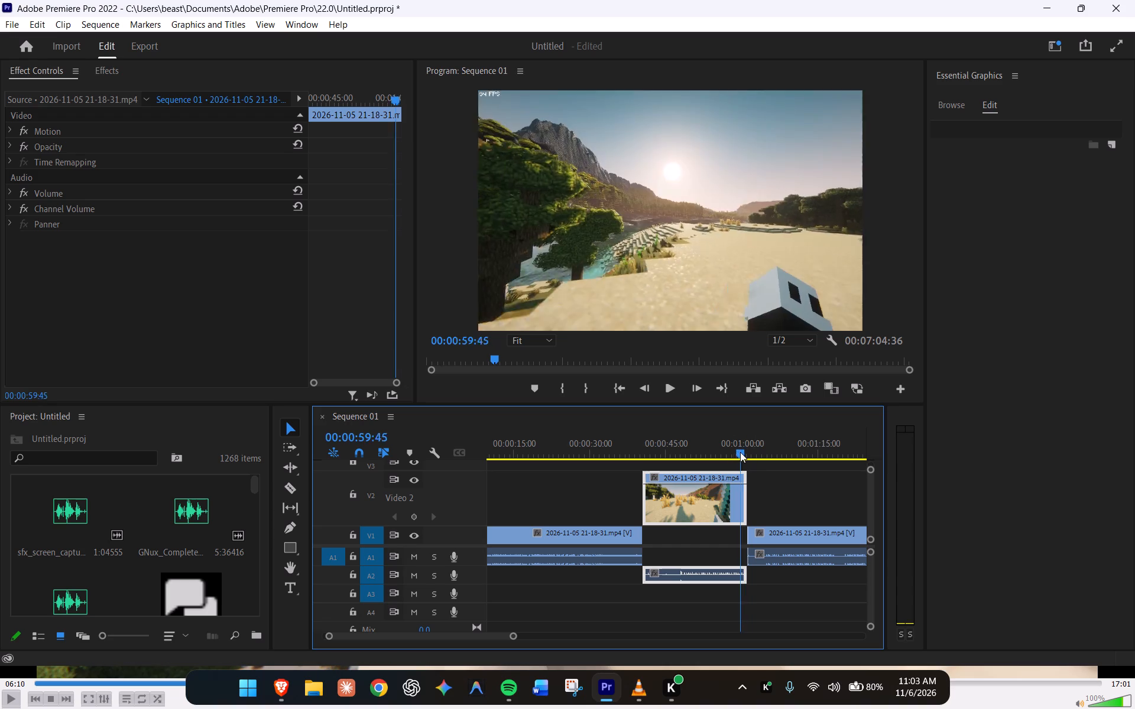
left_click_drag(740, 452, 730, 449)
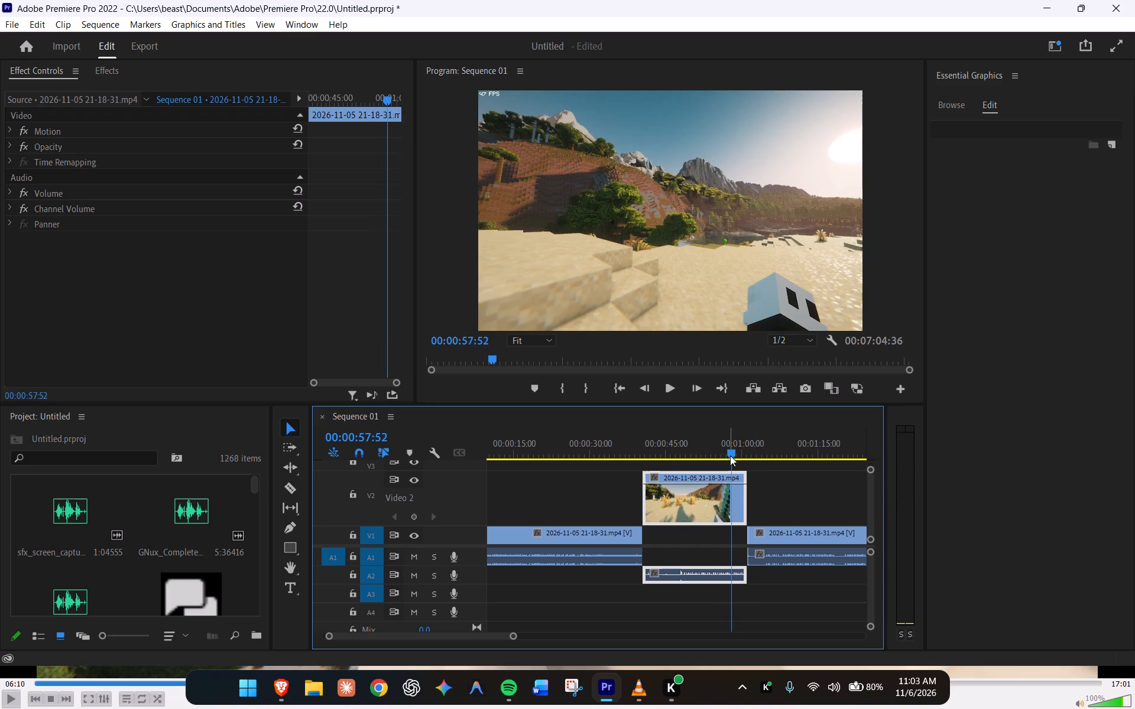
key("c")
left_click(731, 490)
key("v")
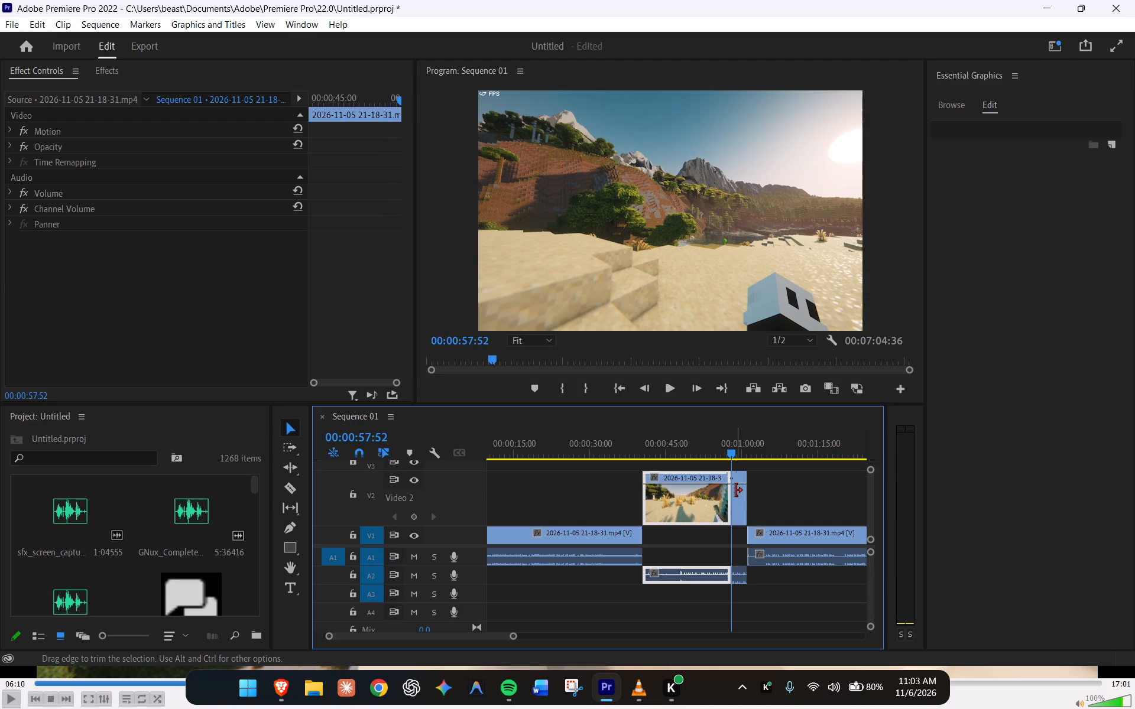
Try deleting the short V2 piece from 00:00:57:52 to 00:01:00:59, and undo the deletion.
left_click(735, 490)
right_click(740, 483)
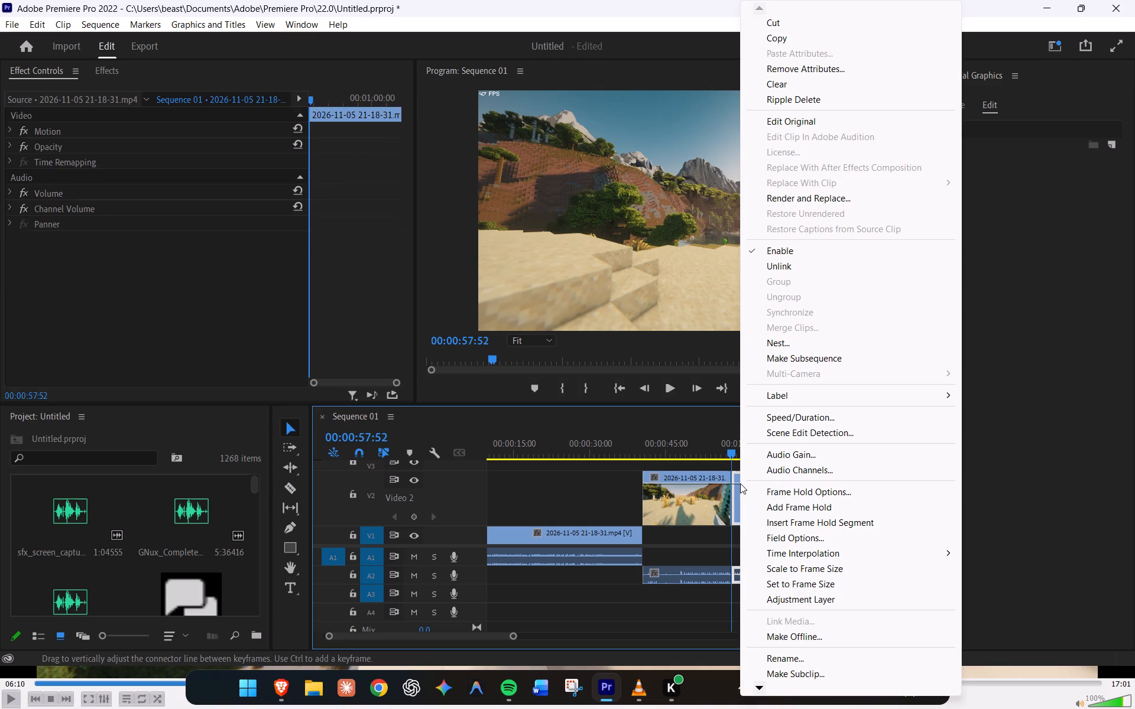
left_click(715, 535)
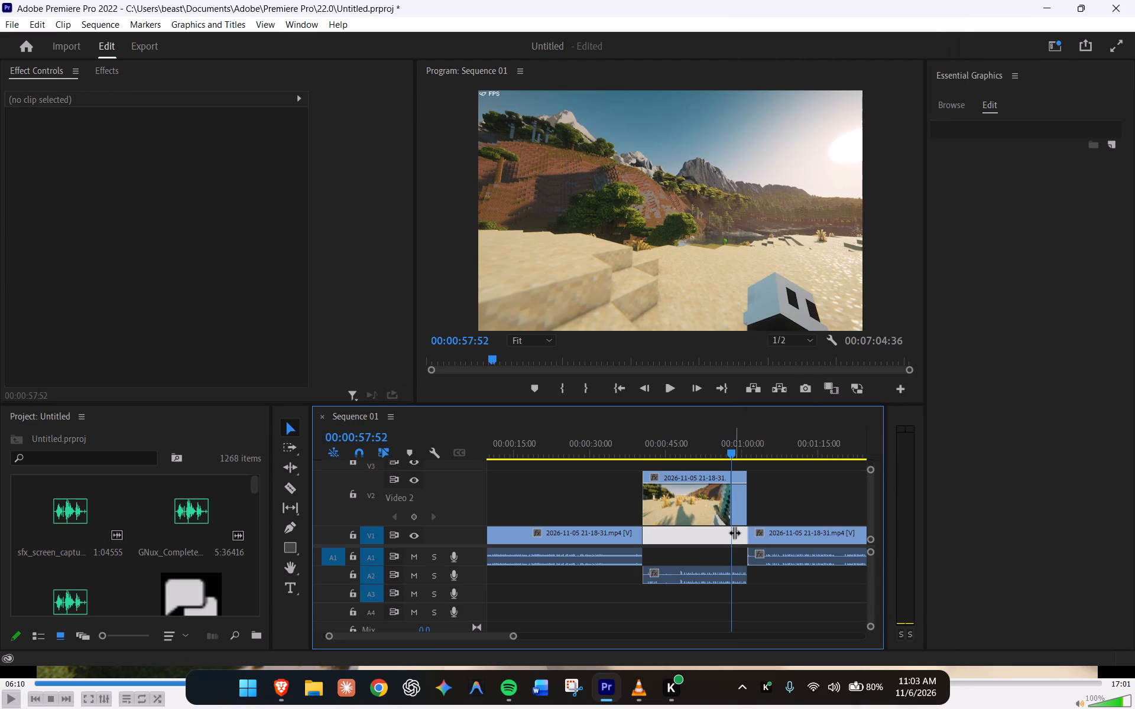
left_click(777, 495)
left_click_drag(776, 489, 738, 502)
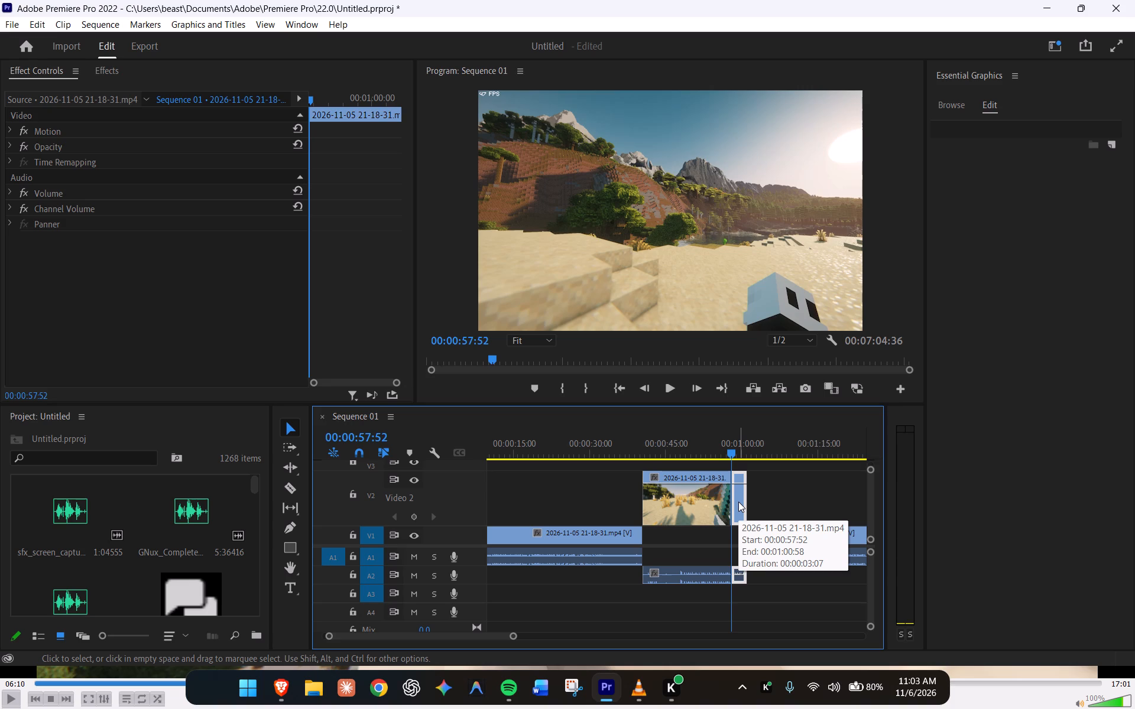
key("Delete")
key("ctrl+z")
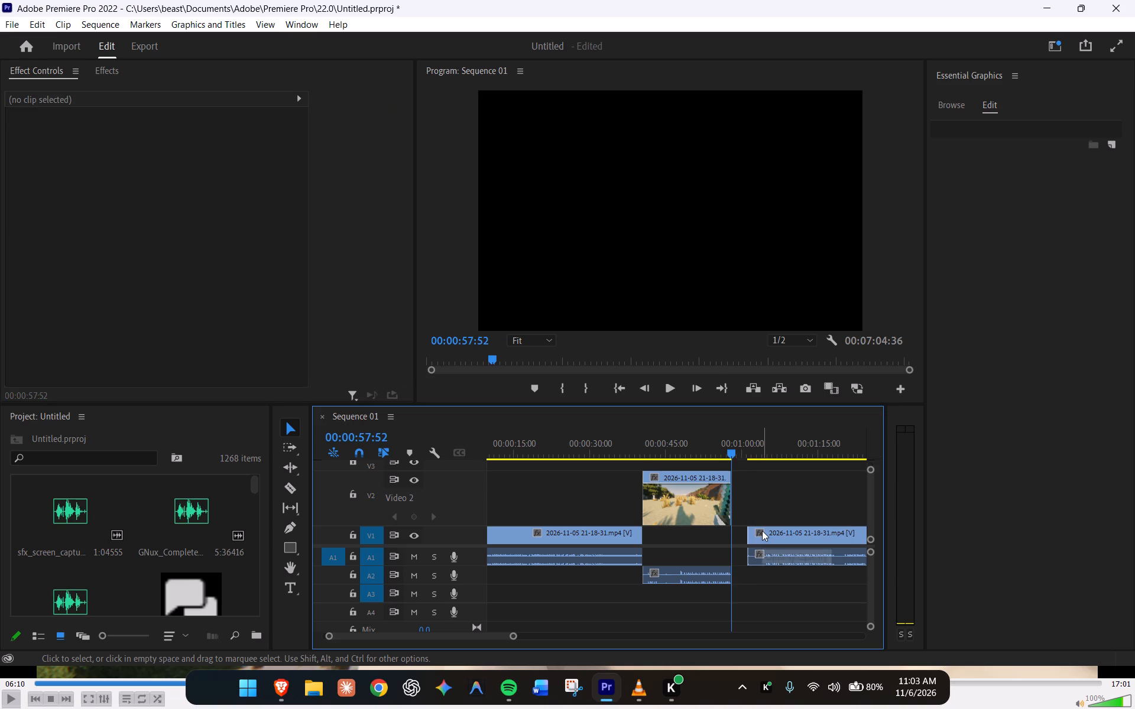
Move the new shader pack clip from V1 up to V3, starting at 00:00:57:52 over the short V2 piece, keeping its audio on A1.
scroll(756, 490, "down", 1)
scroll(756, 490, "up", 1)
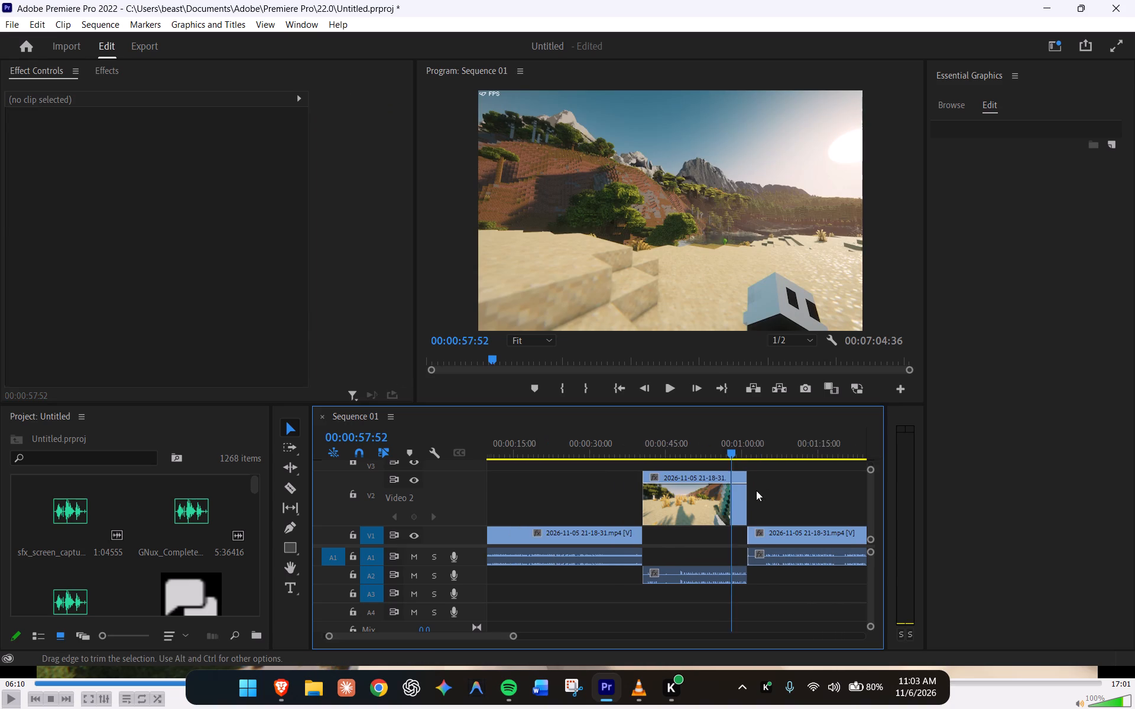
scroll(751, 490, "up", 2)
scroll(751, 490, "down", 3)
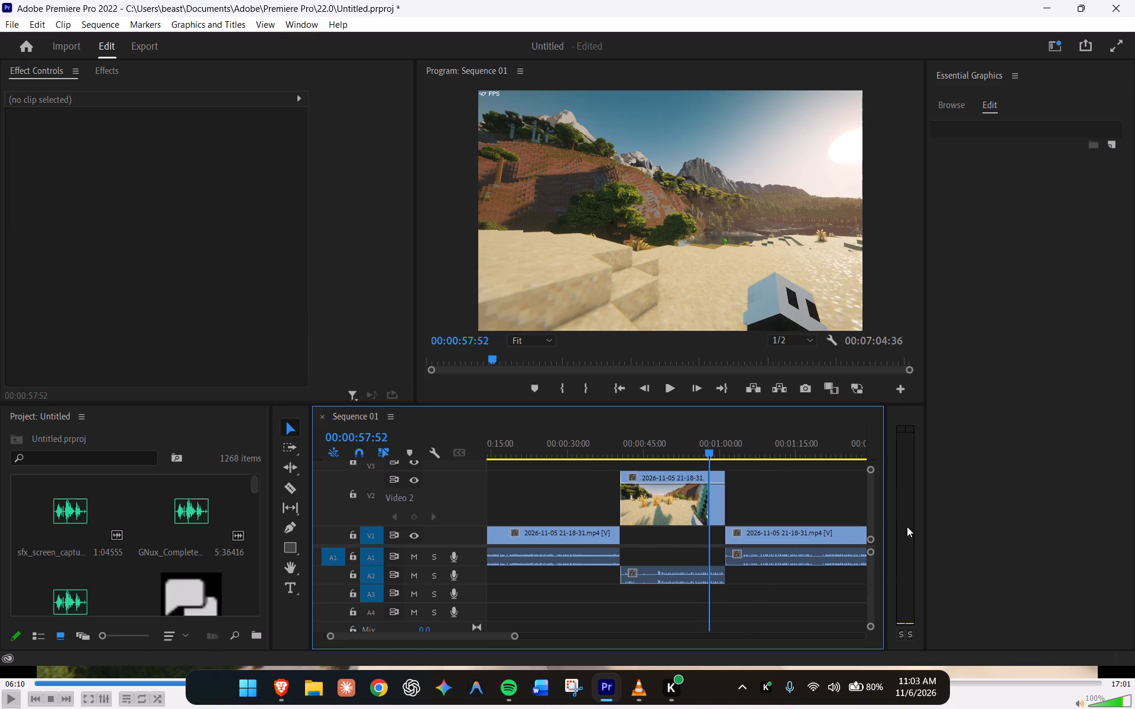
scroll(865, 505, "up", 3)
scroll(867, 505, "down", 2)
scroll(774, 512, "down", 5, "alt")
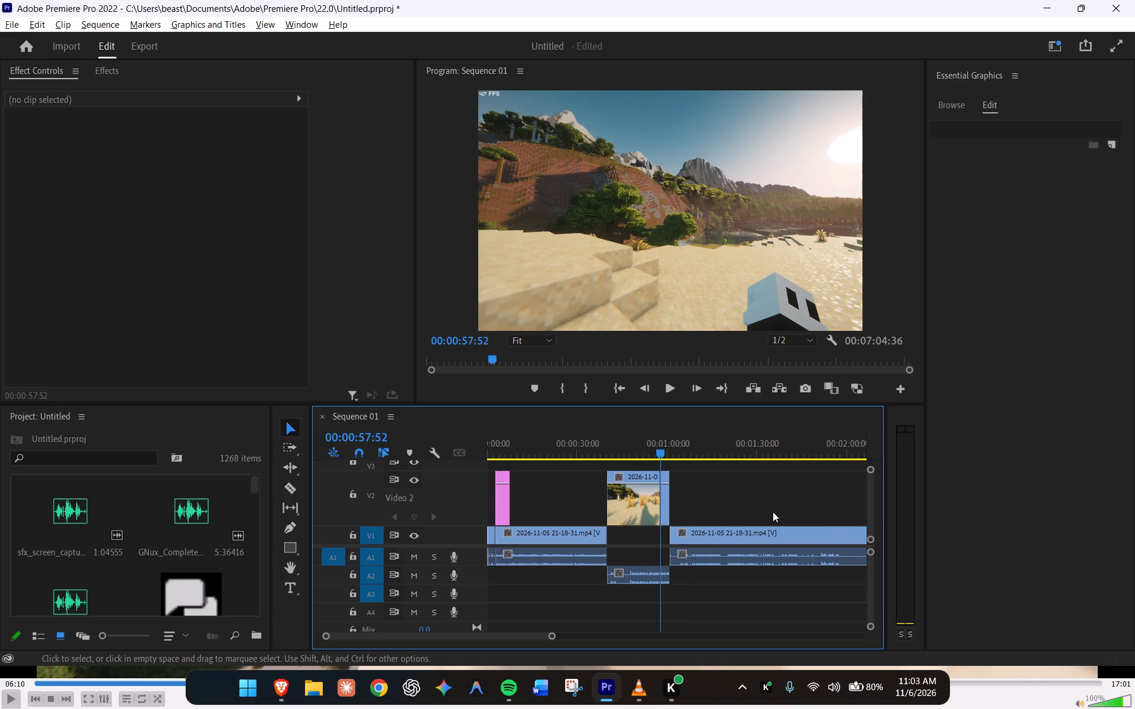
left_click_drag(692, 534, 692, 506)
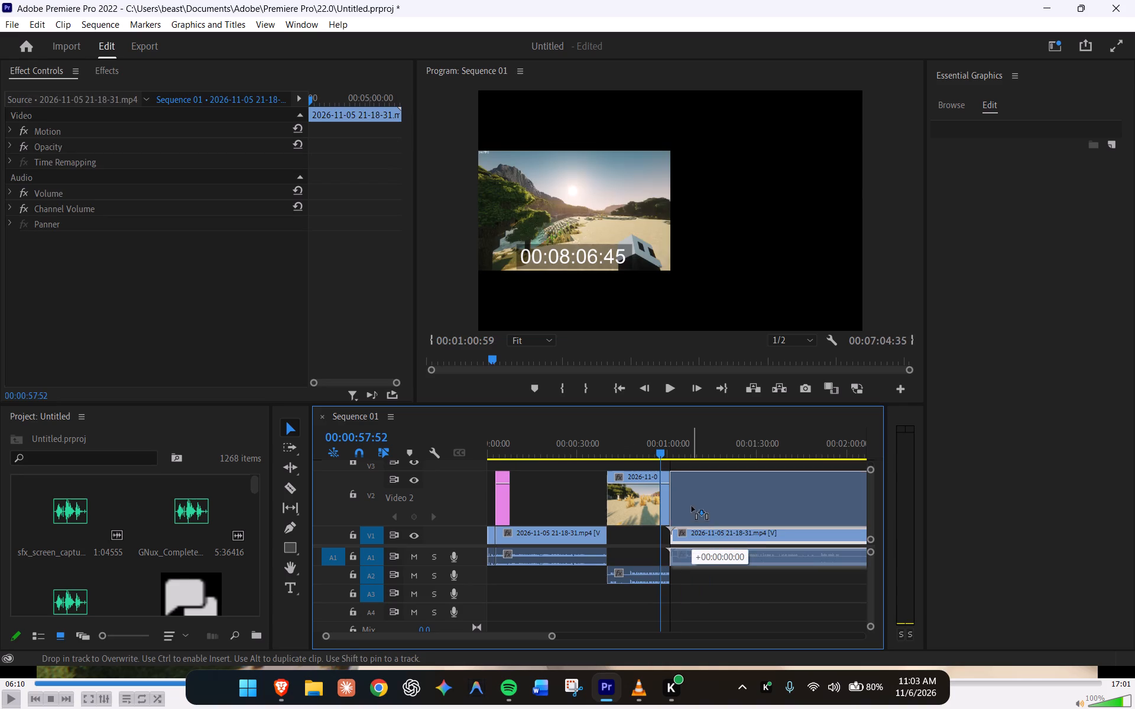
left_click_drag(692, 506, 680, 464)
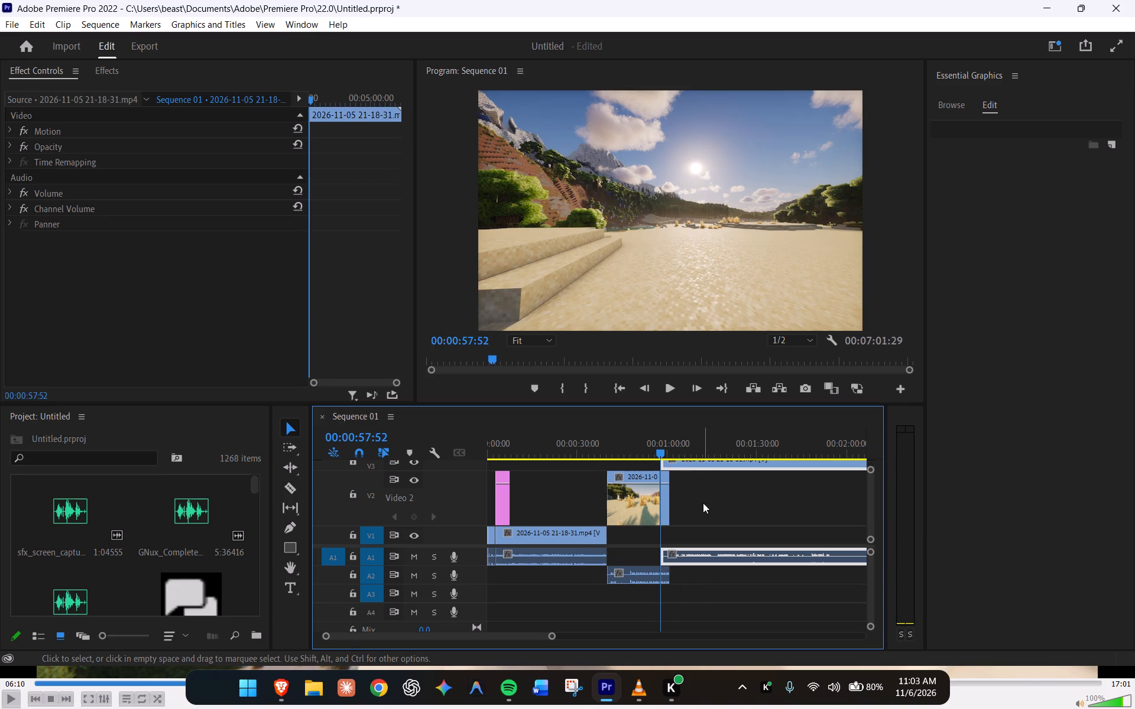
Bring the V3 track into view and play the sequence across the overlap between the V2 and V3 clips.
scroll(705, 512, "down", 1)
scroll(705, 512, "up", 1)
scroll(672, 535, "down", 5, "alt")
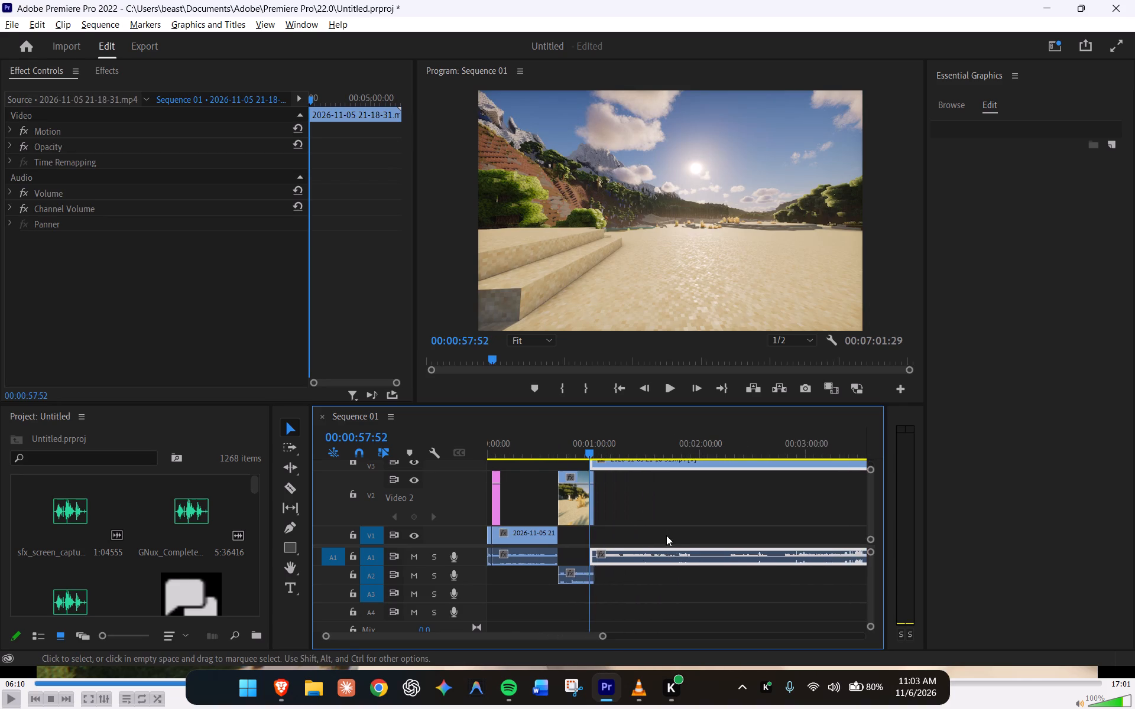
scroll(634, 520, "down", 2, "alt")
left_click_drag(871, 470, 871, 476)
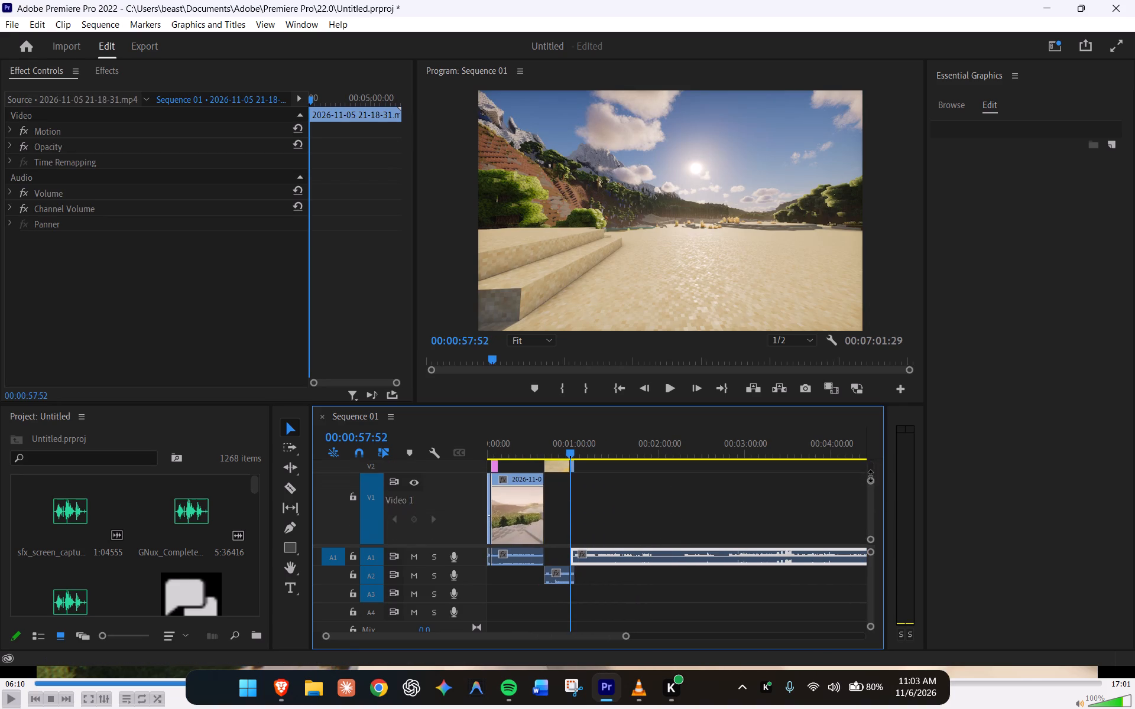
left_click_drag(871, 476, 872, 460)
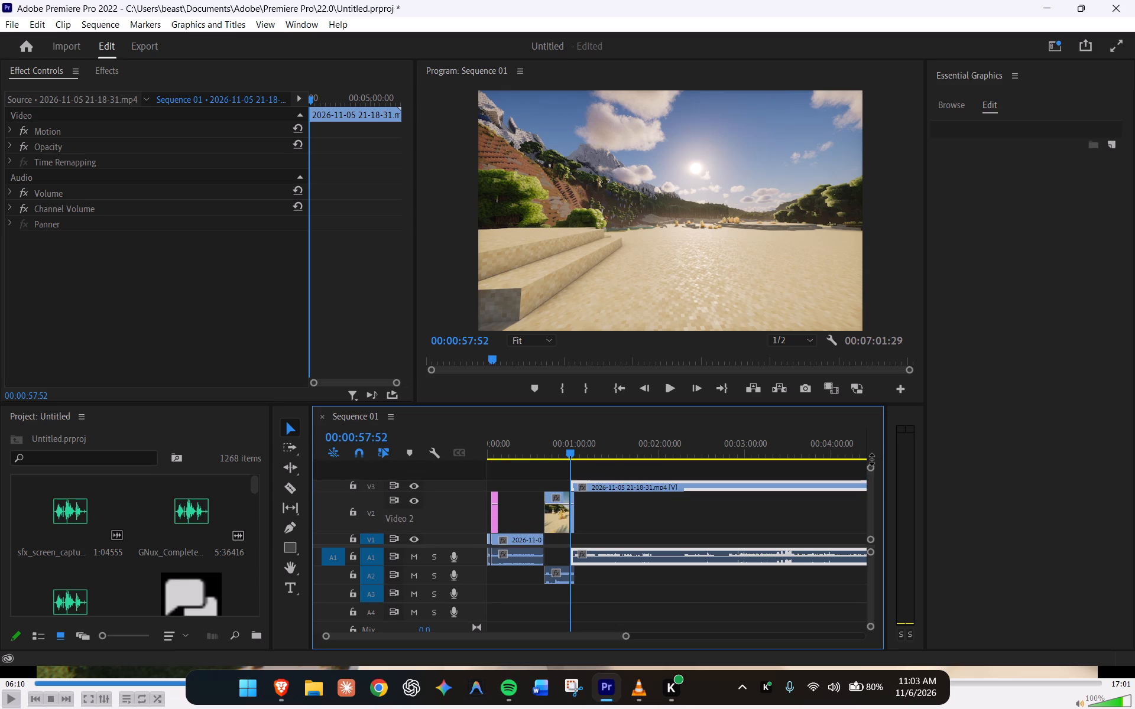
left_click_drag(872, 460, 874, 458)
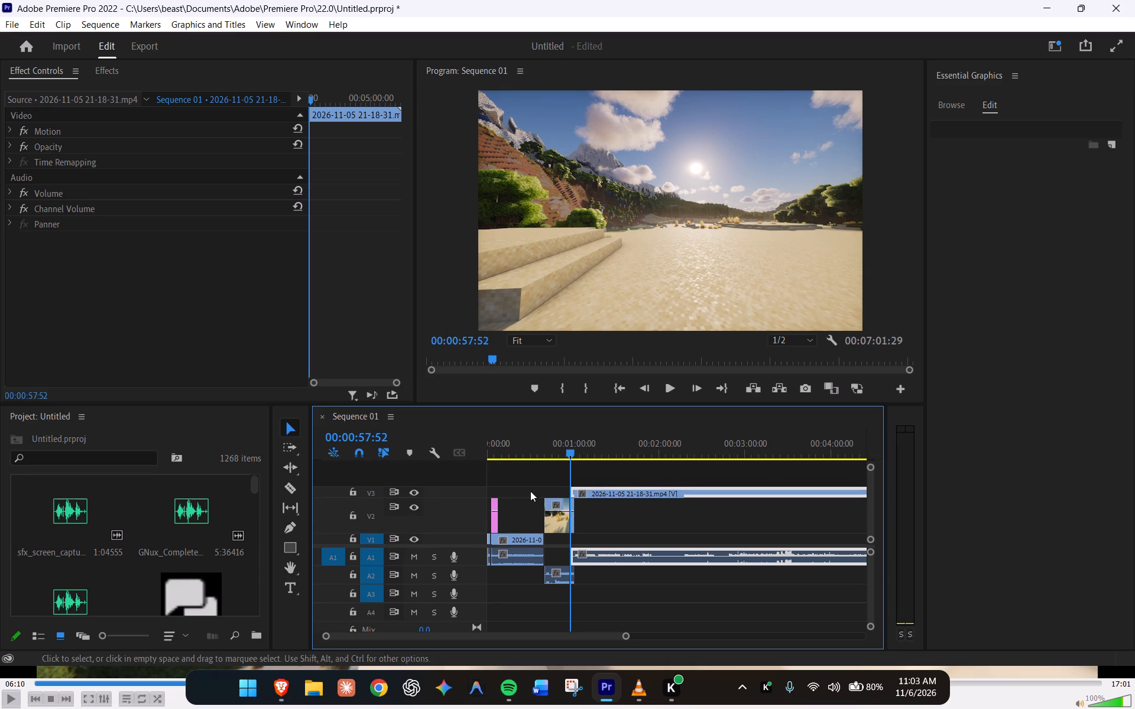
scroll(552, 497, "down", 1, "alt")
scroll(552, 497, "up", 11, "alt")
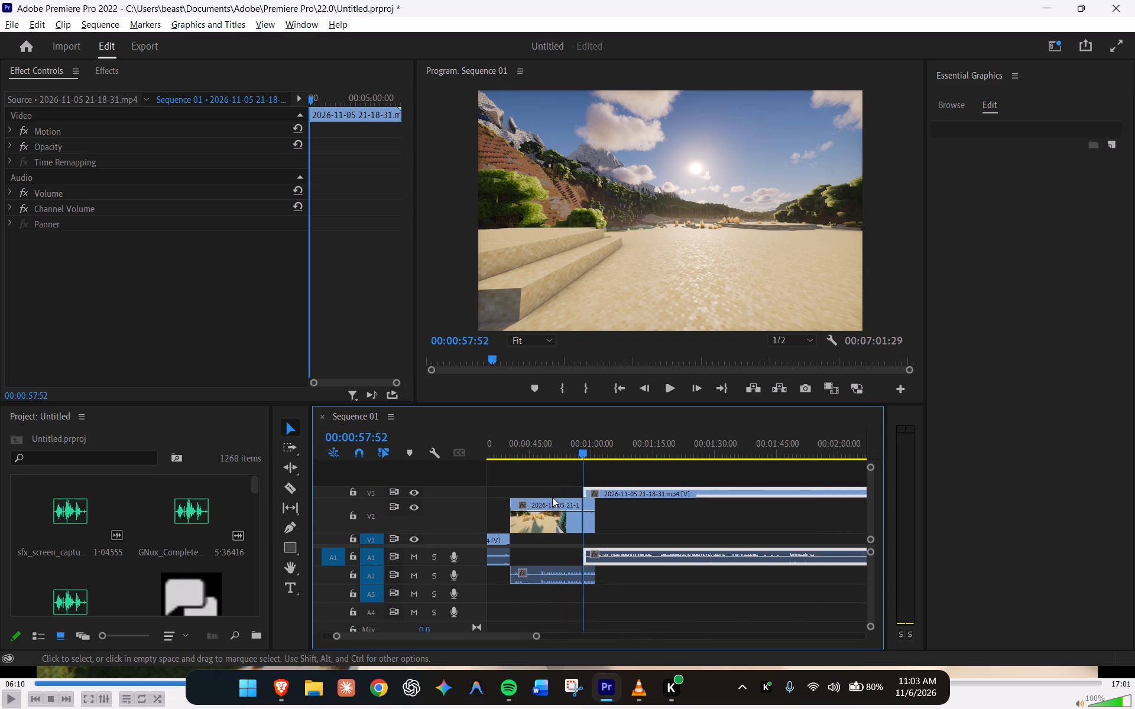
scroll(552, 497, "up", 7, "alt")
left_click_drag(612, 450, 607, 450)
key("space")
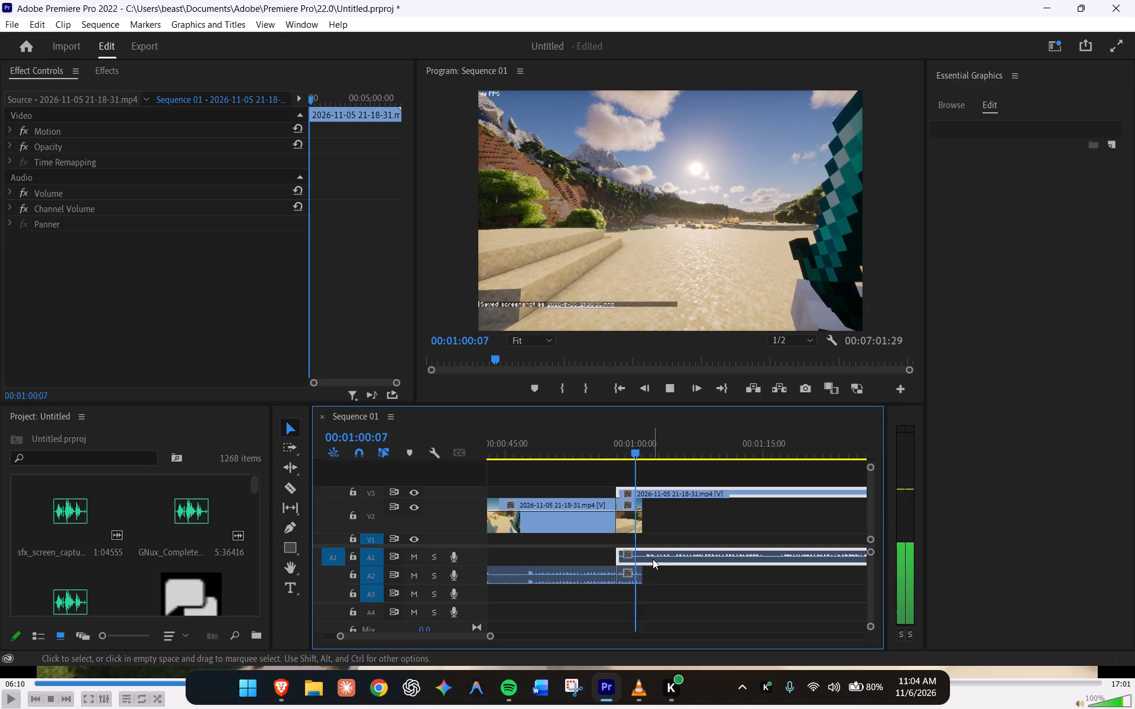
key("space")
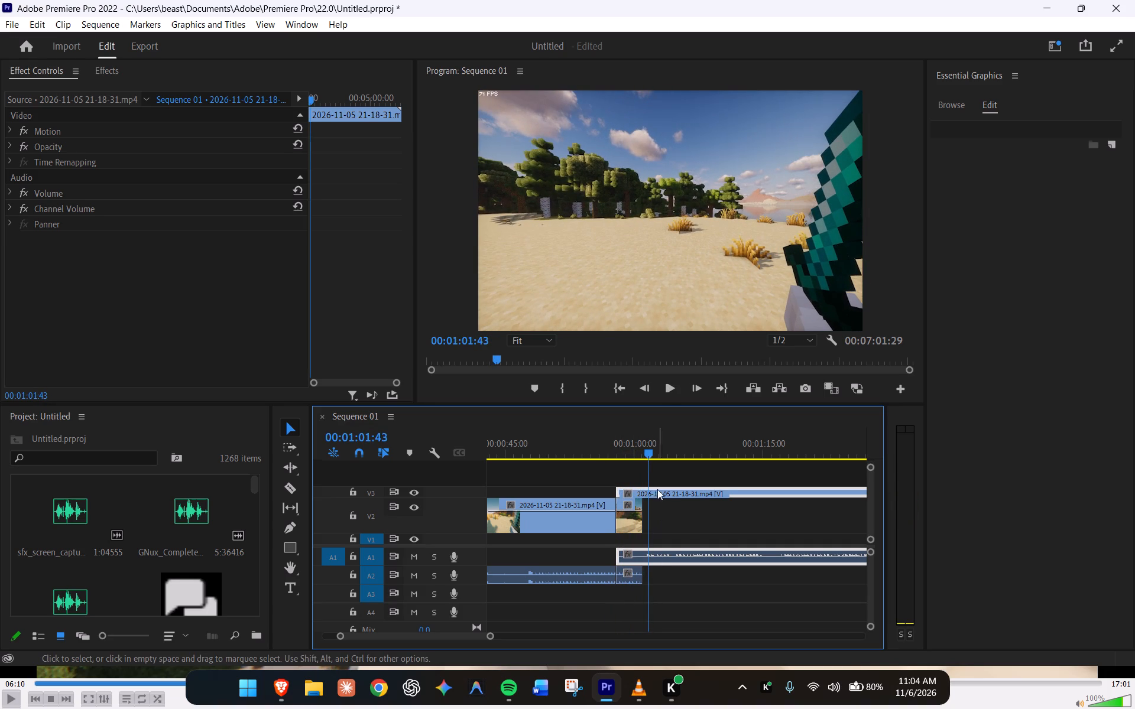
Split the V3 clip and its A1 audio at 00:01:00:59, where the V2 clip ends.
left_click_drag(648, 455, 643, 454)
scroll(640, 534, "up", 5, "alt")
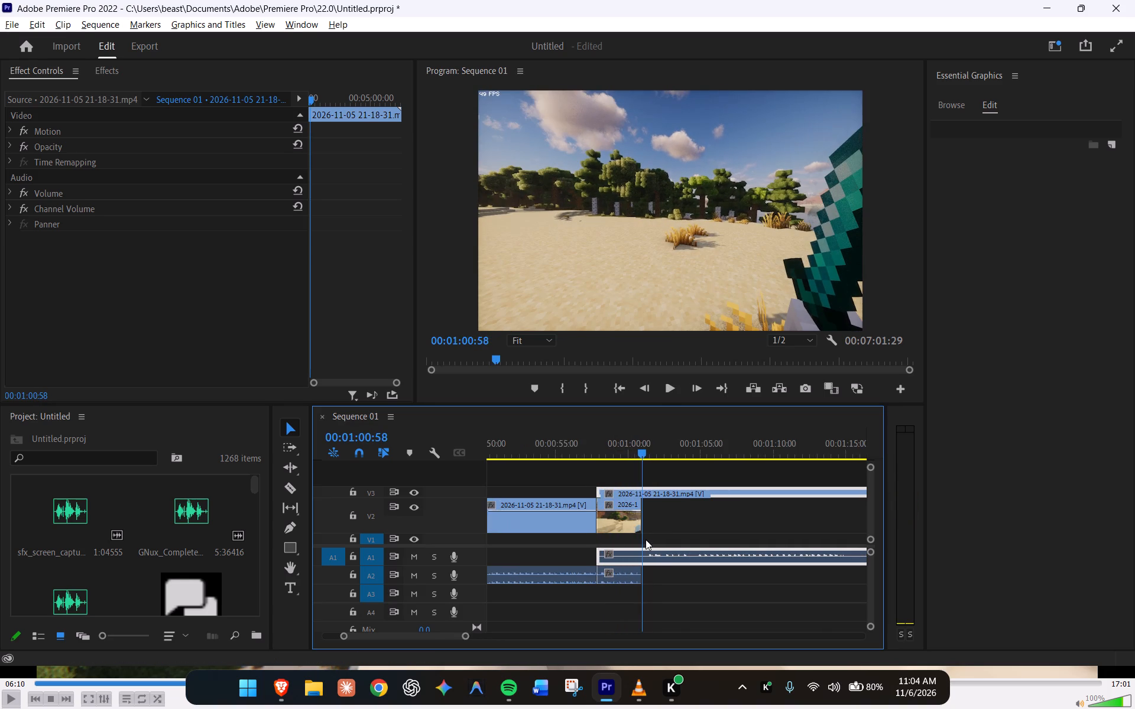
scroll(646, 539, "up", 20, "alt")
scroll(646, 539, "up", 8, "alt")
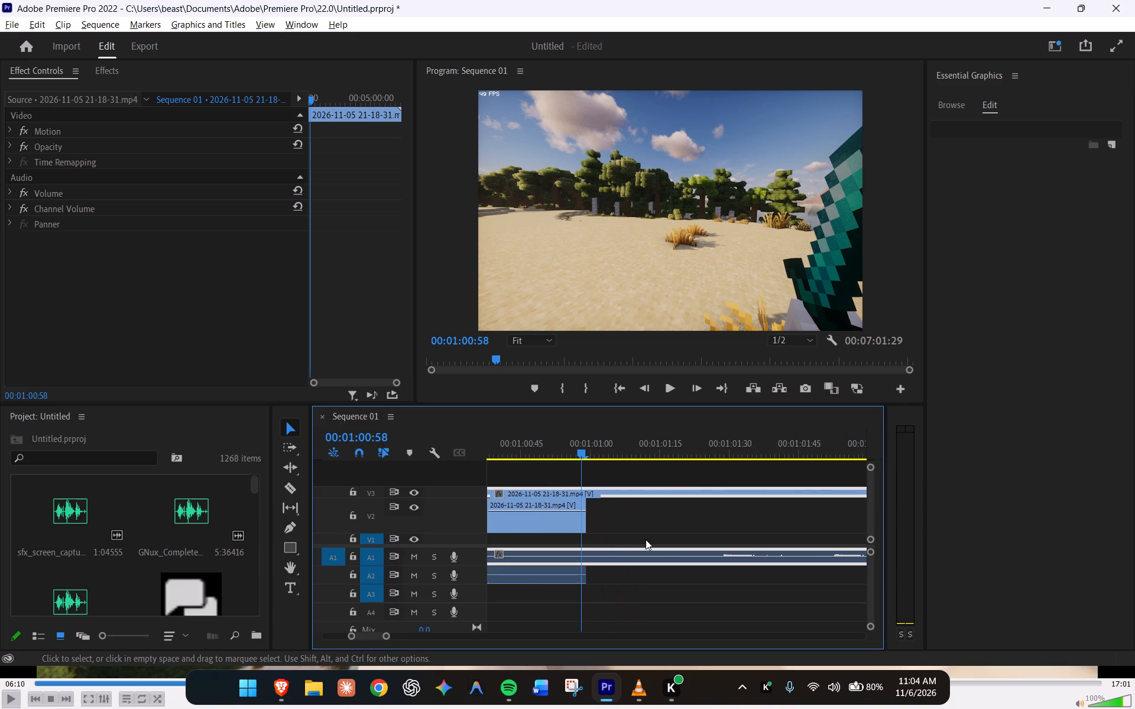
key("Right")
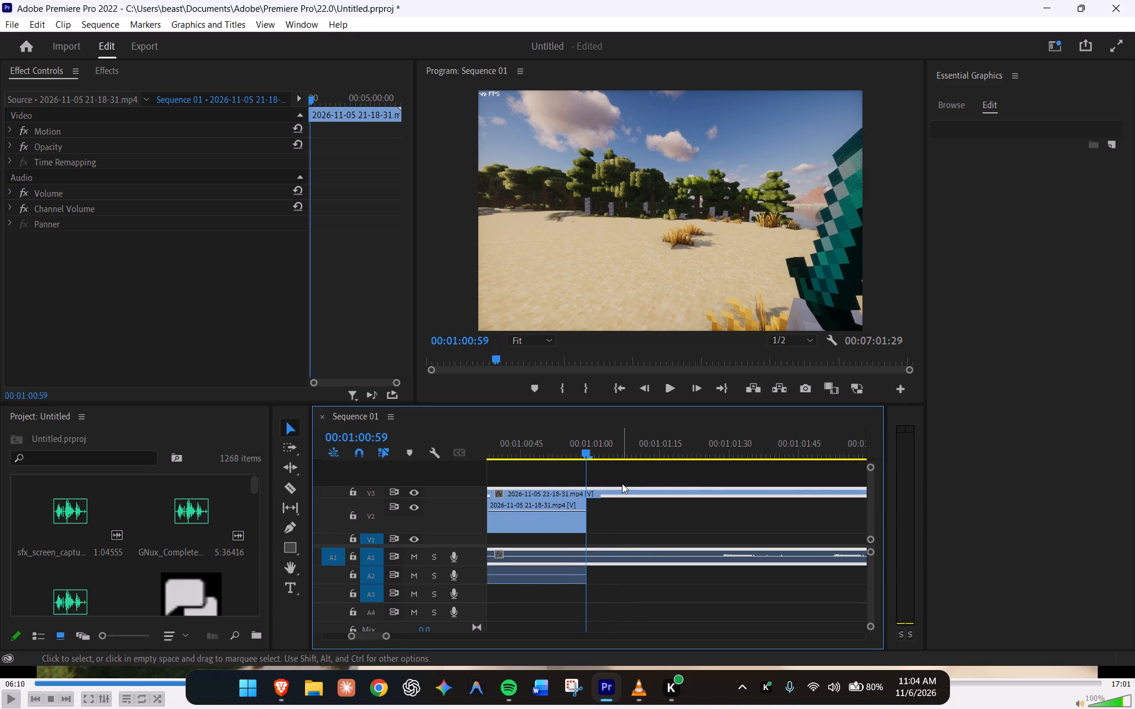
key("c")
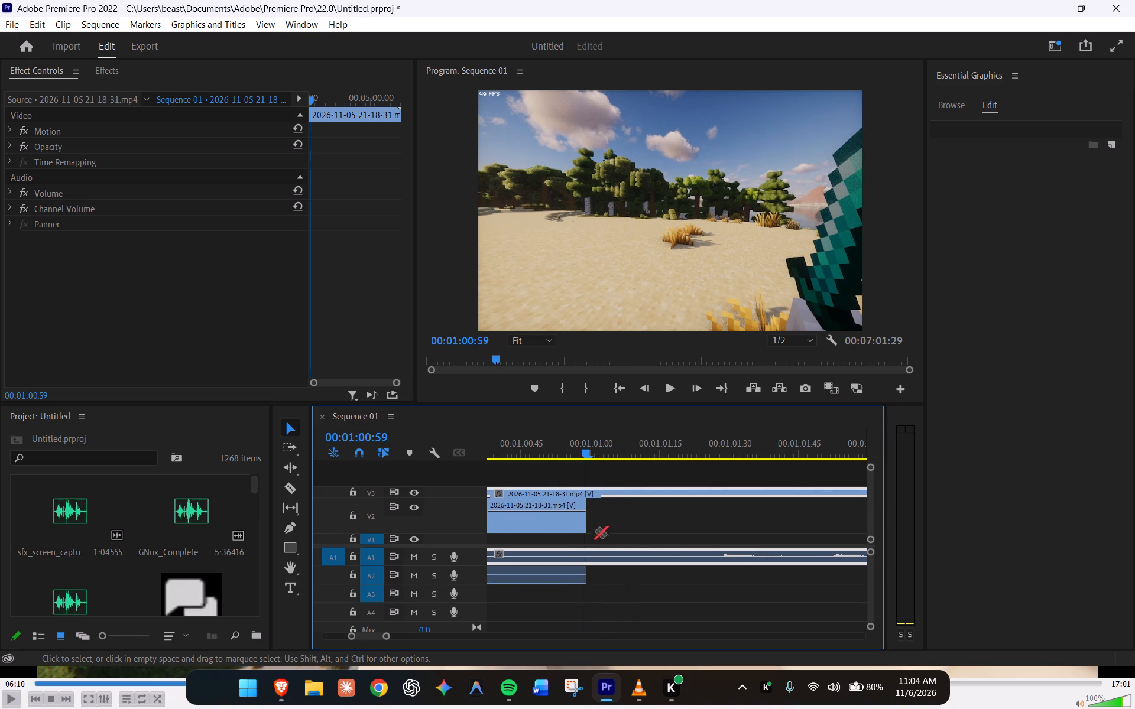
left_click(588, 551)
key("v")
Lower the volume level of the overlapping V3 segment's A1 audio to -281.1 dB with the playhead at 00:01:00:59.
left_click(550, 554)
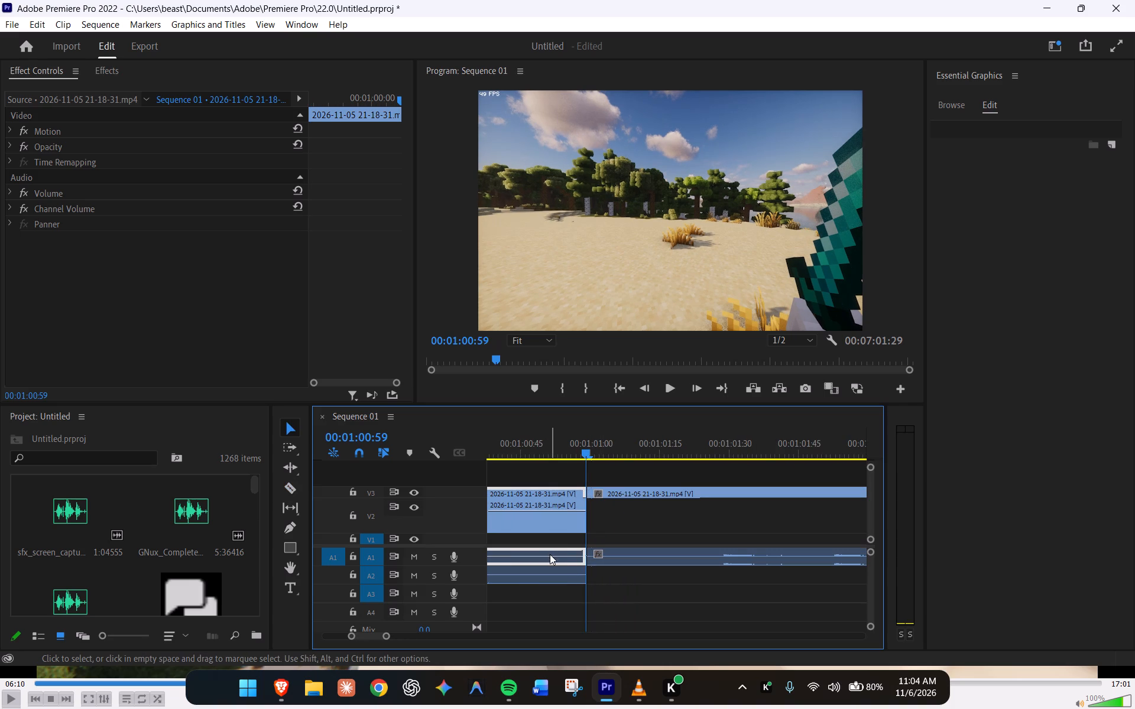
left_click(11, 193)
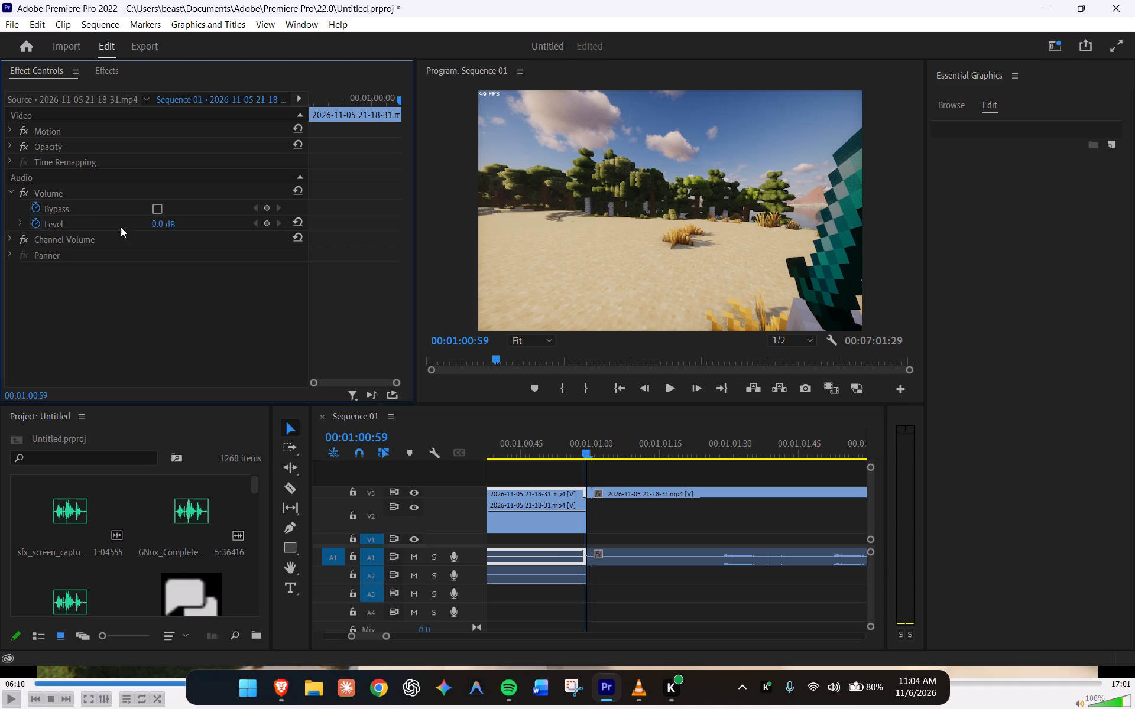
left_click_drag(166, 227, 118, 238)
left_click_drag(172, 224, 136, 229)
left_click_drag(179, 220, 140, 218)
Scrub back before the overlap and play through it into the following footage to check the picture and audio.
left_click_drag(583, 457, 489, 448)
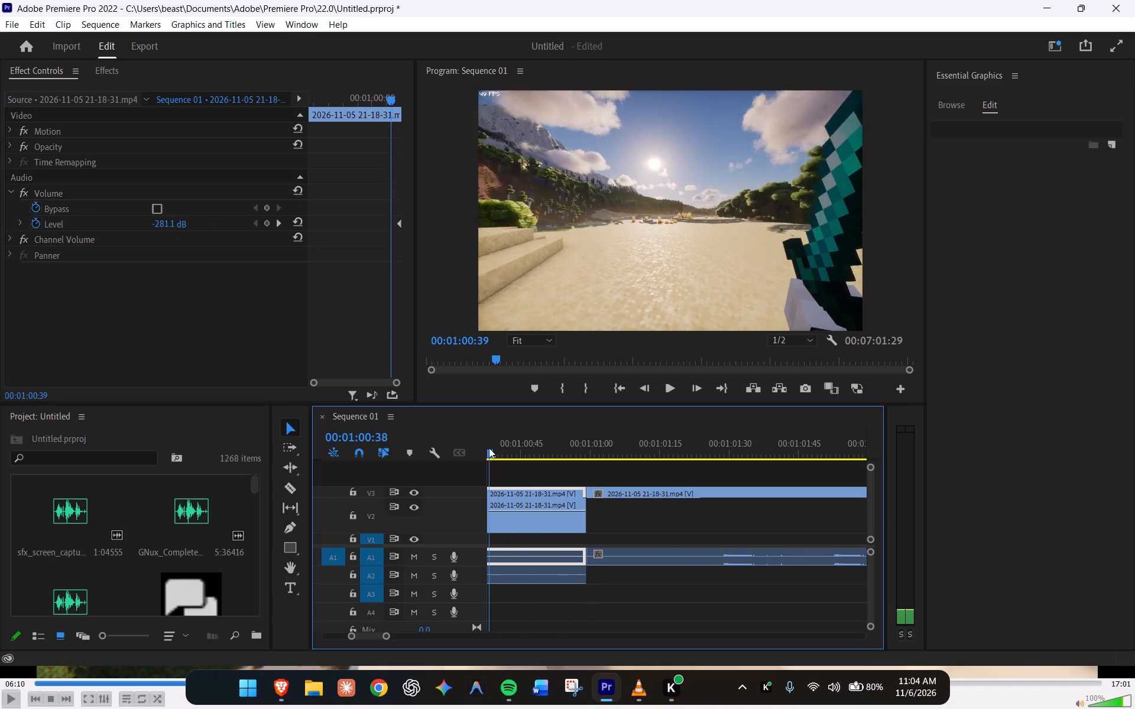
left_click_drag(489, 448, 674, 483)
scroll(697, 479, "down", 2, "alt")
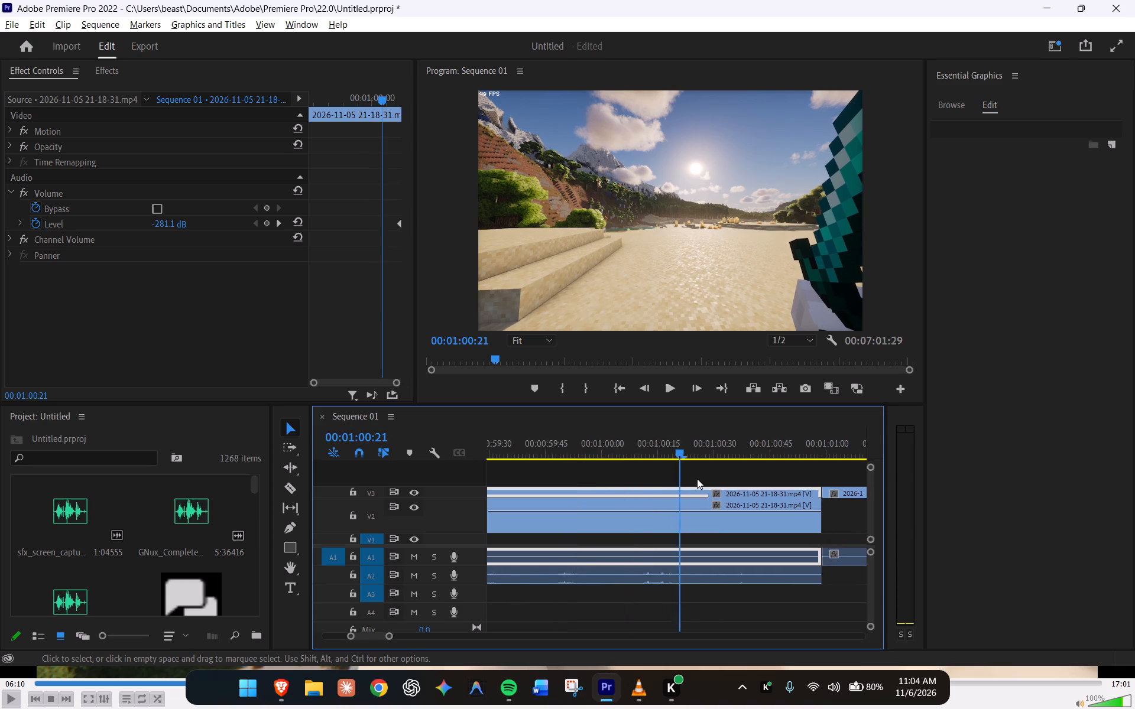
scroll(697, 479, "down", 13, "alt")
left_click_drag(689, 450, 572, 457)
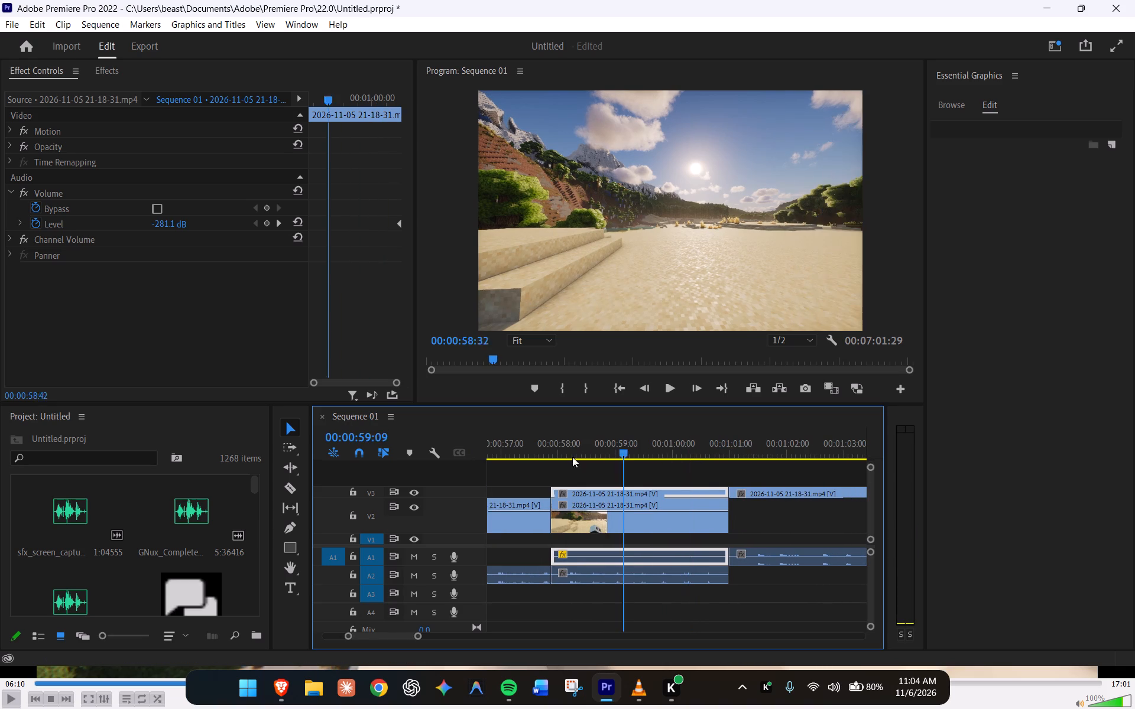
left_click_drag(572, 457, 475, 457)
key("space")
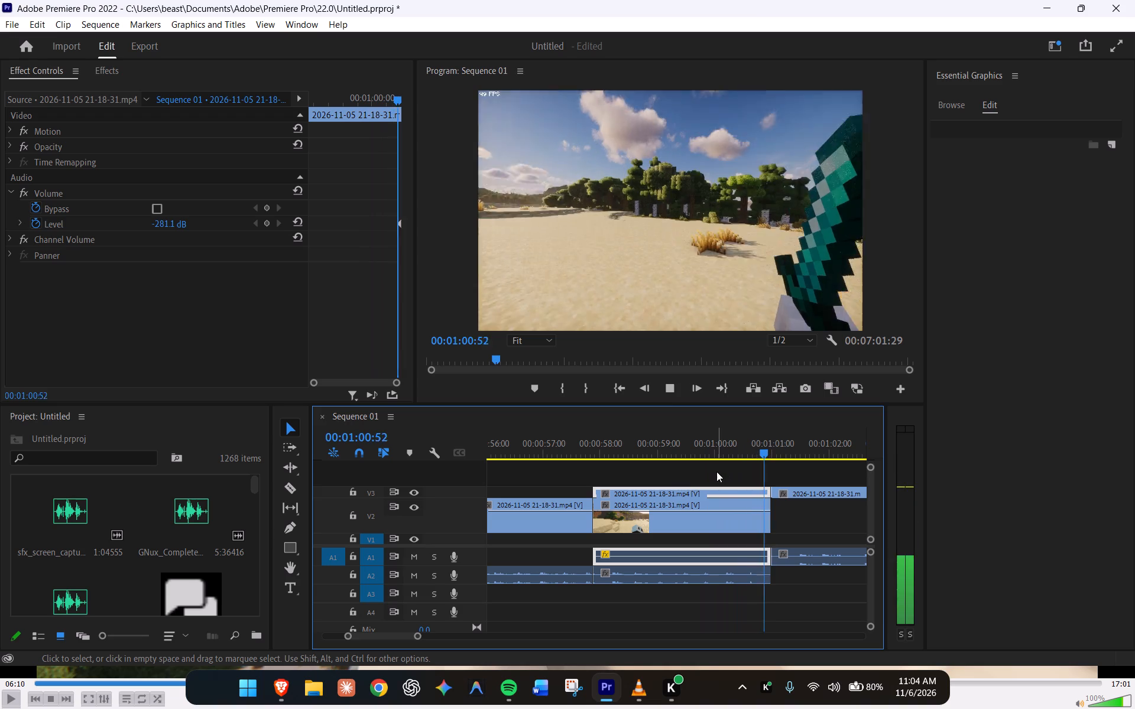
key("space")
key("space")
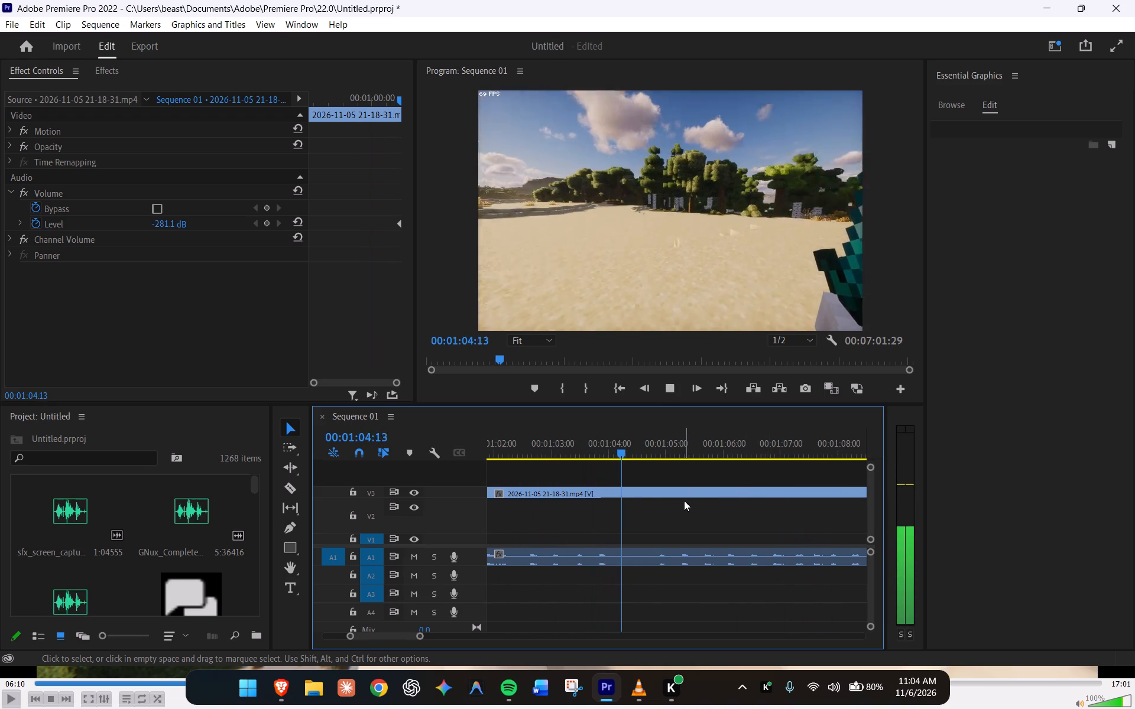
Delete the overlapping V3 segment with its A1 audio and move the remaining V3 clip earlier to start at 00:00:57:52.
scroll(684, 500, "up", 5)
scroll(684, 500, "down", 6)
scroll(690, 492, "up", 12)
scroll(692, 484, "down", 3)
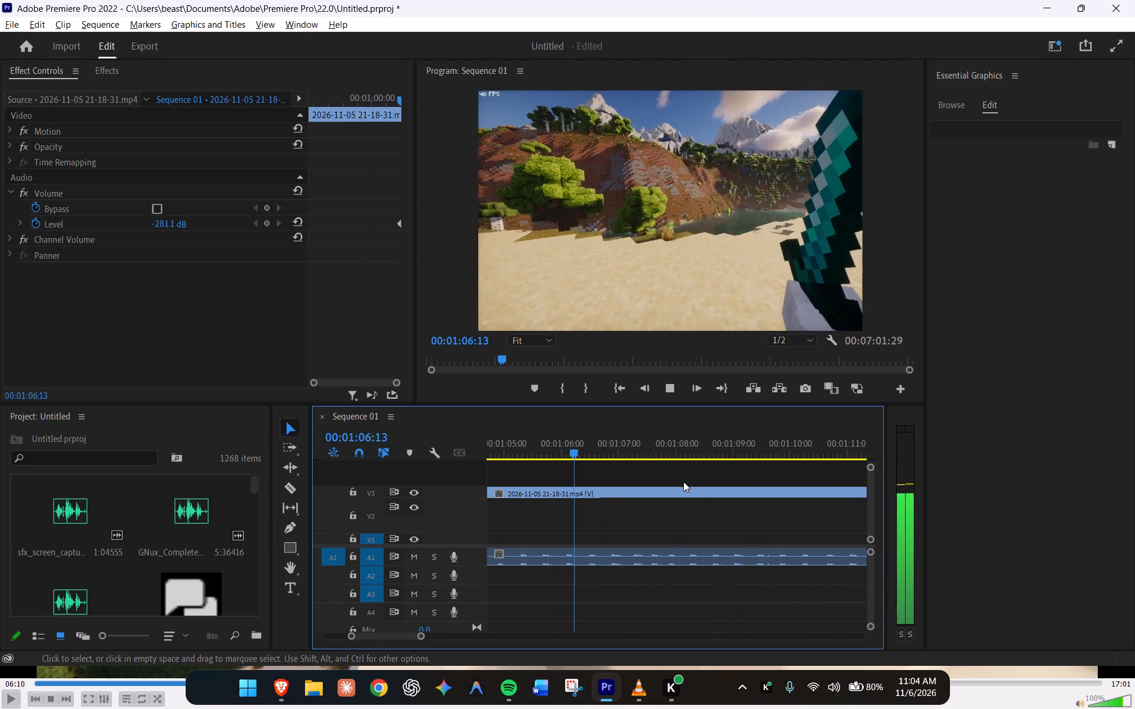
scroll(650, 484, "down", 15, "alt")
left_click_drag(657, 454, 655, 455)
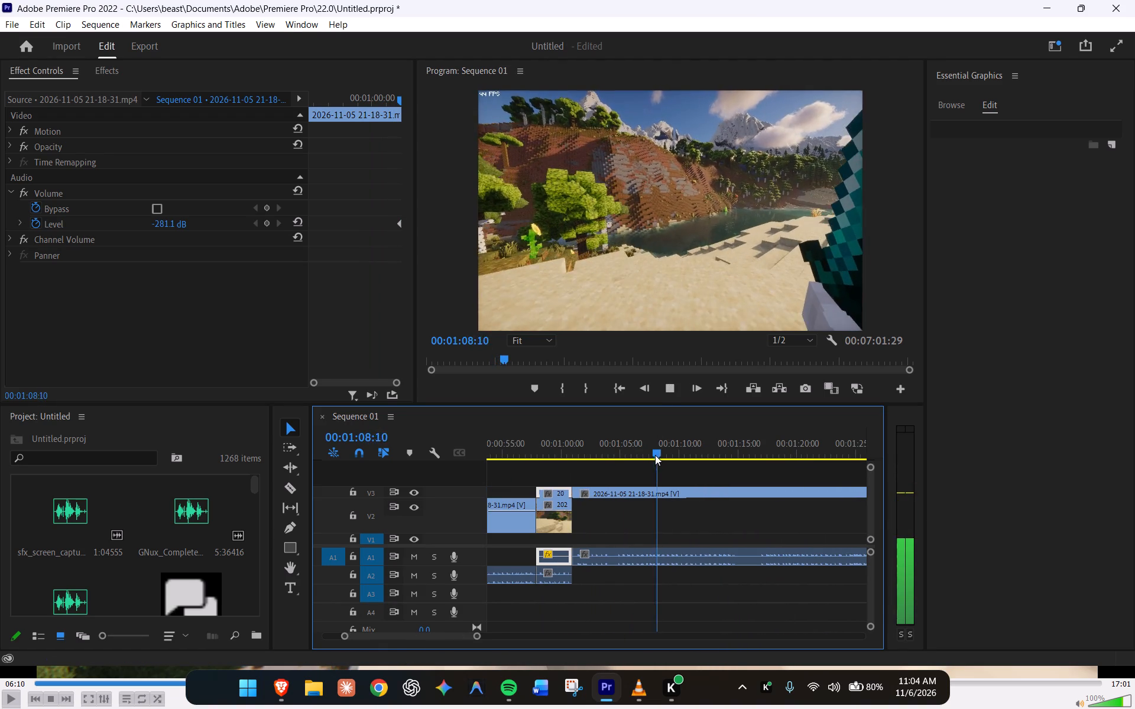
left_click_drag(655, 455, 572, 450)
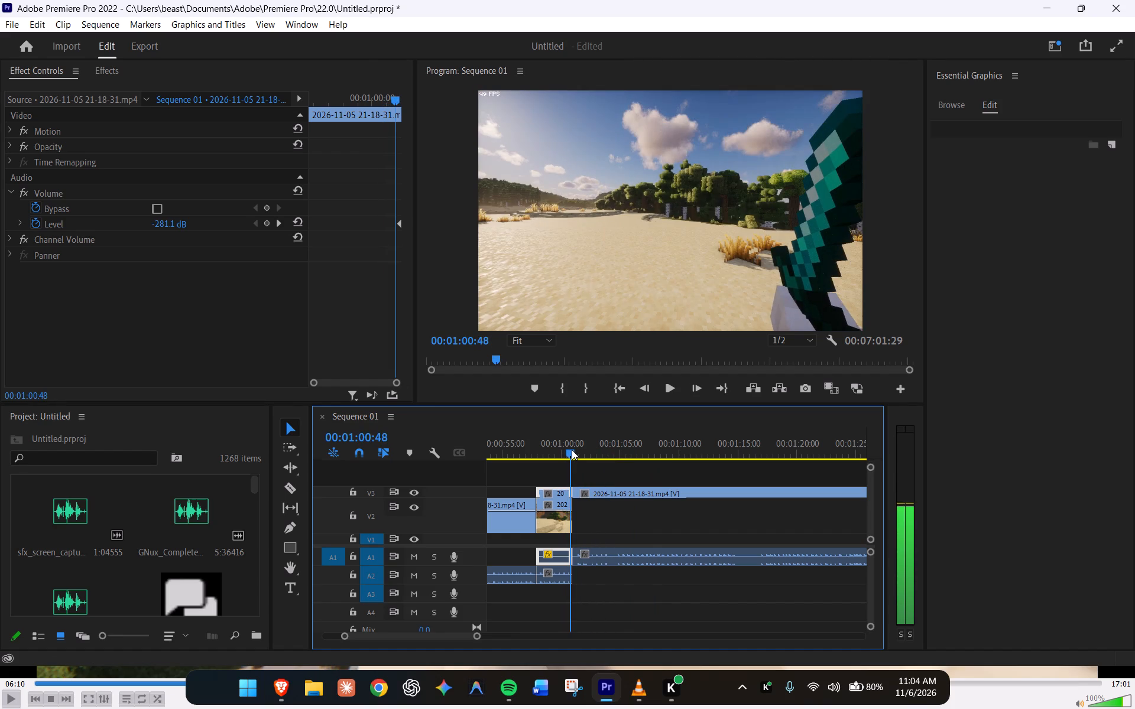
left_click_drag(572, 450, 573, 450)
left_click(558, 490)
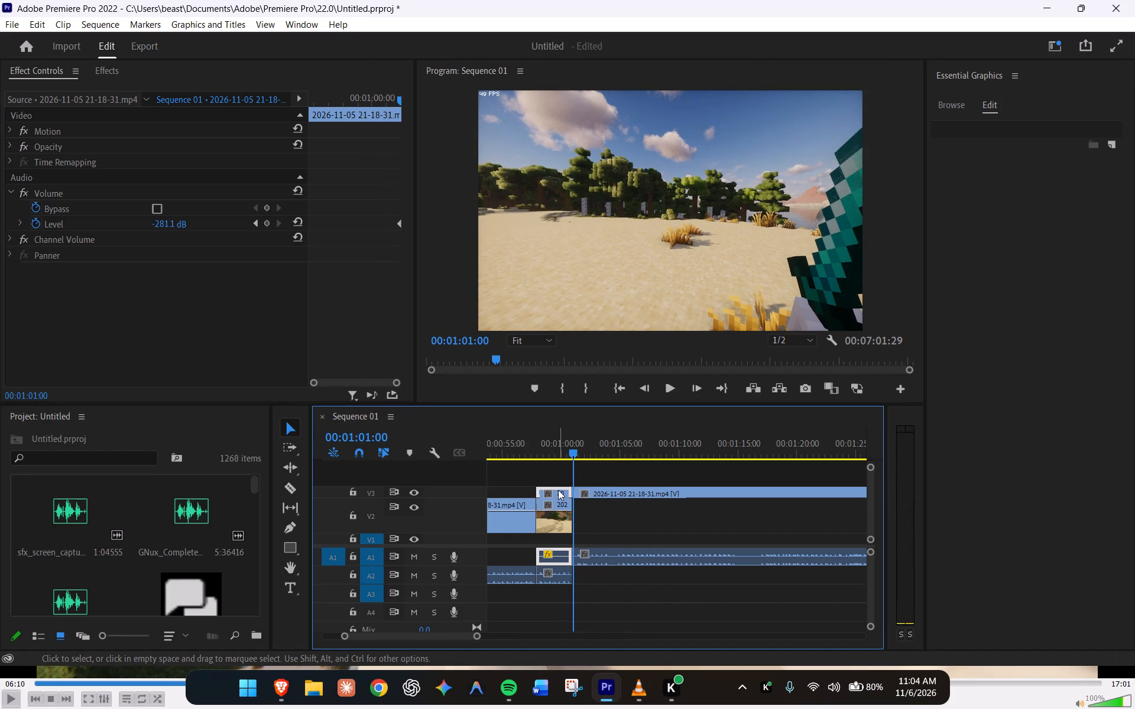
key("Delete")
left_click_drag(594, 492, 563, 492)
Split the moved V3 clip and its A1 audio at 00:01:00:59, where the V2 clip ends.
left_click_drag(573, 457, 572, 457)
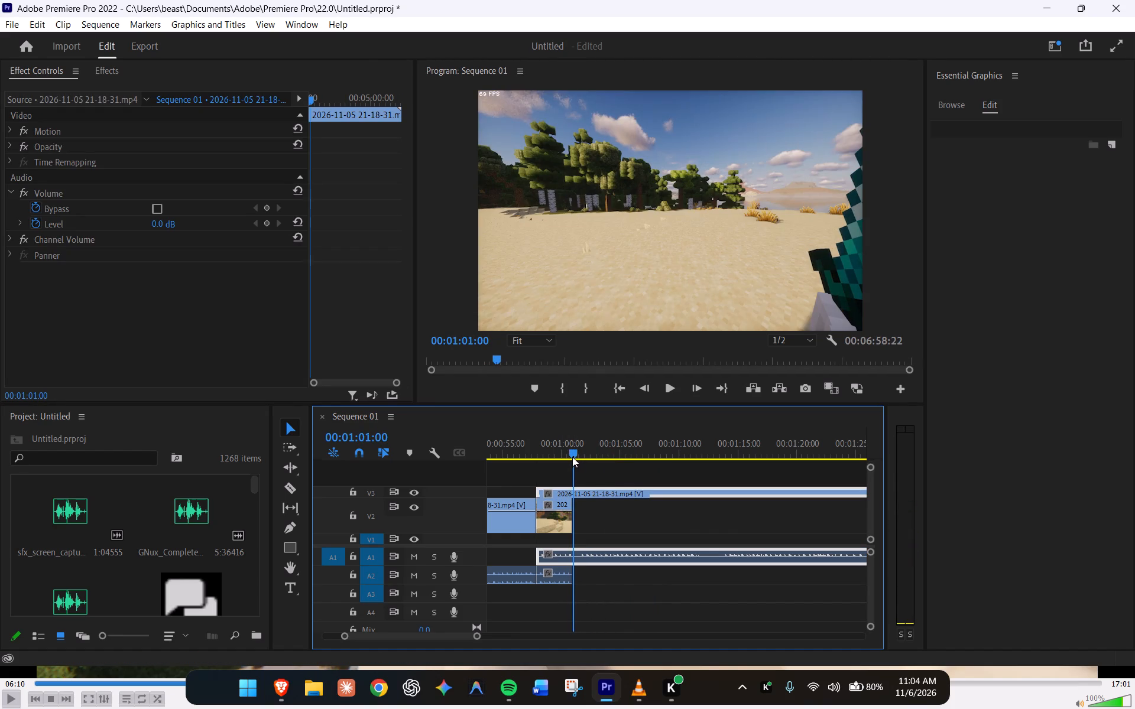
left_click_drag(572, 457, 531, 455)
key("space")
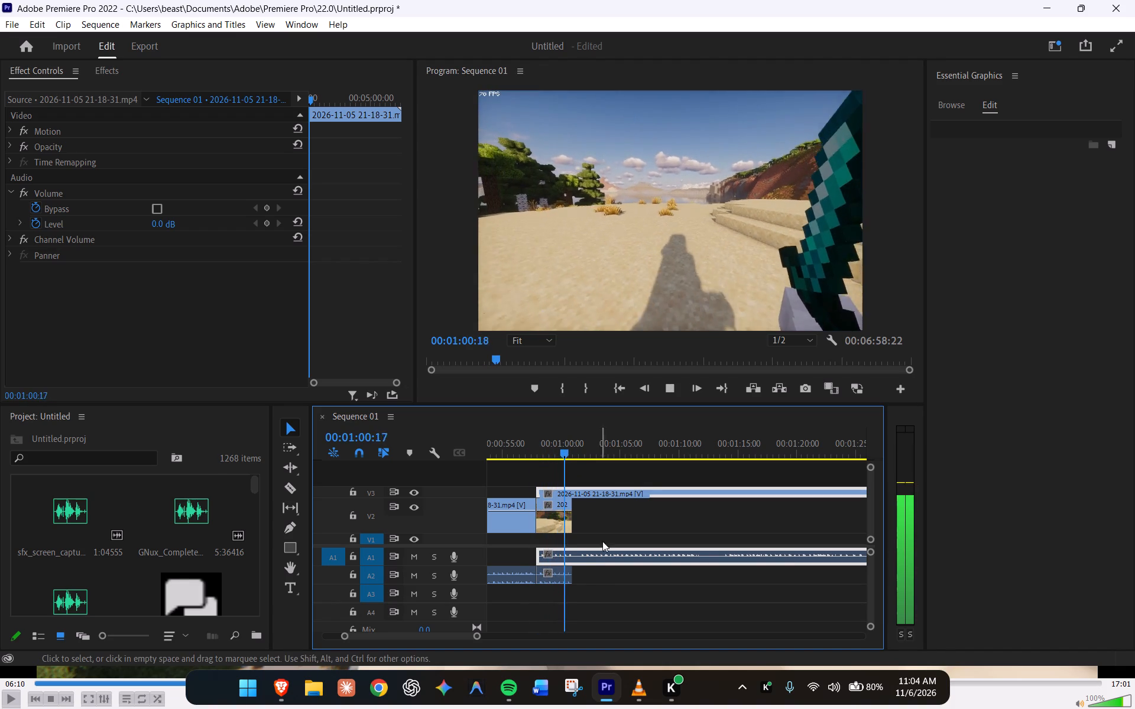
key("space")
scroll(574, 551, "up", 7, "alt")
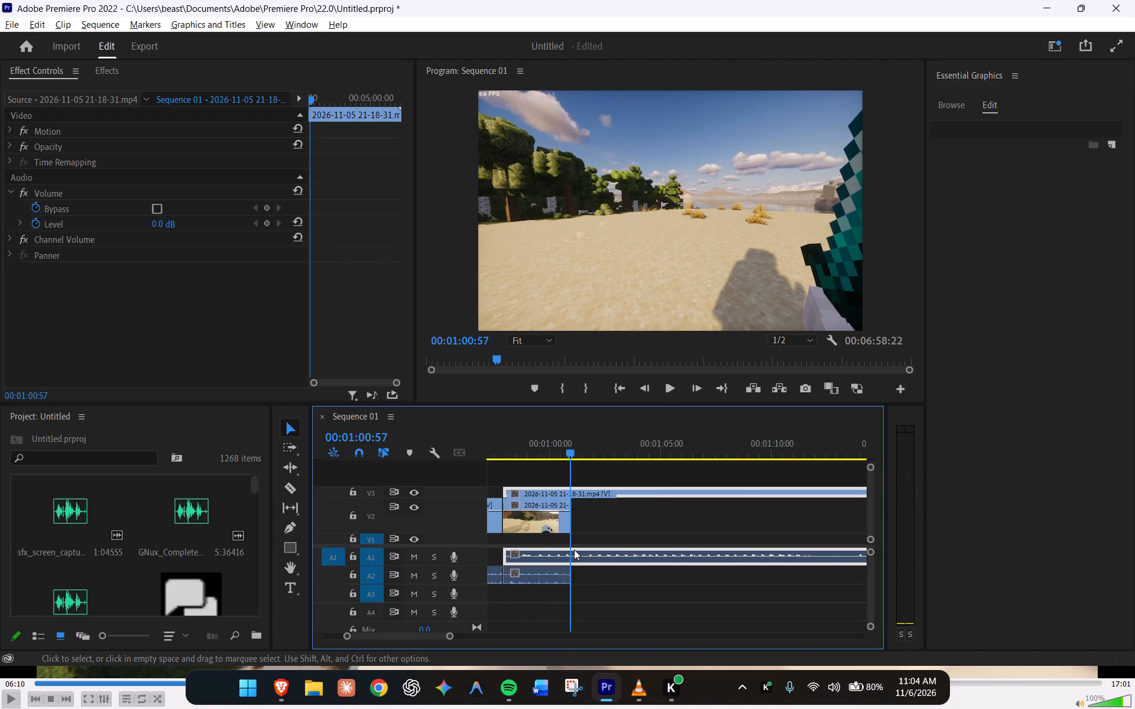
scroll(574, 549, "up", 2, "alt")
scroll(574, 549, "down", 1, "alt")
scroll(574, 549, "up", 20, "alt")
scroll(574, 549, "up", 3, "alt")
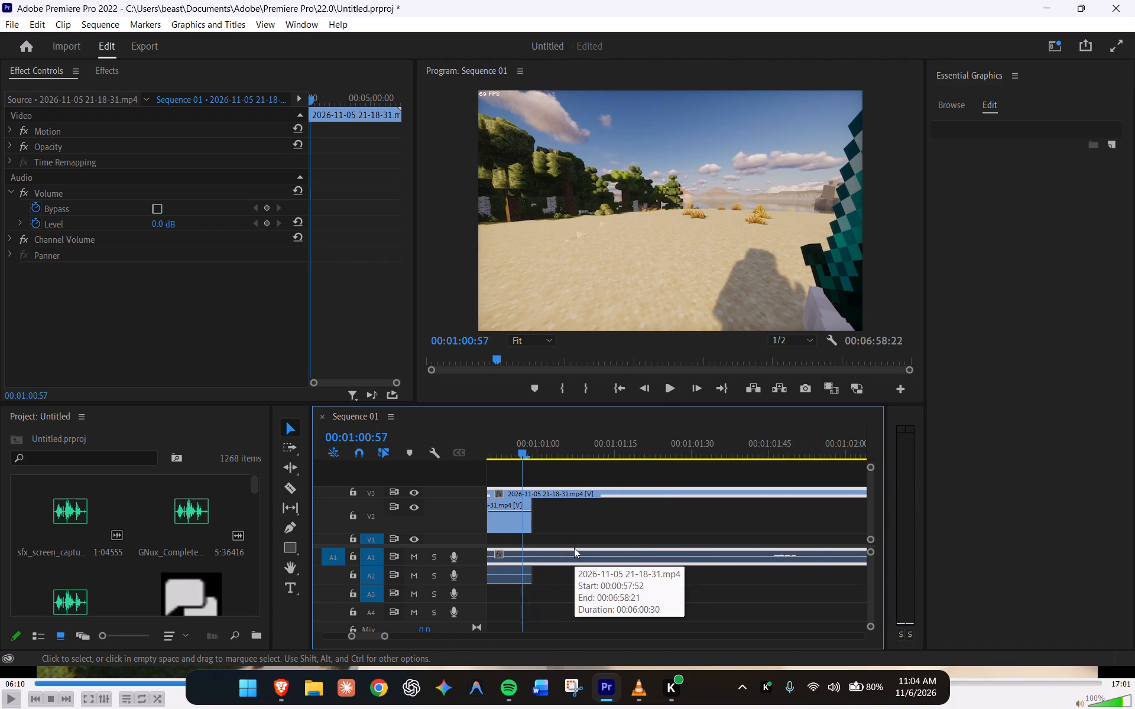
key("Right")
key("Right")
key("Right")
key("Left")
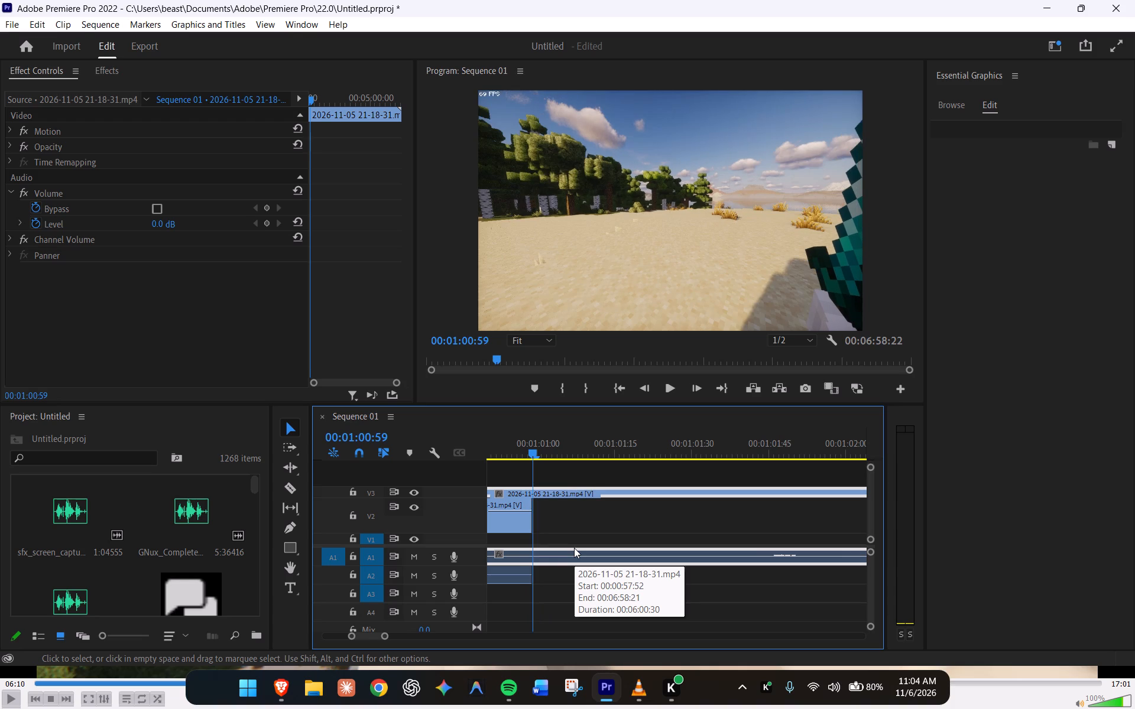
scroll(559, 566, "up", 14, "alt")
scroll(559, 566, "up", 5)
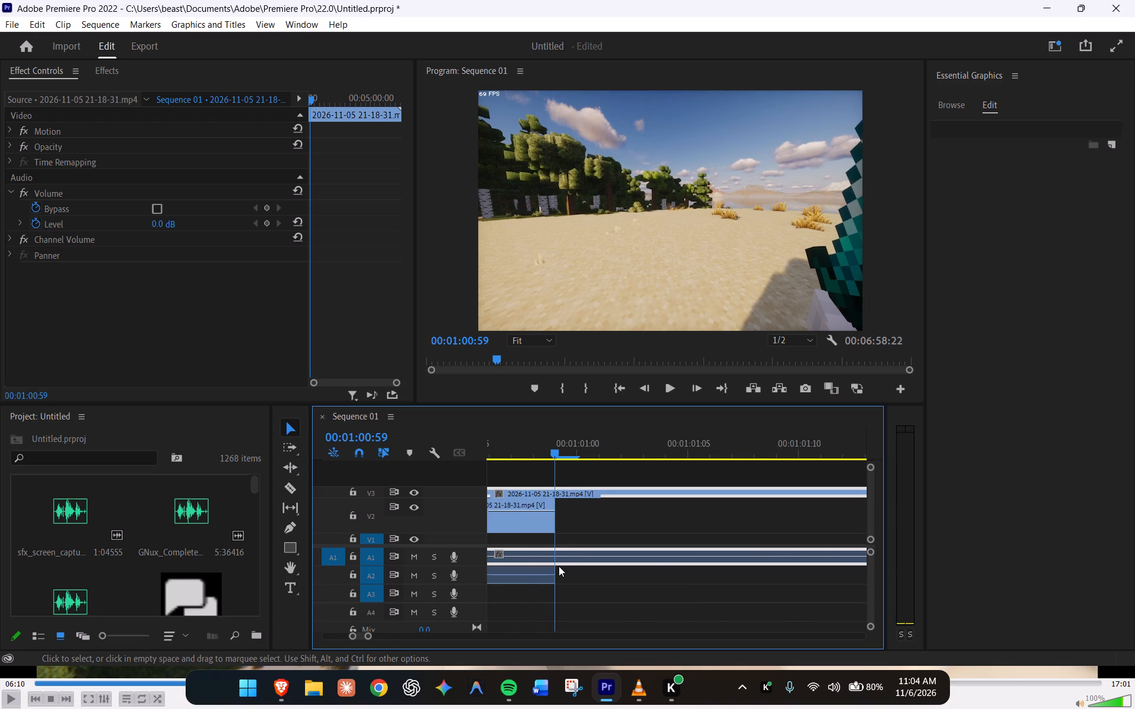
key("c")
left_click(554, 555)
key("v")
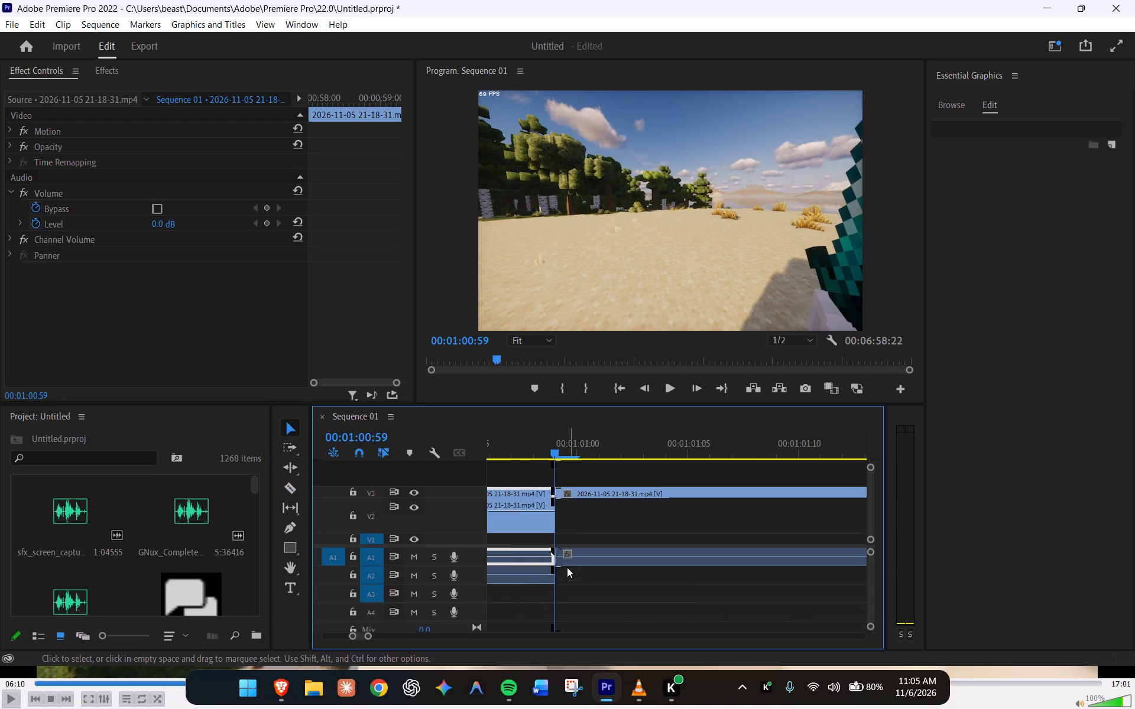
Lower the volume level of the overlapping V3 segment's A1 audio to -281.1 dB at 00:01:00:59.
left_click(539, 492)
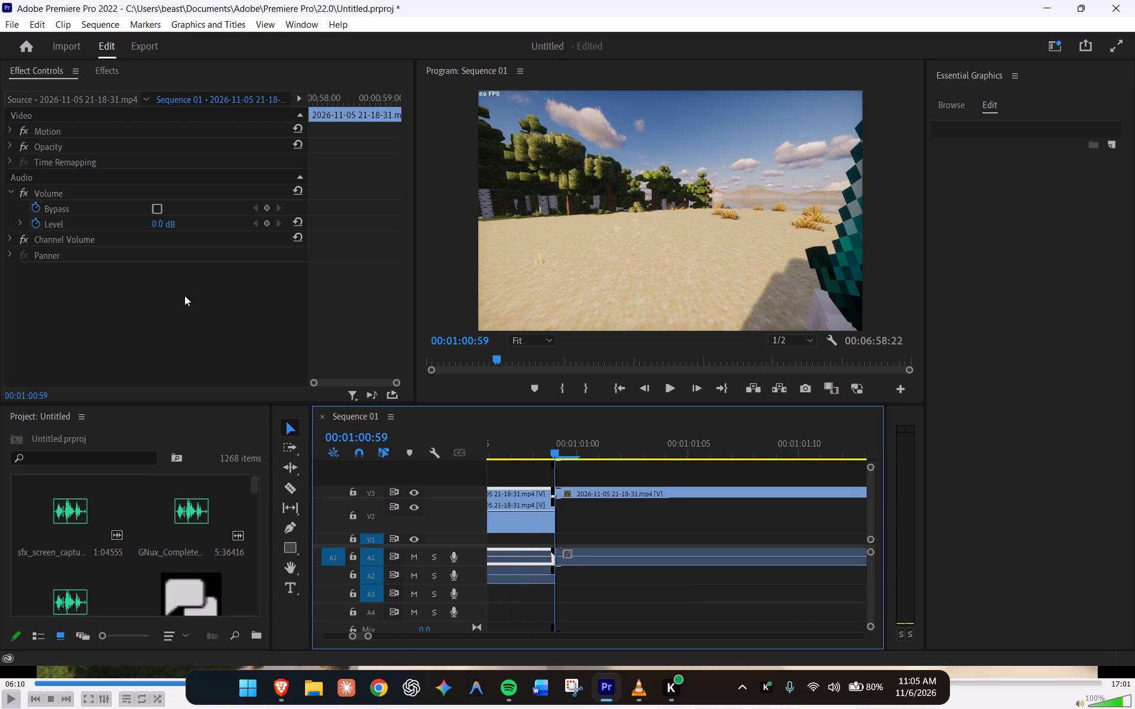
left_click_drag(158, 230, 1, 199)
left_click_drag(163, 220, 164, 221)
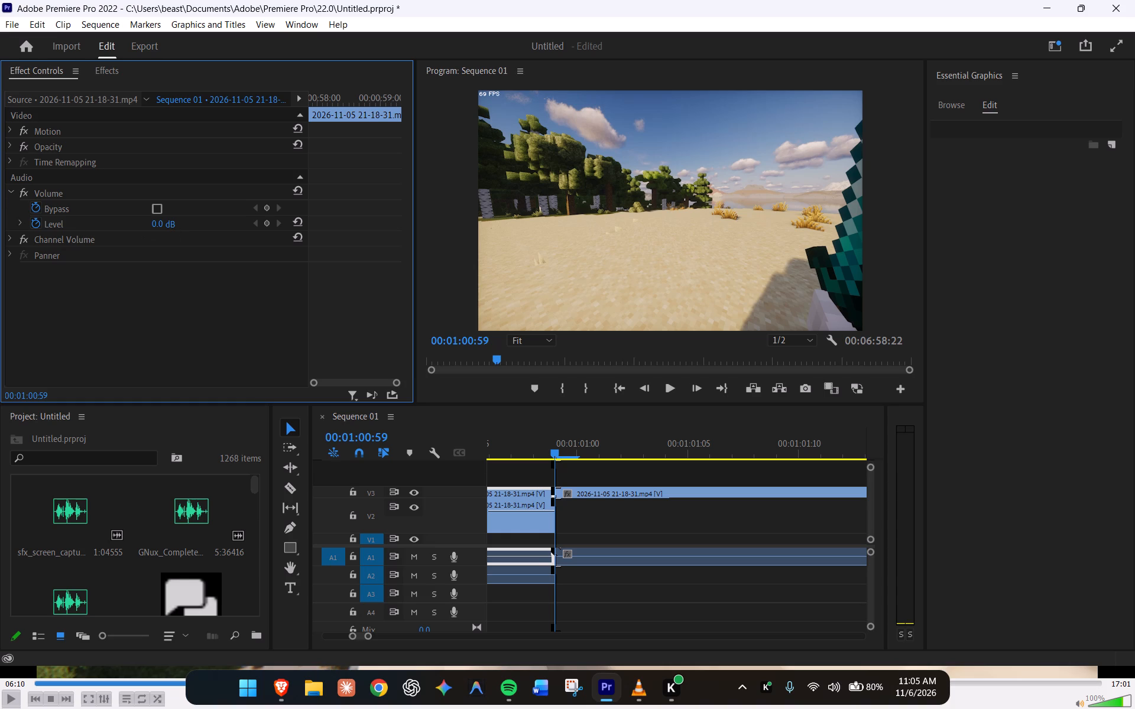
left_click_drag(164, 221, 91, 233)
left_click_drag(175, 219, 125, 213)
Scrub back before the overlap and play through it to check the transition's picture and audio.
left_click_drag(558, 451, 404, 444)
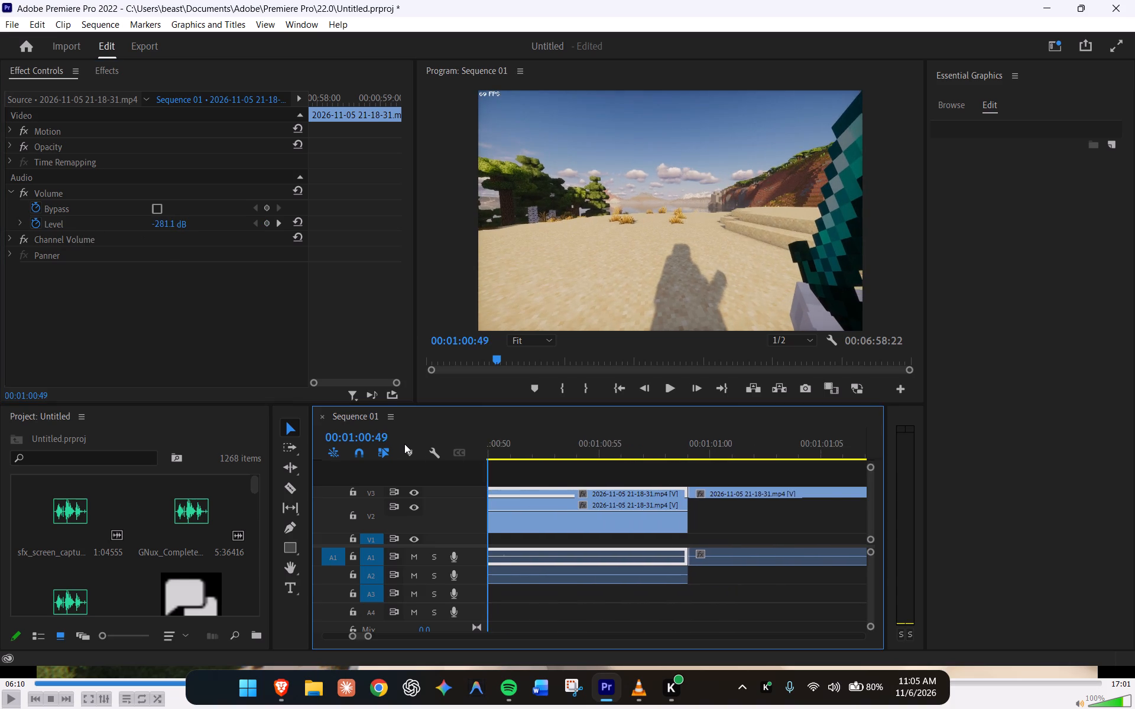
left_click_drag(404, 444, 395, 442)
scroll(507, 488, "down", 13, "alt")
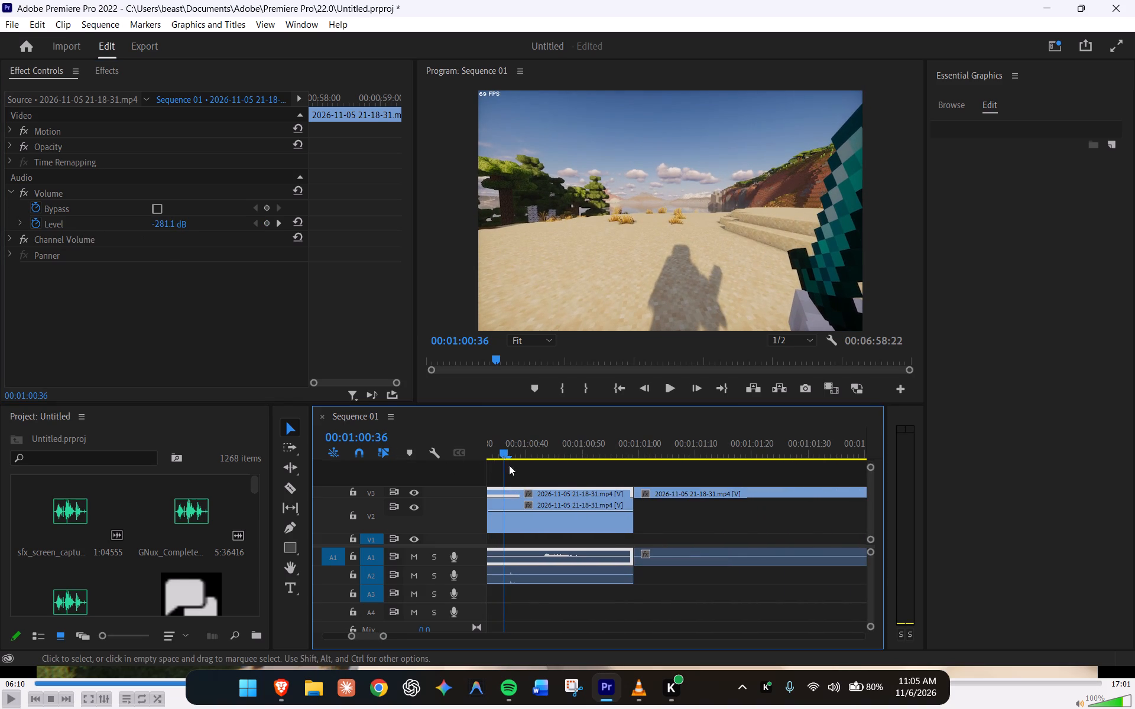
left_click_drag(503, 447, 375, 445)
scroll(563, 496, "down", 17, "alt")
scroll(559, 467, "down", 6, "alt")
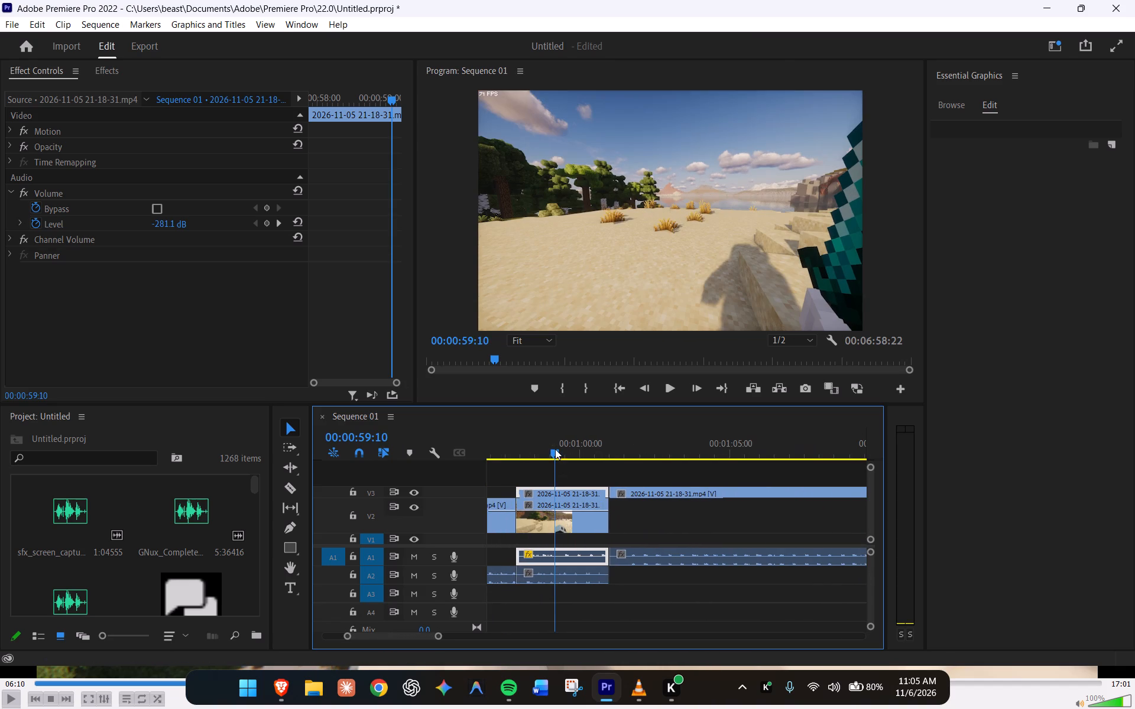
left_click_drag(557, 448, 463, 443)
key("space")
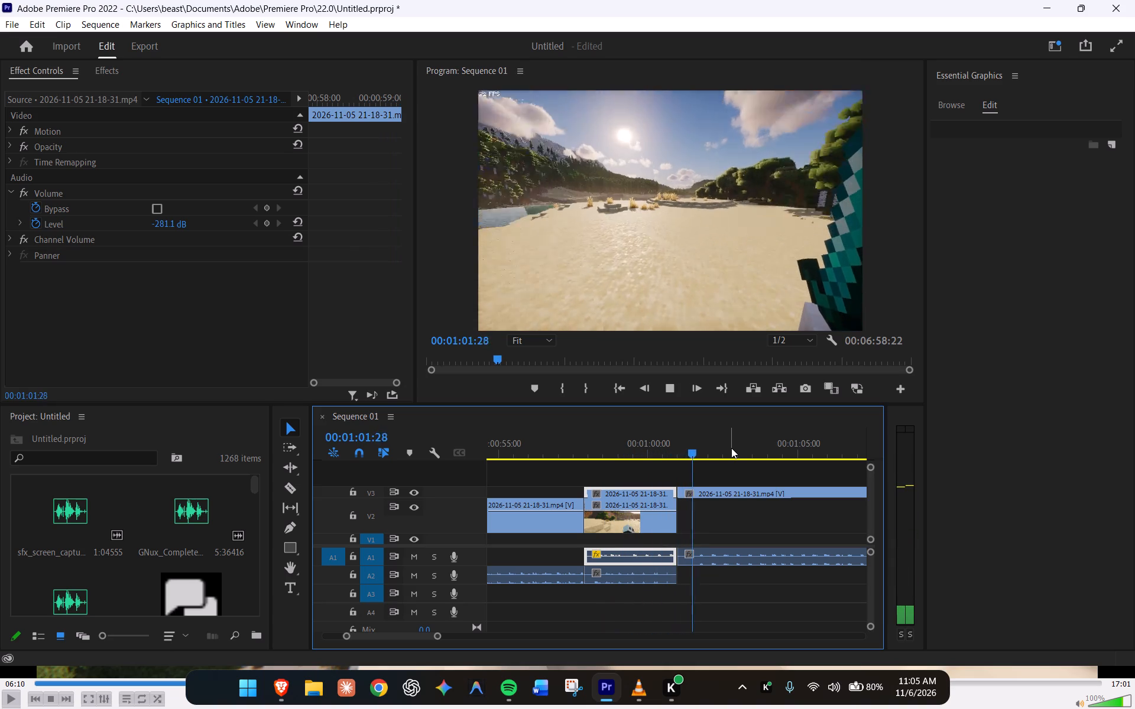
key("space")
Copy the shader pack title graphic from early on V2 and paste it at 00:01:00:57, after the overlap.
scroll(609, 480, "down", 8, "alt")
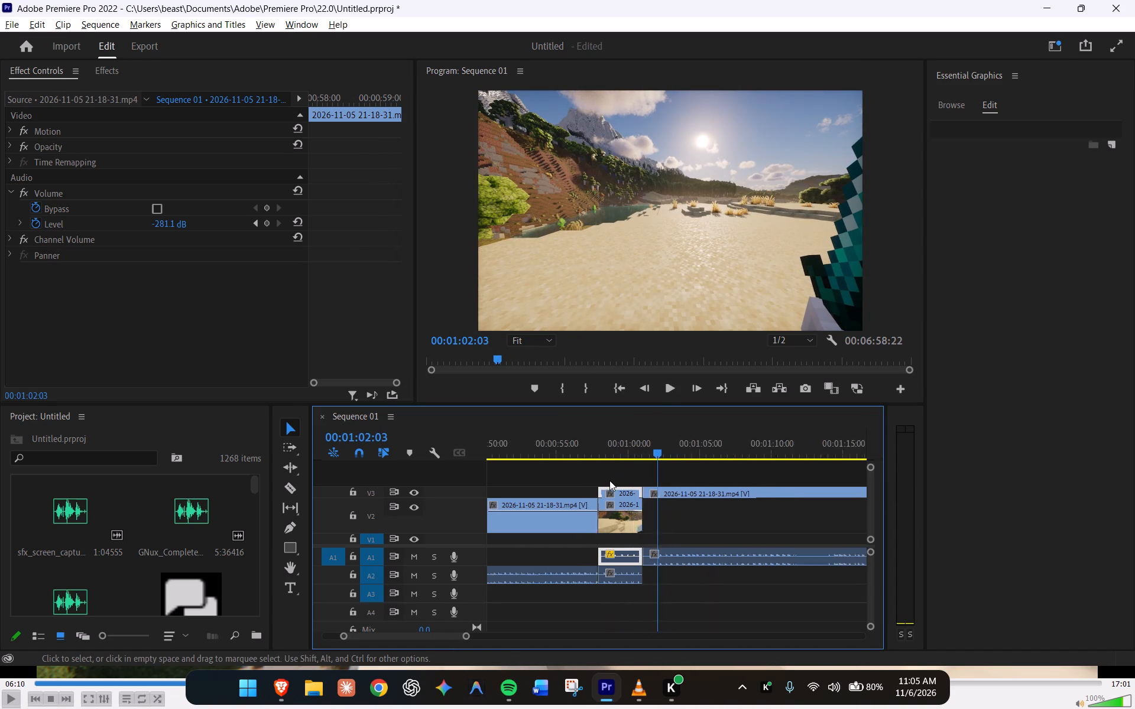
scroll(609, 480, "down", 2, "alt")
scroll(609, 486, "up", 6)
scroll(609, 486, "down", 15)
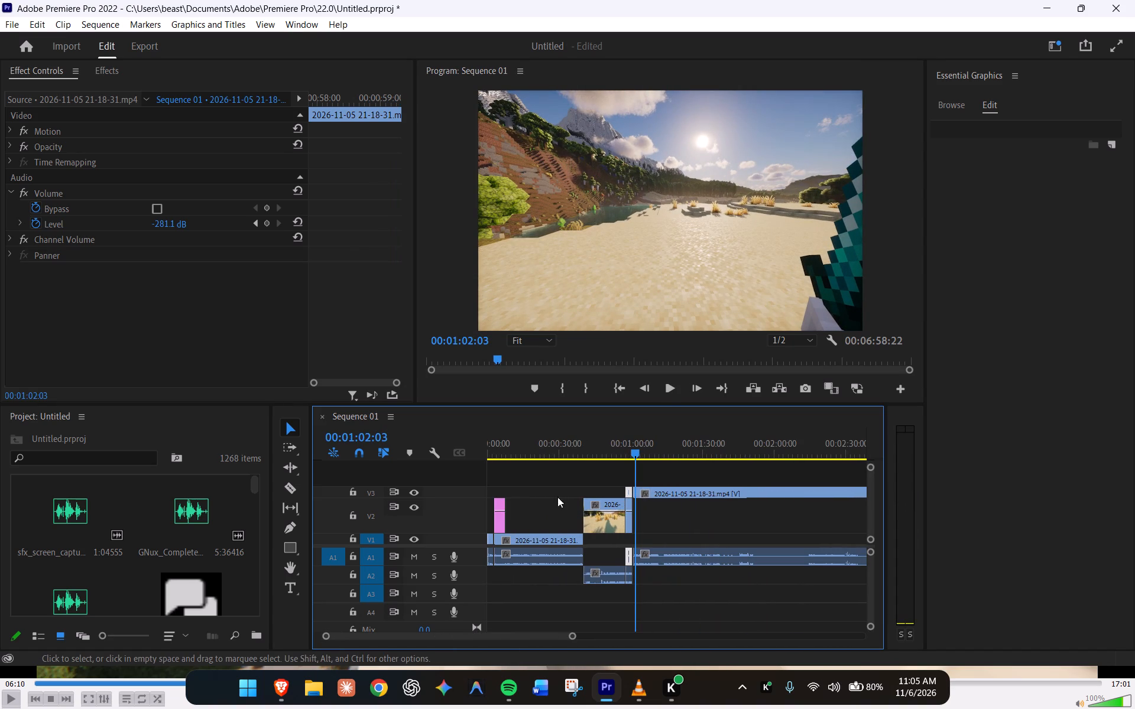
left_click_drag(489, 477, 517, 523)
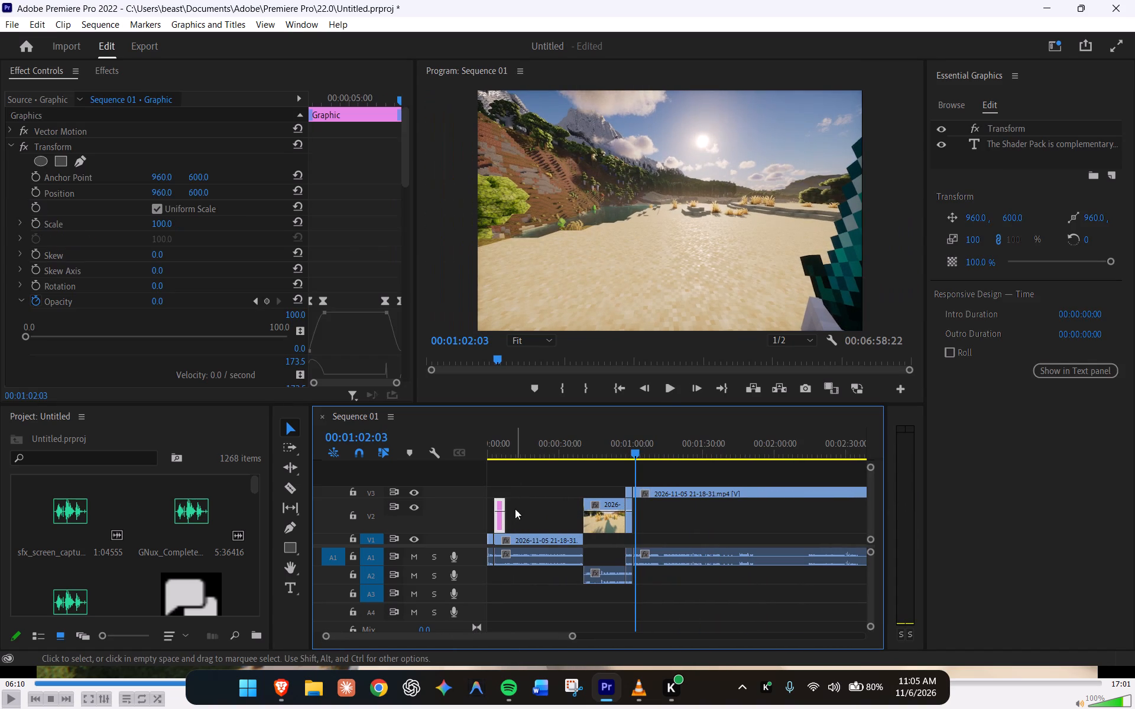
key("ctrl+c")
left_click(635, 469)
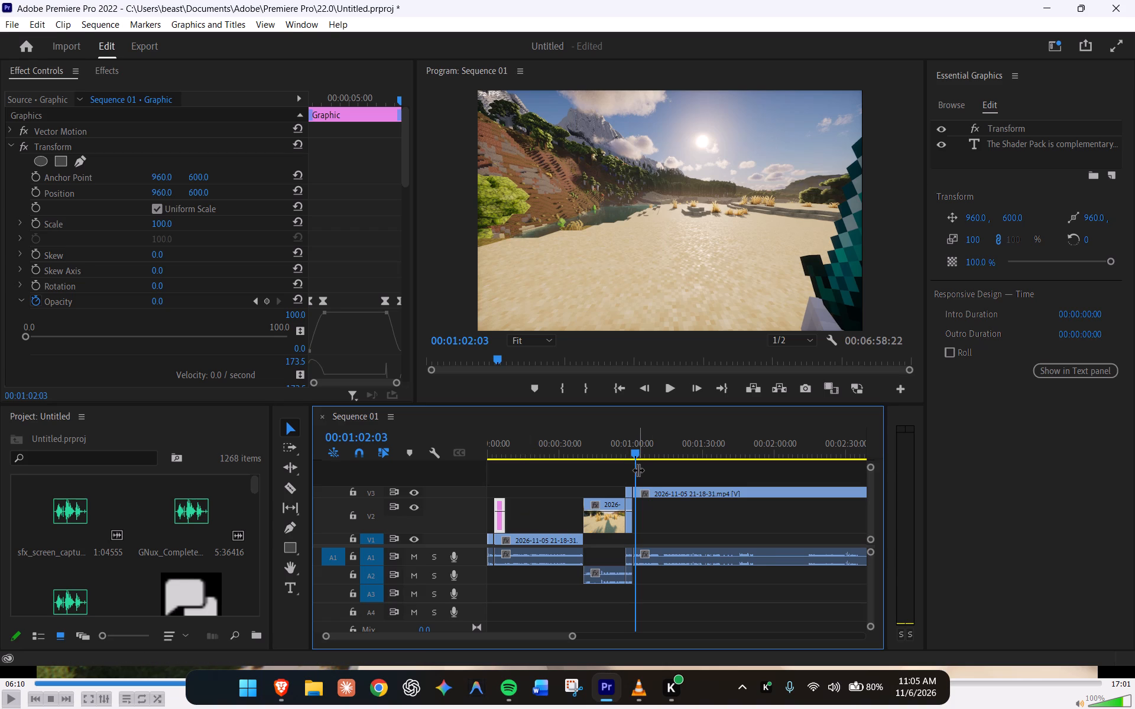
scroll(638, 470, "up", 16, "alt")
left_click_drag(626, 455, 612, 454)
scroll(625, 473, "up", 9, "alt")
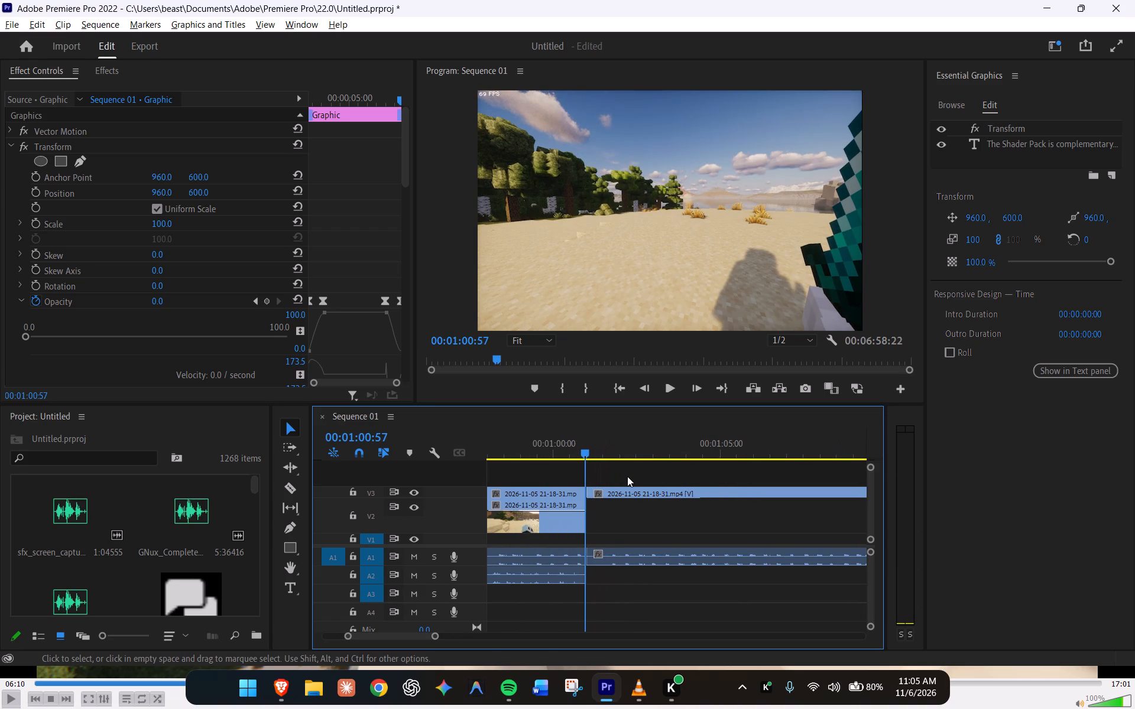
key("ctrl+v")
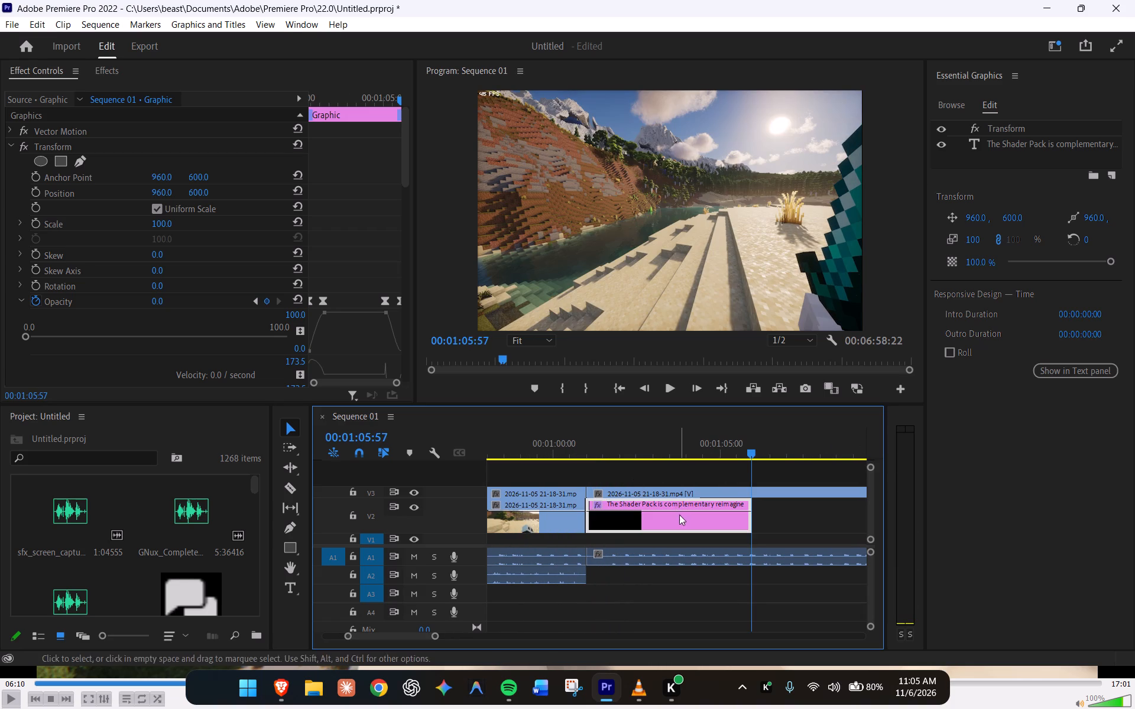
Play the start of the pasted title graphic and move it from V2 up to V4, above the V3 footage.
left_click_drag(750, 451, 646, 453)
left_click(682, 507)
left_click_drag(645, 450, 556, 450)
key("space")
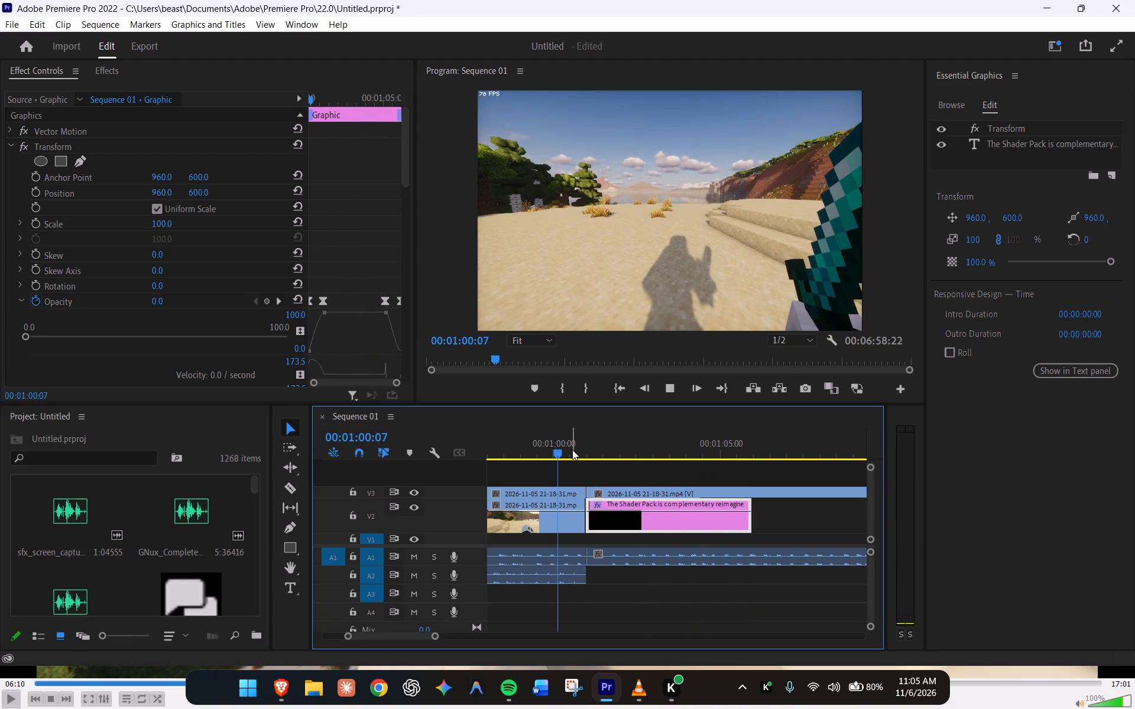
key("space")
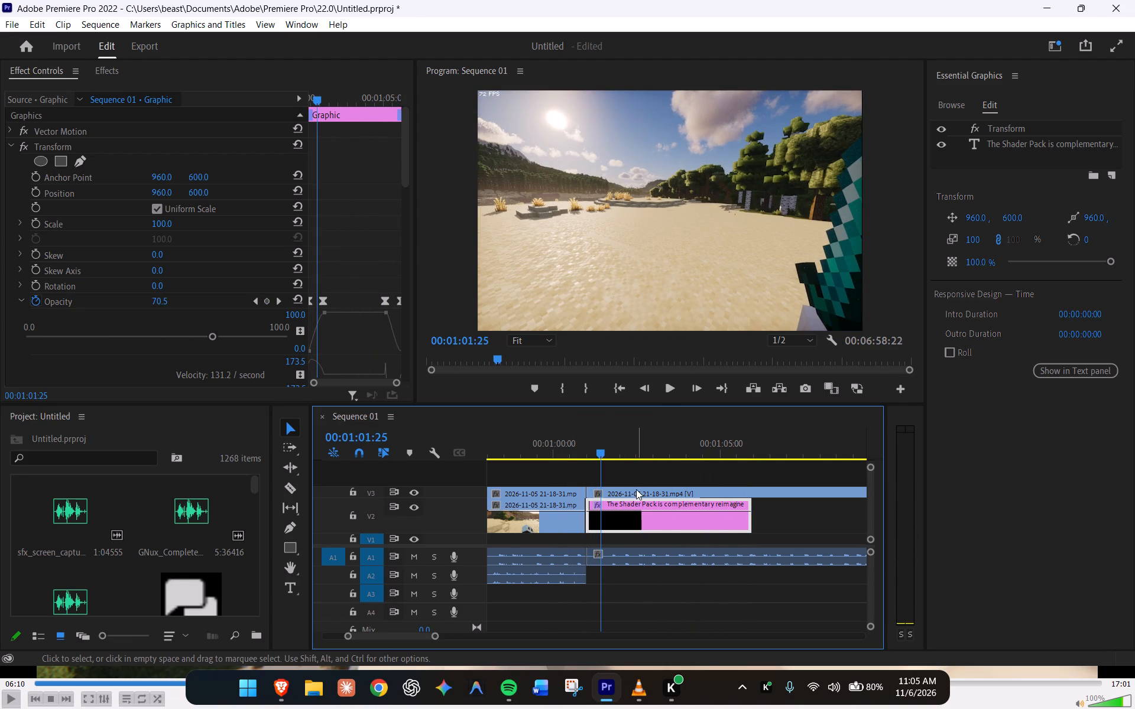
left_click_drag(633, 508, 633, 467)
left_click_drag(659, 503, 650, 473)
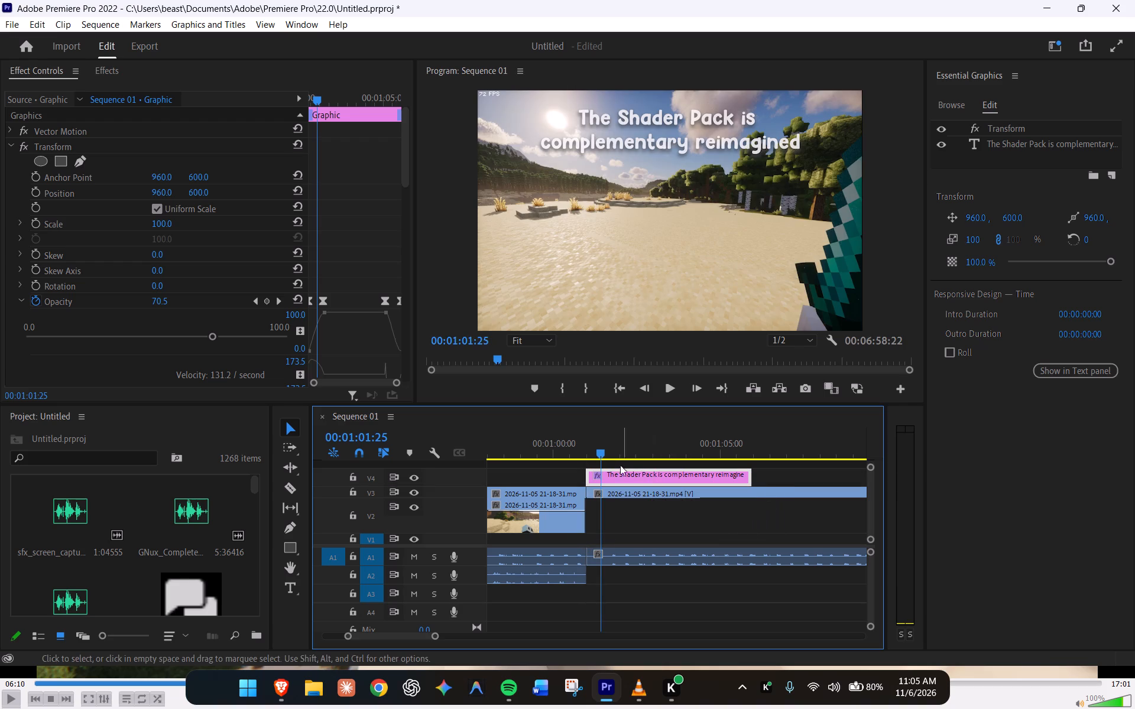
Open the V4 title's text for editing with the playhead at 00:01:01:37.
left_click_drag(599, 453, 606, 454)
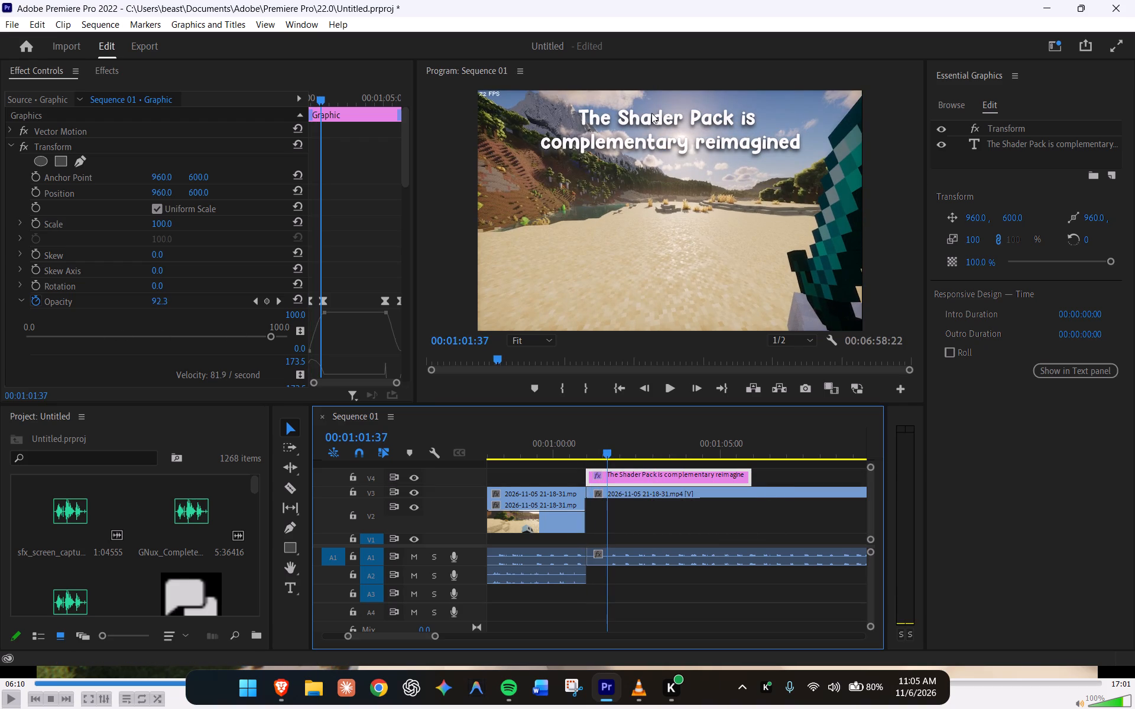
left_click(678, 131)
double_click(701, 130)
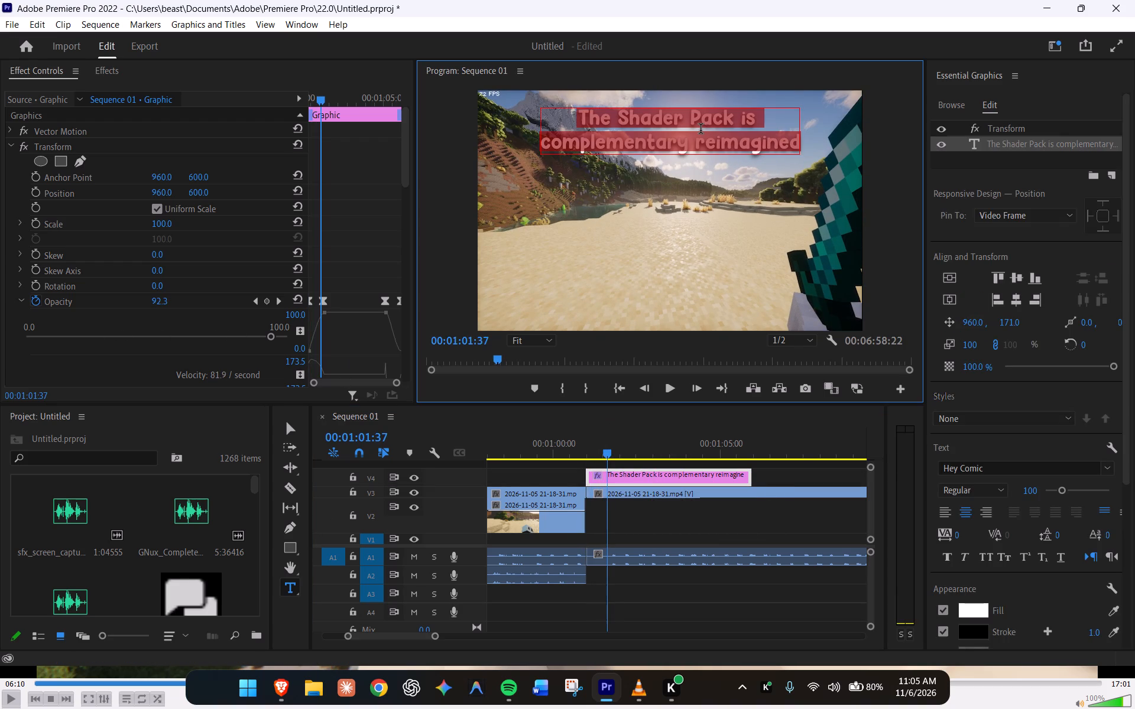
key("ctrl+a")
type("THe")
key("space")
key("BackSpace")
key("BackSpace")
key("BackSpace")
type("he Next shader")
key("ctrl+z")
Replace the V4 title's text with "The next Shader Pack" on the first line and "is Photon" on the second.
type("The N")
key("BackSpace")
type("en")
key("BackSpace")
key("BackSpace")
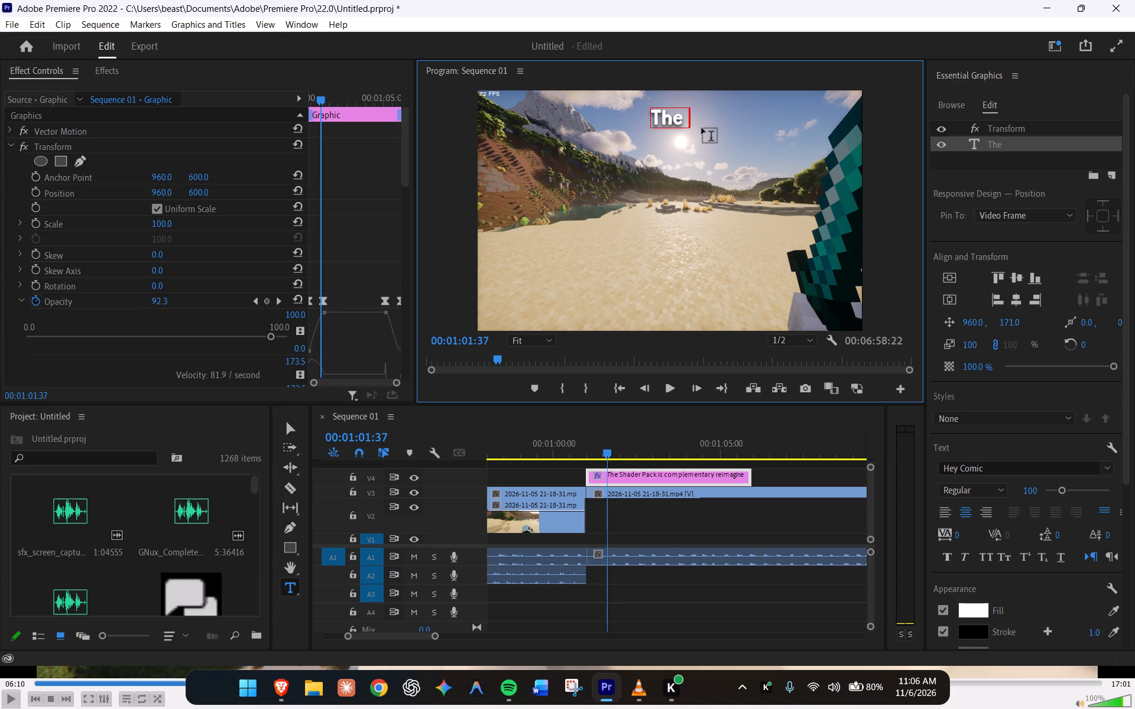
type("next Shda")
key("BackSpace")
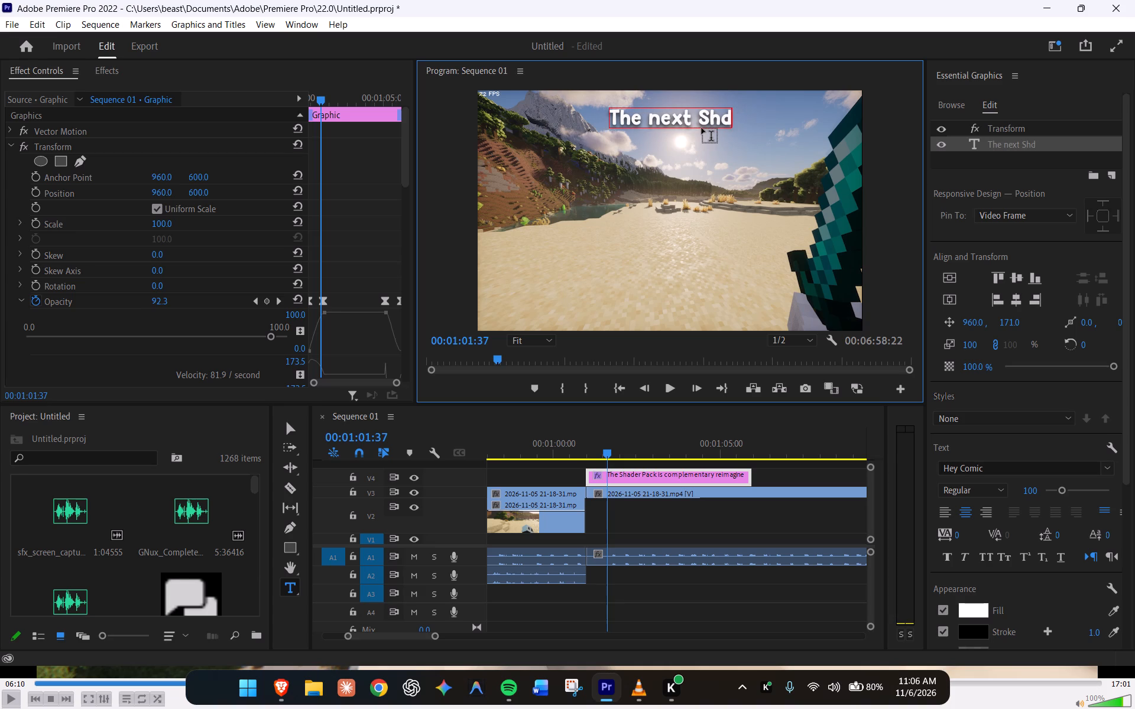
key("a")
key("BackSpace")
key("BackSpace")
type("ader Pack is")
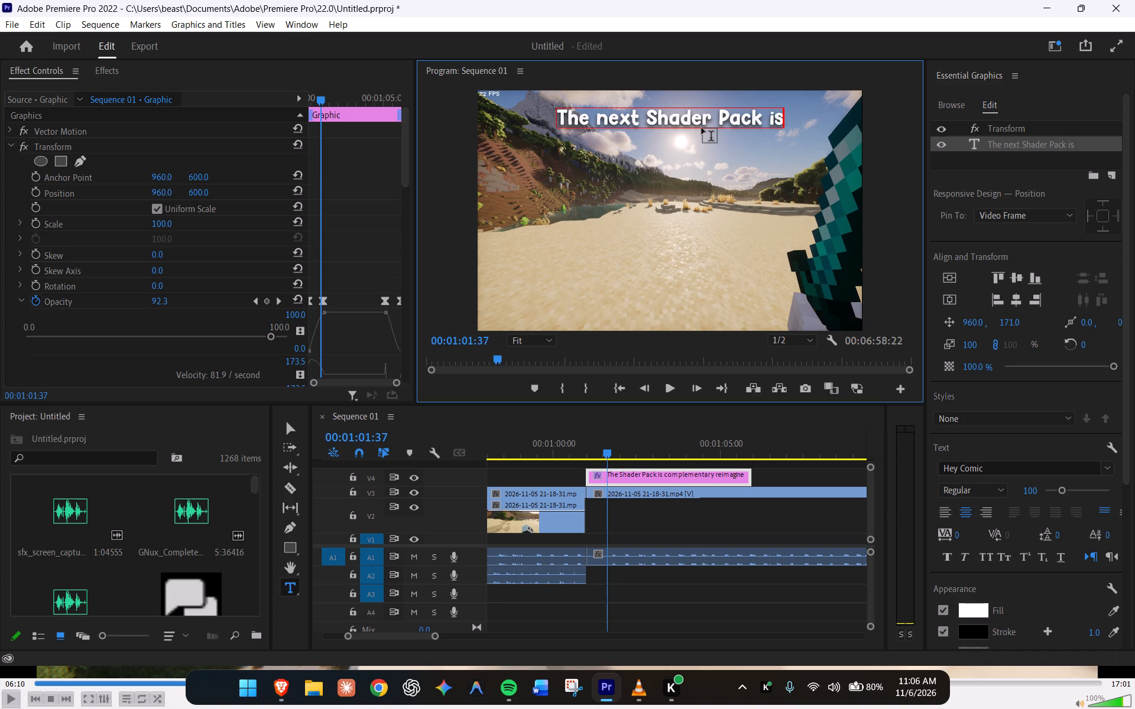
key("BackSpace")
key("BackSpace")
key("BackSpace")
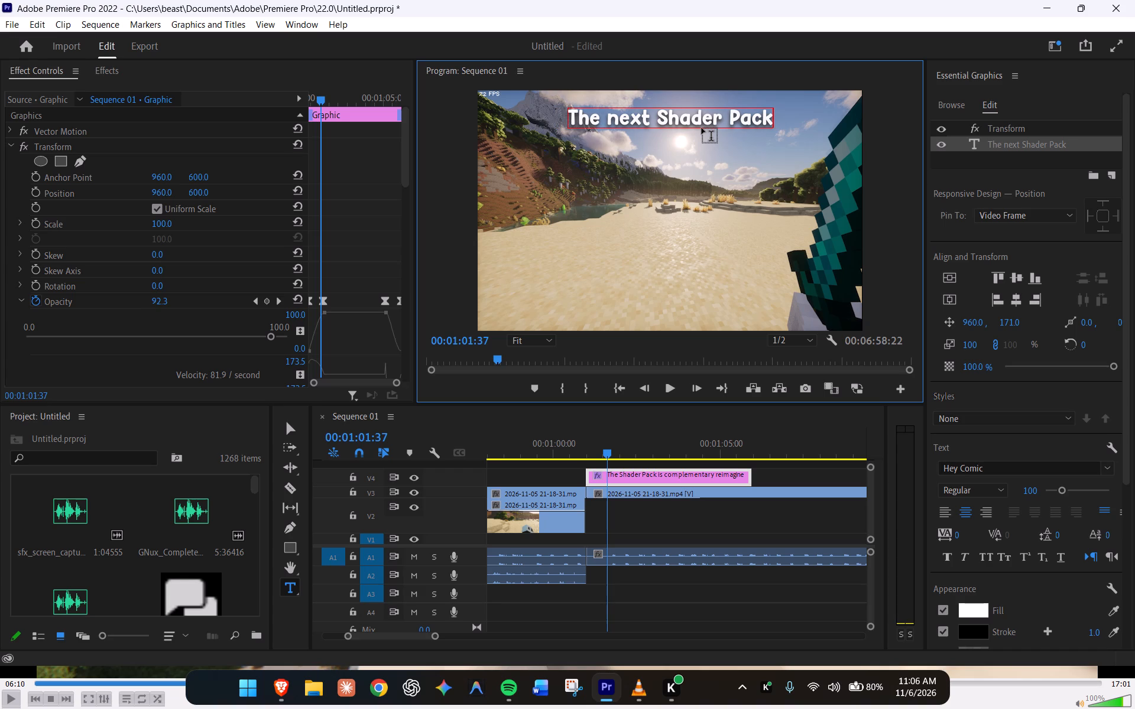
key("Return")
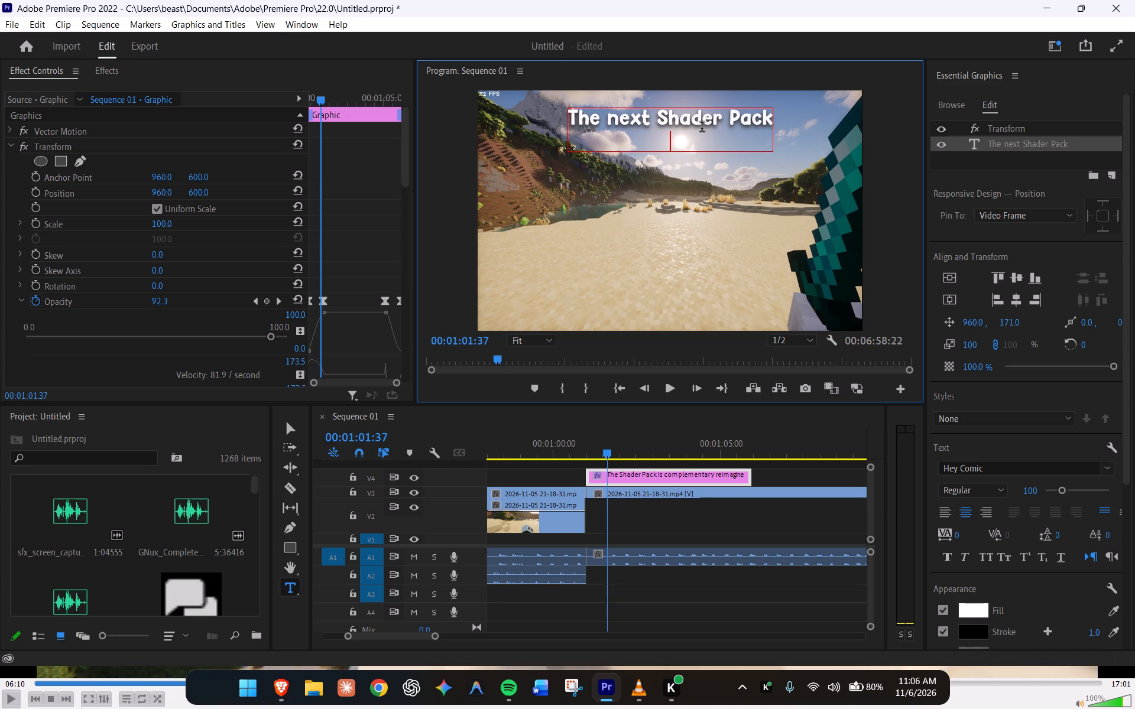
type("is P")
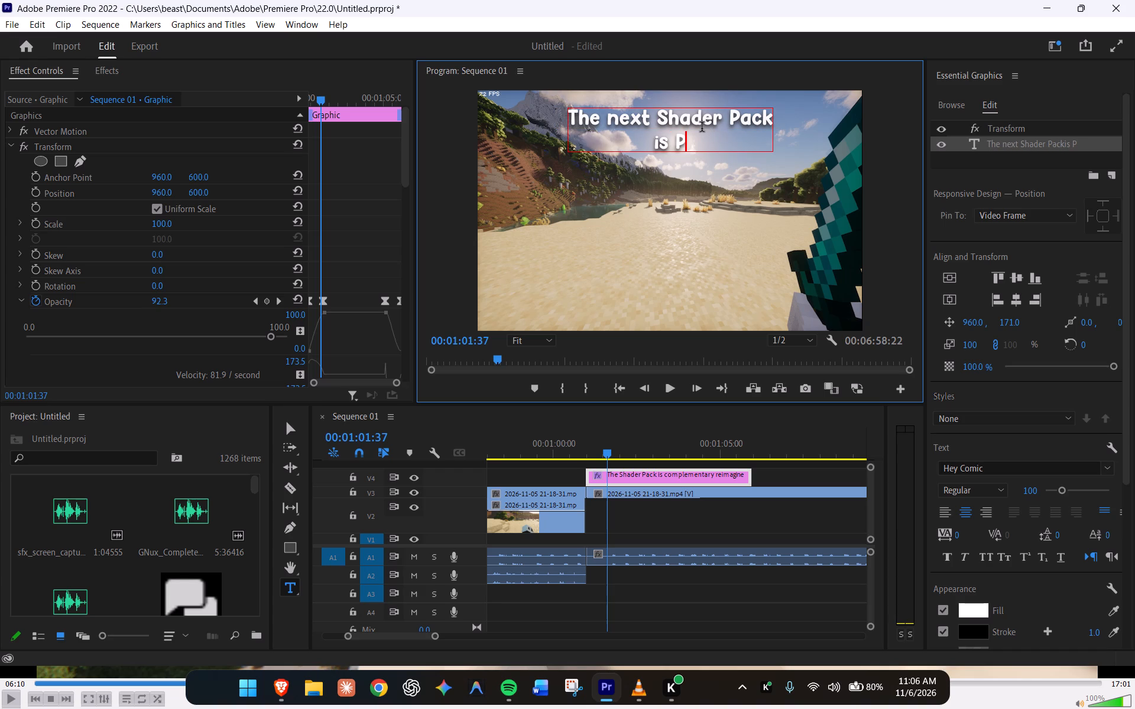
type("hoton")
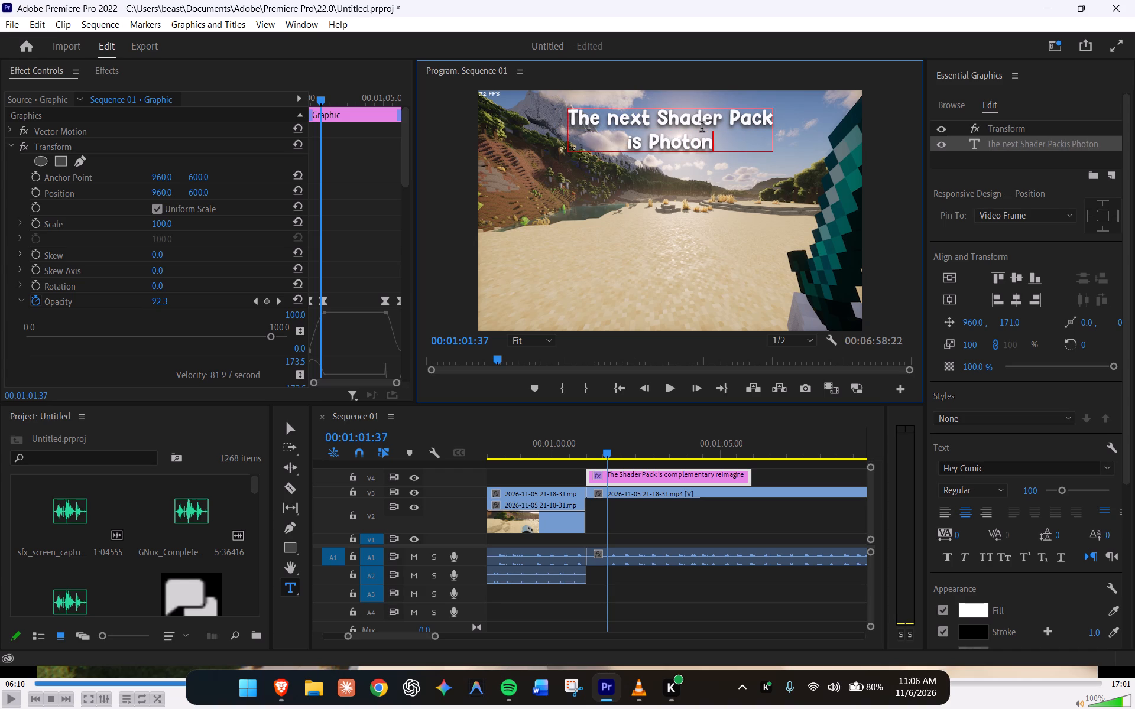
left_click(763, 469)
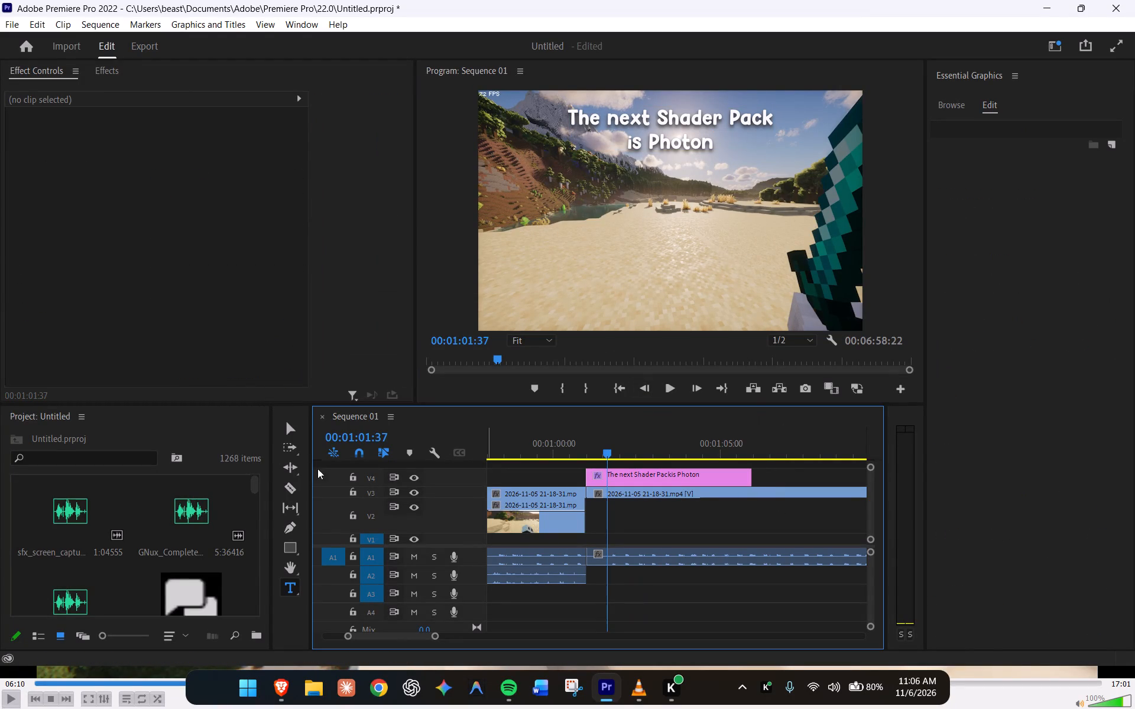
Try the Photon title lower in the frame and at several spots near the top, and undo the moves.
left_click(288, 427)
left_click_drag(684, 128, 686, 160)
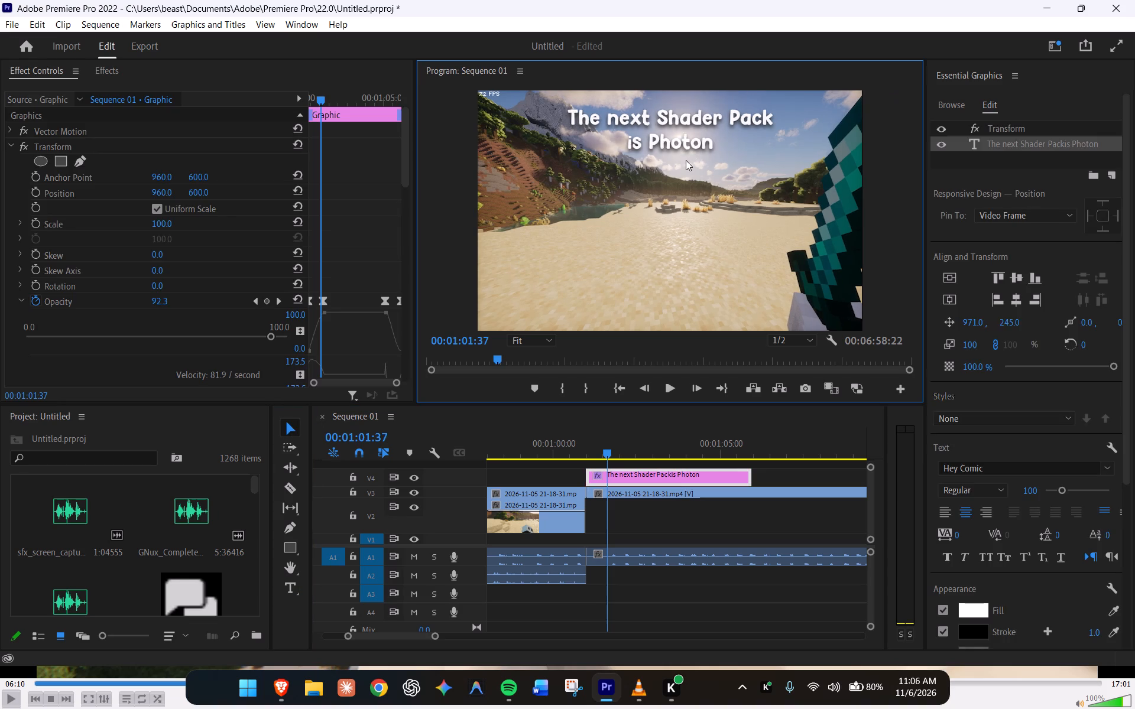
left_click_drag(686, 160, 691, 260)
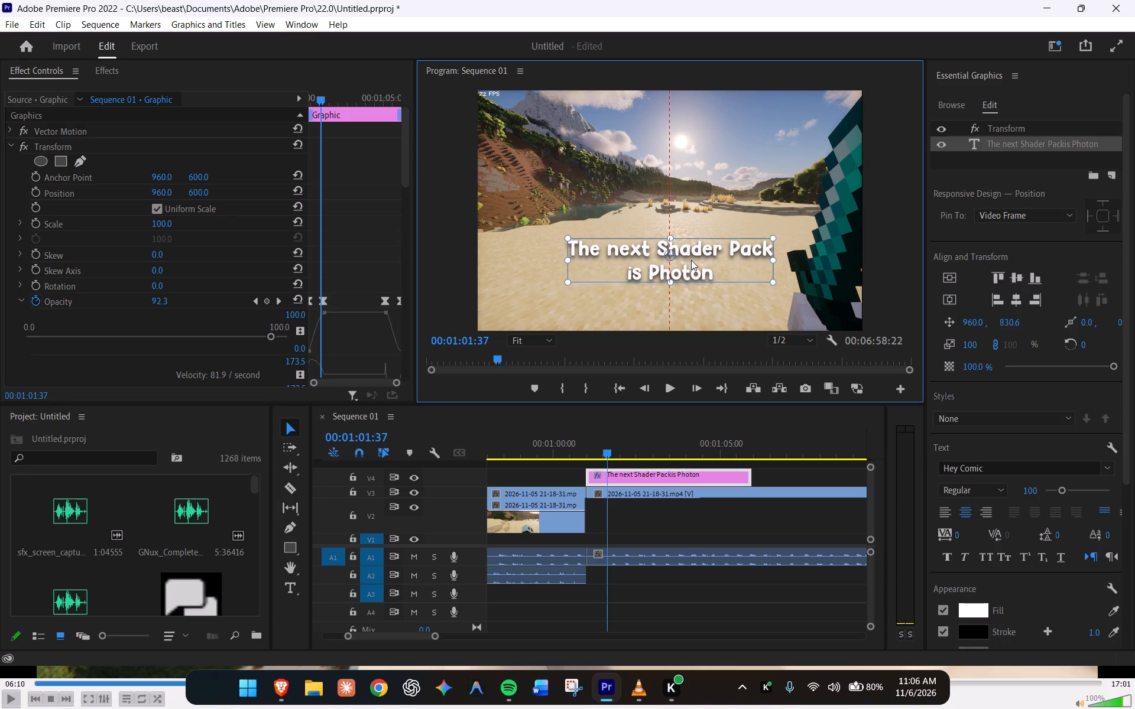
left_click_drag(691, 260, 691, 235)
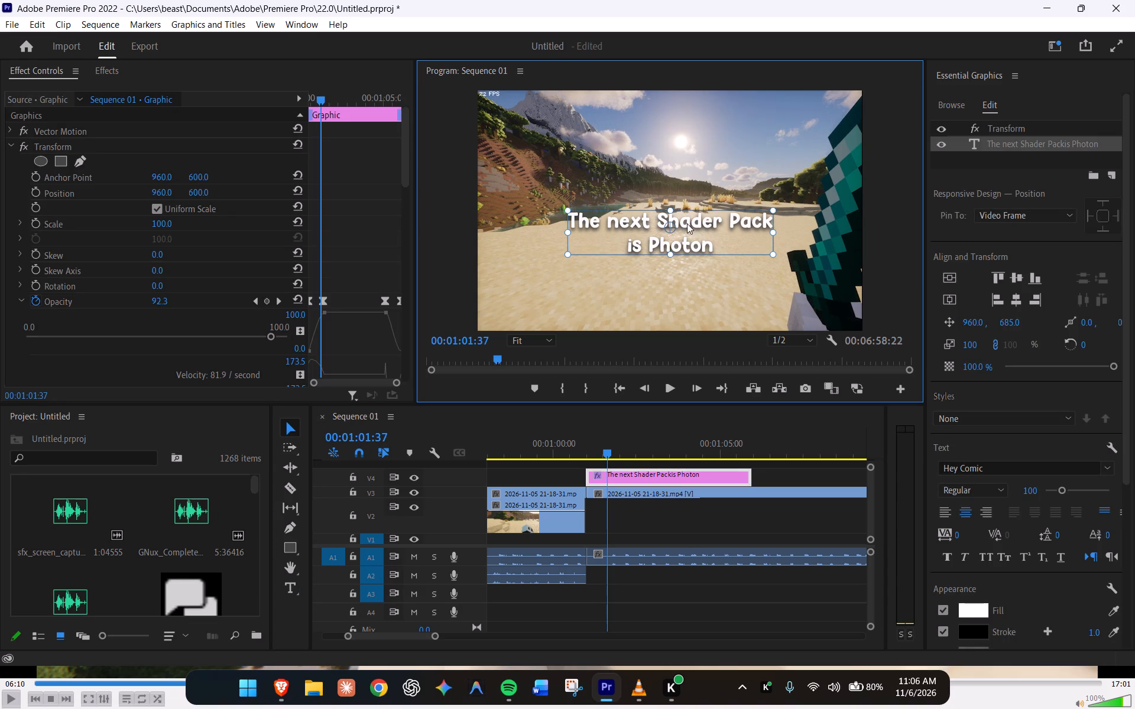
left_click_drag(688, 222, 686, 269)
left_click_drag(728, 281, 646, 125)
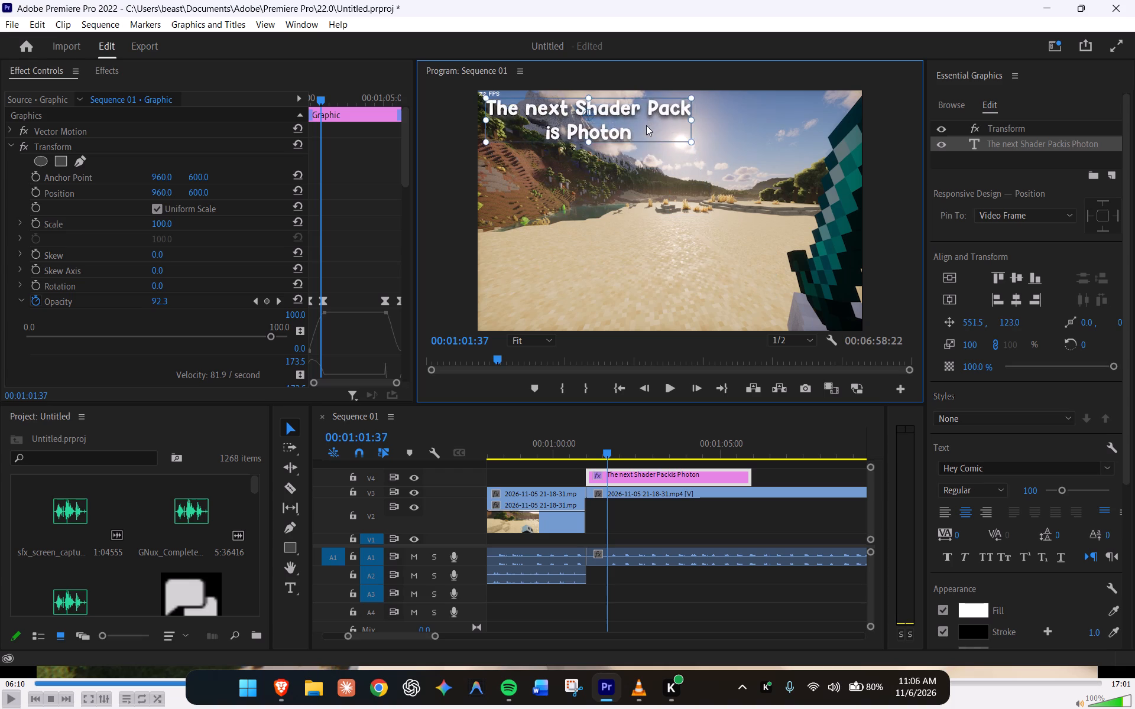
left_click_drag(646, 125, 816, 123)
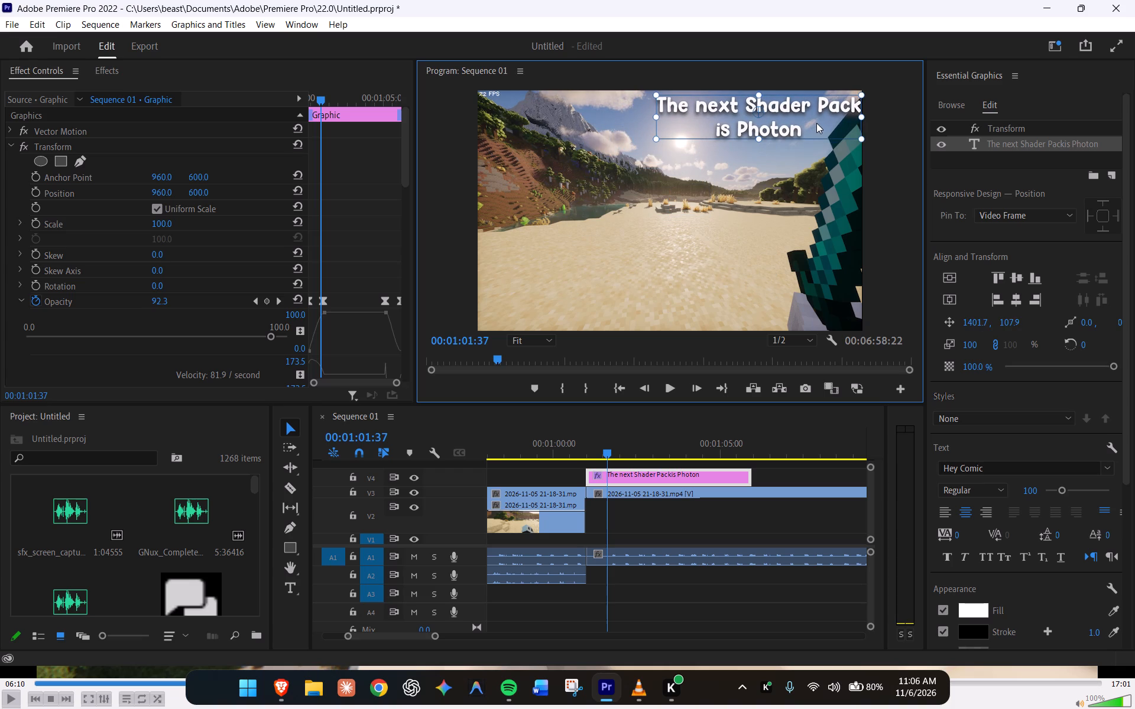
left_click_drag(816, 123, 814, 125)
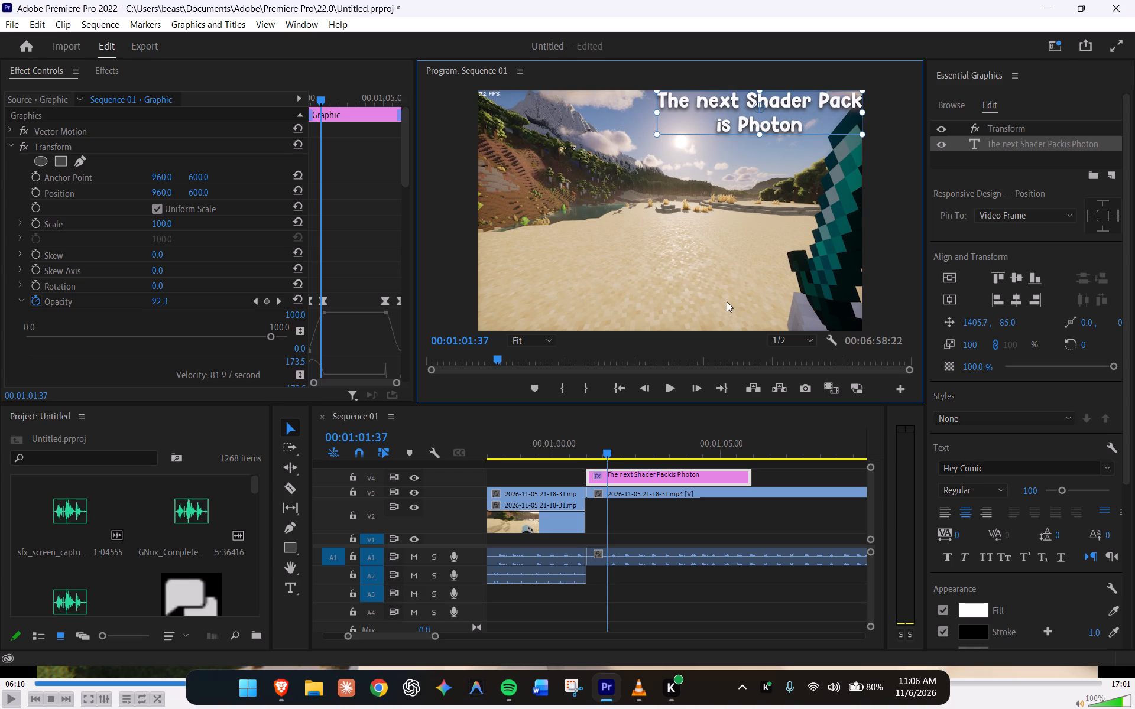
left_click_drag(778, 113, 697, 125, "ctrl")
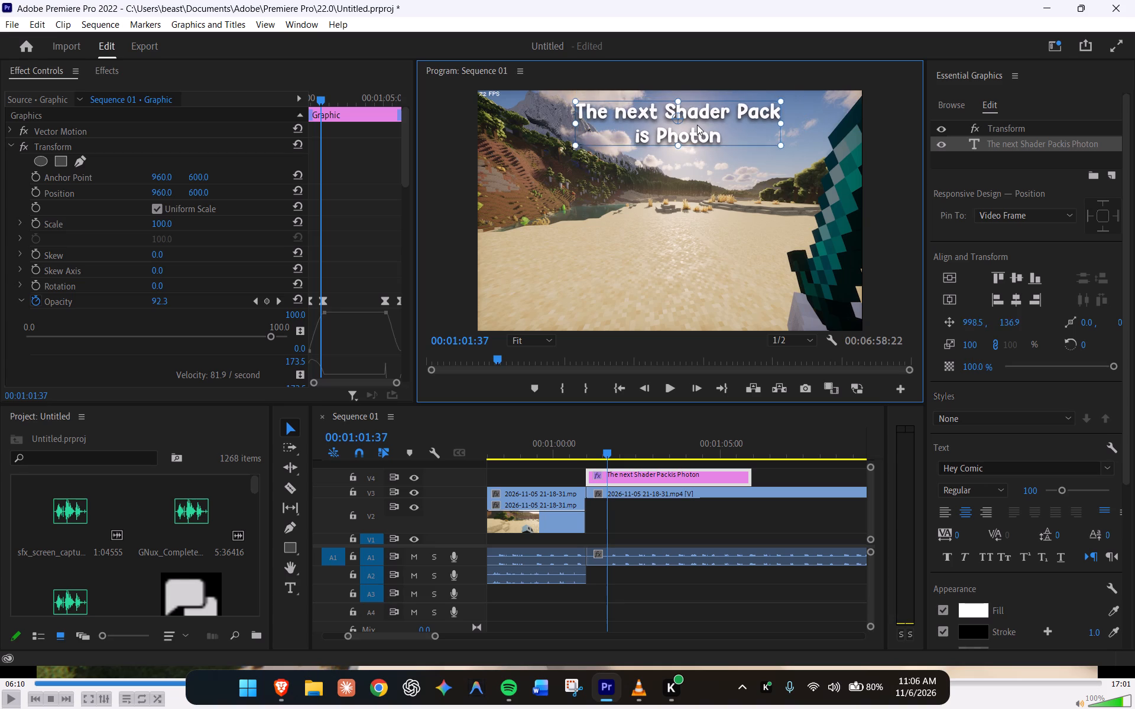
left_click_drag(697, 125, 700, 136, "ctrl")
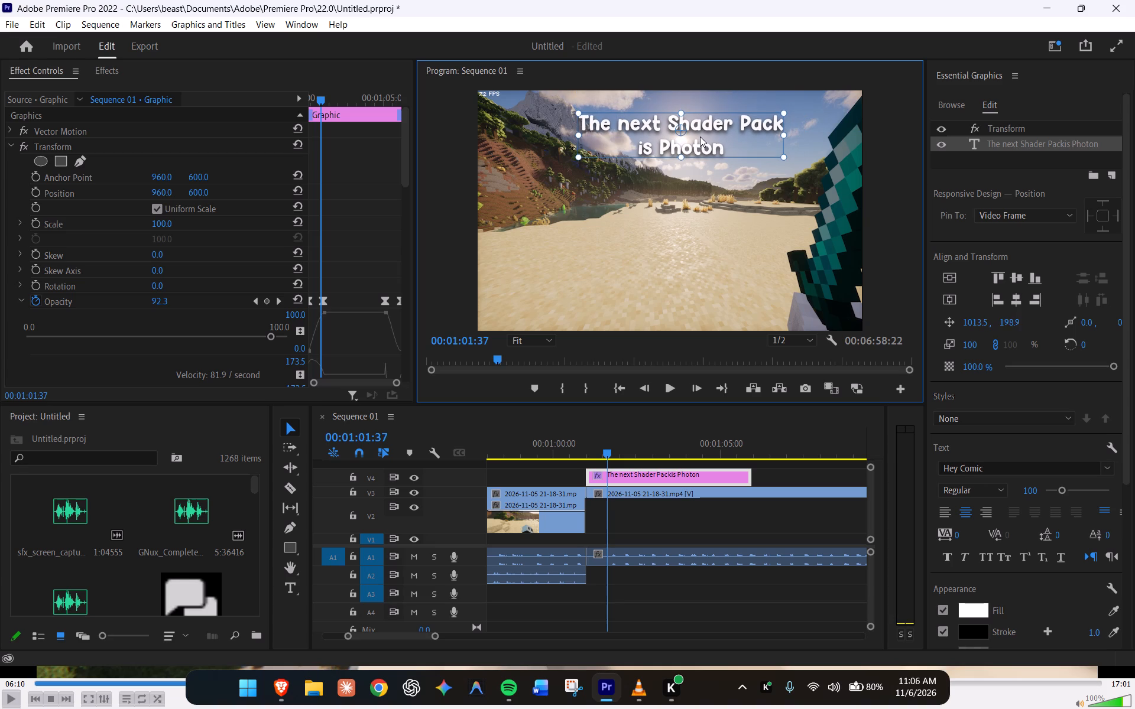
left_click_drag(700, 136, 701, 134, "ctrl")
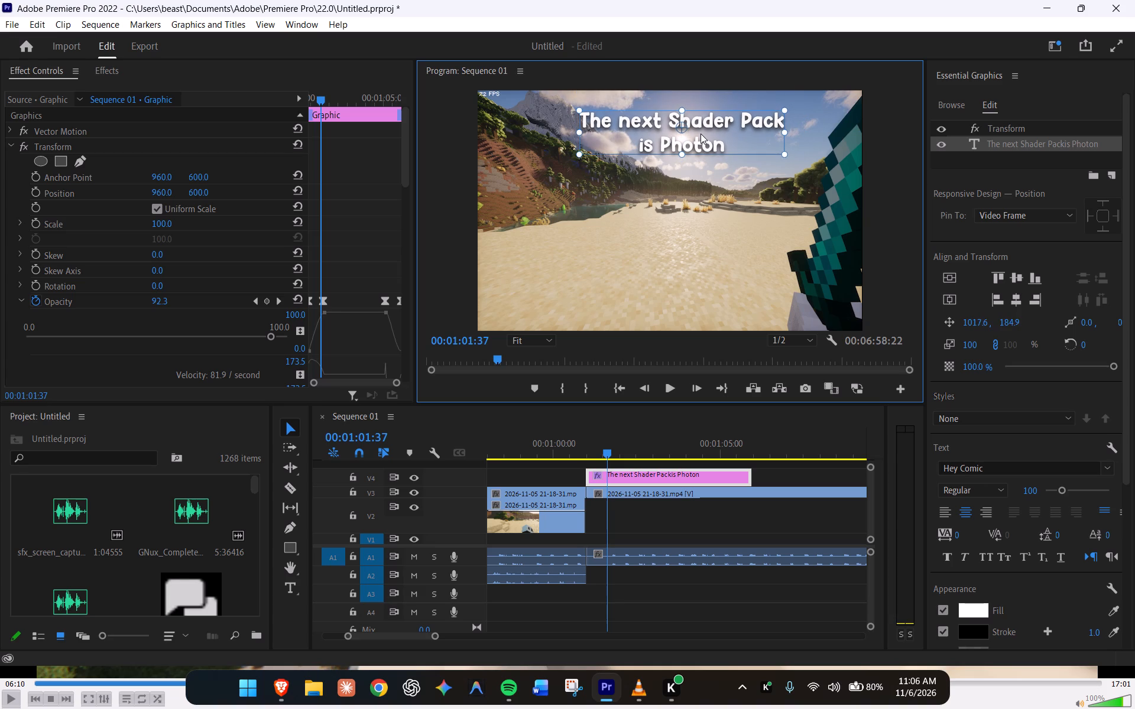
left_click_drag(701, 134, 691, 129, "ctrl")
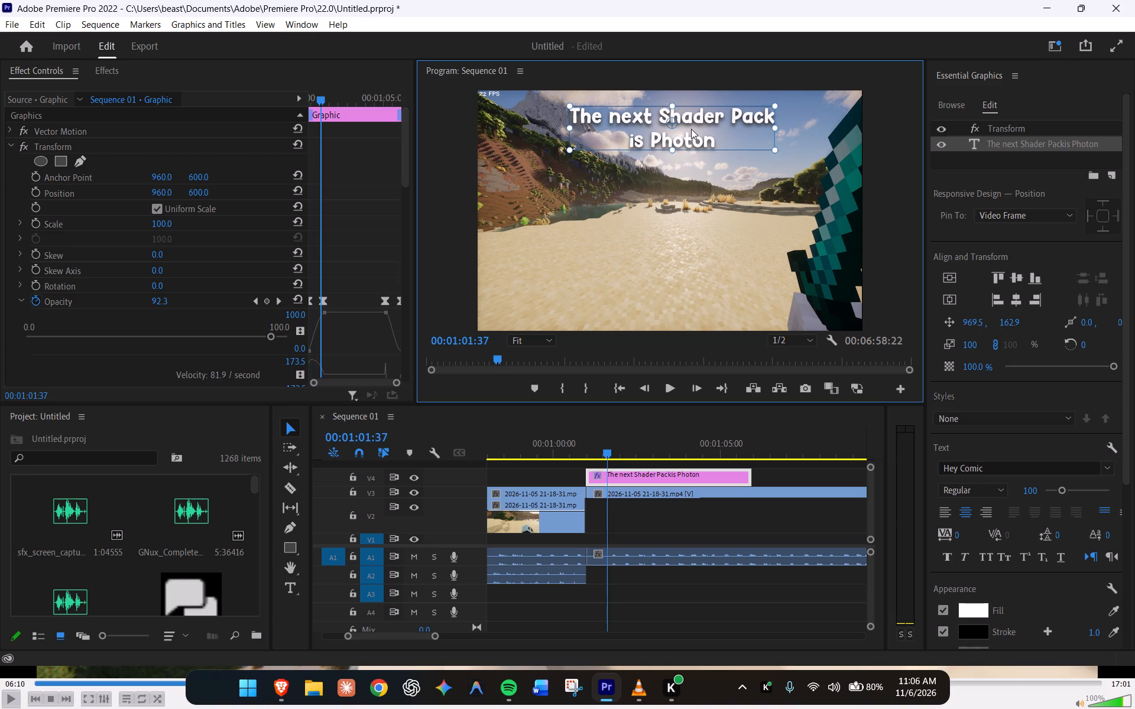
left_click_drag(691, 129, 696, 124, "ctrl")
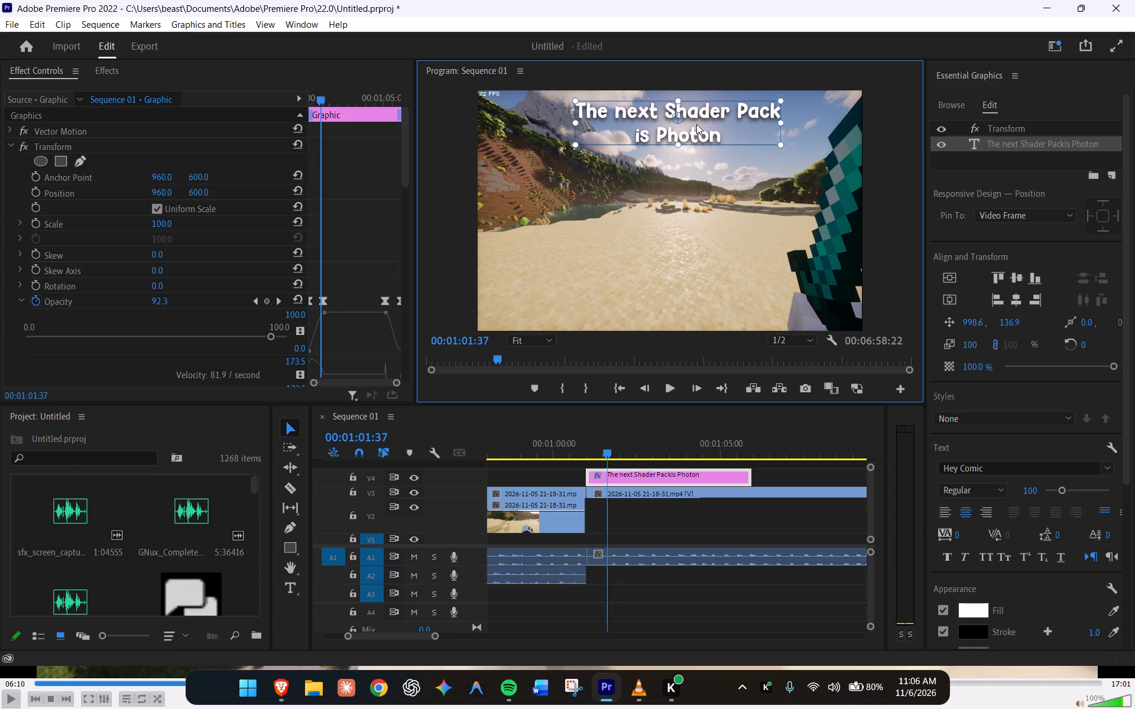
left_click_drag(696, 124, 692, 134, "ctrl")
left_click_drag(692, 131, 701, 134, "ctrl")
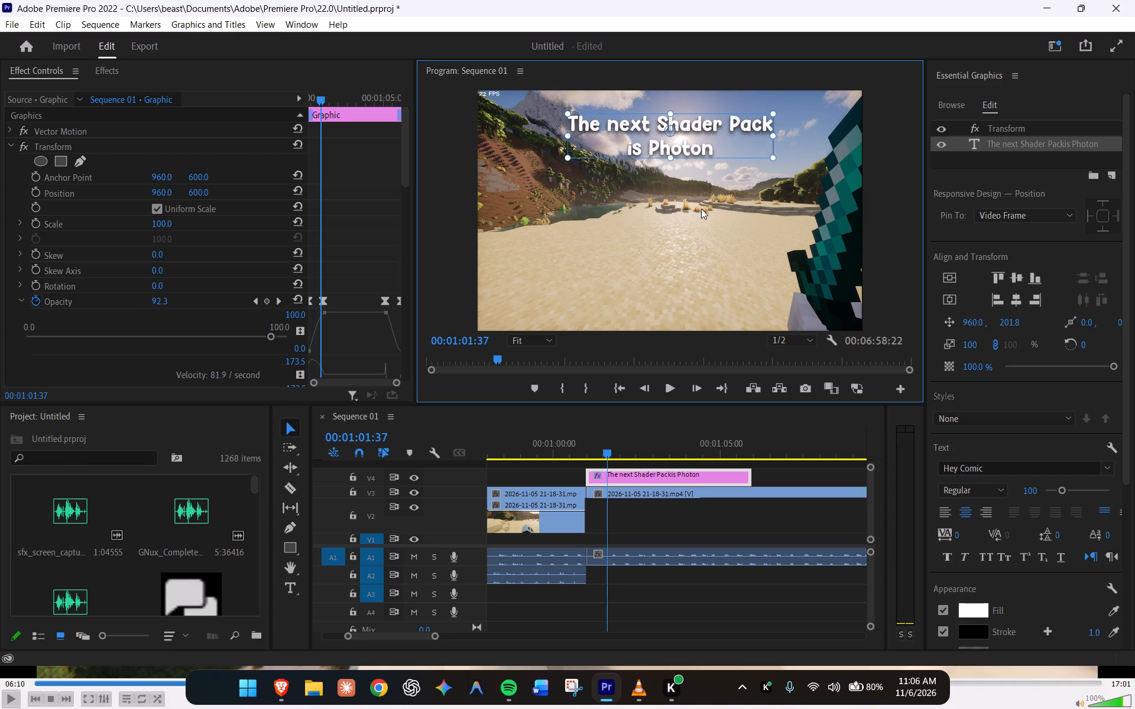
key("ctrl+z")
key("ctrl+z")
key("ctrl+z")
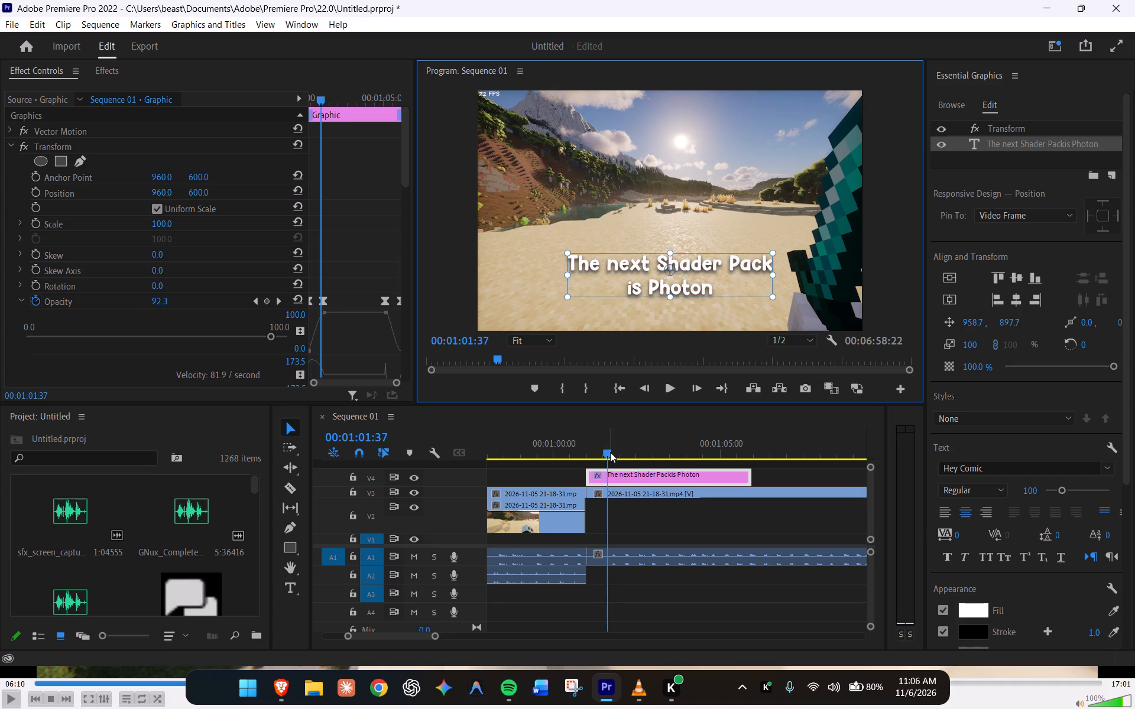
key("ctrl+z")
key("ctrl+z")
Play from about 00:00:51:47 through the overlap and into the Photon title to check the transition and text.
left_click_drag(610, 452, 573, 453)
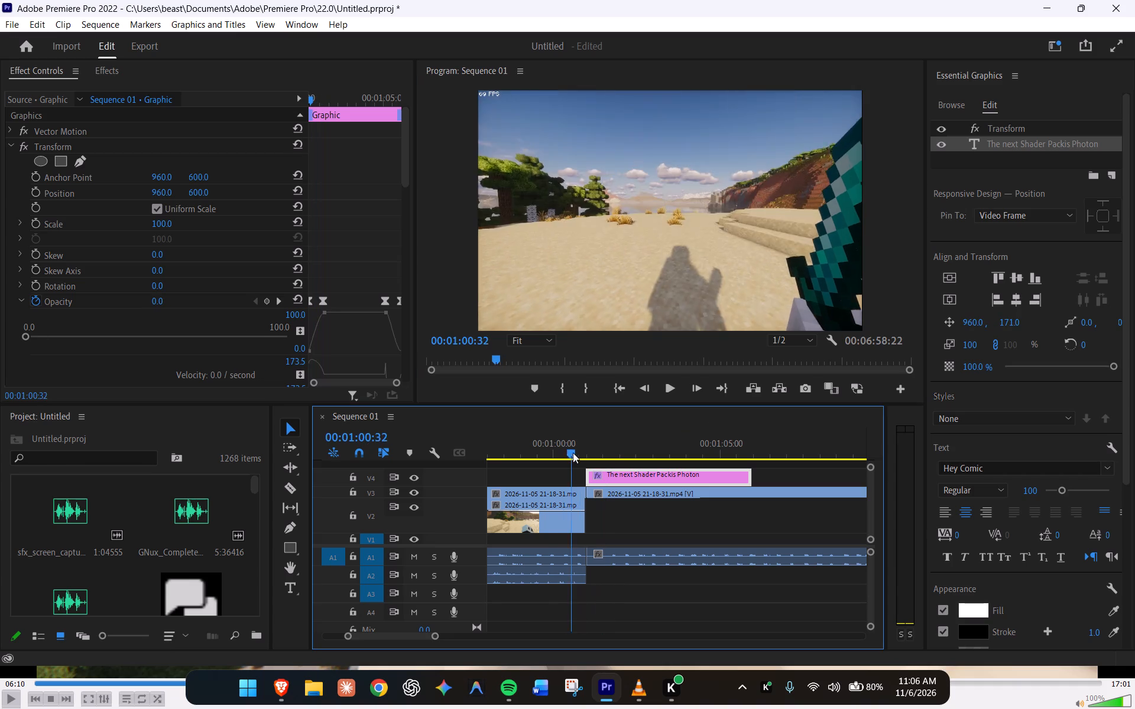
left_click_drag(573, 453, 486, 455)
key("space")
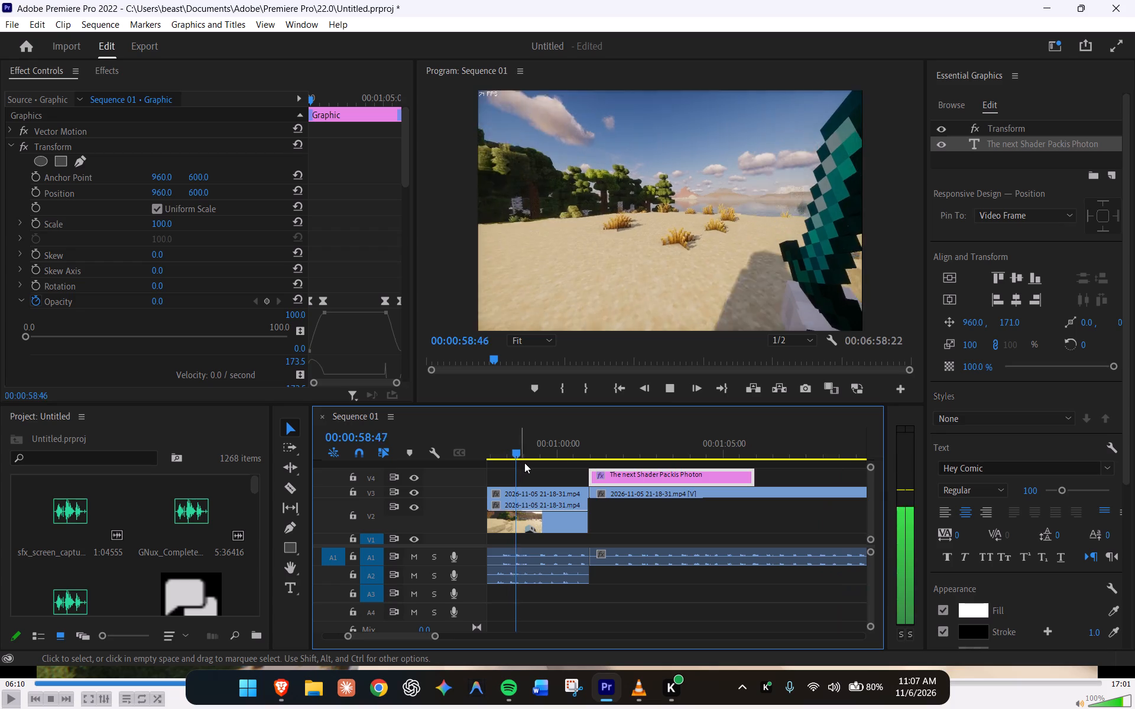
key("space")
scroll(540, 462, "down", 6)
left_click_drag(517, 453, 465, 454)
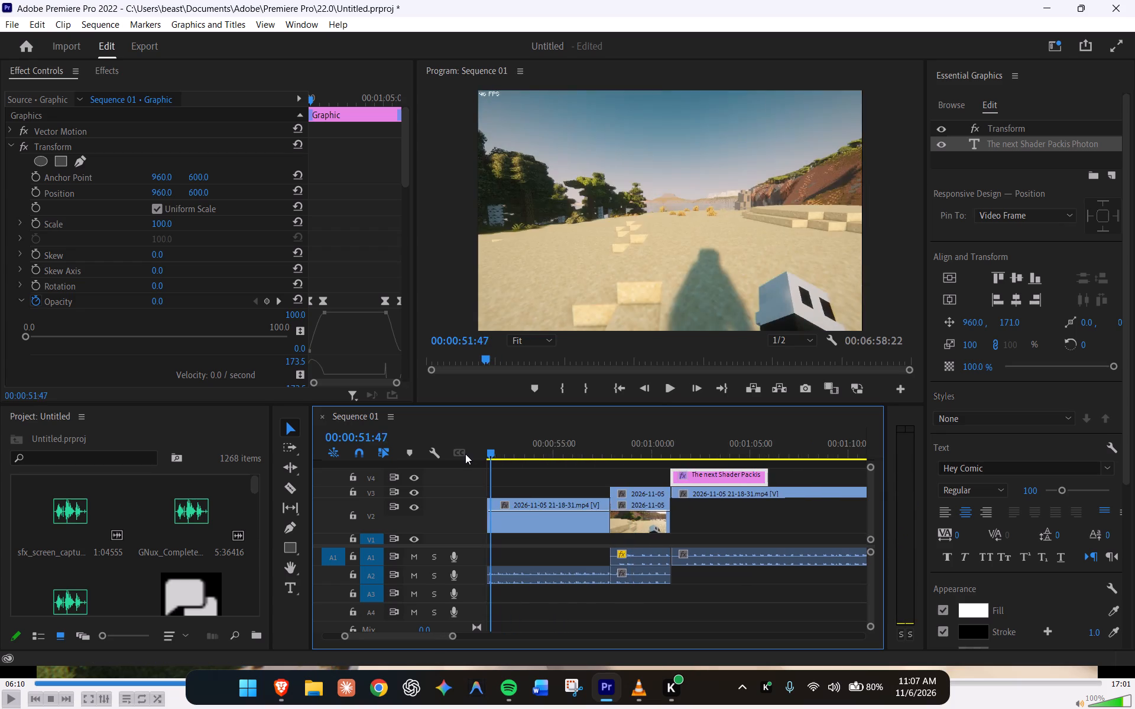
key("space")
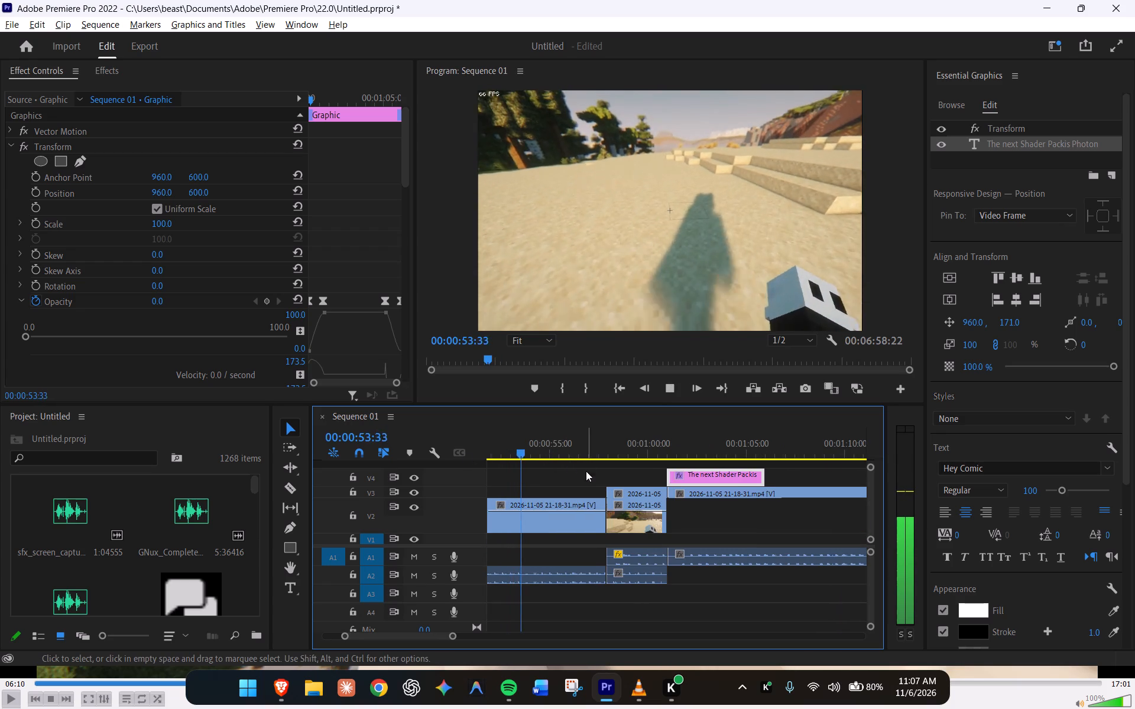
scroll(589, 477, "down", 7, "alt")
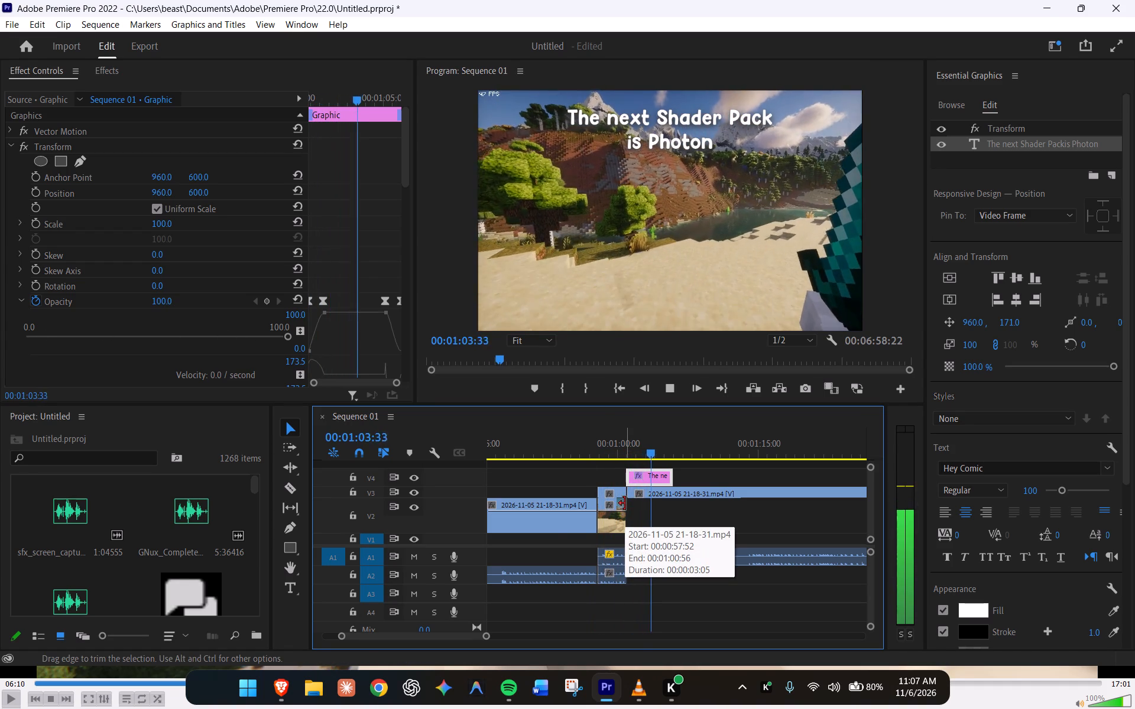
Scrub and play through the V3 Photon footage between about 00:01:07 and 00:02:04 to review its content.
scroll(711, 548, "down", 8, "alt")
left_click_drag(683, 453, 692, 453)
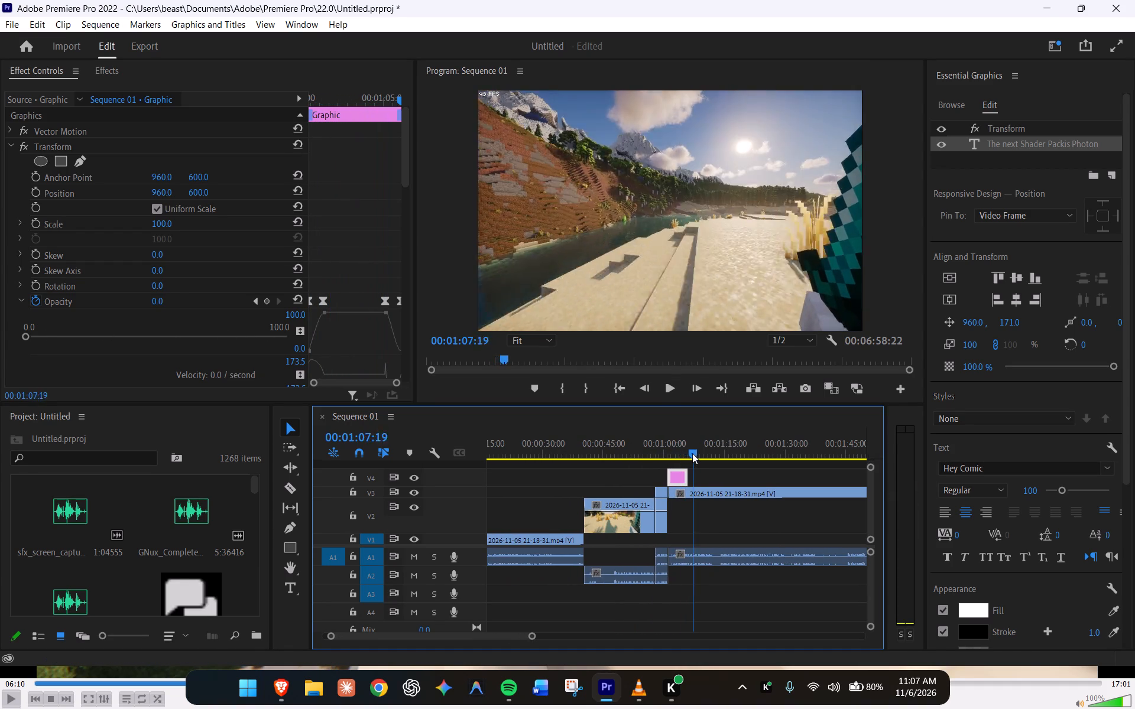
left_click_drag(692, 453, 759, 444)
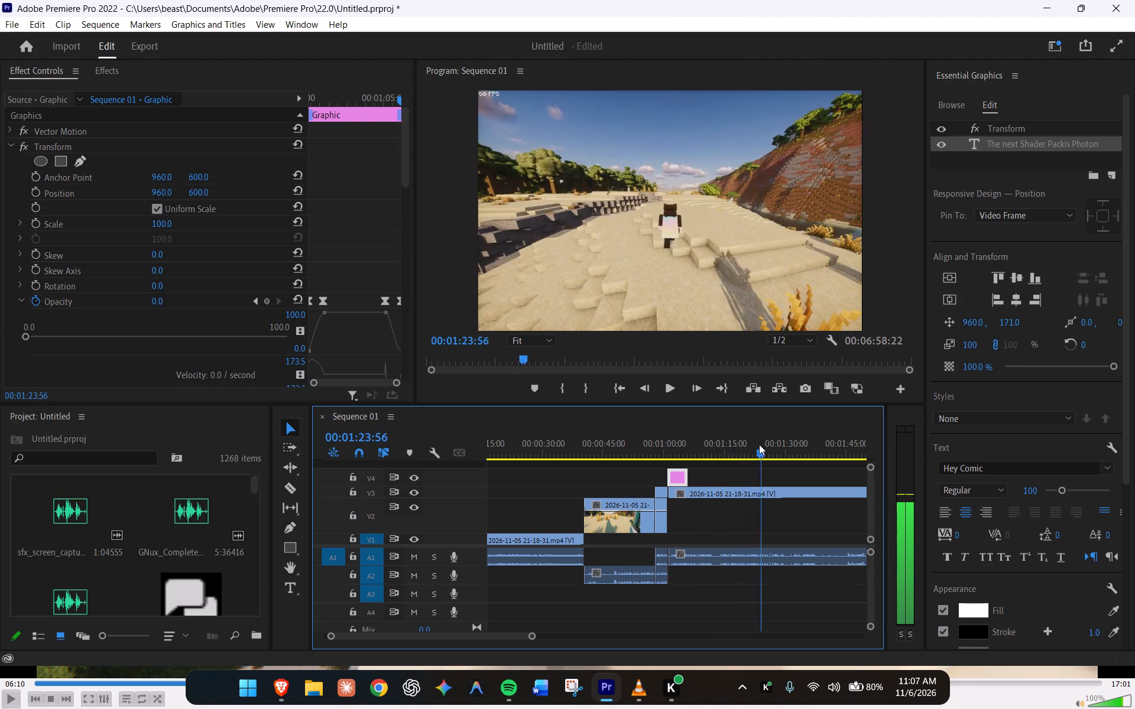
left_click_drag(759, 444, 818, 441)
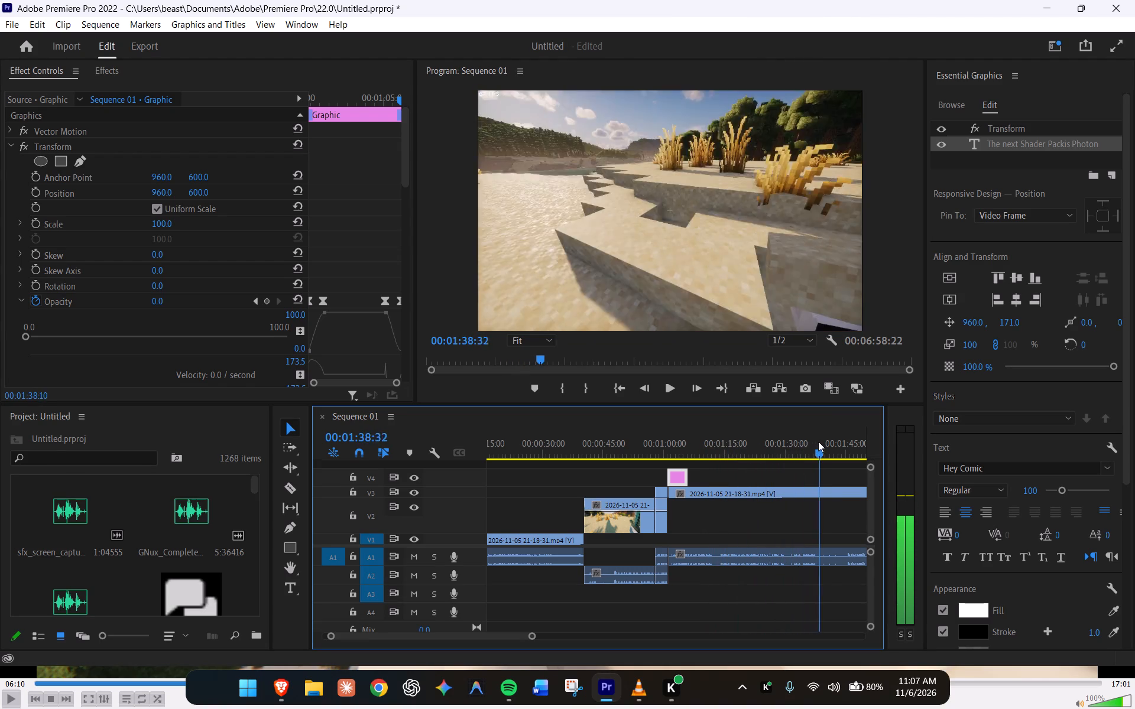
left_click_drag(818, 441, 855, 439)
scroll(830, 451, "down", 8, "alt")
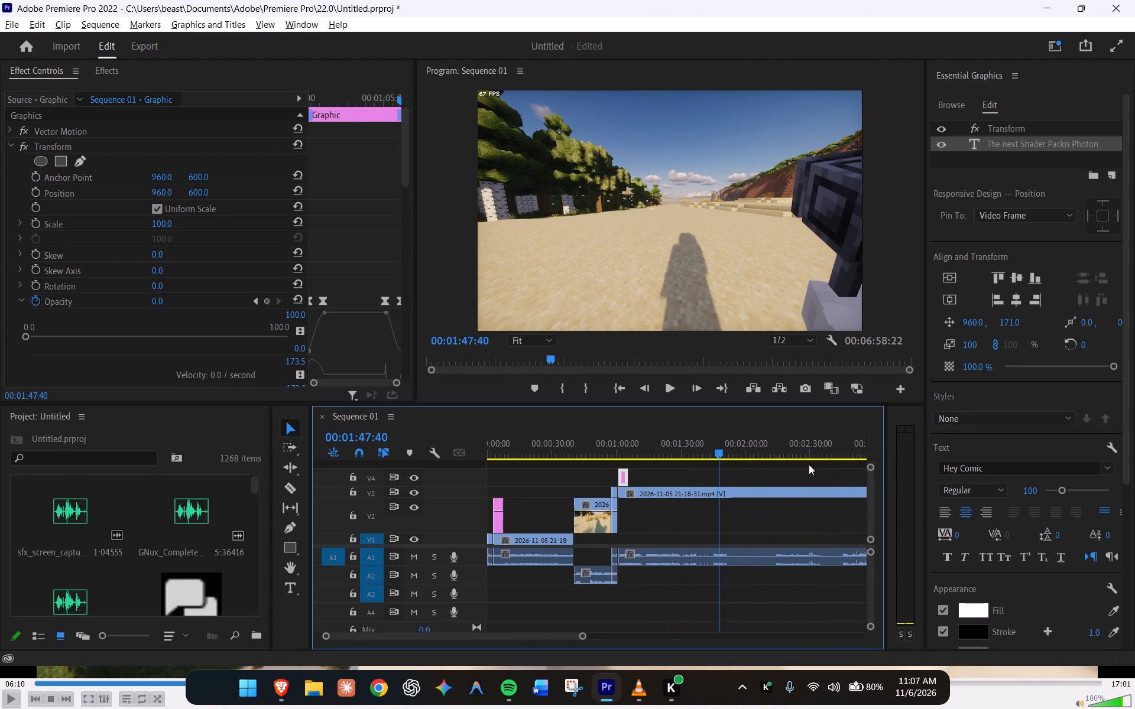
scroll(809, 464, "down", 12, "alt")
left_click(544, 454)
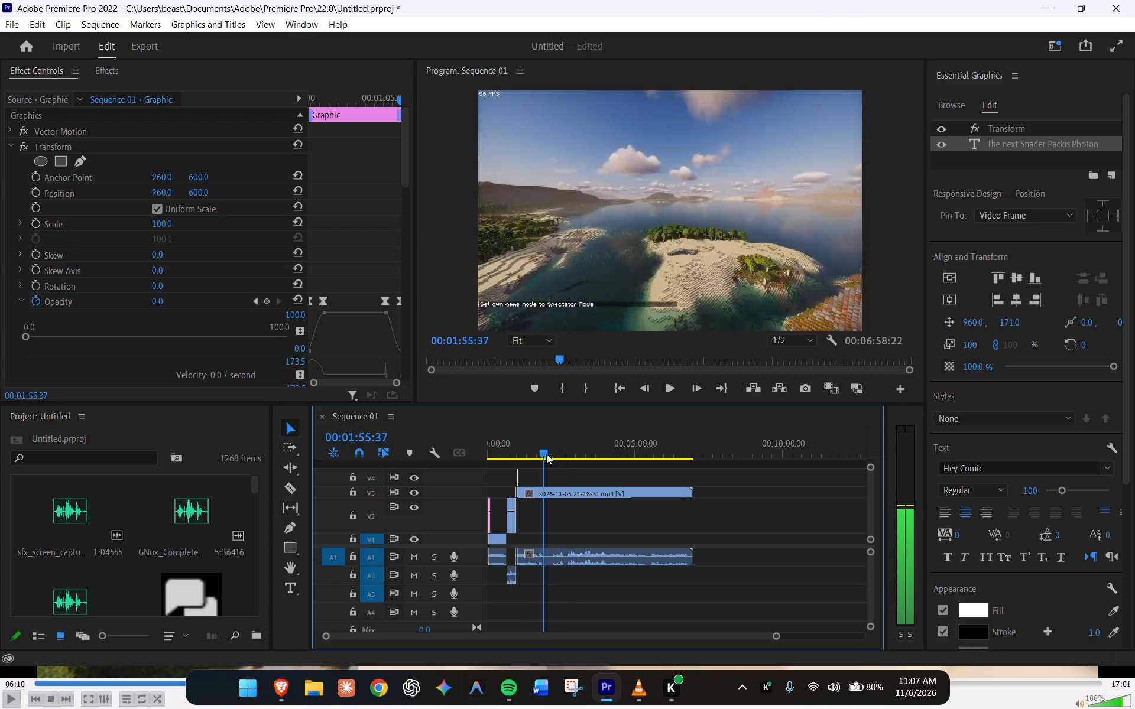
key("space")
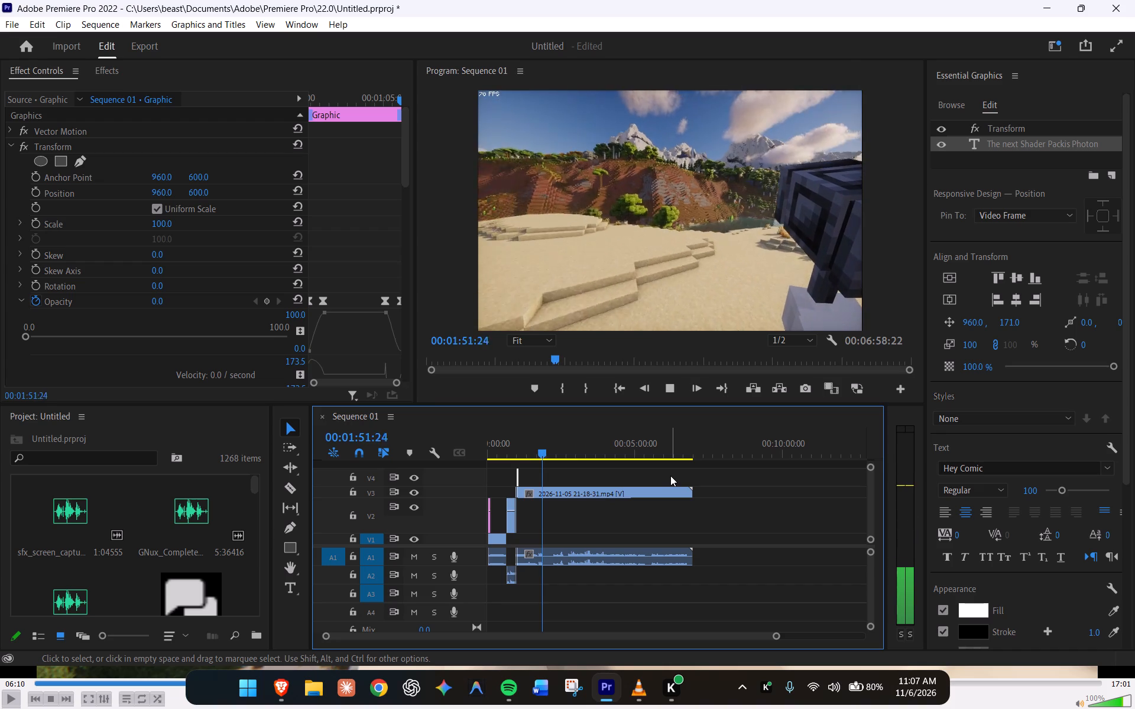
left_click(543, 456)
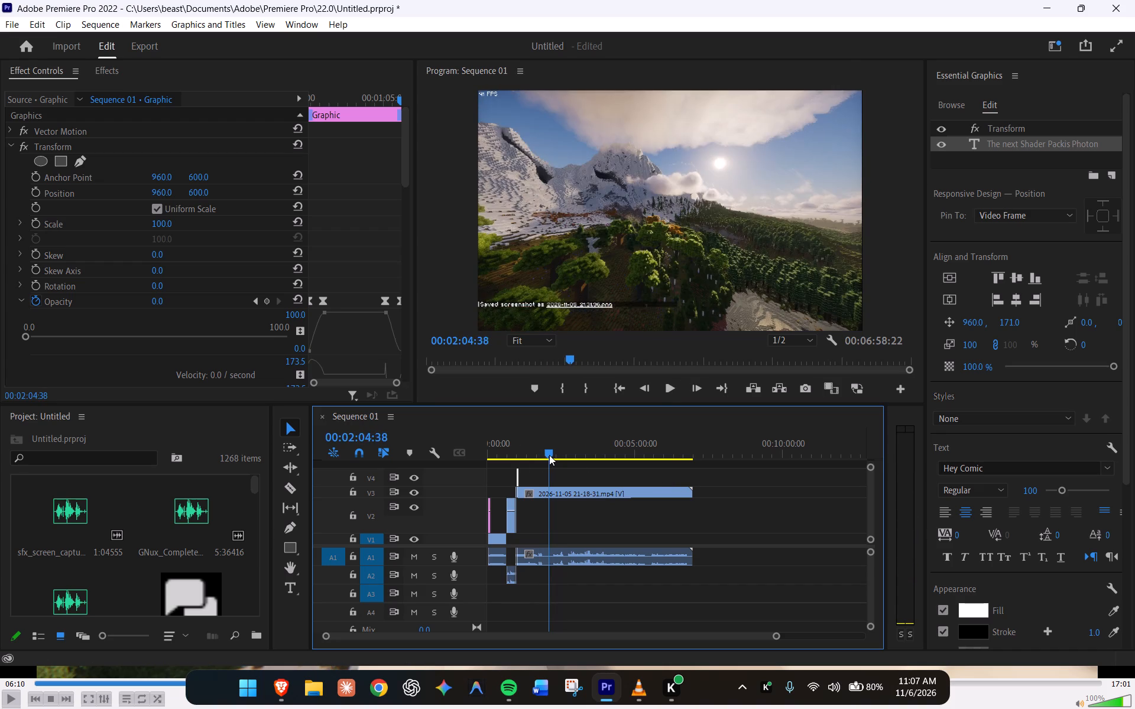
key("space")
key("space")
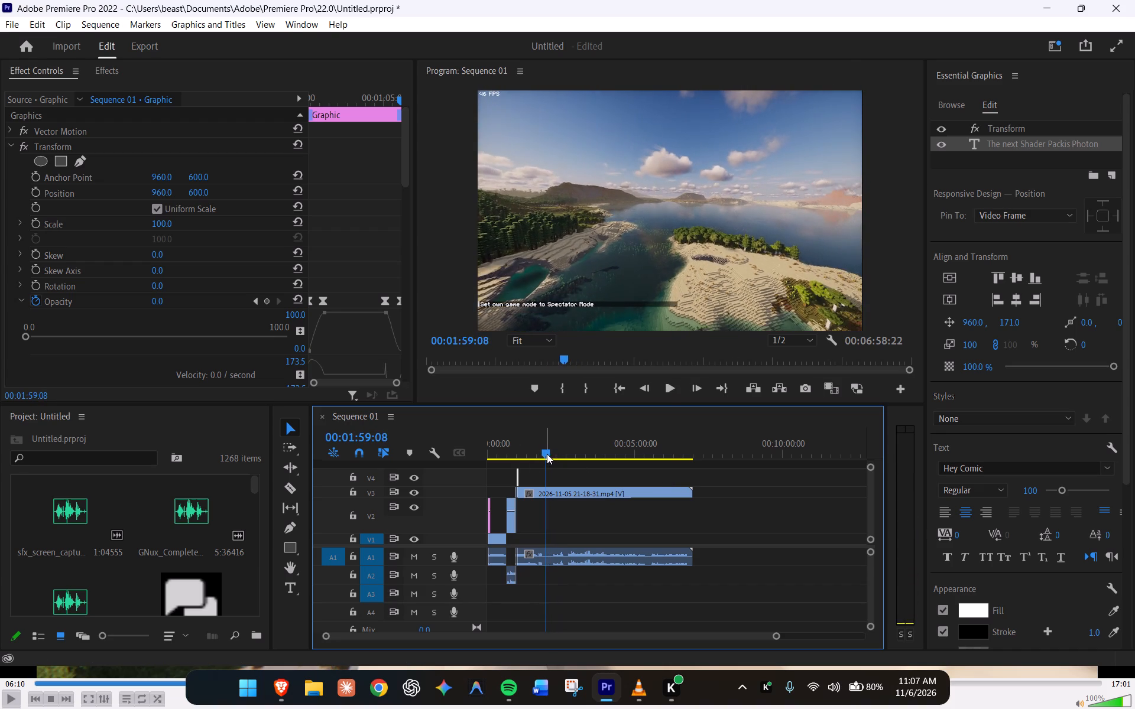
Switch to Brave and open a new private window.
key("alt+Tab")
key("ctrl+shift+n")
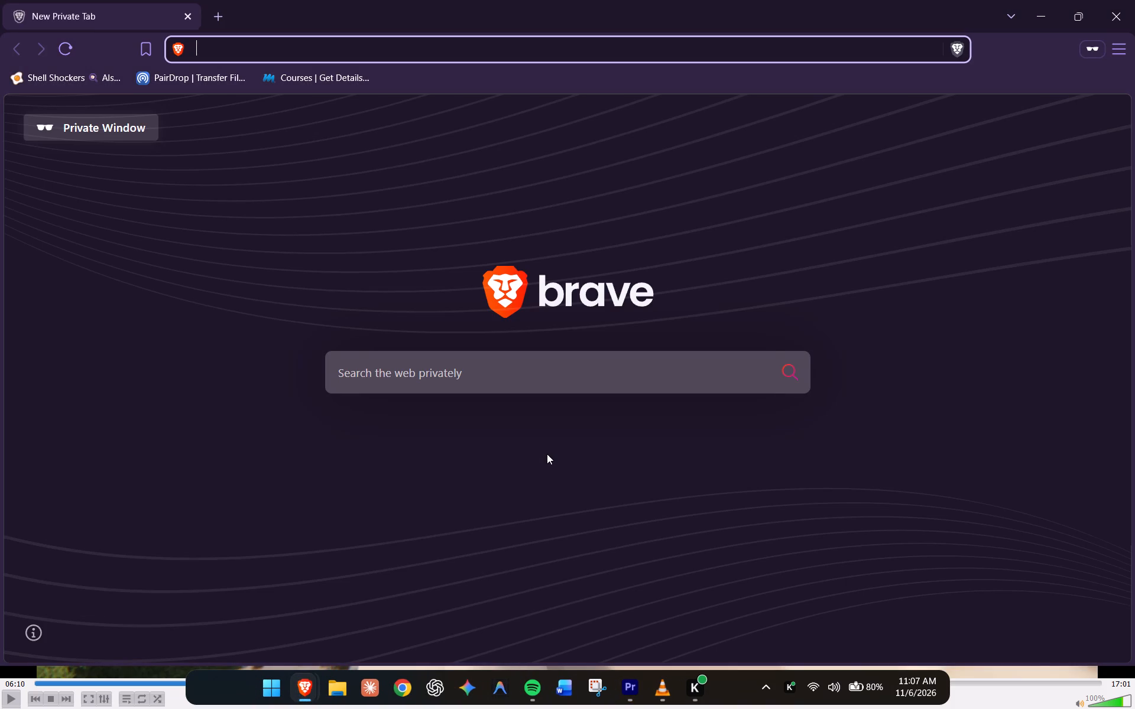
Close the private Brave window and switch back to Premiere Pro.
key("alt+Tab")
key("alt+Tab")
key("w")
key("ctrl+w")
key("alt+Tab")
Play and scrub the V3 Photon footage from about 00:01:52 to 00:04:22 to look for where the shader settings screen opens.
key("space")
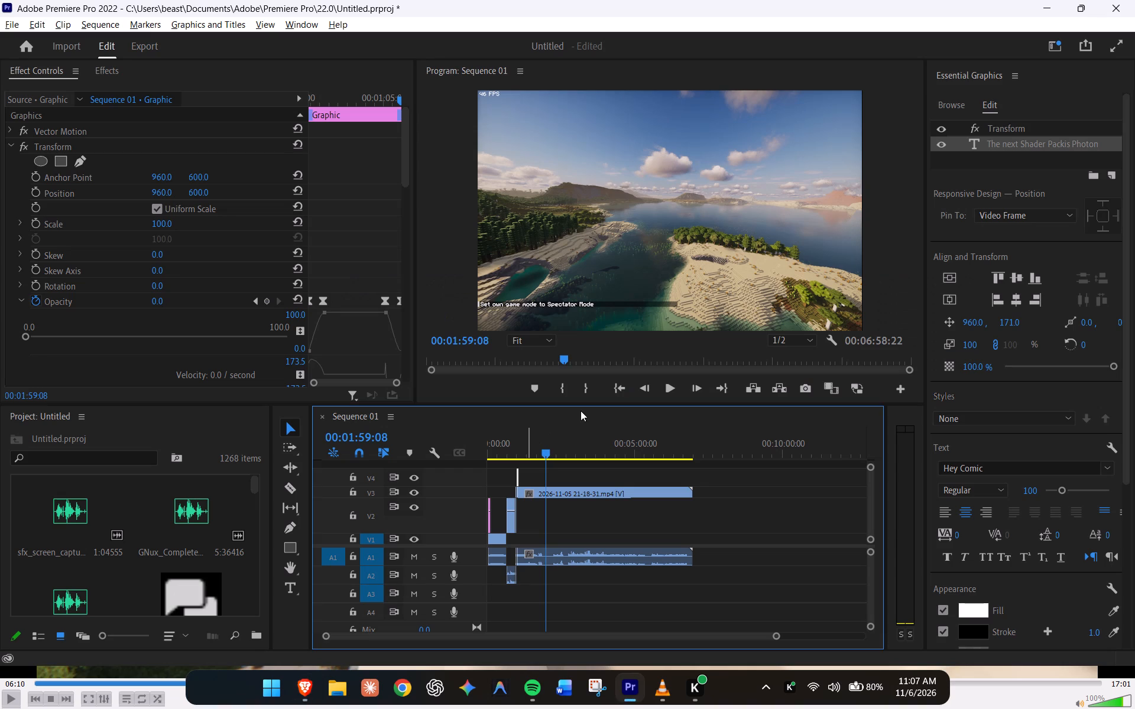
left_click(543, 453)
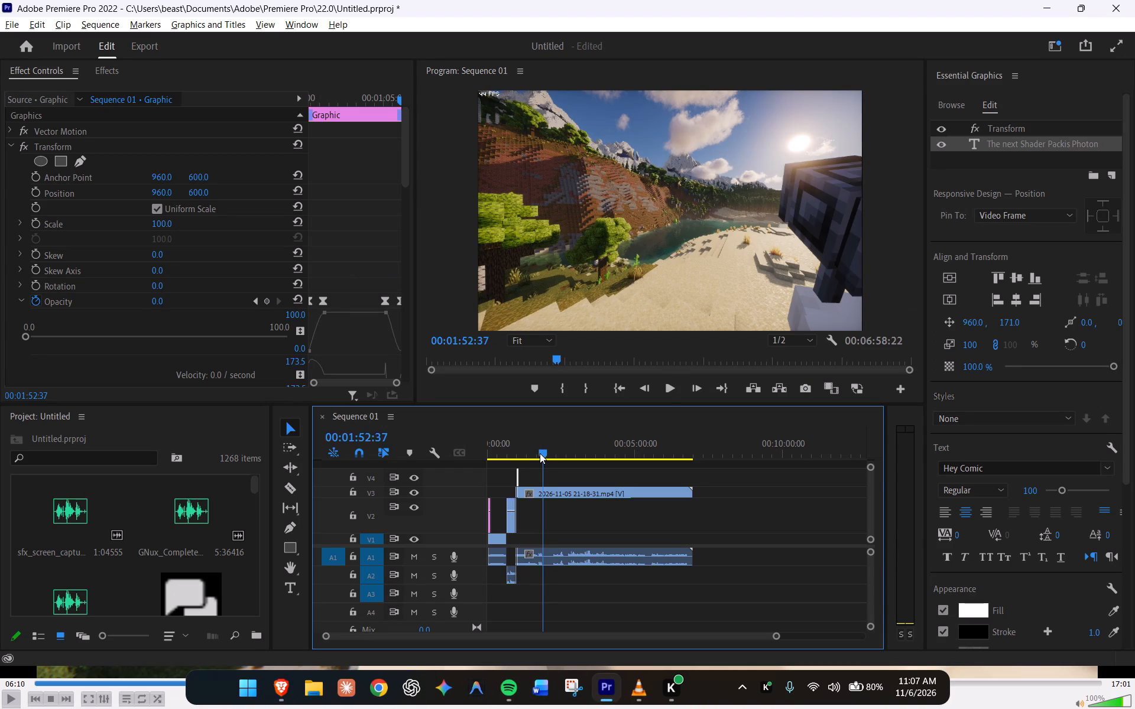
key("space")
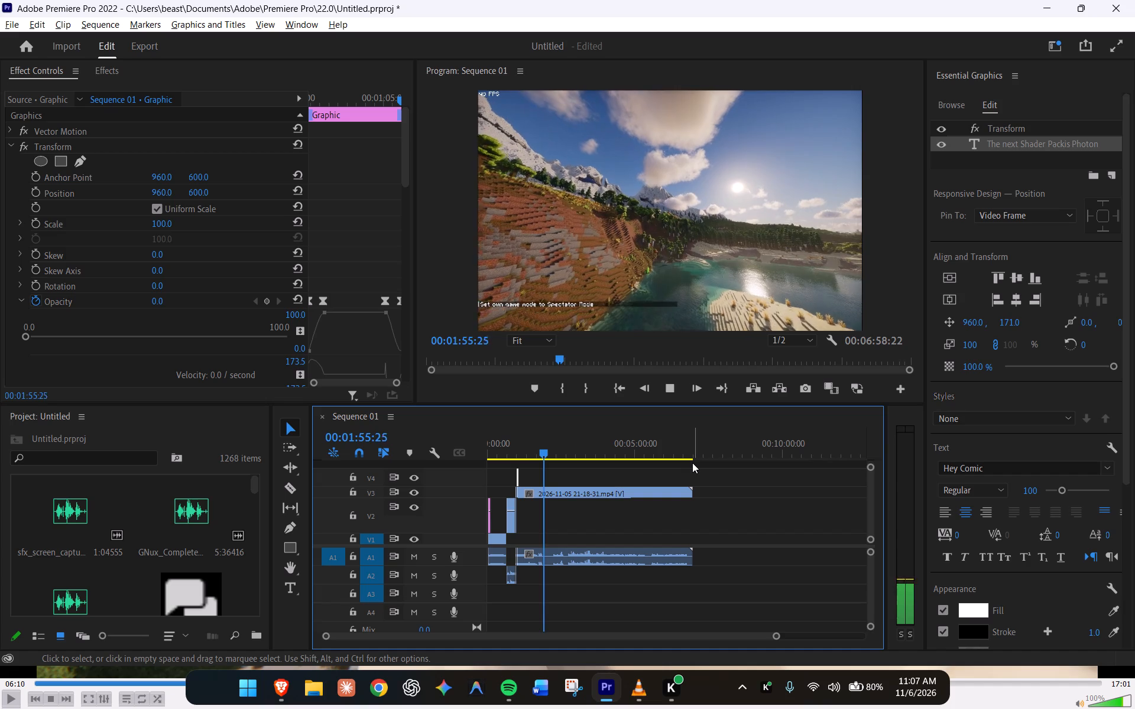
key("Right")
key("Right")
key("Right")
key("space")
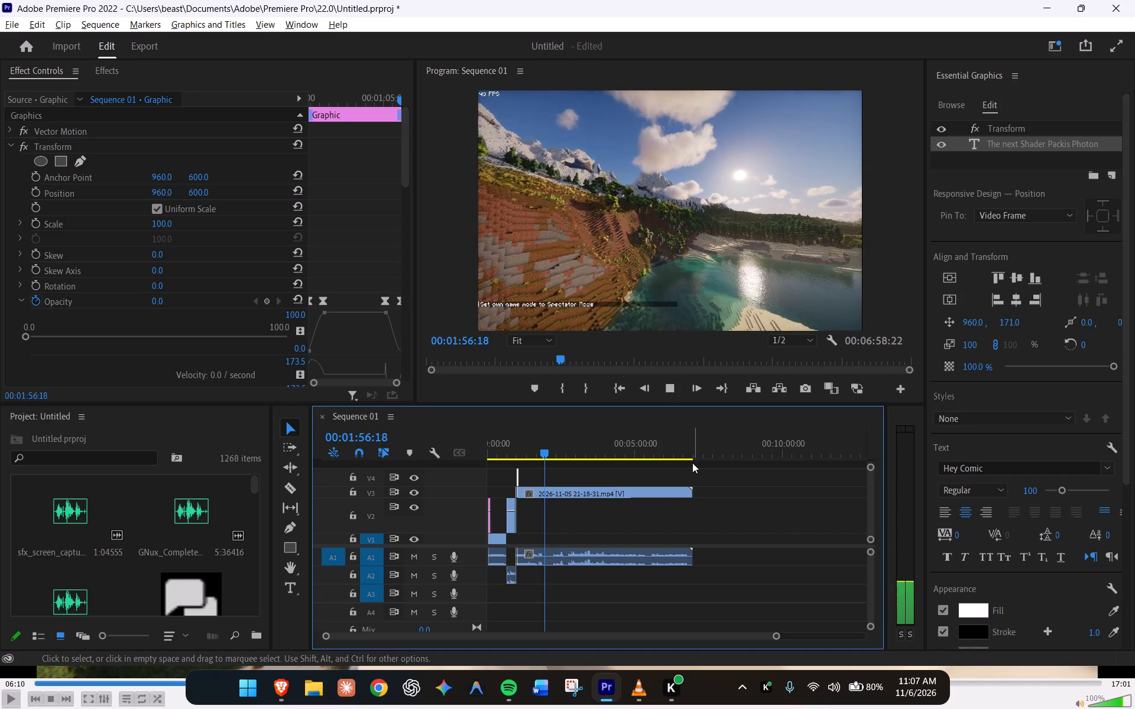
scroll(616, 434, "up", 6, "alt")
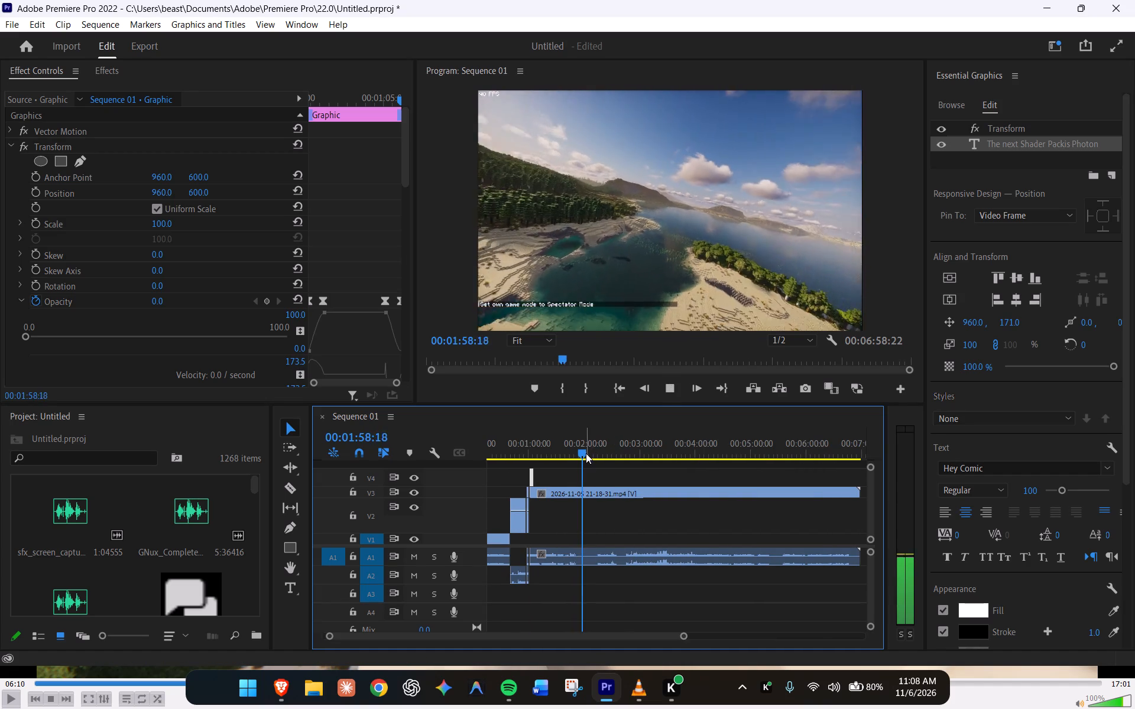
left_click_drag(583, 454, 591, 454)
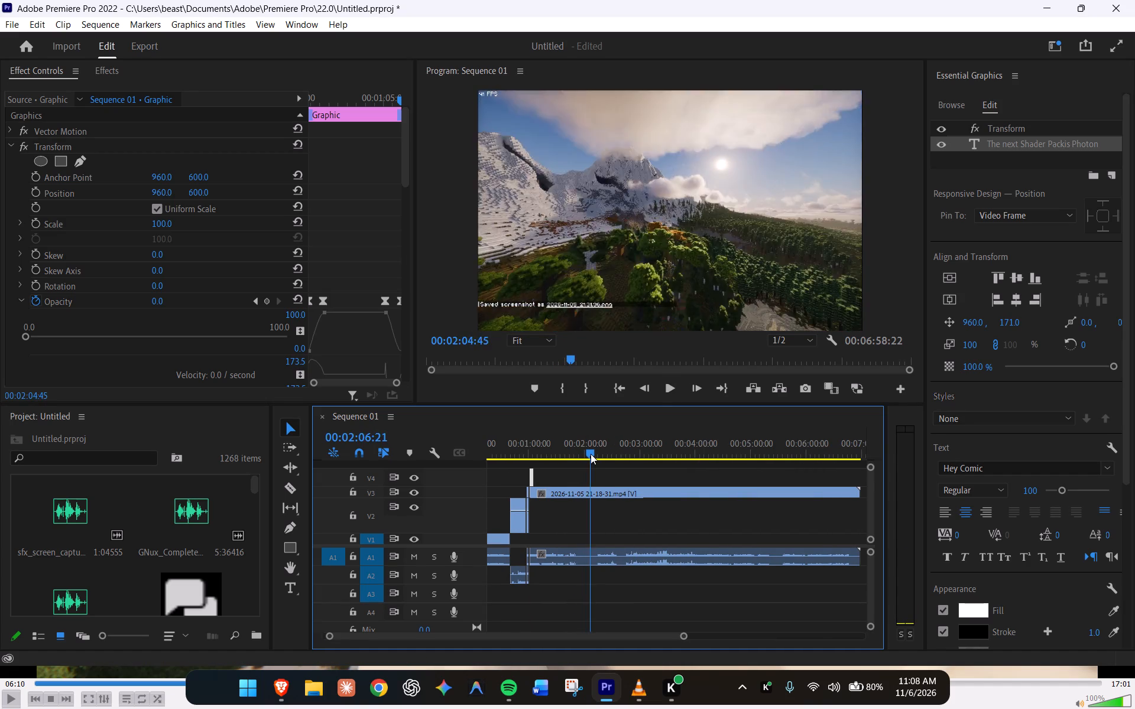
left_click_drag(591, 454, 597, 454)
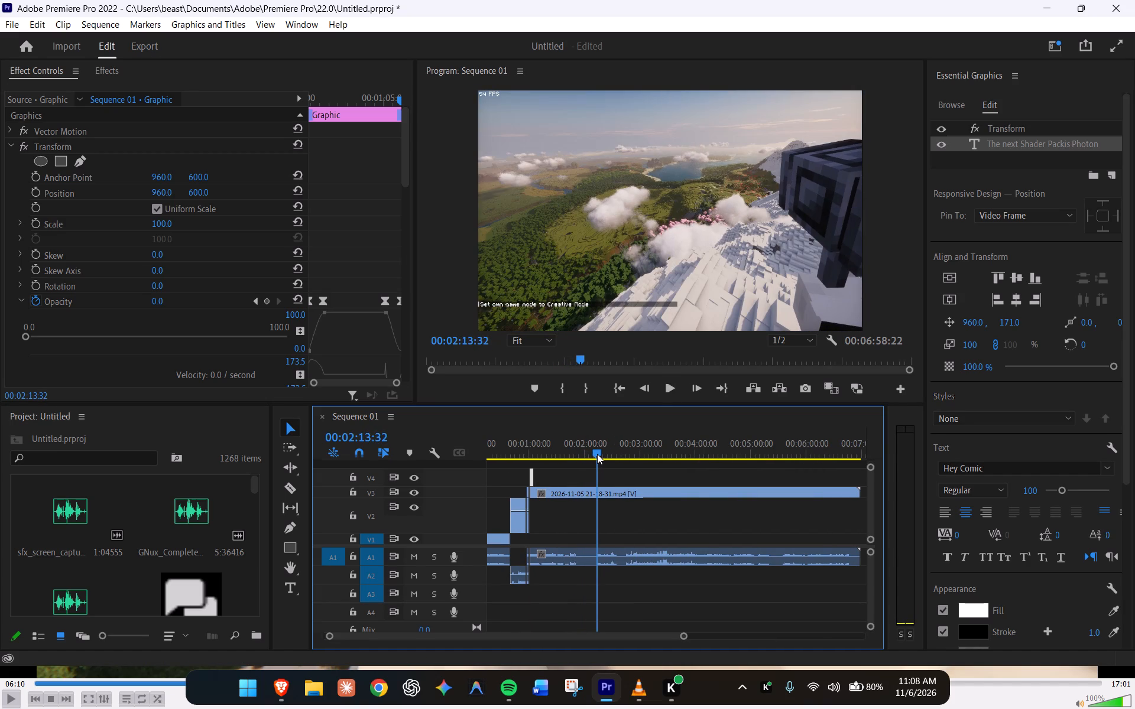
left_click_drag(597, 454, 604, 454)
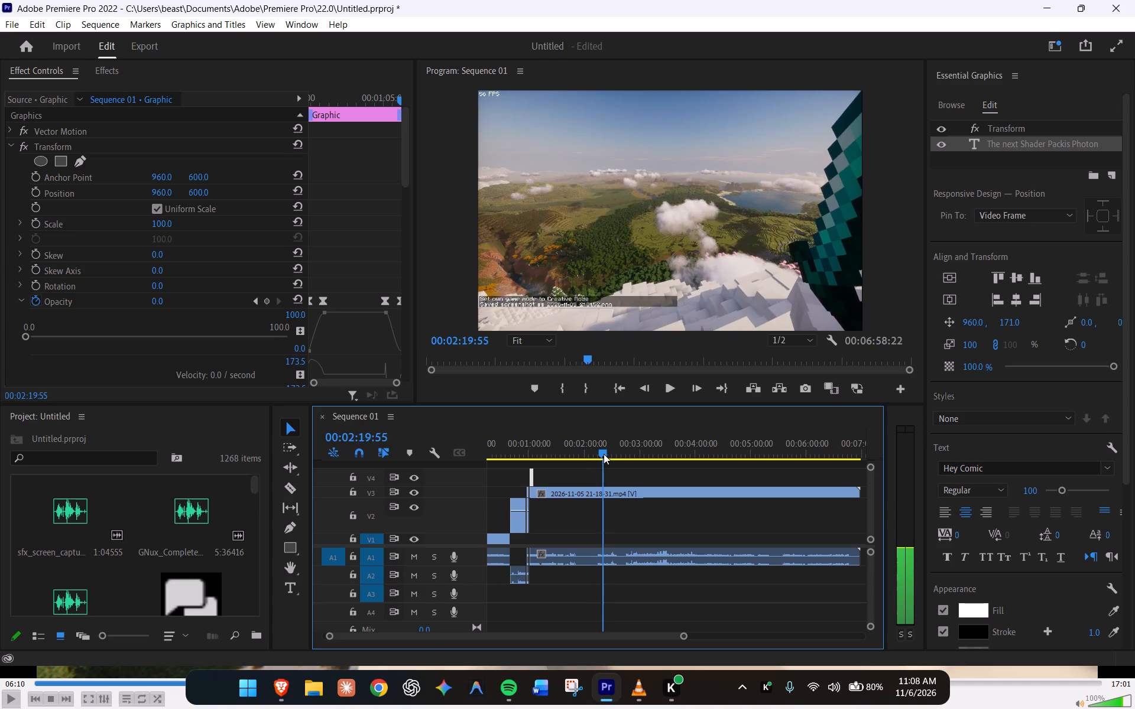
left_click_drag(604, 454, 617, 454)
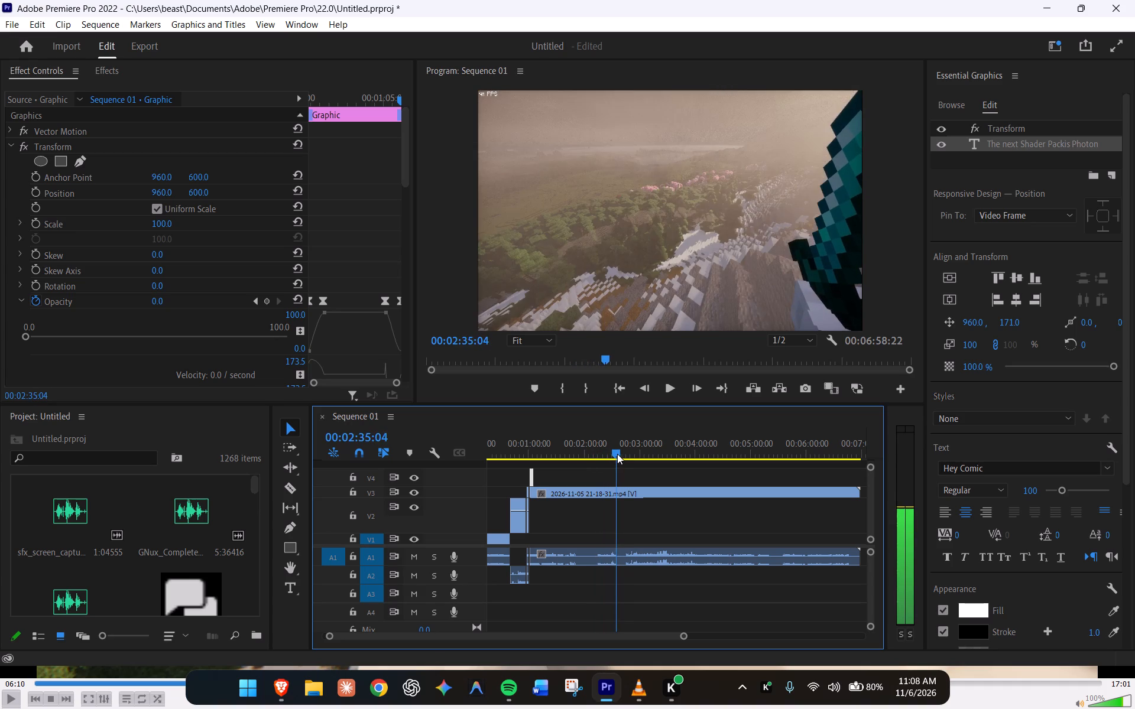
left_click_drag(617, 454, 628, 454)
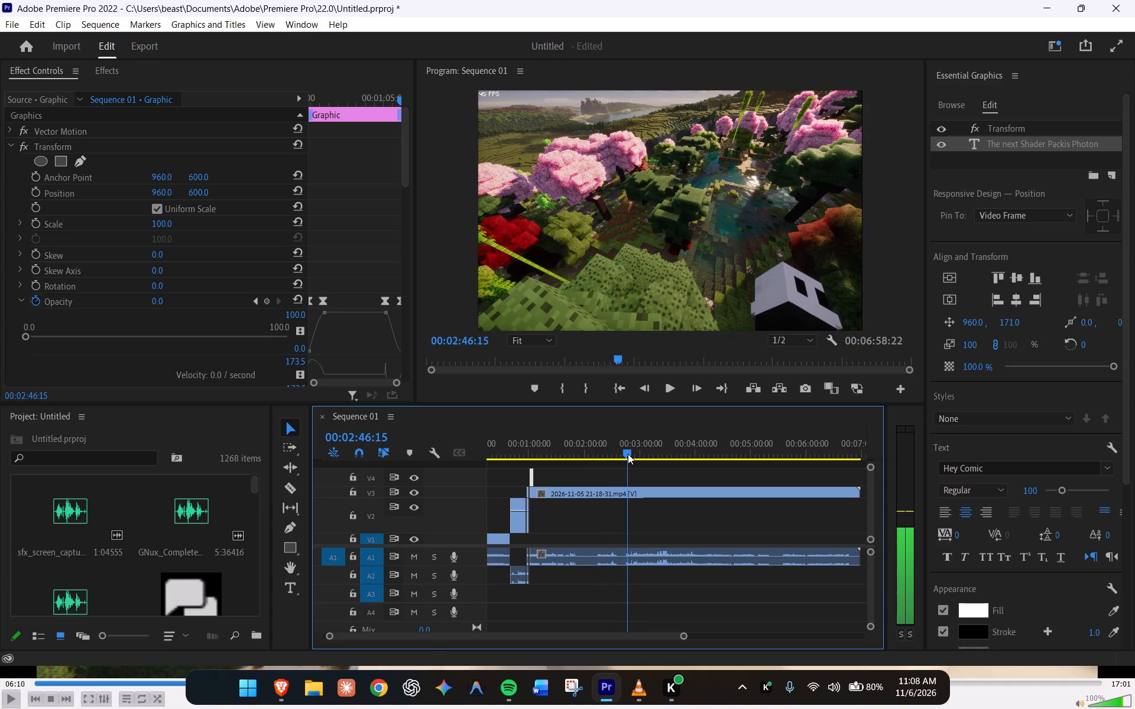
left_click_drag(628, 454, 641, 454)
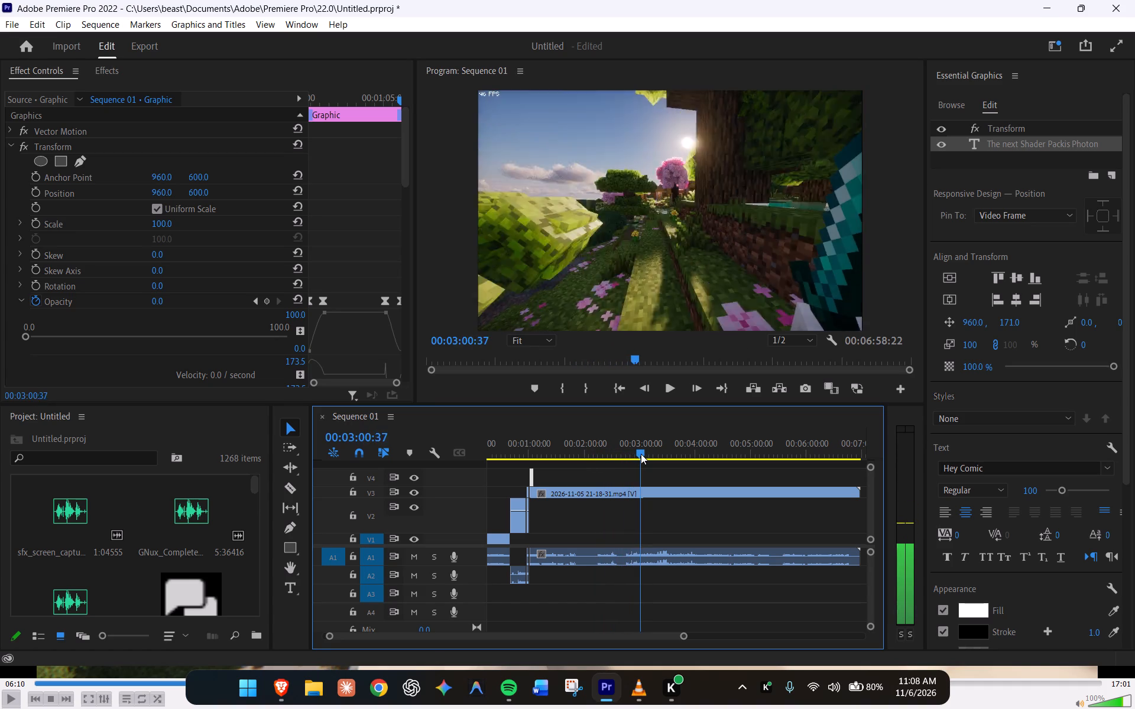
left_click_drag(641, 454, 666, 454)
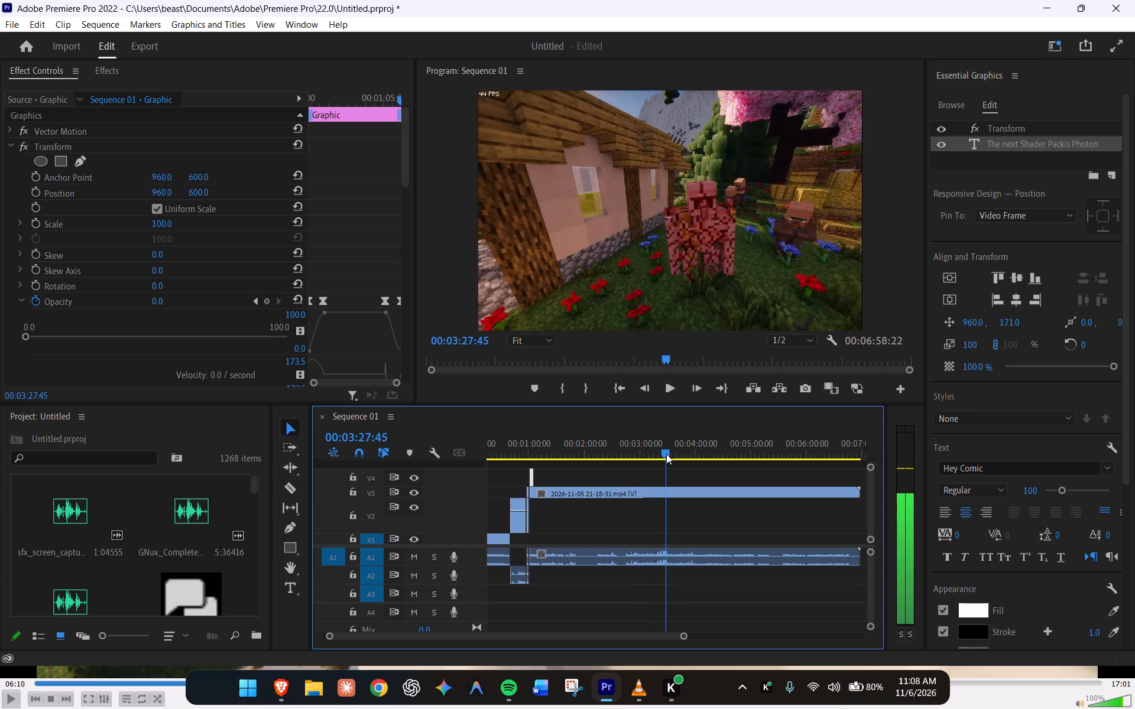
left_click_drag(666, 454, 689, 454)
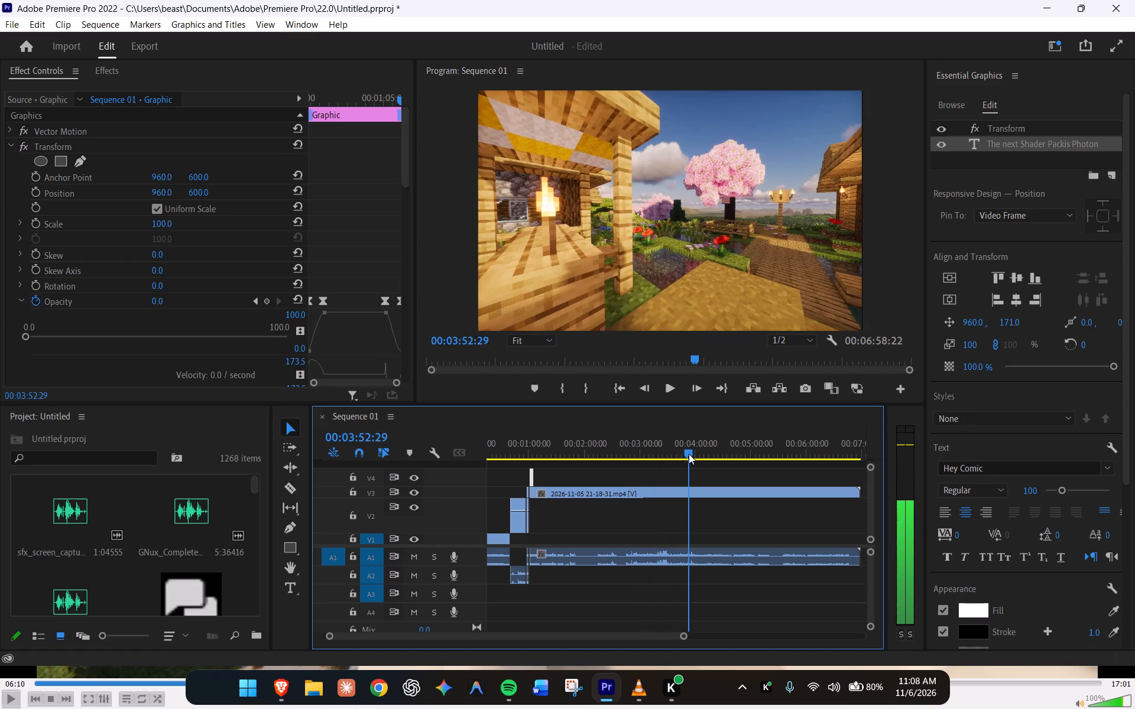
left_click_drag(689, 454, 706, 454)
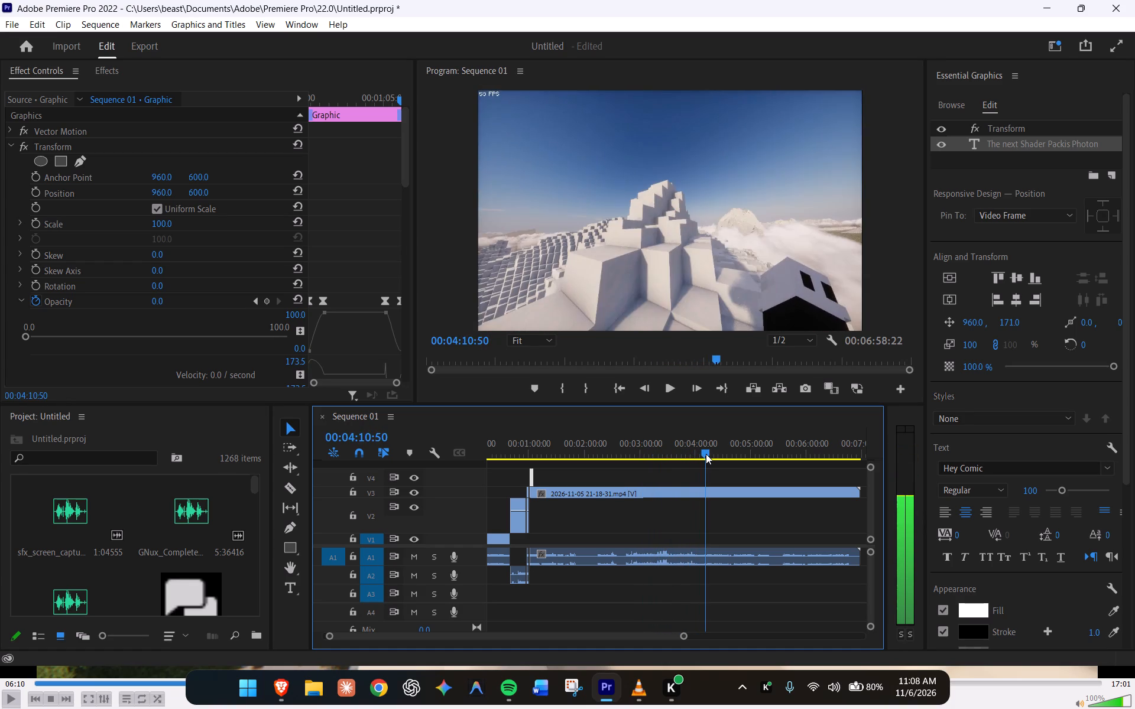
left_click_drag(706, 454, 717, 456)
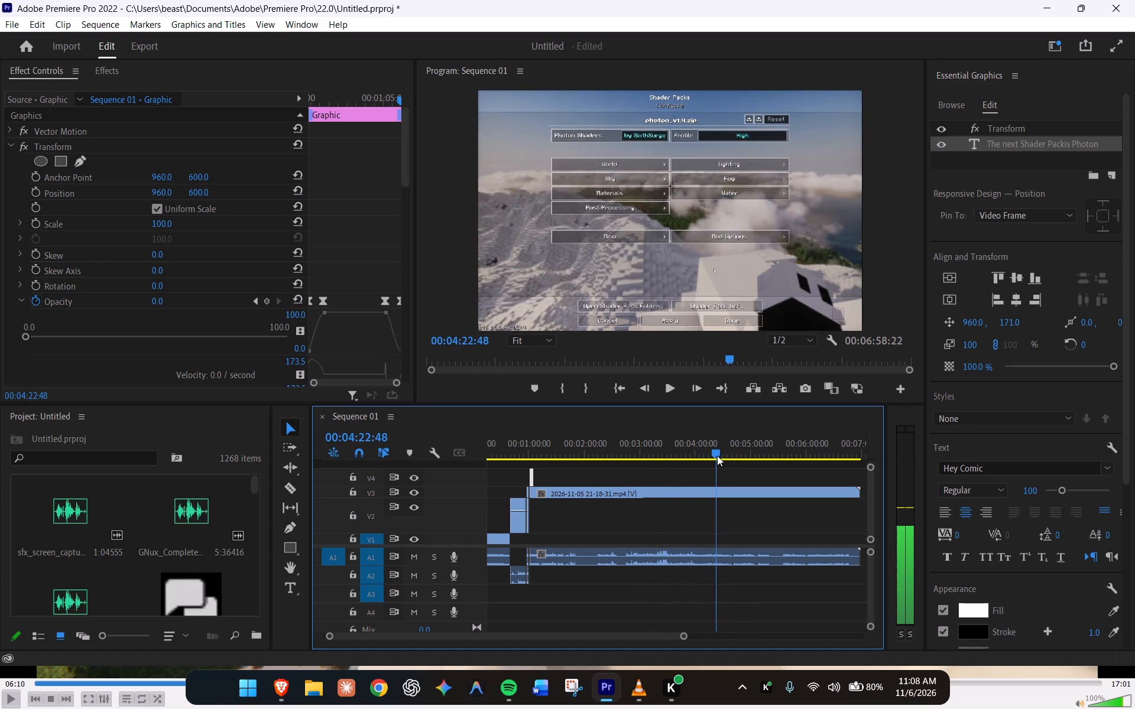
Split the Photon clip at 00:04:20:25, just before the shader settings screen opens.
left_click_drag(717, 456, 715, 456)
key("c")
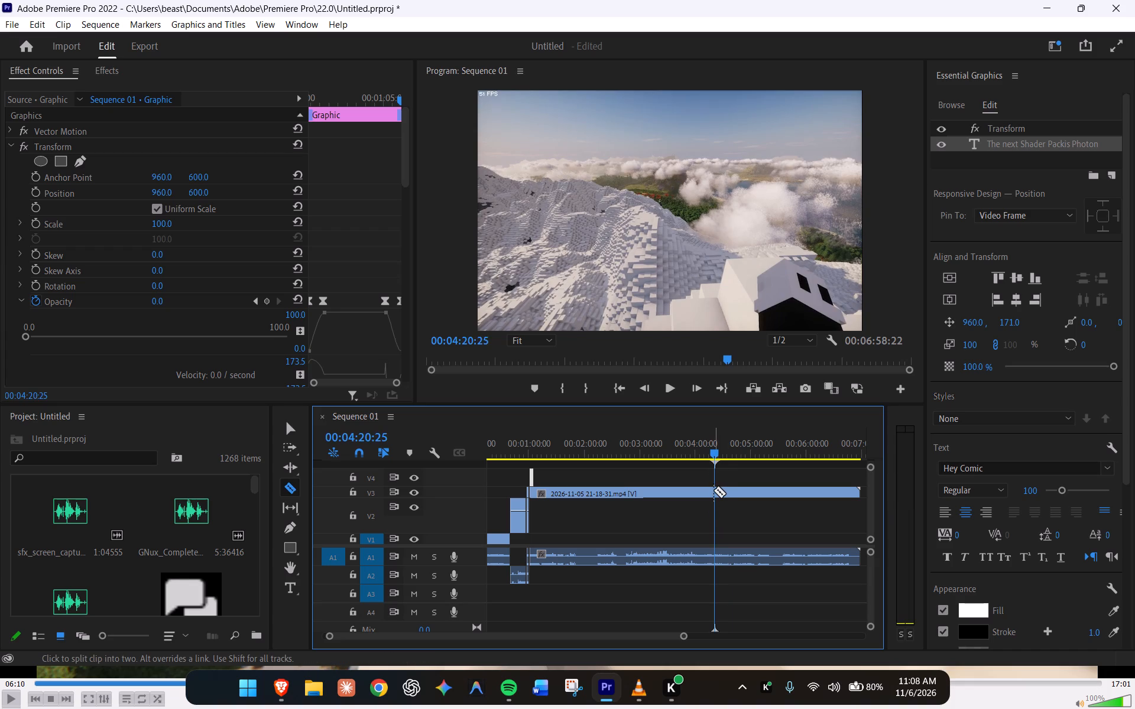
left_click(713, 490)
key("v")
Split the Photon clip again at 00:05:07:50, just after the shader settings screen closes and gameplay resumes.
left_click_drag(716, 454, 728, 458)
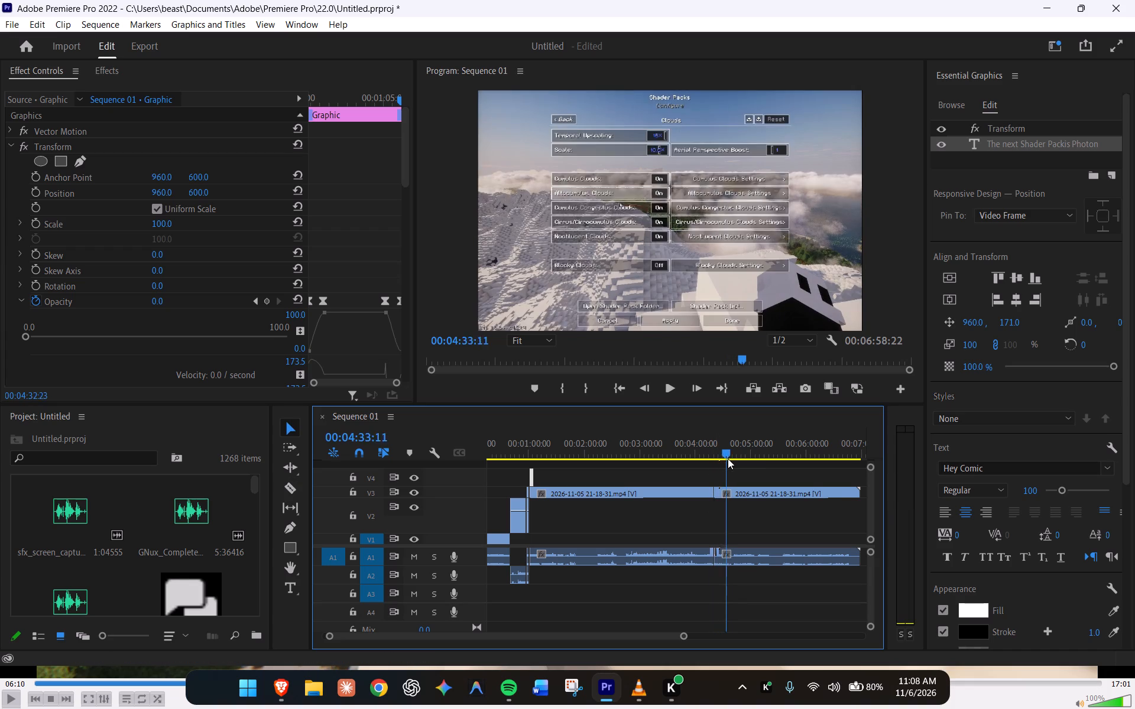
left_click_drag(728, 458, 764, 460)
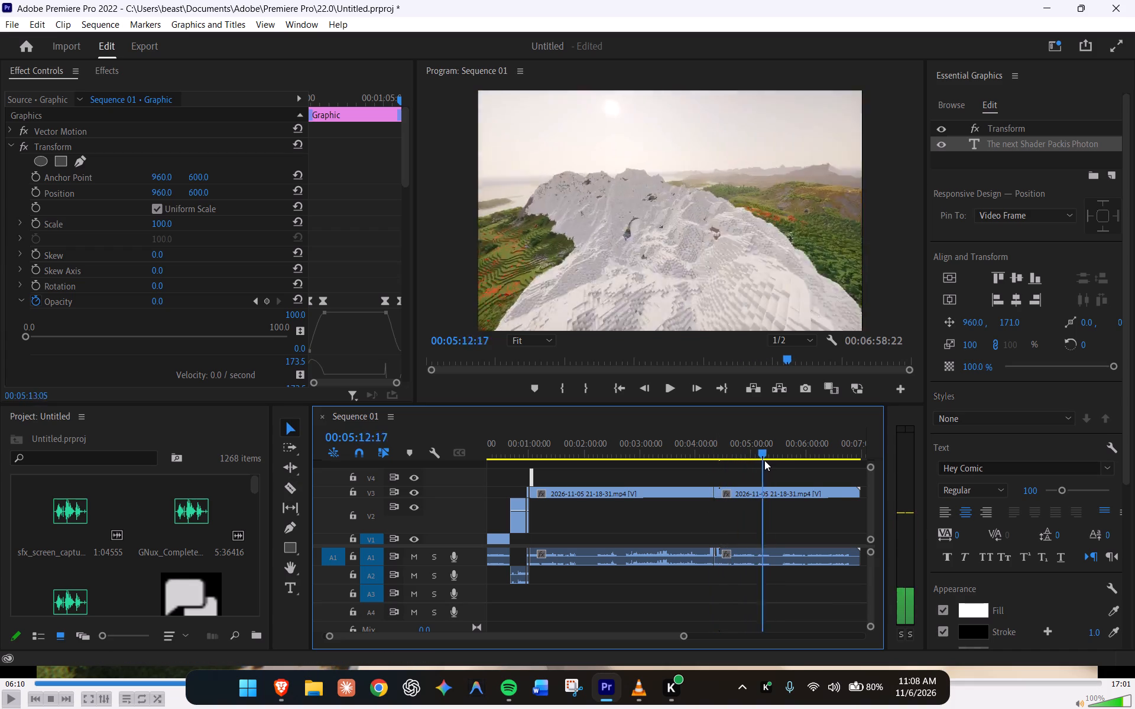
left_click_drag(764, 460, 758, 460)
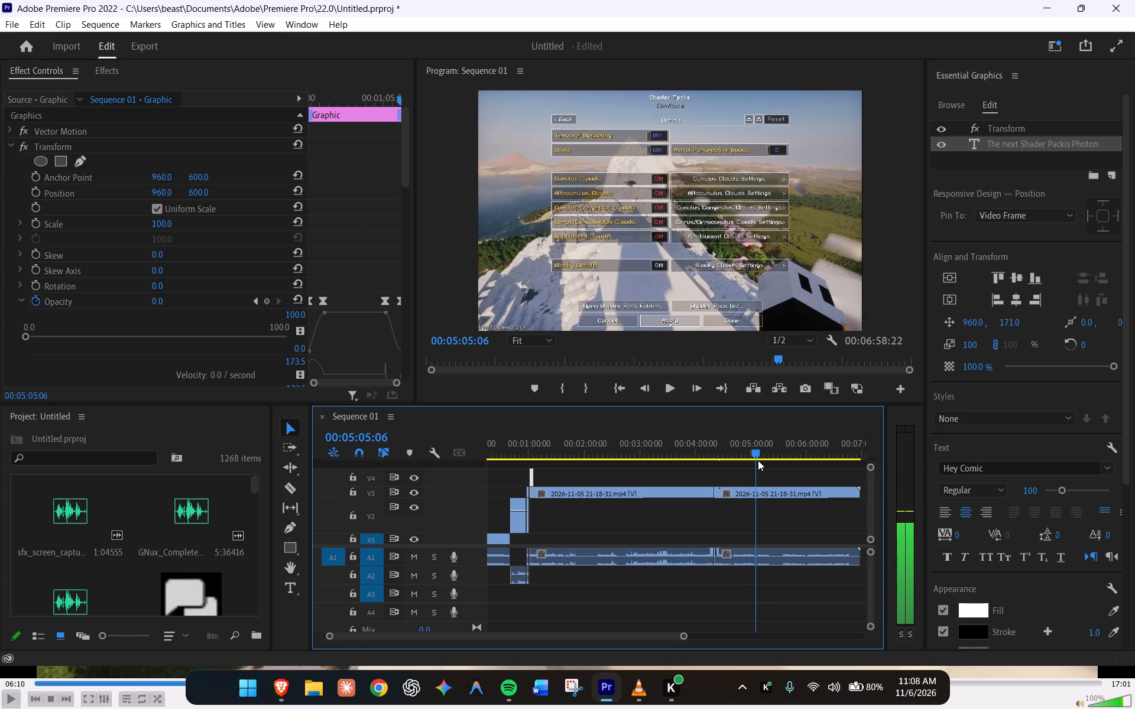
left_click_drag(758, 460, 759, 460)
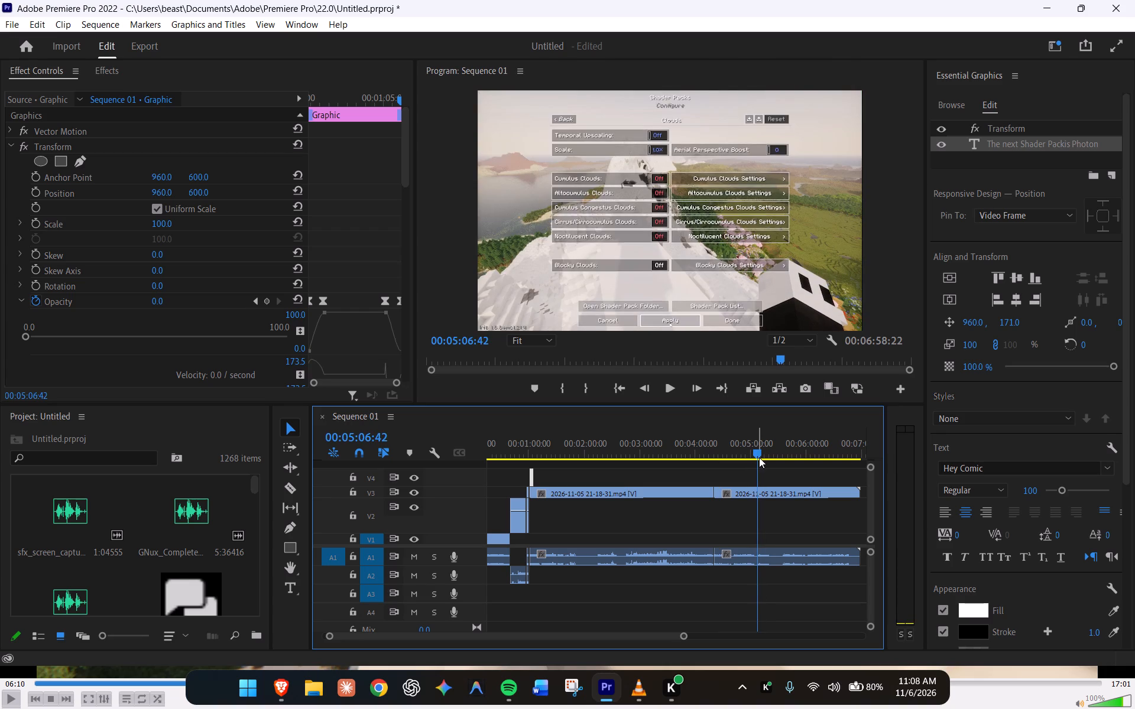
key("Right")
key("Right")
key("Right")
key("Right")
key("Right")
key("Right")
key("Right")
key("Right")
key("Right")
key("Right")
key("Right")
key("Right")
key("Right")
key("Right")
key("Right")
key("Right")
key("Right")
key("Right")
key("Right")
key("Right")
key("Right")
key("Right")
key("Right")
key("Right")
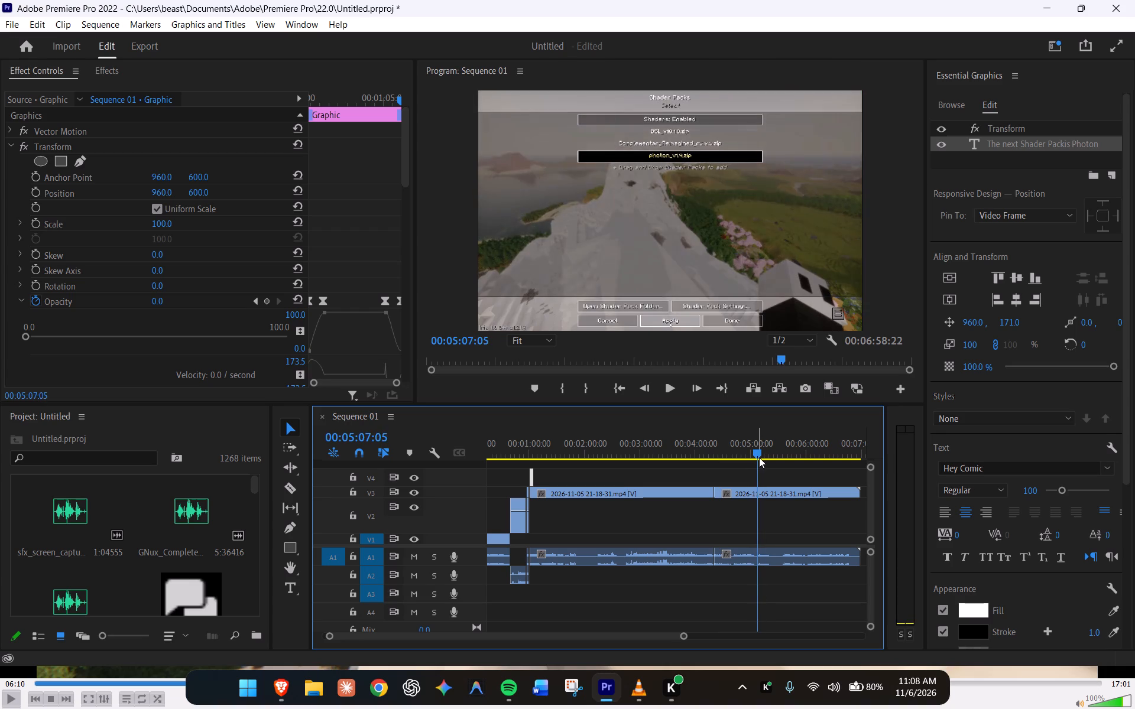
key("Right")
key("Right")
key("Right")
key("Right")
key("Right")
key("Right")
key("Right")
key("Right")
key("Right")
key("Right")
key("Right")
key("Right")
key("Right")
key("Right")
key("Right")
key("Right")
key("Right")
key("Right")
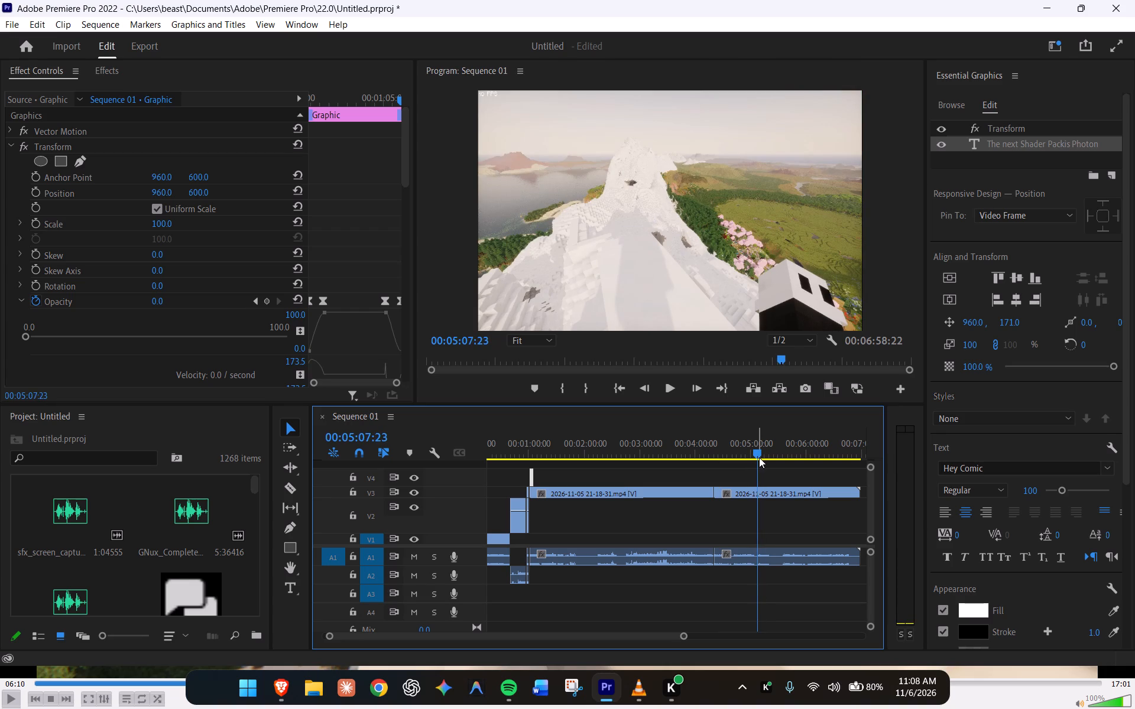
key("Right")
key("Right")
key("Right")
key("Right")
key("Right")
key("Right")
key("Right")
key("Right")
key("Right")
key("Right")
key("Right")
key("Right")
key("Right")
key("Right")
key("Right")
key("Right")
key("Right")
key("Right")
key("Right")
key("Right")
key("c")
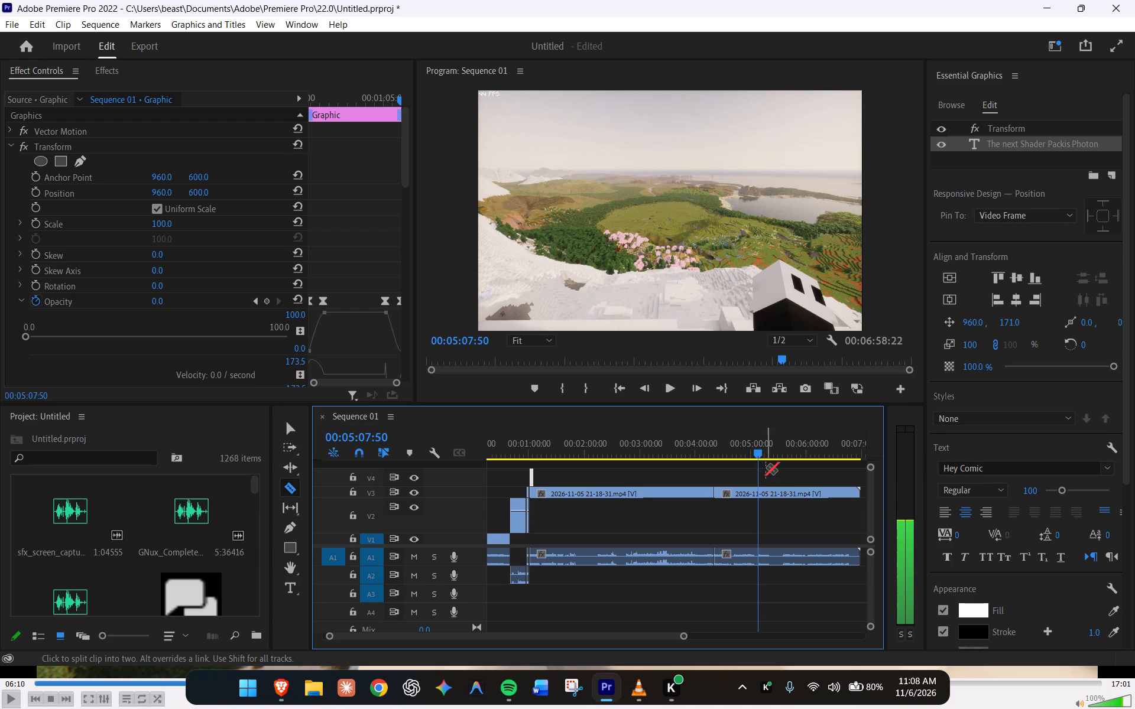
left_click(758, 495)
key("v")
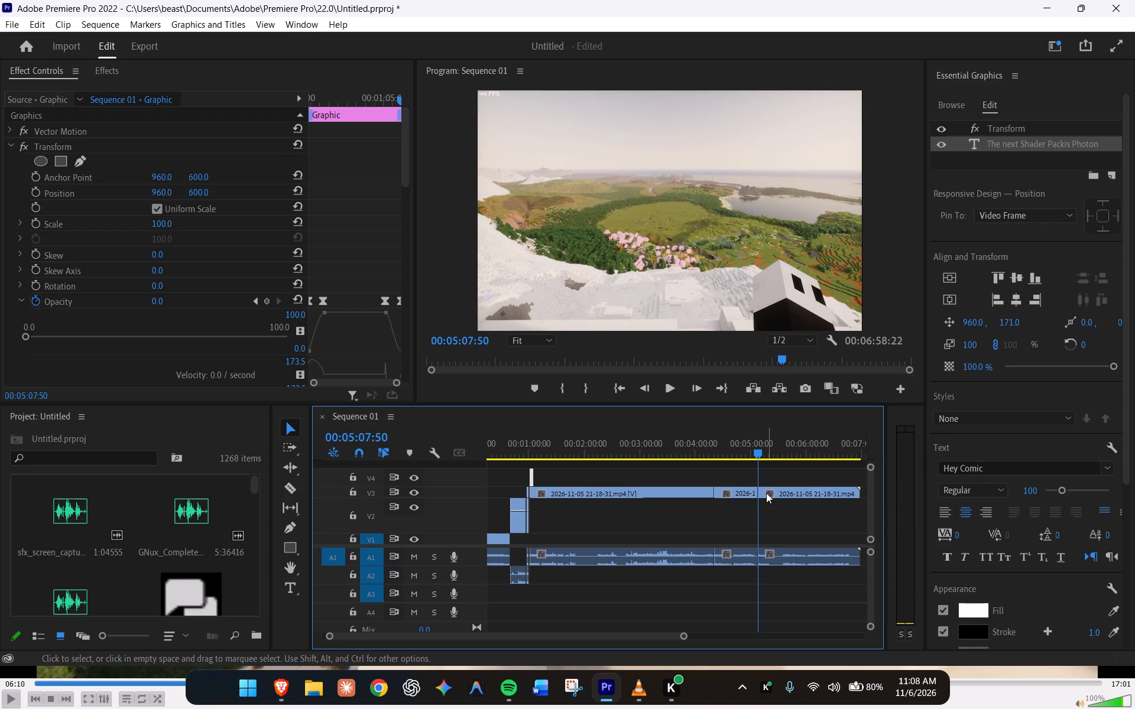
key("c")
left_click(759, 489)
key("v")
Ripple delete the segment with the shader settings screen between the two cuts, closing the gap.
left_click(743, 496)
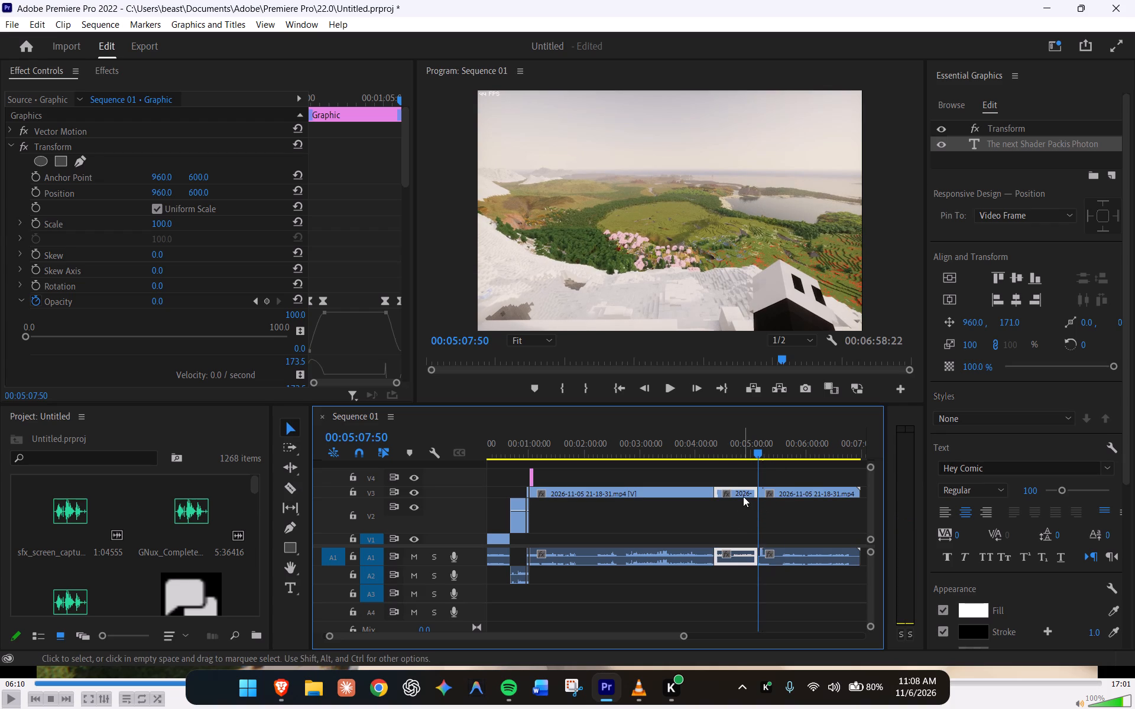
key("shift+Delete")
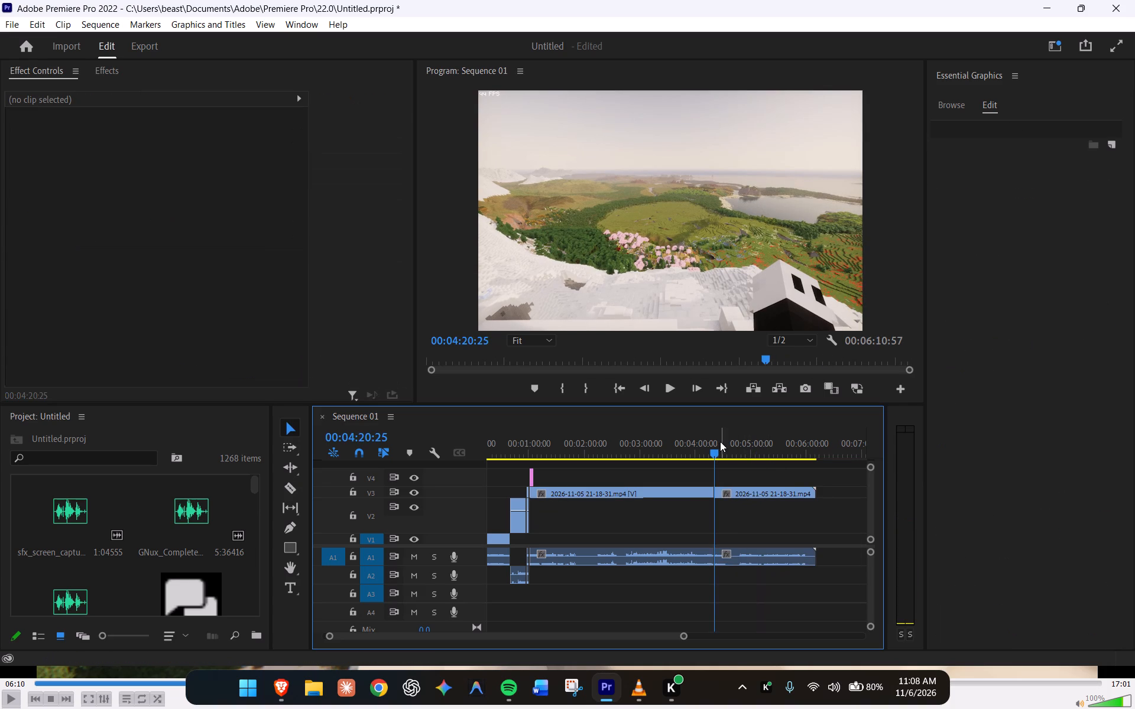
Play across the join near 00:04:20 and scrub on to about 00:05:17 to check the cut and the switch to BSL.
left_click_drag(716, 452, 708, 452)
key("space")
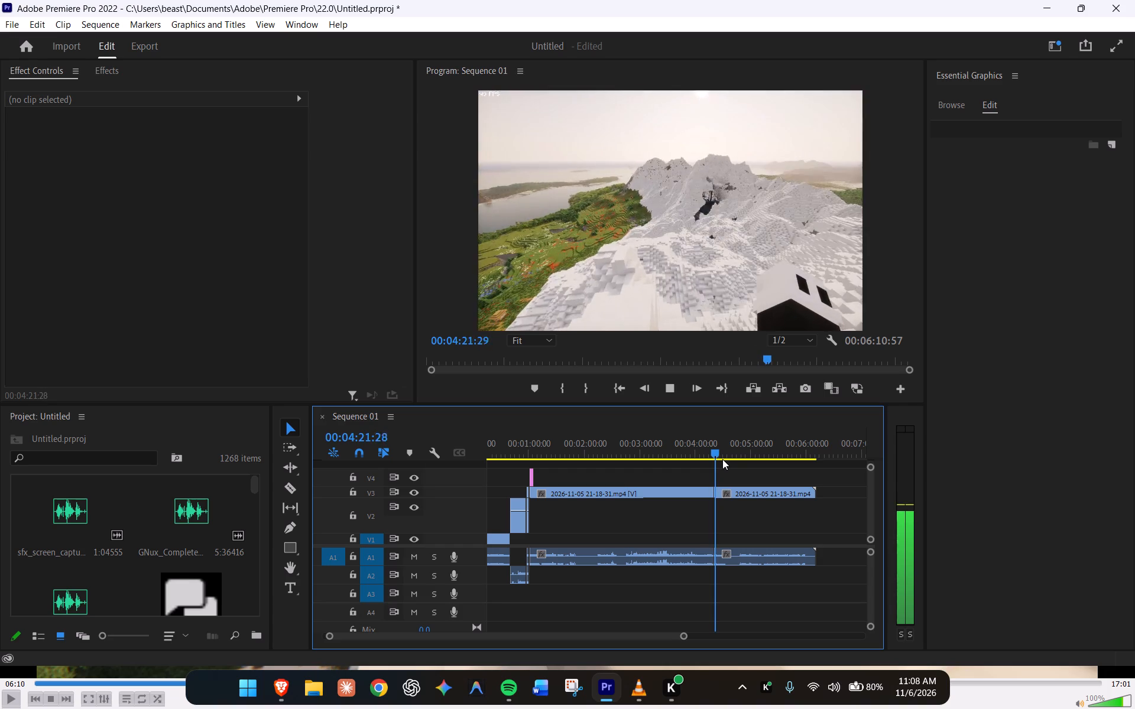
left_click_drag(716, 454, 724, 454)
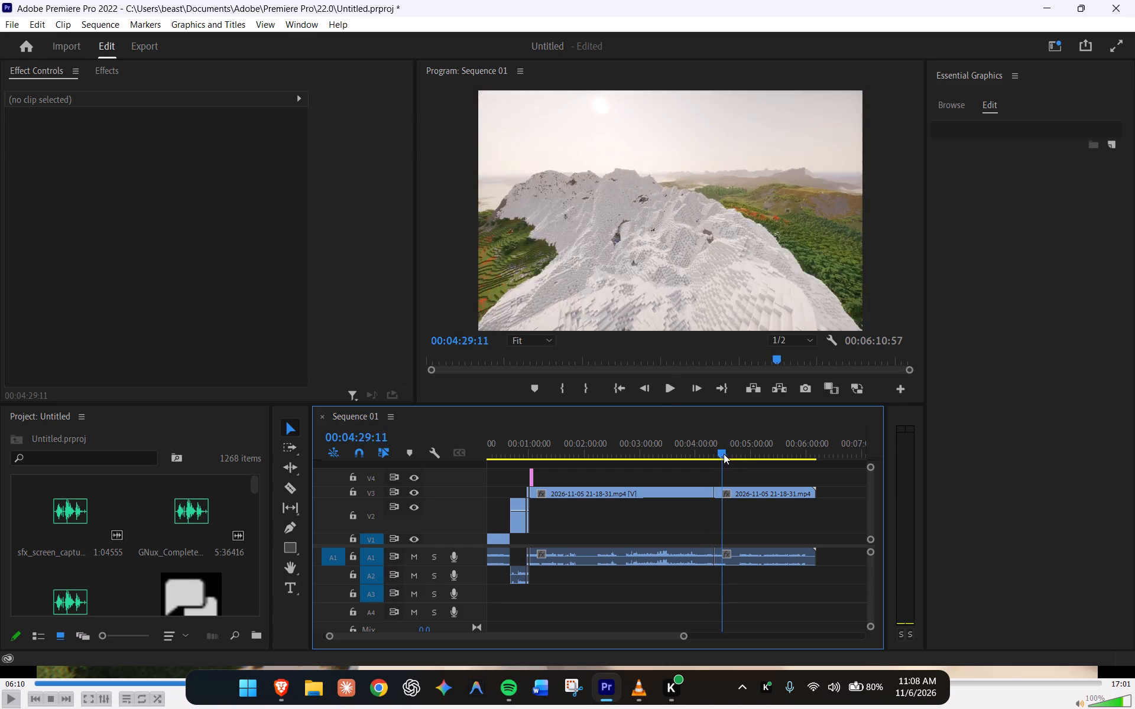
left_click_drag(724, 454, 766, 456)
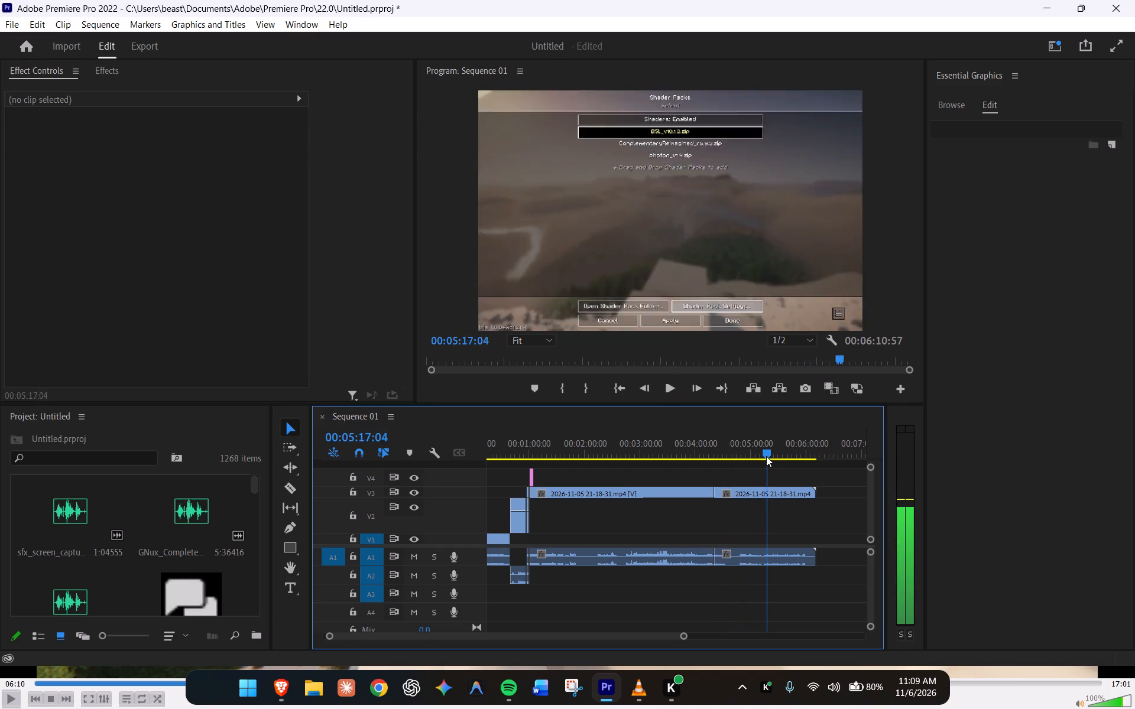
left_click_drag(766, 456, 753, 458)
key("space")
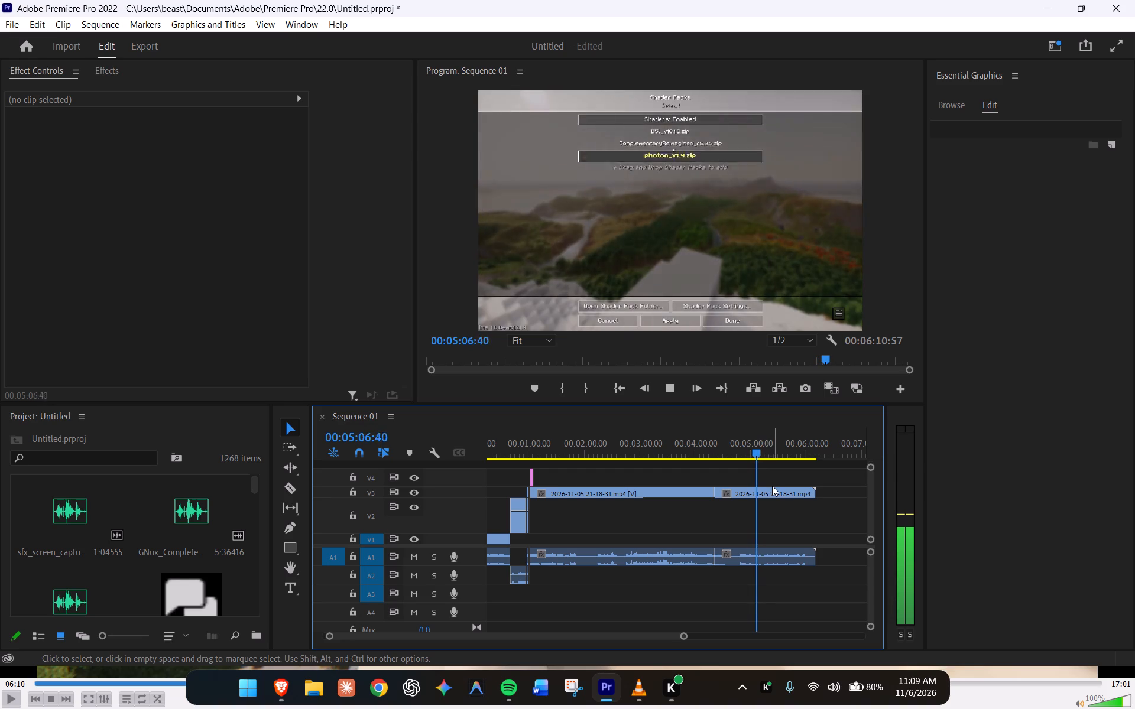
left_click(760, 456)
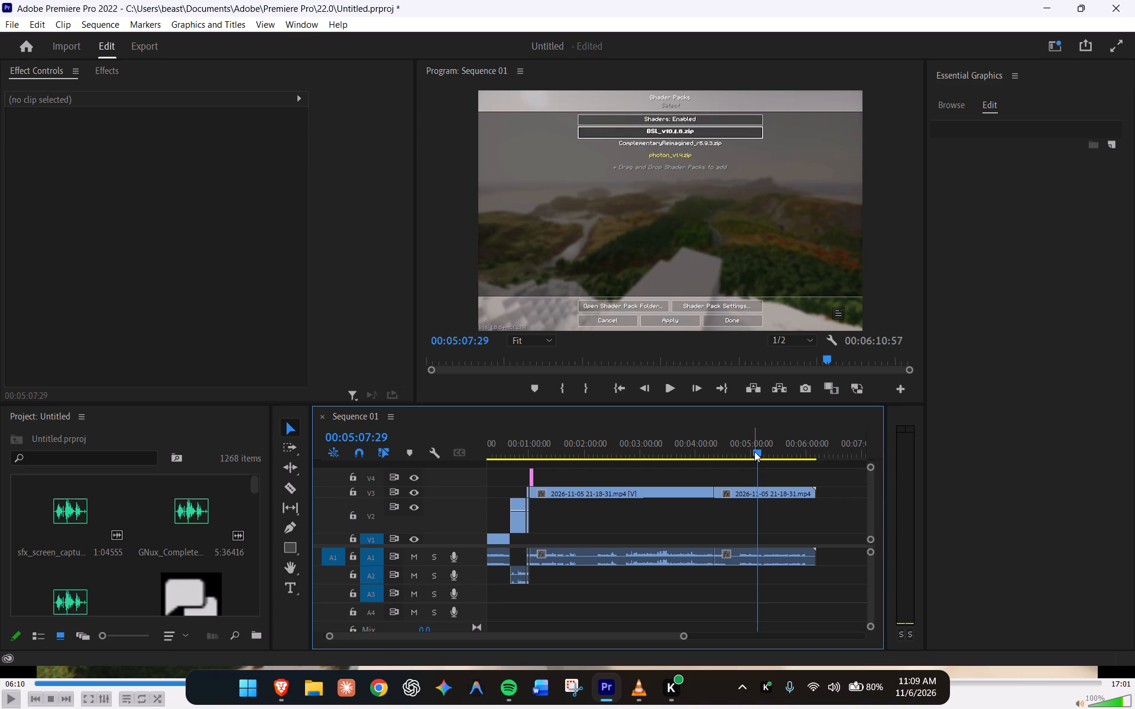
Play the sequence from its start to 00:00:04:00 to check the complementary reimagined title.
left_click_drag(757, 451, 397, 462)
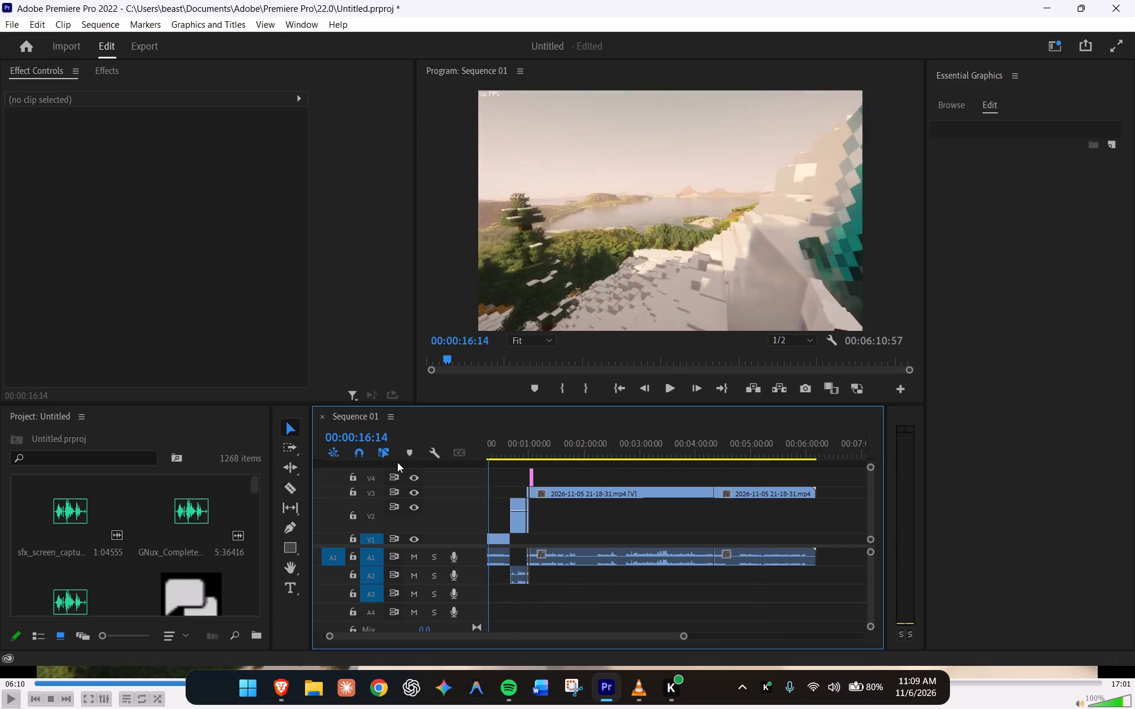
left_click_drag(397, 462, 312, 457)
key("space")
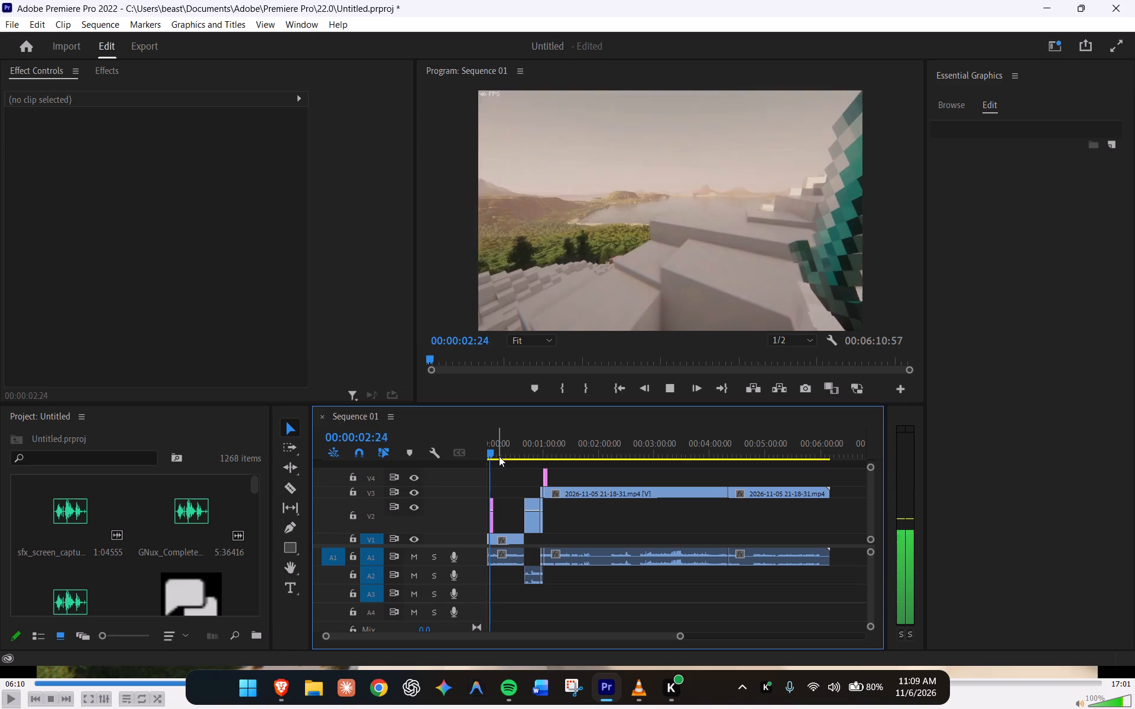
key("space")
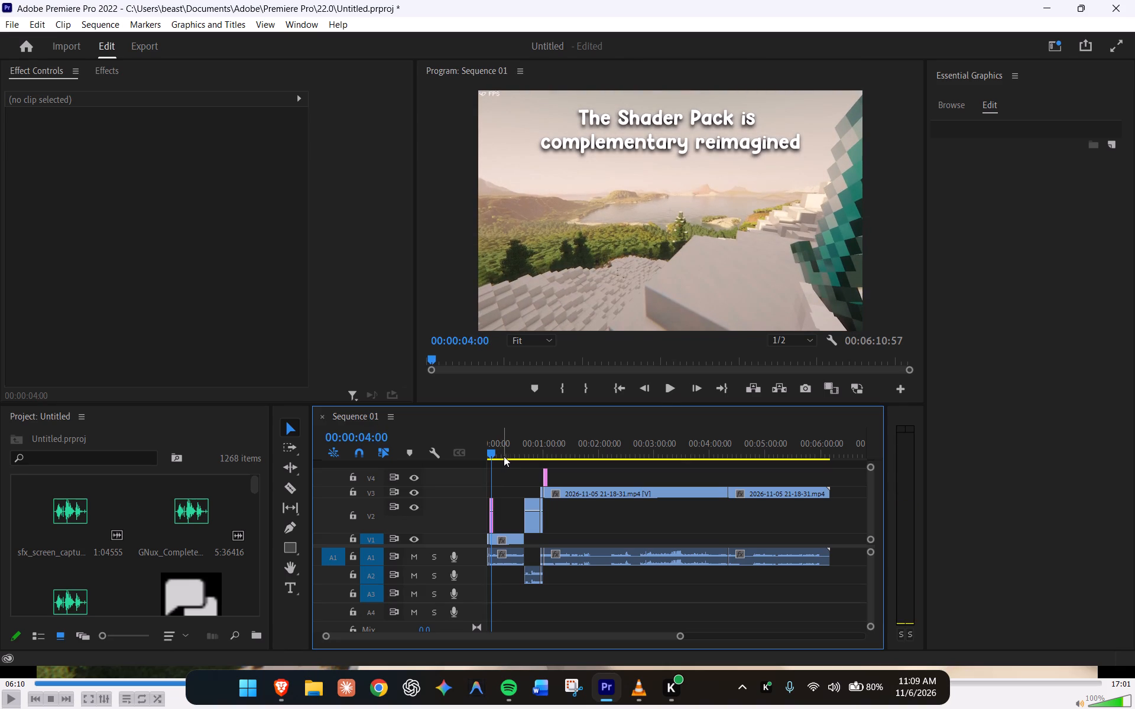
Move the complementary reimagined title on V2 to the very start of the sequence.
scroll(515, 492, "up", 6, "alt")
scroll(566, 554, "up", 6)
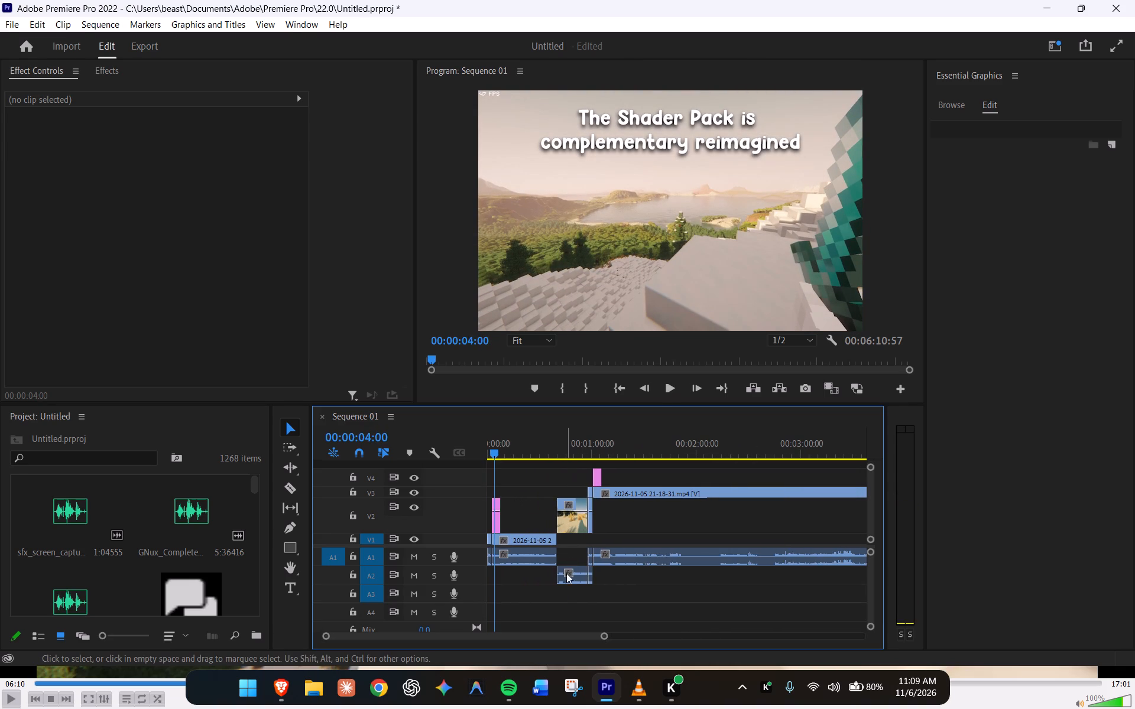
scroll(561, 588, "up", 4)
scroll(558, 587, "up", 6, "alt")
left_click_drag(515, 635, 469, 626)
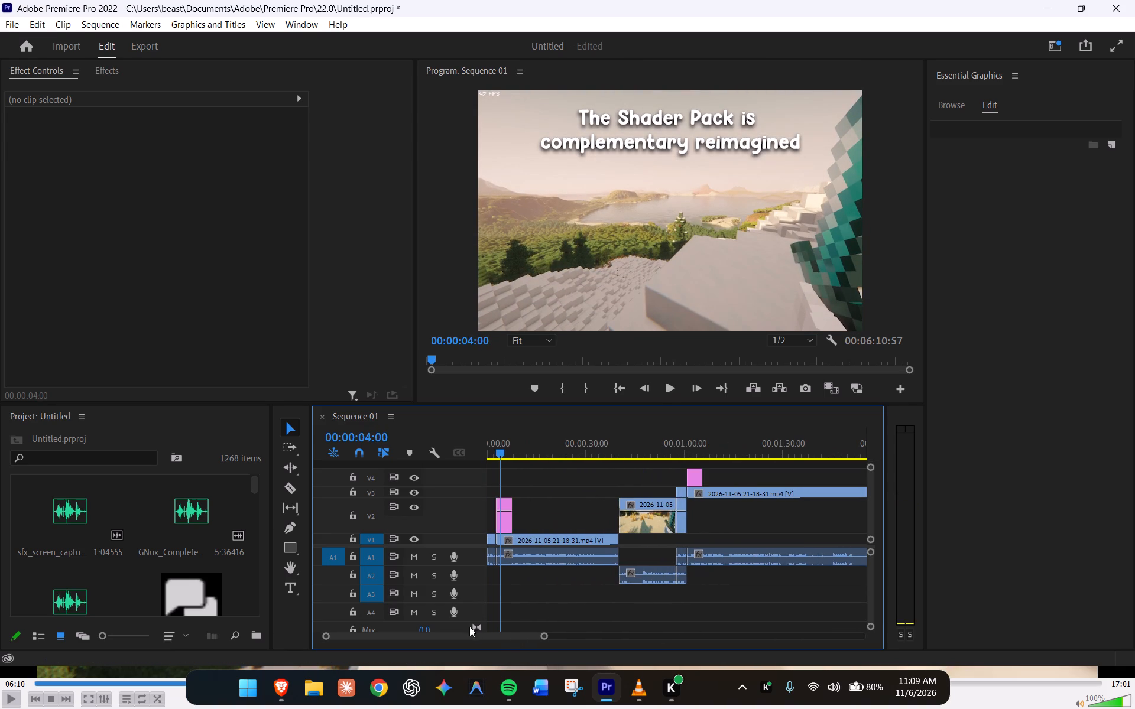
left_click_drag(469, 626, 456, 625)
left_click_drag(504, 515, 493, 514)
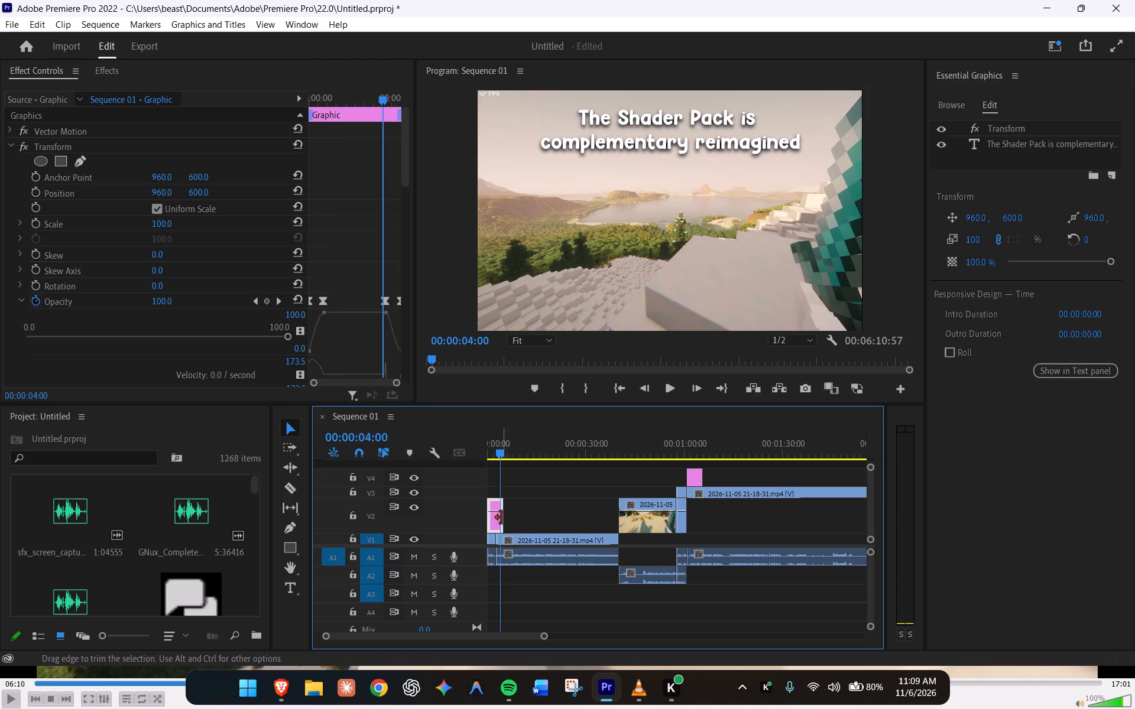
Reposition the complementary reimagined title text from the top to the centre of the frame, at about 958.4, 569.2.
left_click(671, 144)
left_click_drag(722, 141, 716, 187)
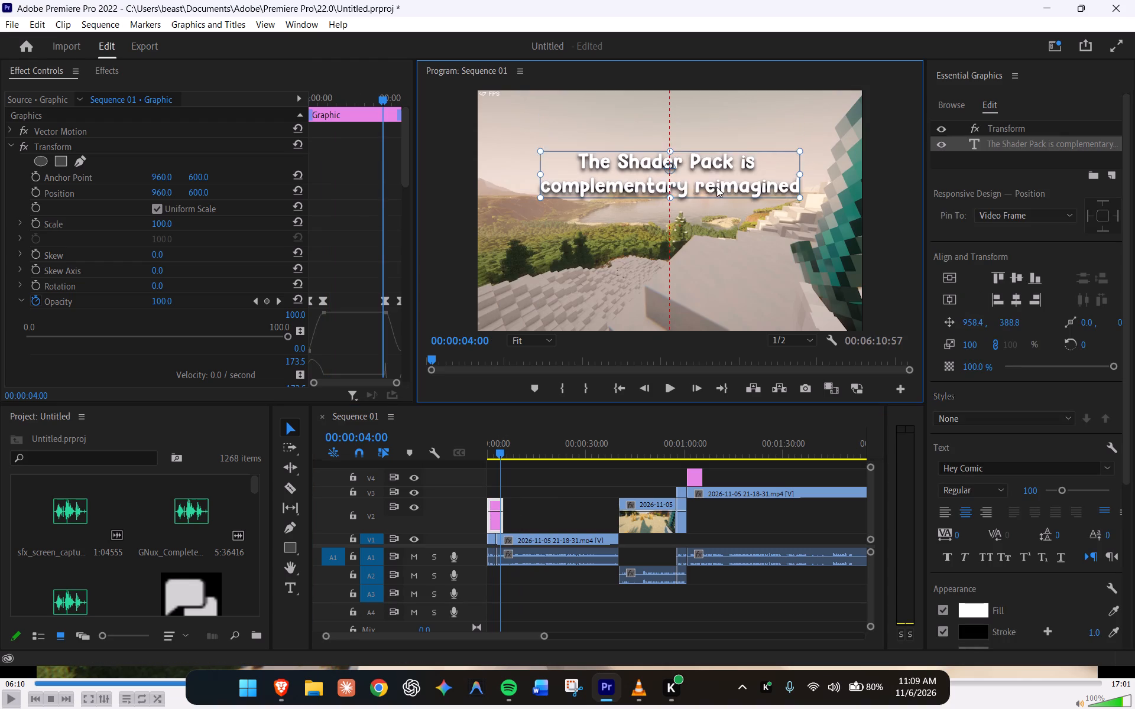
left_click_drag(716, 187, 714, 216)
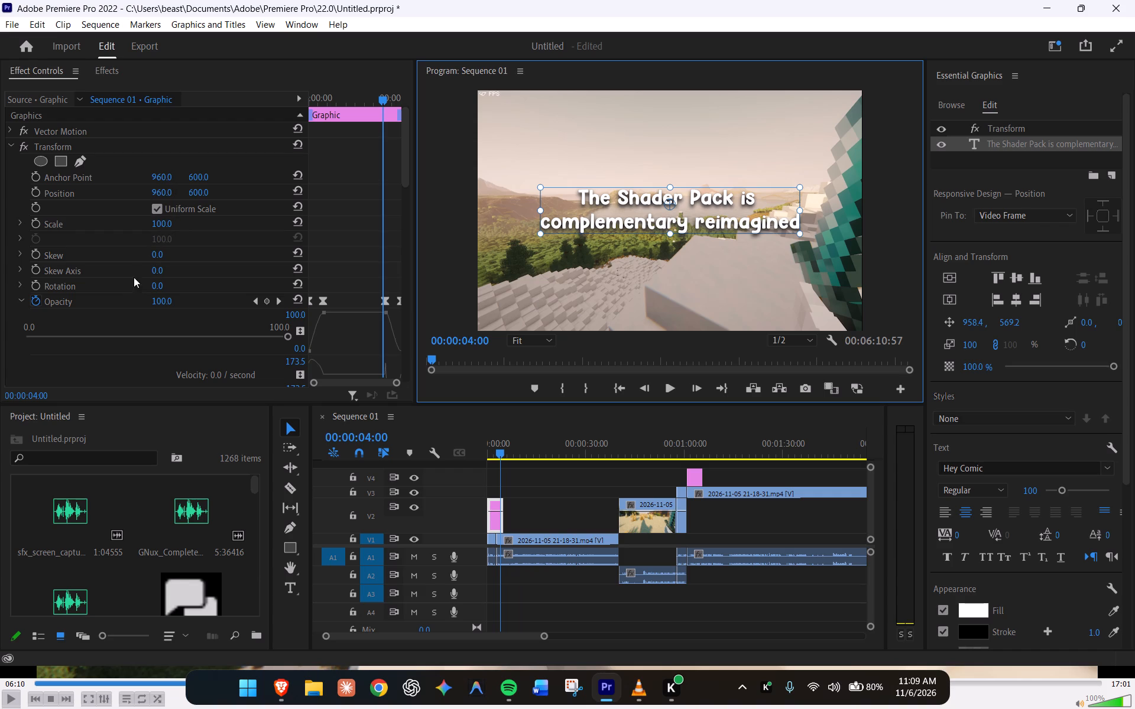
Enlarge the complementary reimagined title to a Transform effect scale of 133.
scroll(94, 272, "down", 1)
left_click(163, 205)
type("150")
key("Return")
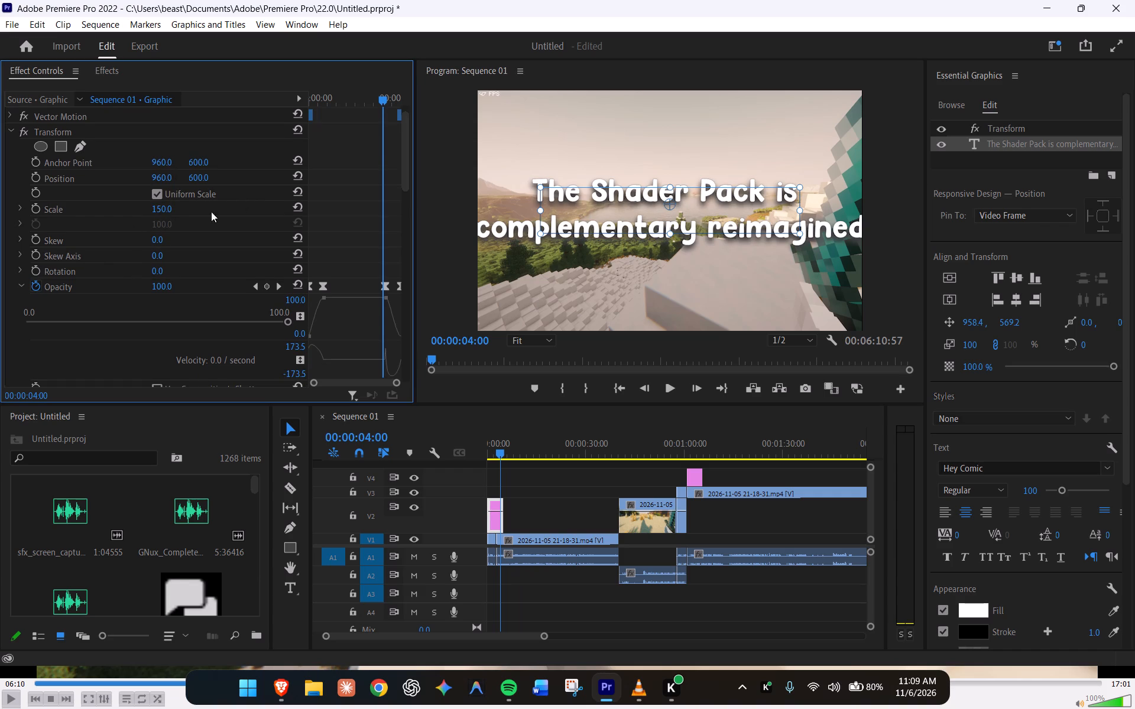
left_click_drag(160, 204, 115, 206)
left_click_drag(115, 206, 79, 208)
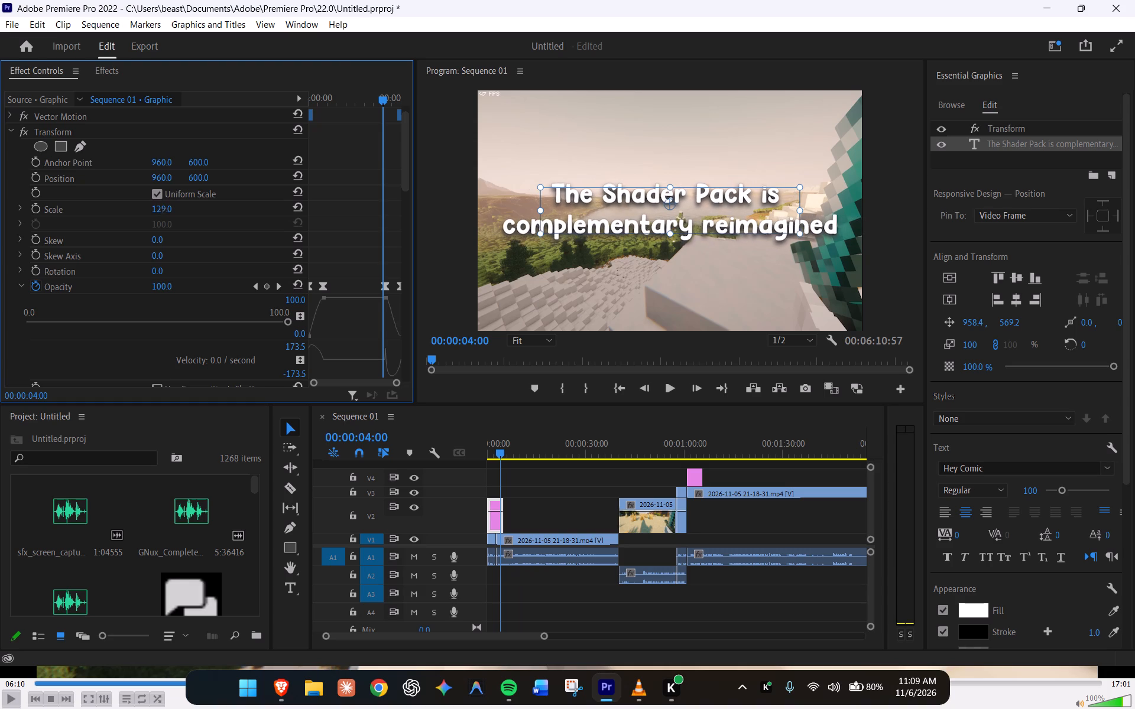
left_click_drag(79, 208, 82, 208)
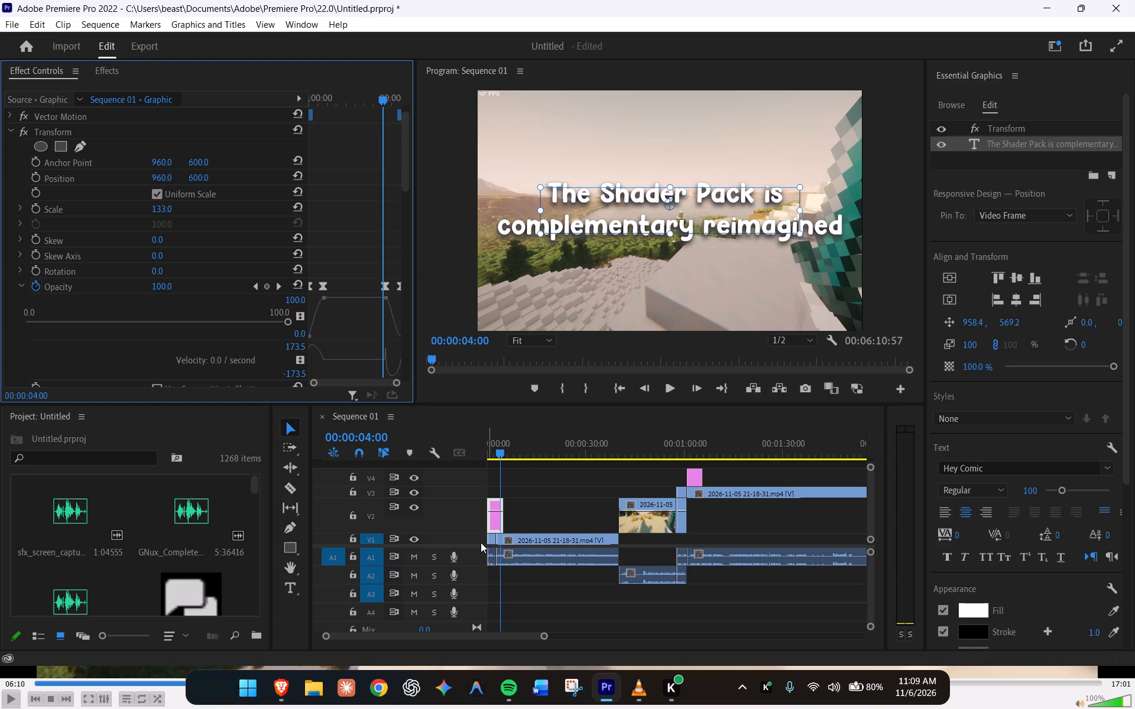
Search the effects for "gauss" and apply Gaussian Blur to the second gameplay clip on V1.
left_click(490, 538)
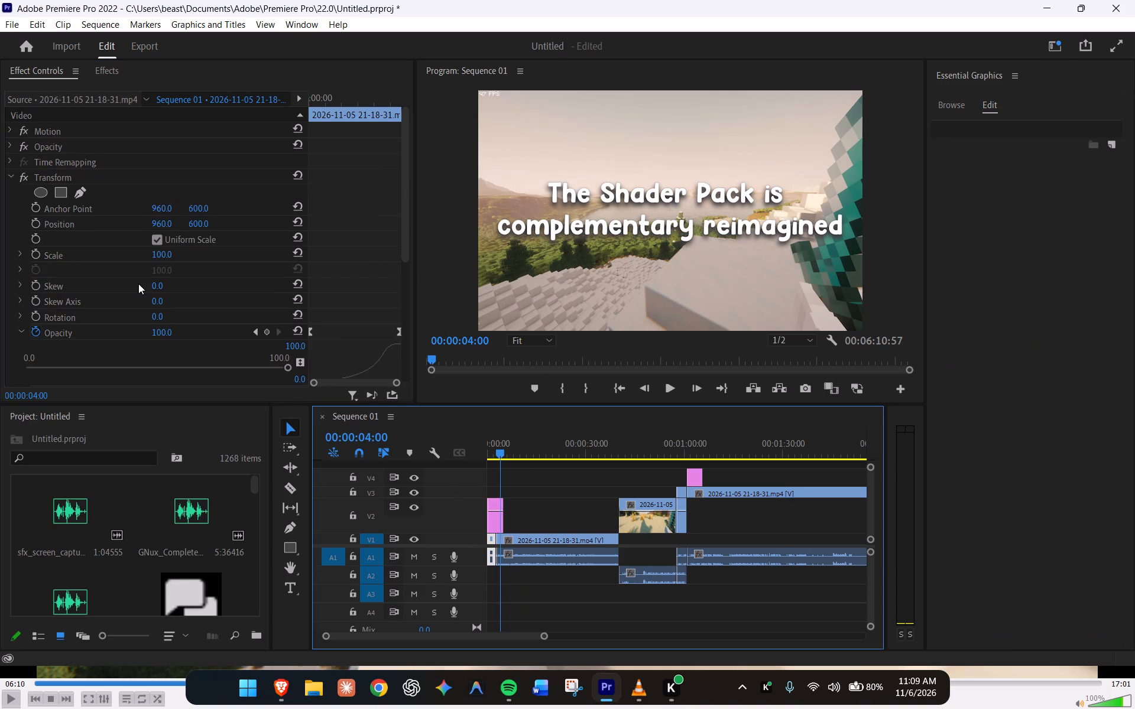
scroll(138, 284, "down", 1)
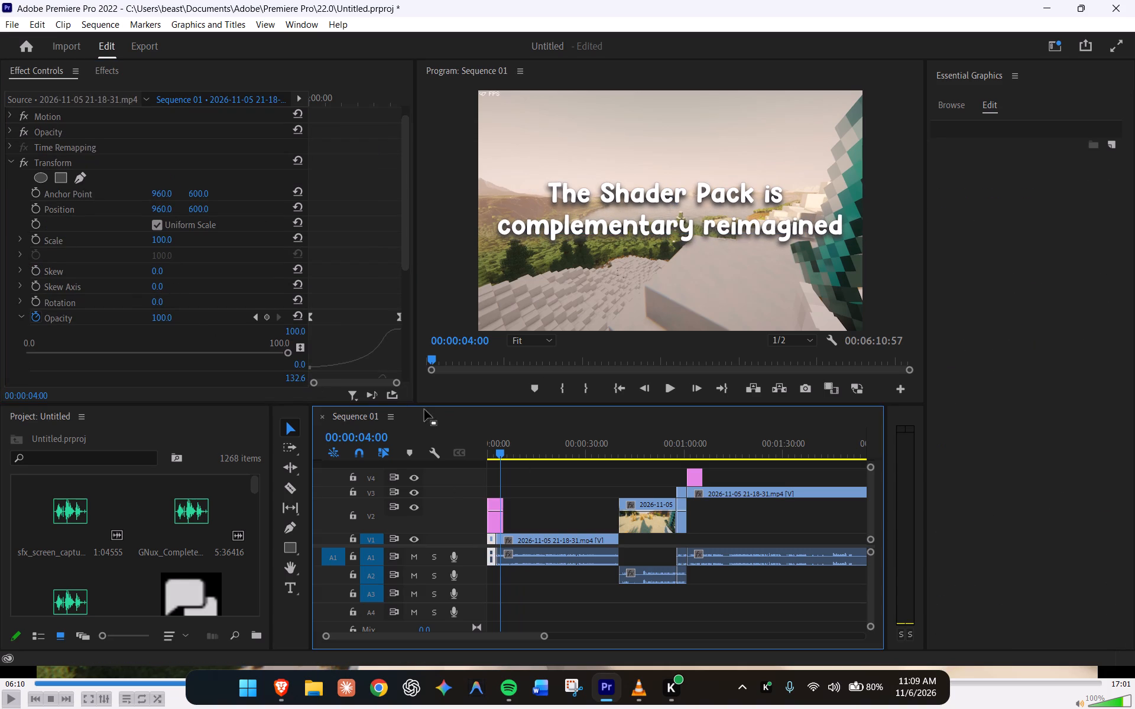
scroll(375, 285, "down", 2, "ctrl")
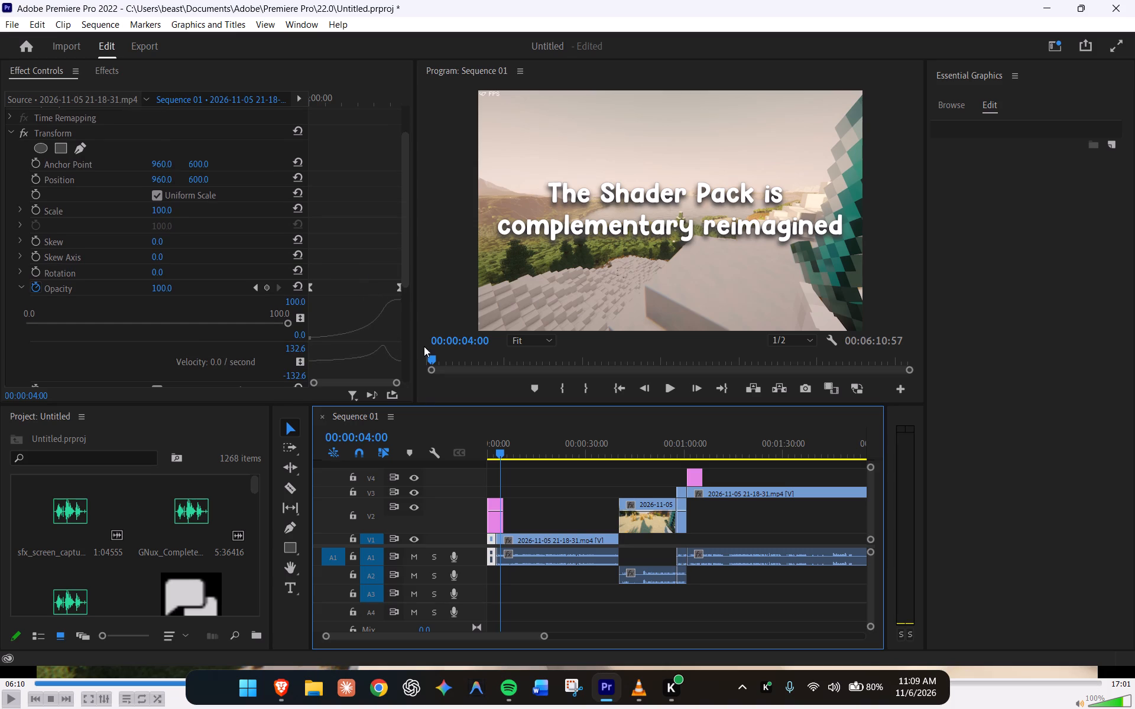
left_click(500, 454)
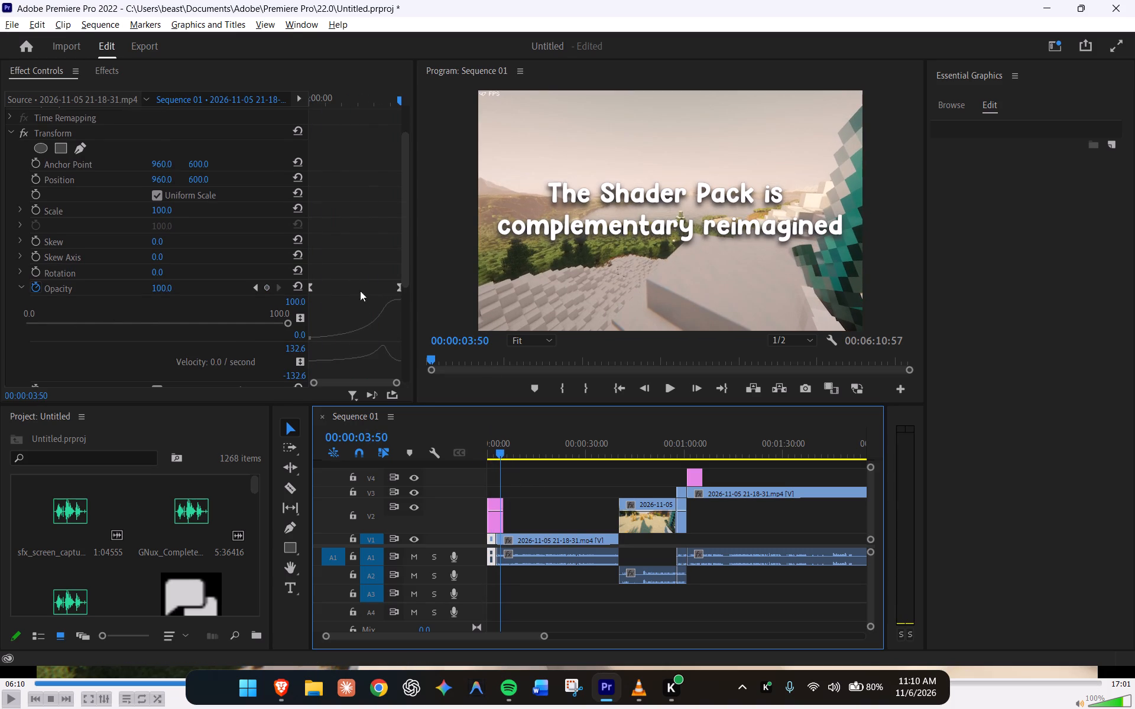
left_click(106, 70)
left_click(106, 89)
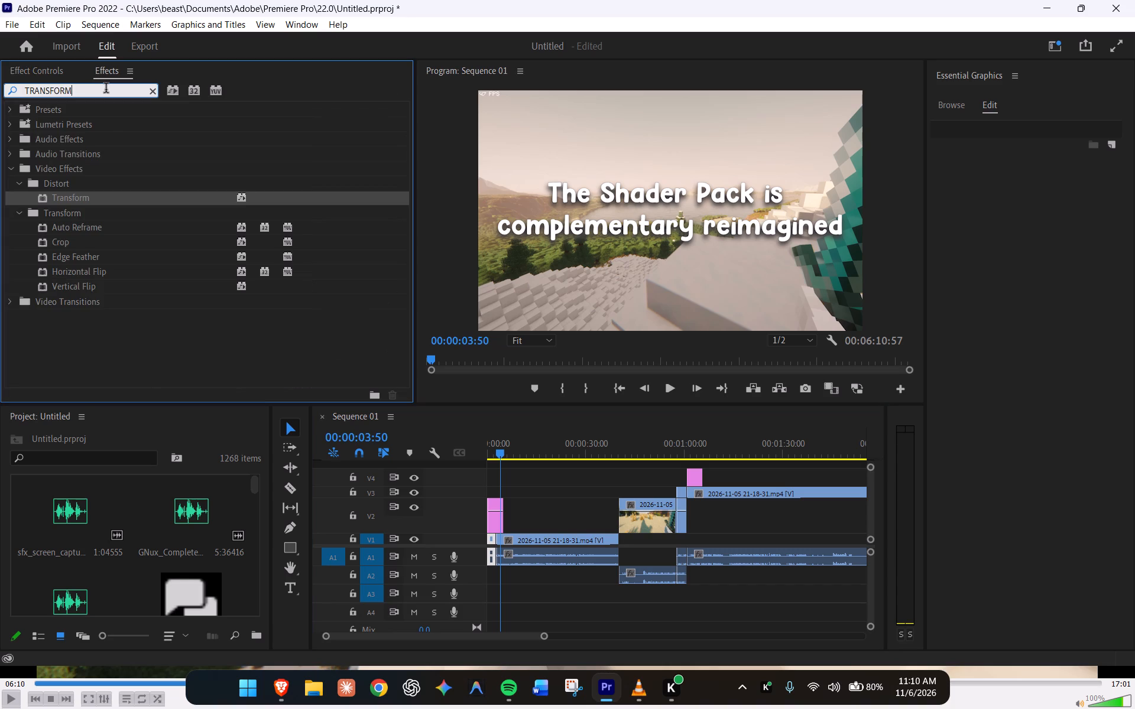
key("ctrl+a")
type("gauss")
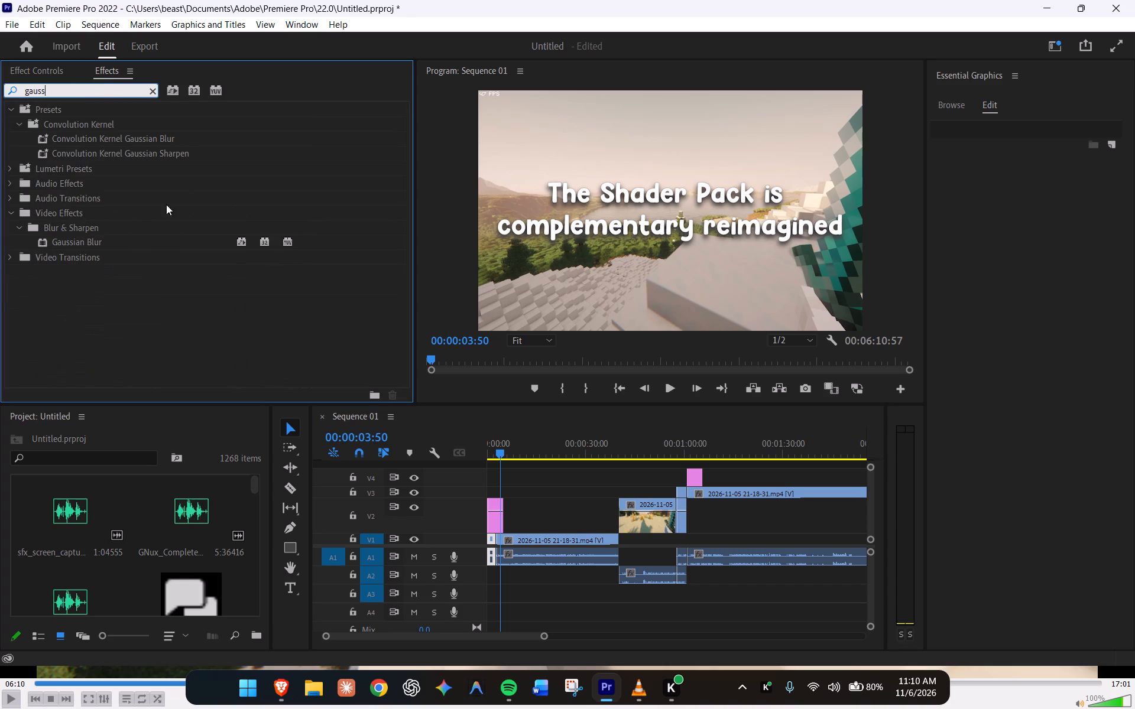
left_click_drag(85, 241, 500, 529)
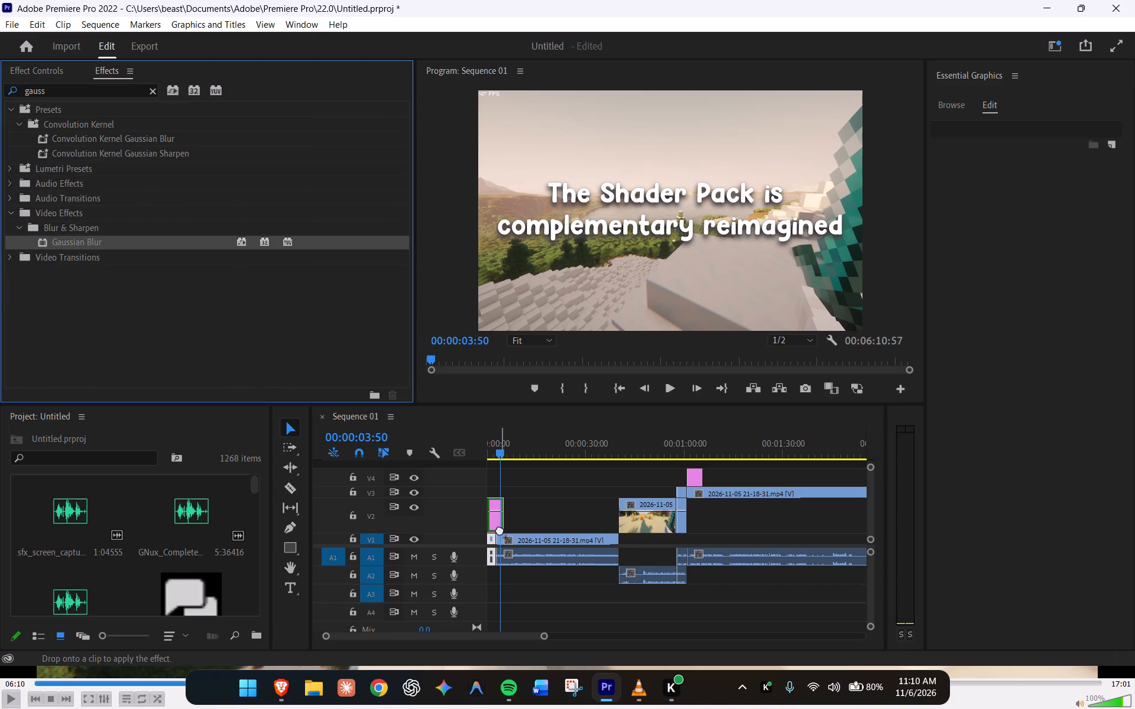
left_click_drag(500, 529, 492, 539)
left_click_drag(492, 539, 497, 539)
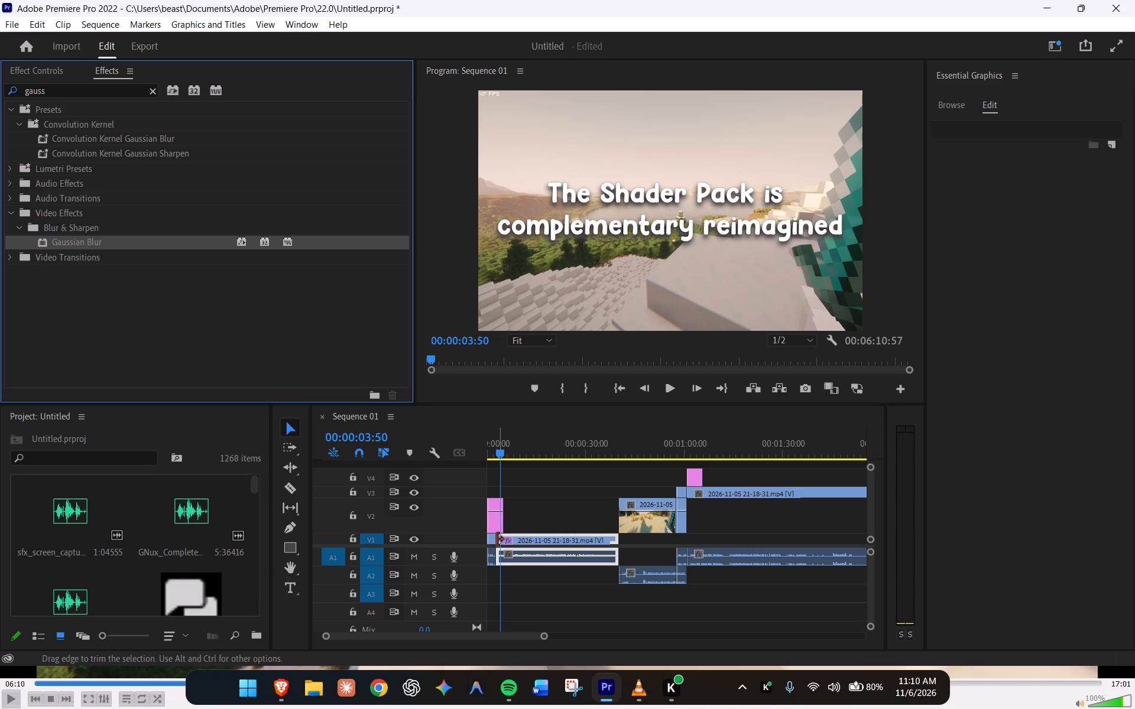
Scrub through the opening to compare the title's timing with the fade from black.
left_click(498, 452)
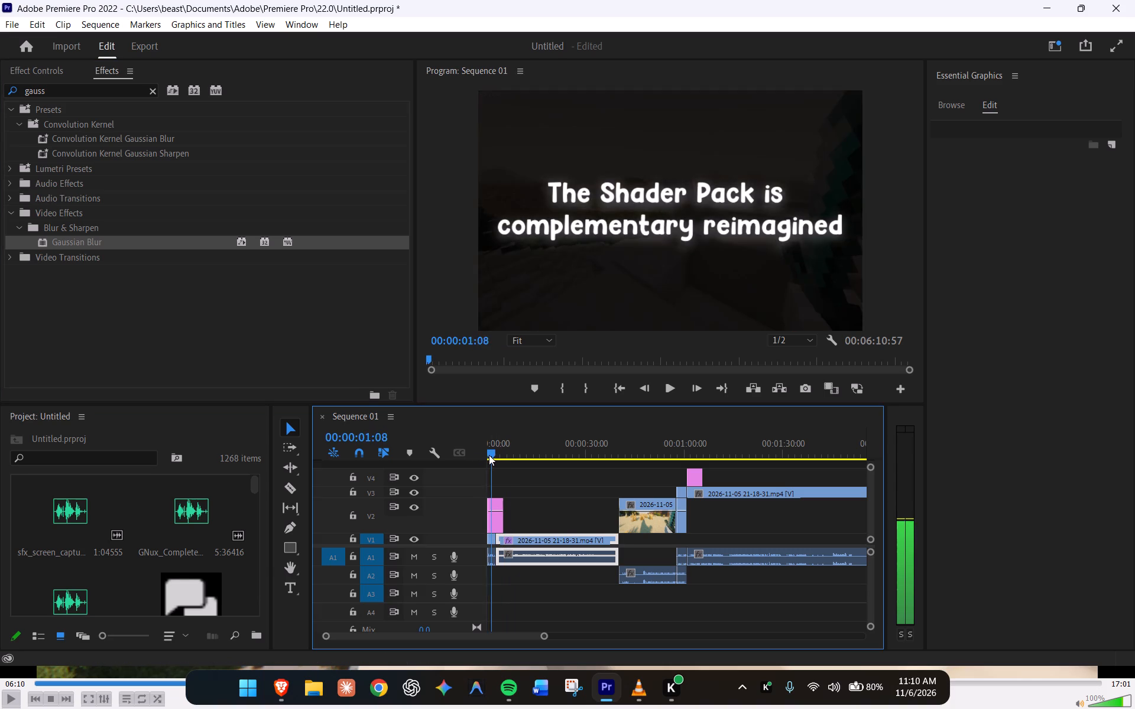
scroll(495, 496, "up", 5, "alt")
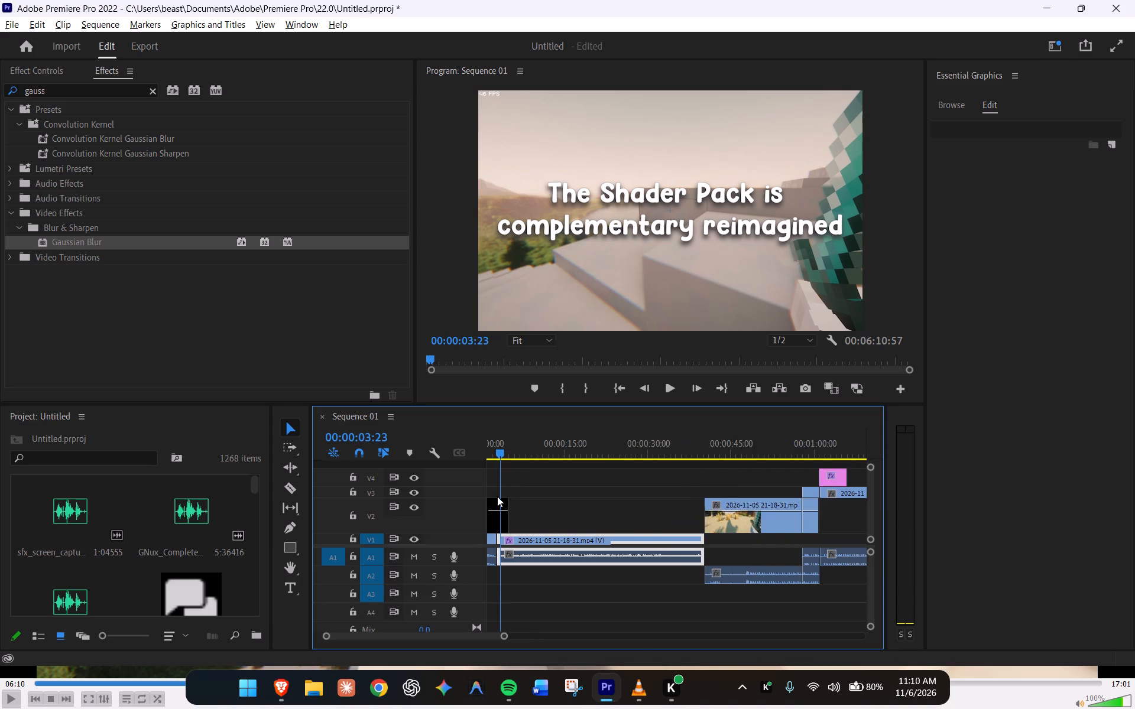
scroll(500, 496, "up", 8, "alt")
scroll(557, 516, "up", 5)
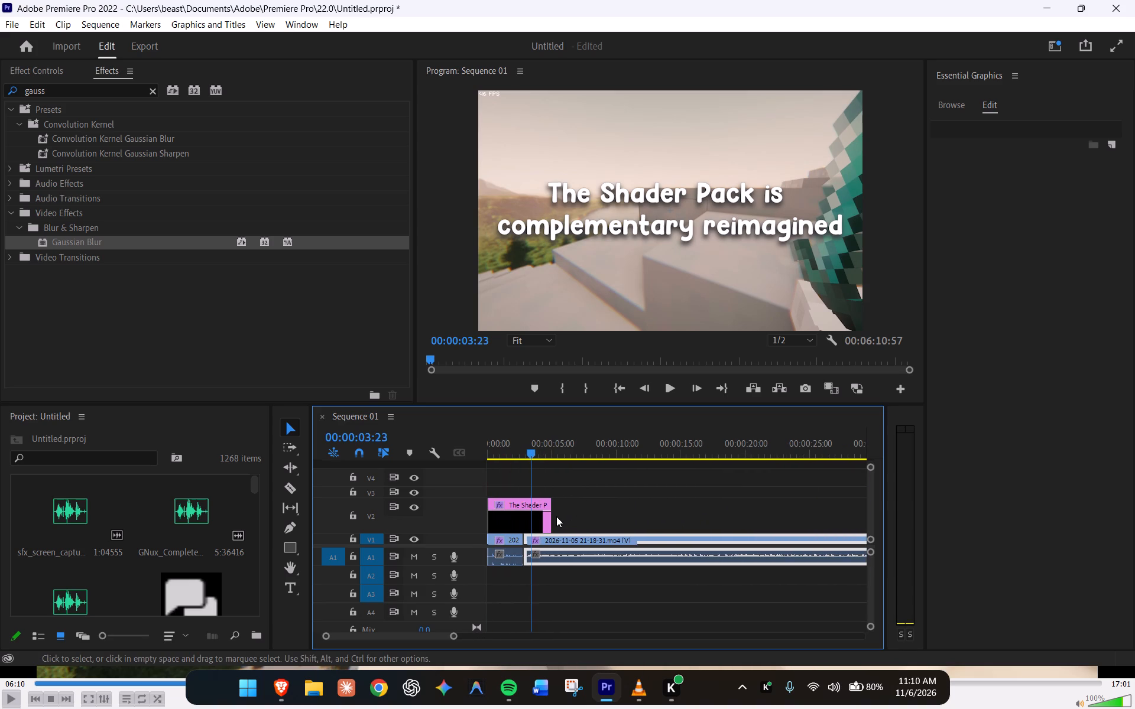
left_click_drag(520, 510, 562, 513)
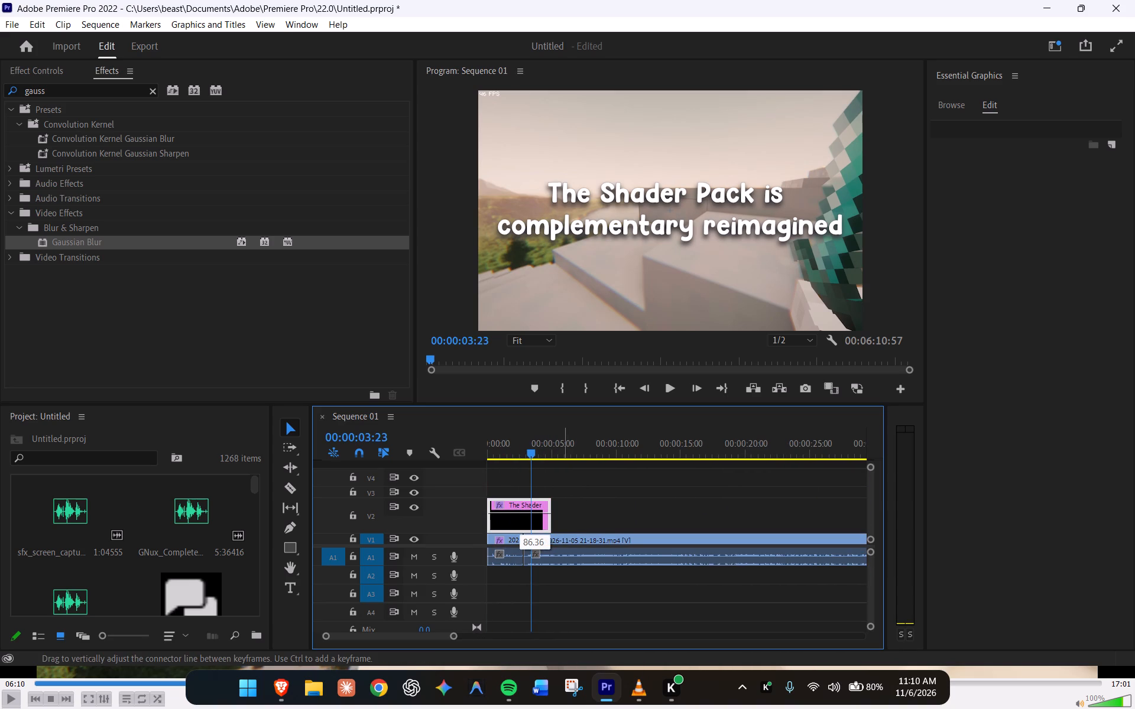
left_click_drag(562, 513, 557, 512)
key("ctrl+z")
Move the complementary reimagined title to begin at the first cut on V1 and play the opening to check it.
left_click_drag(515, 521, 539, 522)
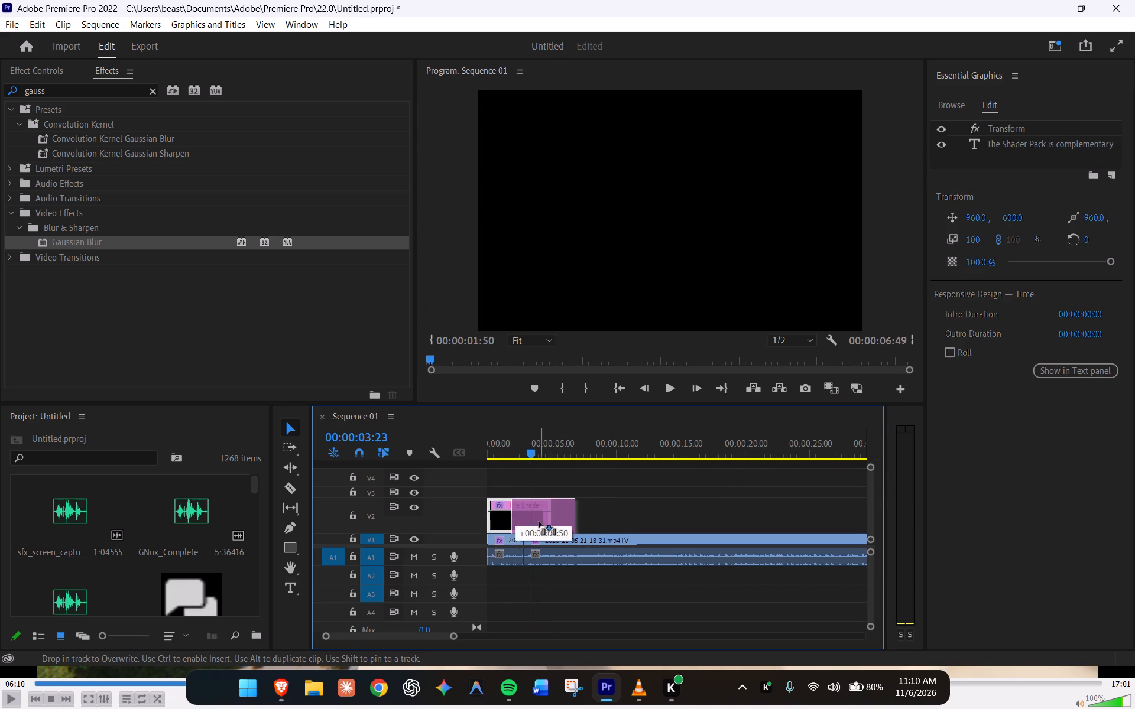
left_click_drag(539, 522, 552, 522)
left_click_drag(528, 450, 471, 442)
key("space")
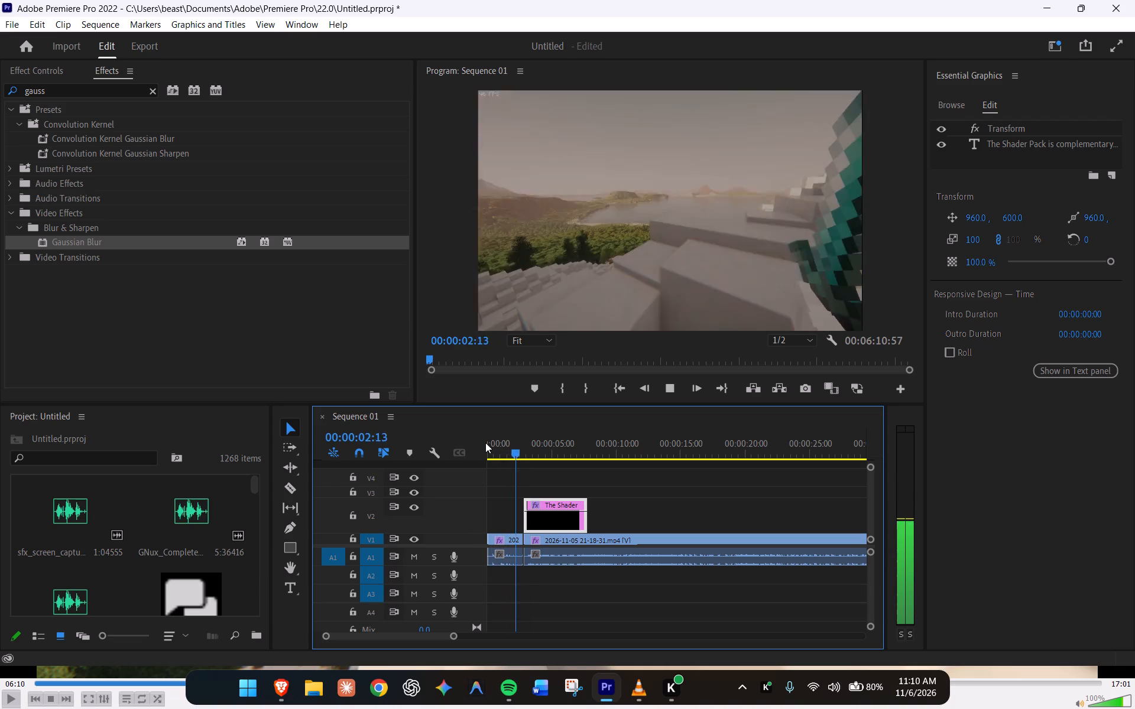
key("space")
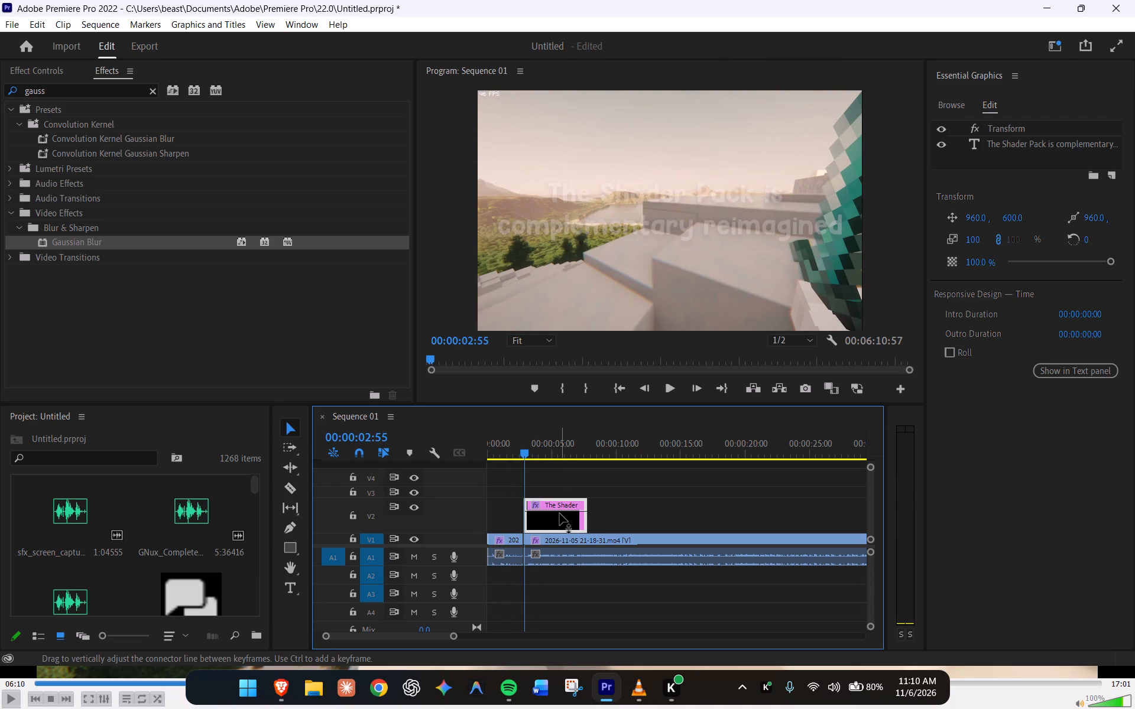
Start keyframing the Gaussian Blur's Blurriness at 00:00:02:50, the start of the second V1 clip.
left_click(560, 513)
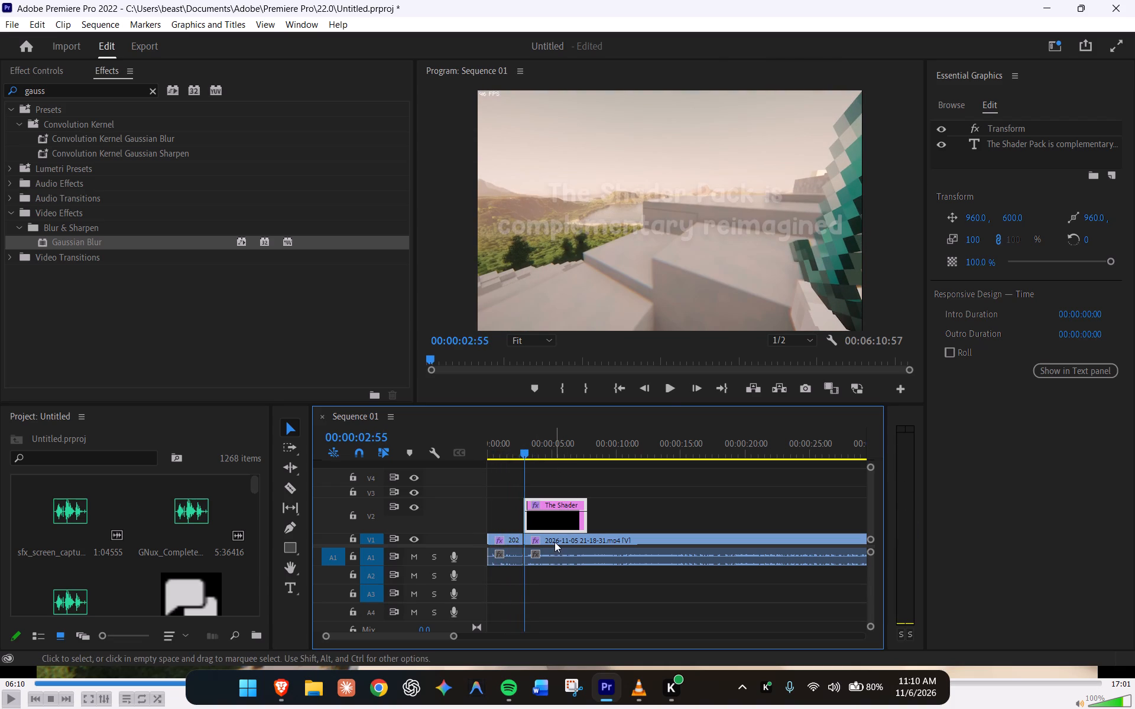
left_click(554, 542)
scroll(531, 469, "up", 16, "alt")
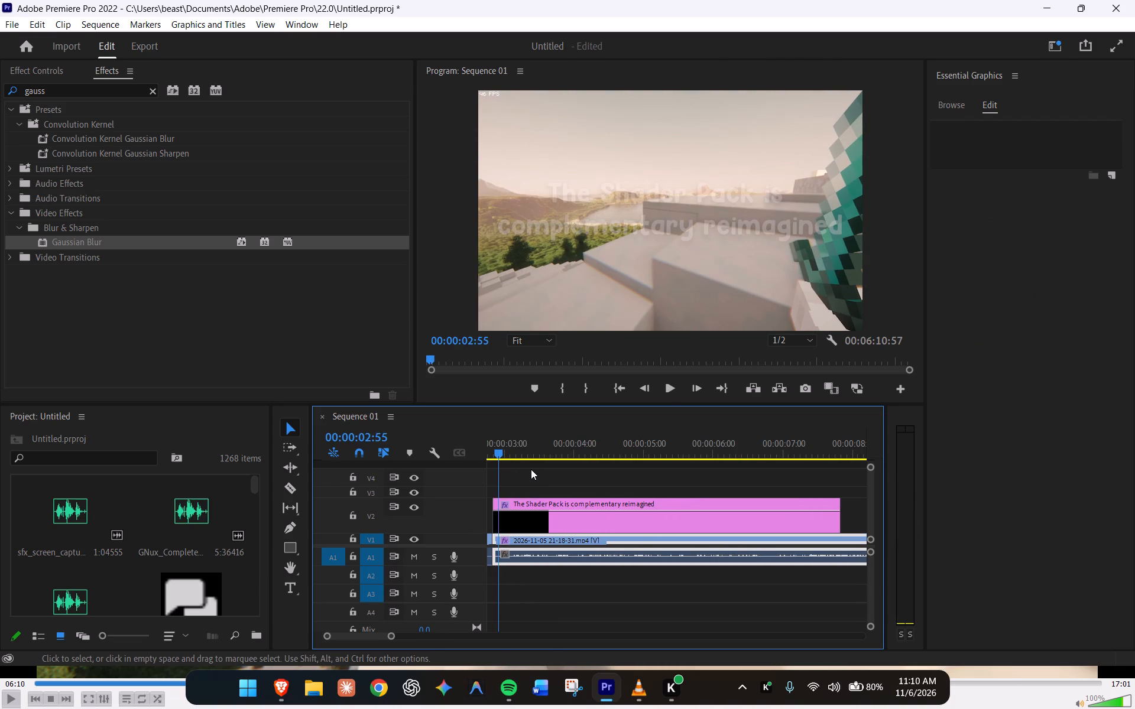
key("Left")
key("Left")
key("Left")
key("Left")
key("Left")
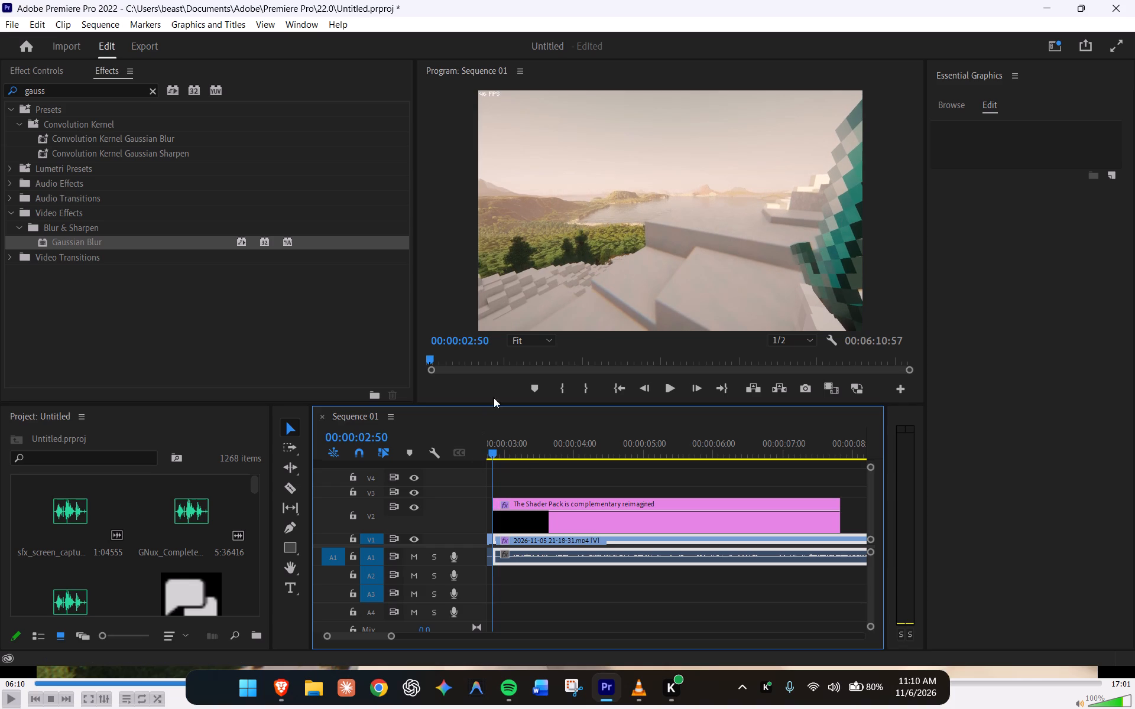
left_click(34, 67)
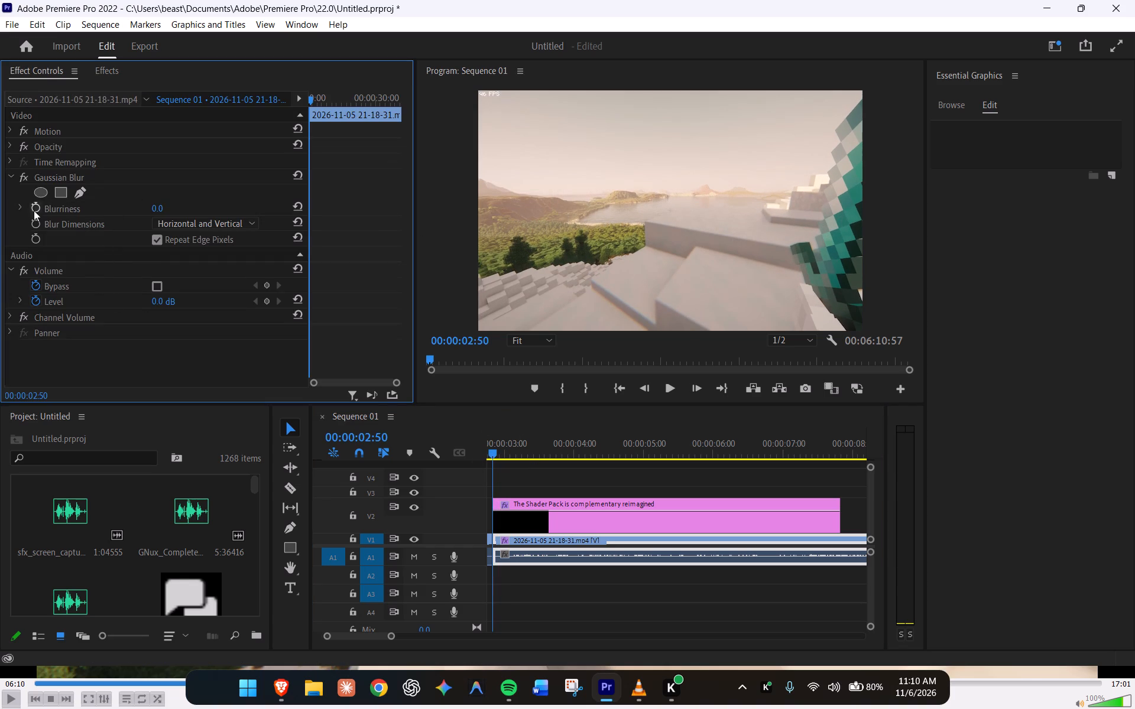
left_click(34, 207)
Set the Gaussian Blur's Blurriness to 100 at the 00:00:02:50 keyframe.
left_click(157, 209)
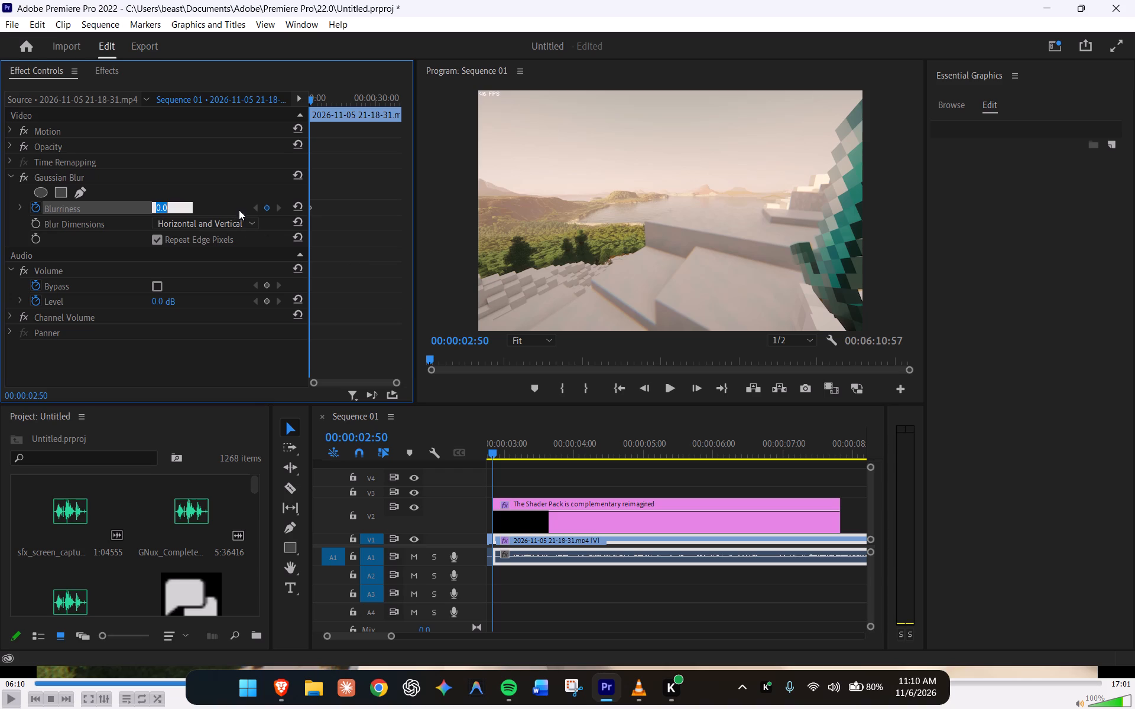
left_click(234, 194)
left_click_drag(155, 206, 200, 209)
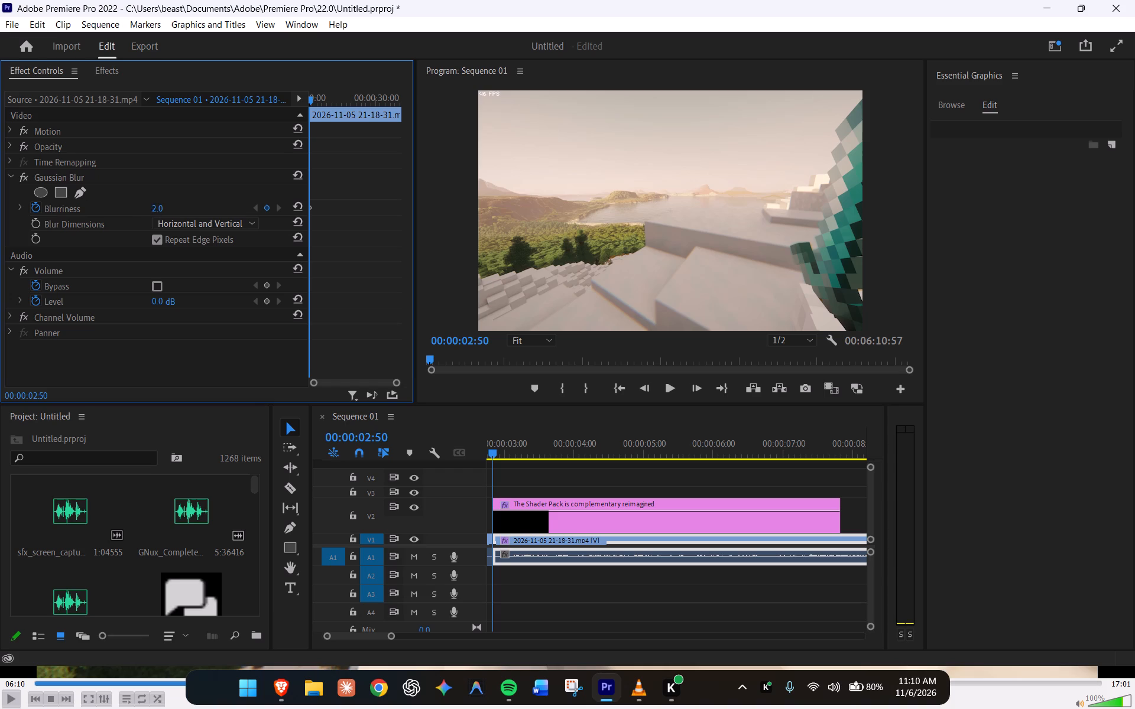
left_click_drag(200, 209, 270, 217)
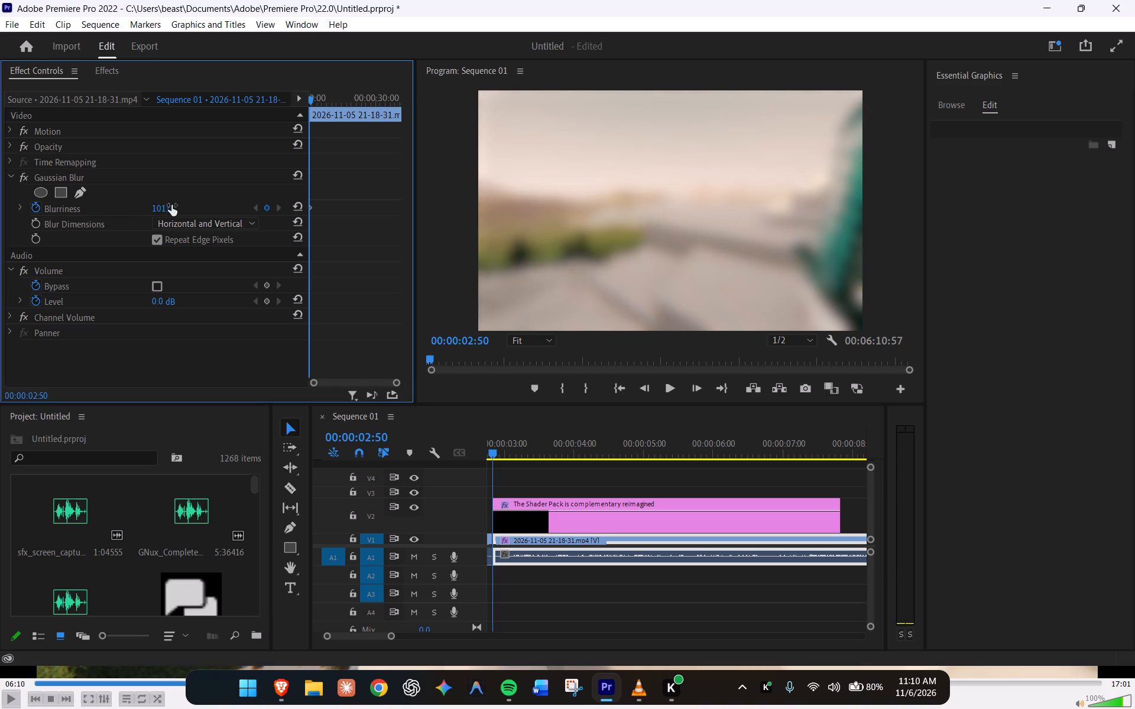
left_click(148, 204)
left_click(164, 204)
type("100")
key("Return")
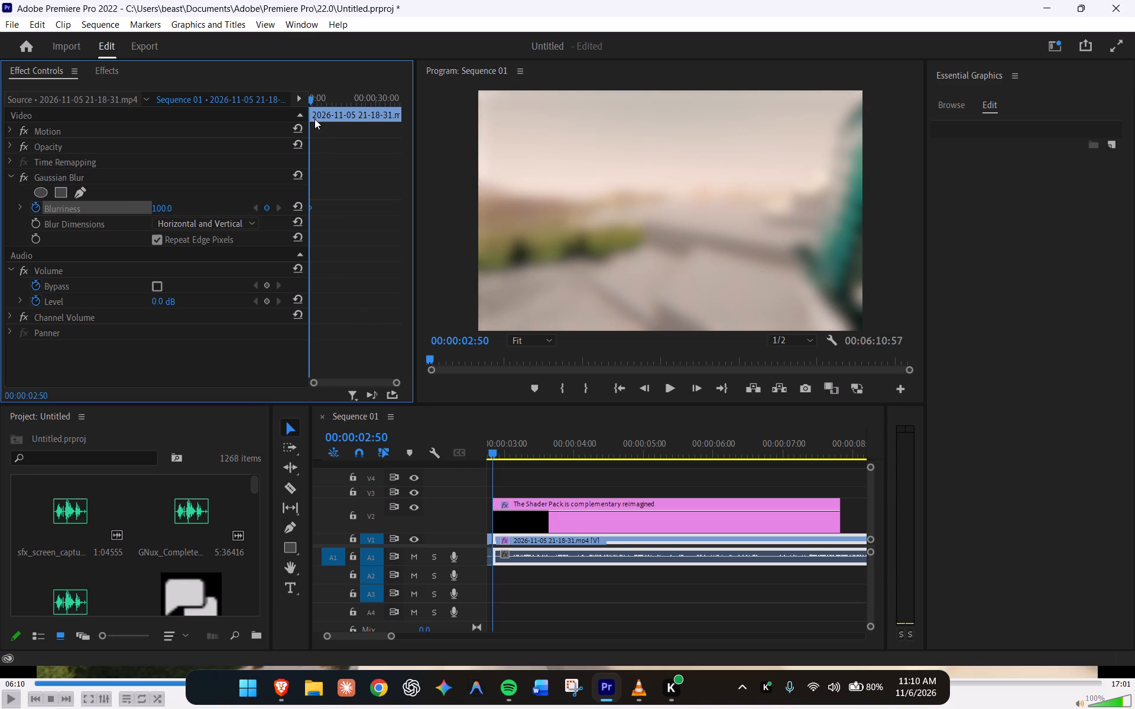
Scrub the opening and examine the title's Opacity fade-in keyframes, stopping where the fade-in ends at 00:00:03:40.
left_click(312, 100)
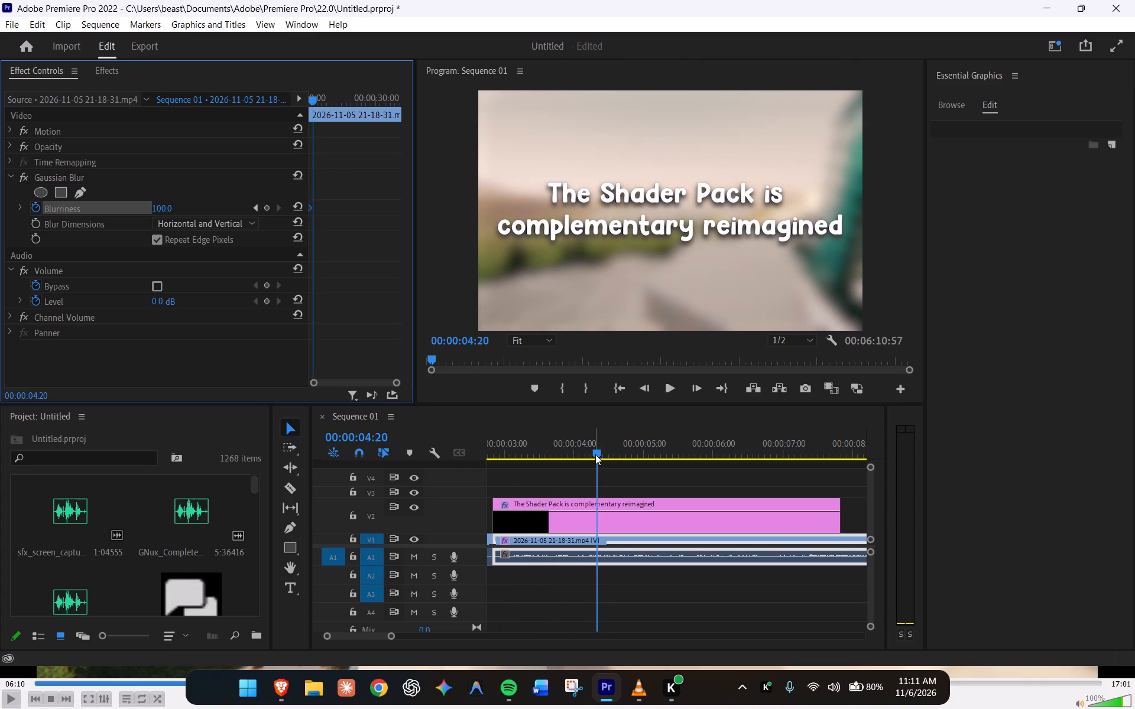
left_click_drag(595, 454, 567, 454)
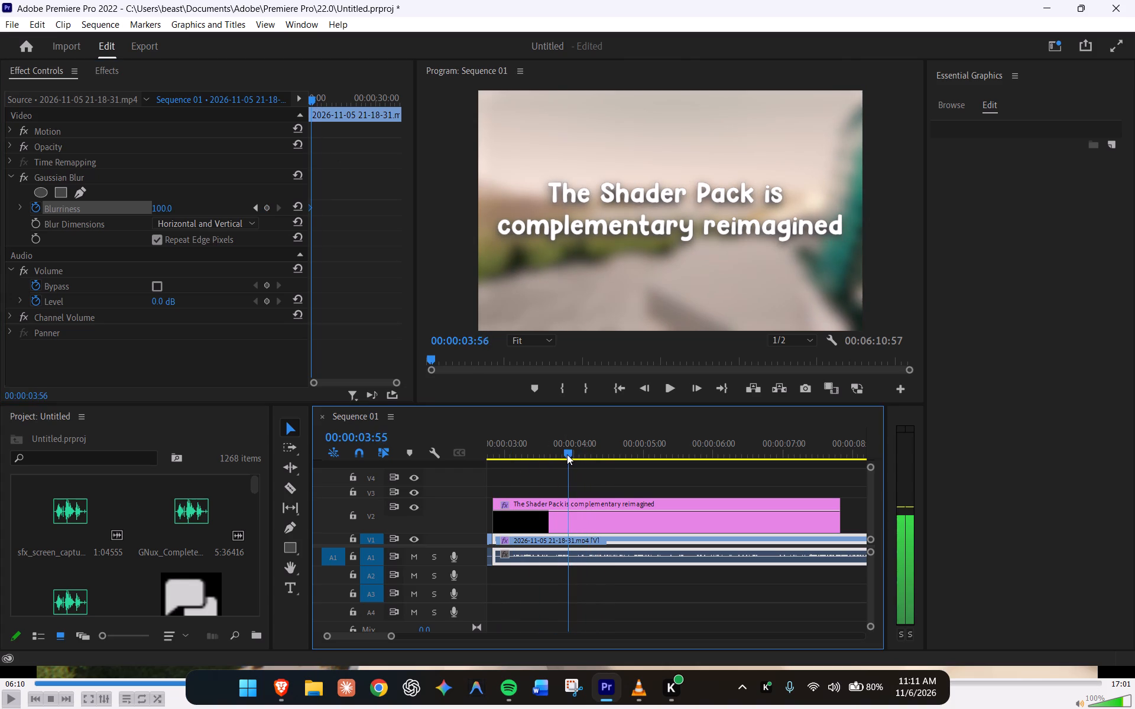
left_click_drag(567, 454, 526, 457)
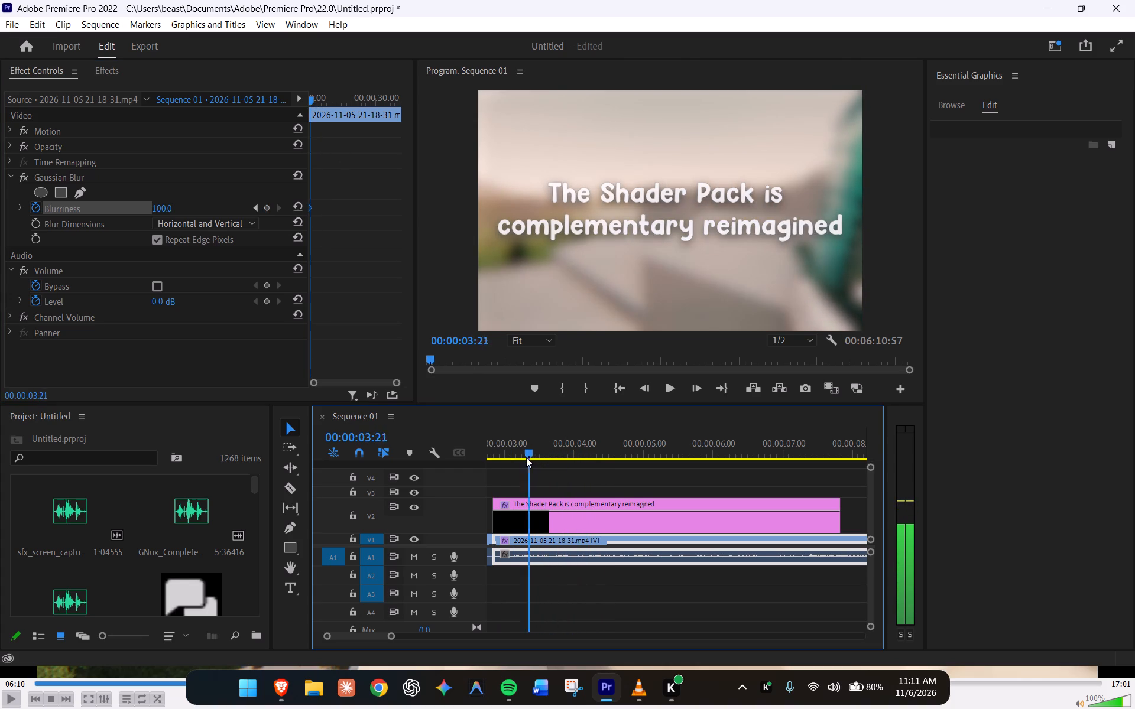
left_click_drag(526, 457, 527, 457)
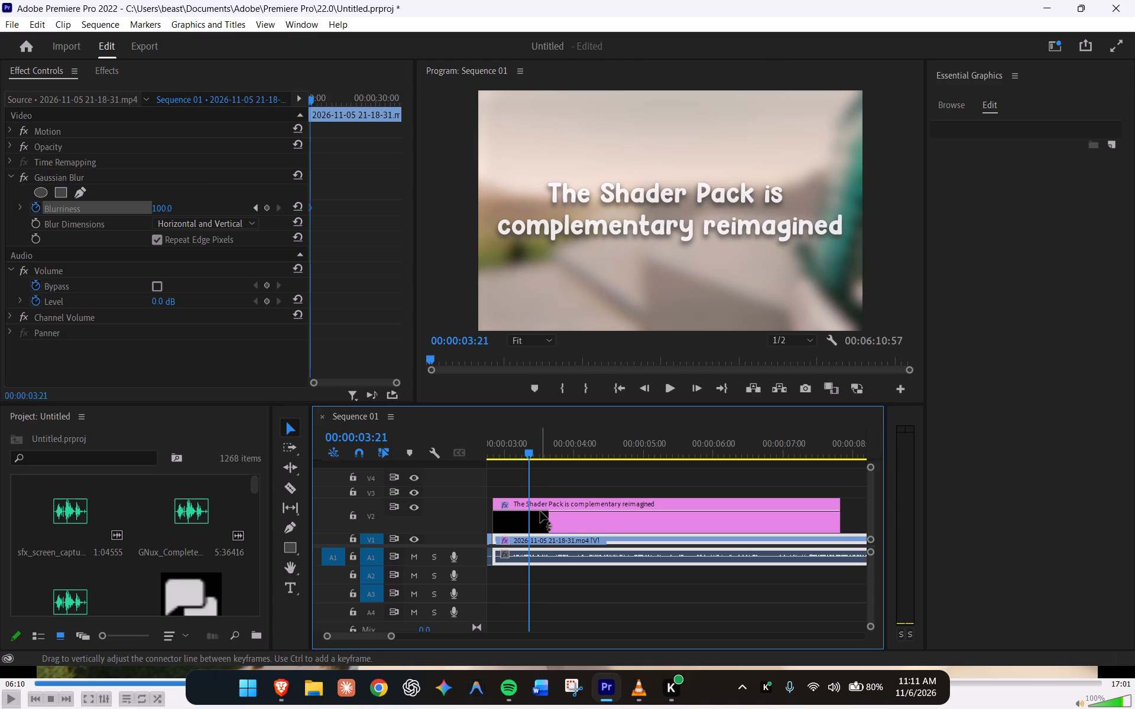
left_click(540, 511)
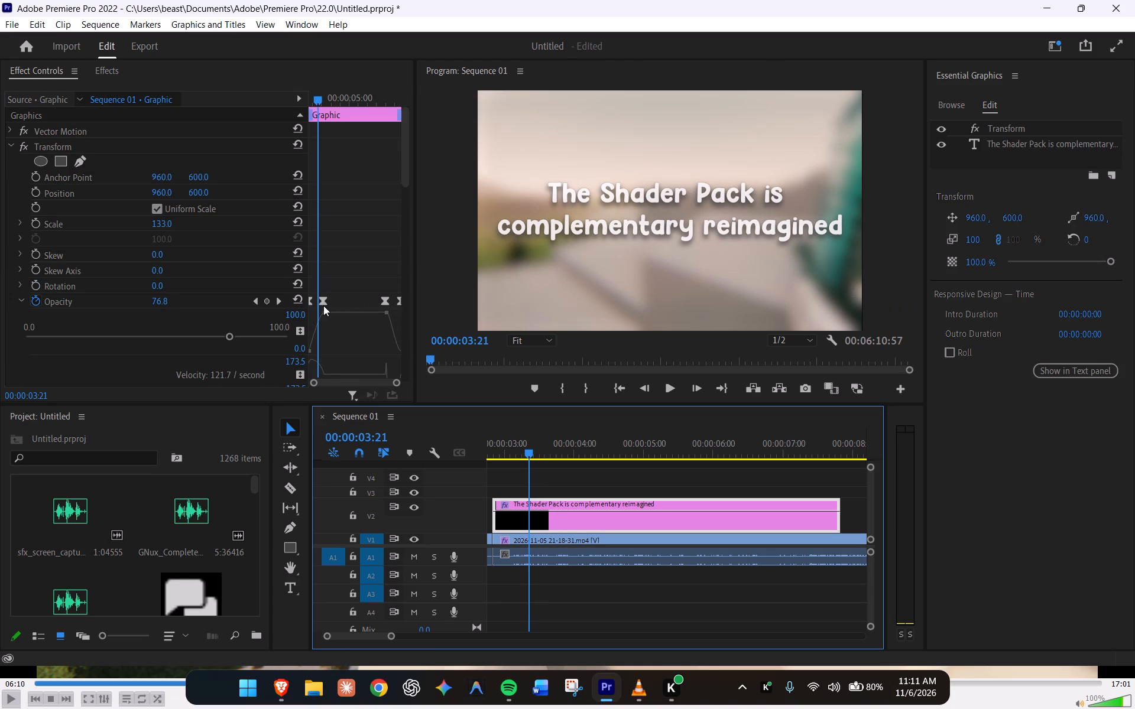
left_click(323, 304)
scroll(342, 226, "up", 3, "alt")
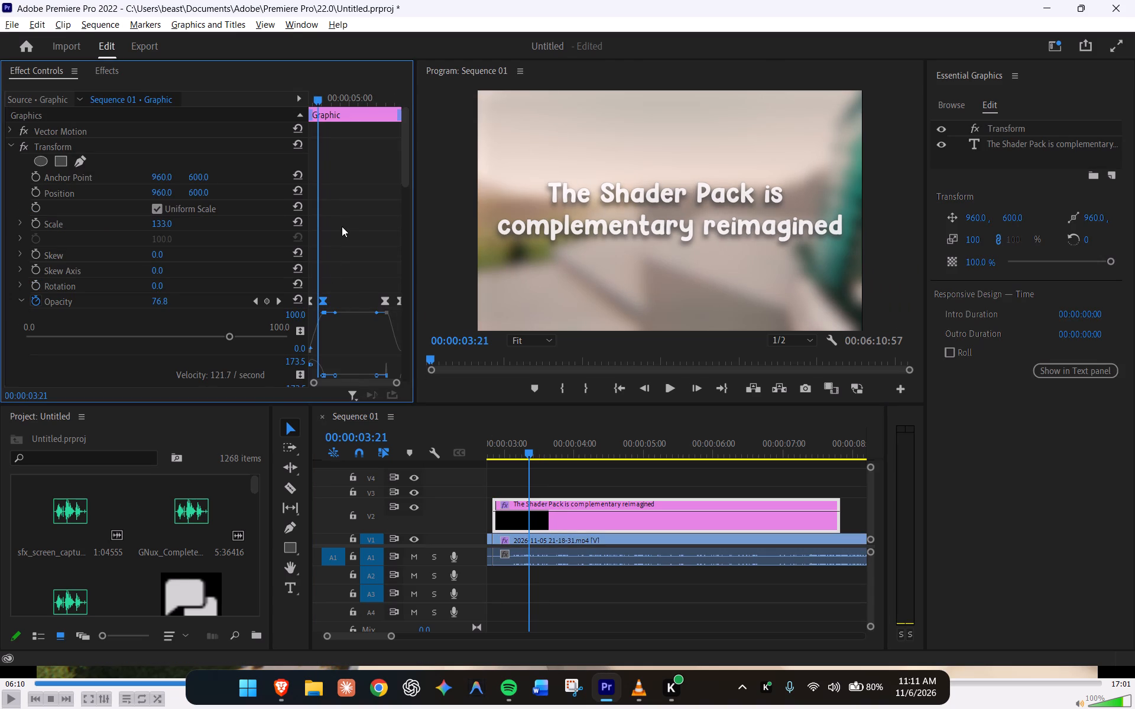
scroll(342, 226, "up", 2, "alt")
left_click_drag(353, 385, 331, 384)
left_click(390, 386)
left_click_drag(395, 385, 382, 385)
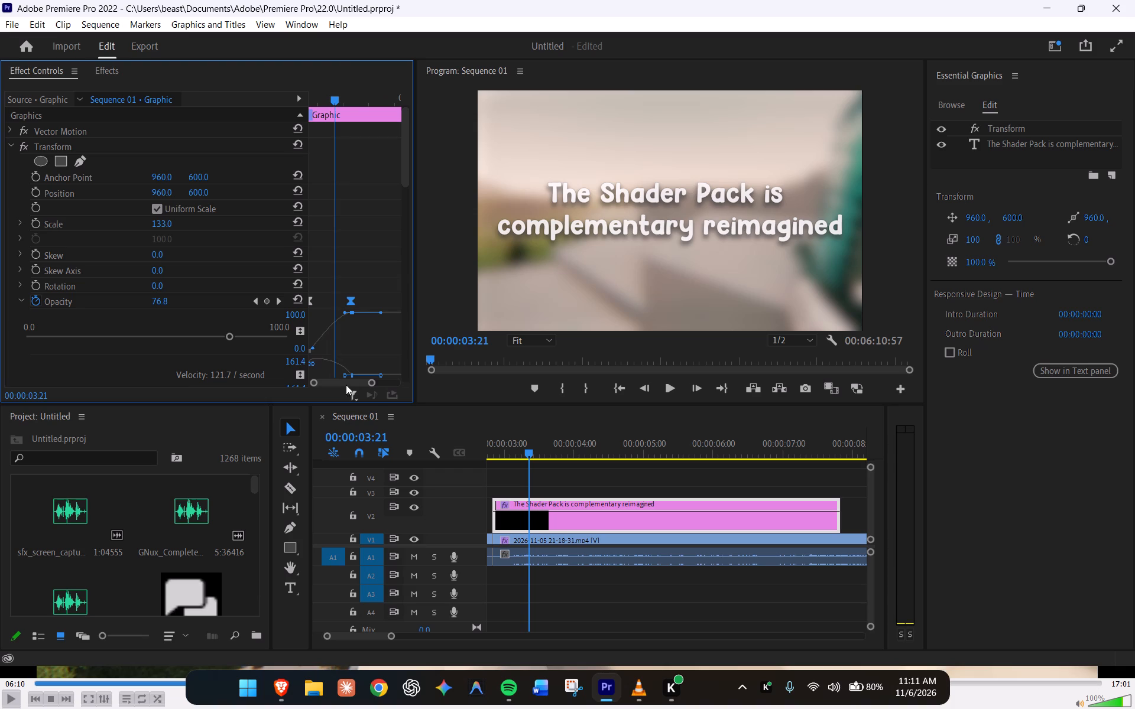
left_click_drag(346, 385, 322, 383)
left_click_drag(333, 99, 303, 100)
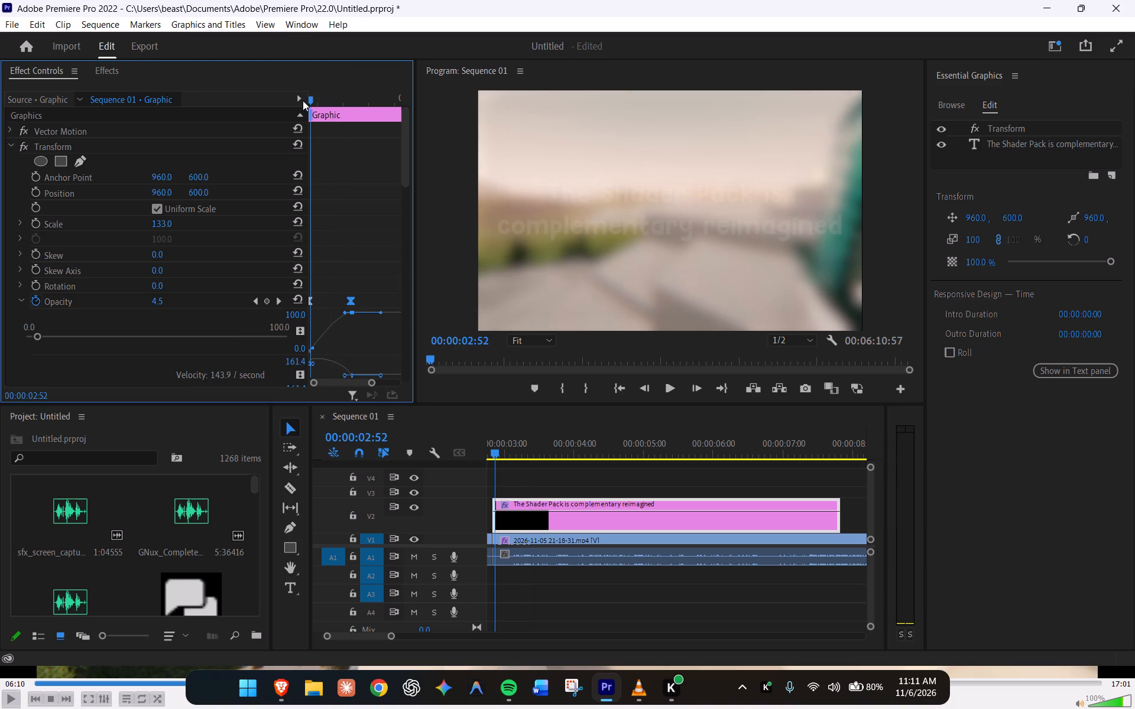
left_click_drag(303, 100, 298, 100)
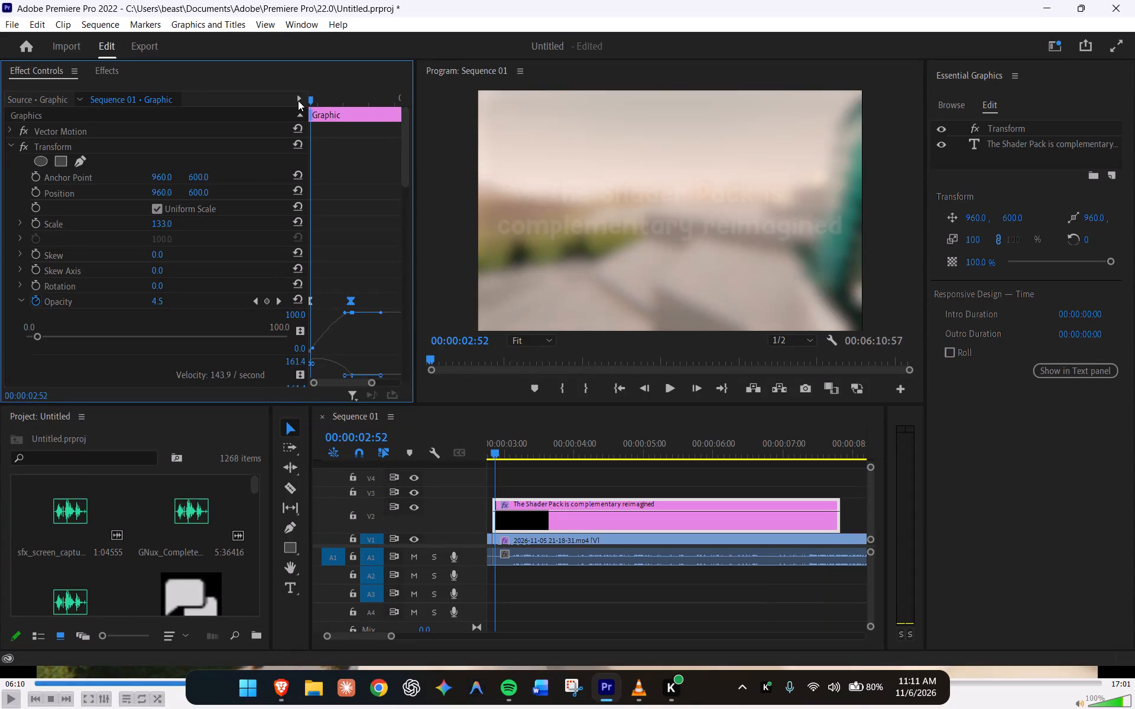
left_click_drag(298, 100, 348, 106)
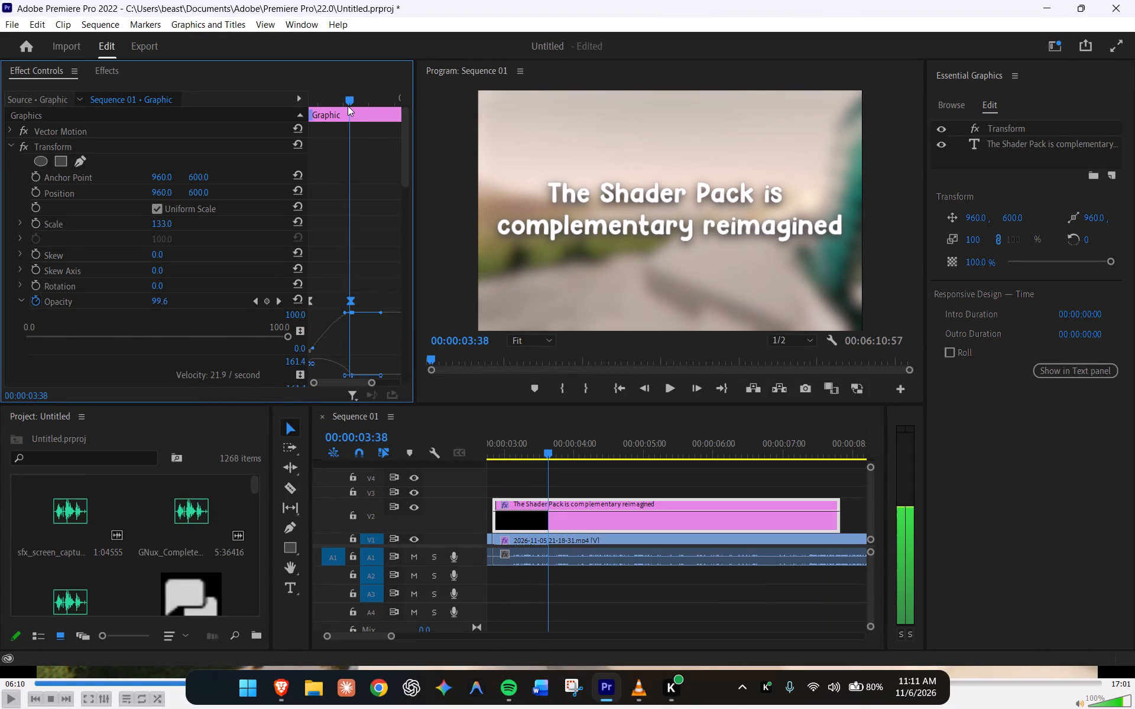
left_click_drag(348, 106, 350, 106)
Add a Gaussian Blur Blurriness keyframe of 101 at 00:00:03:40 on the second V1 clip.
left_click(551, 536)
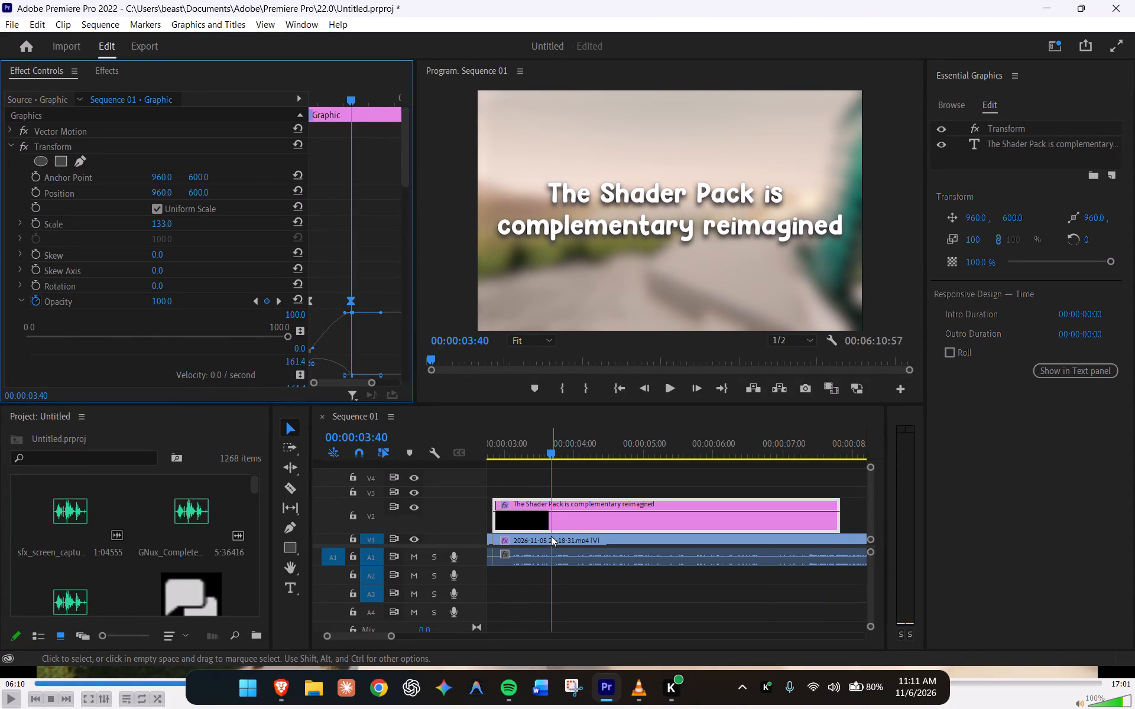
left_click(550, 456)
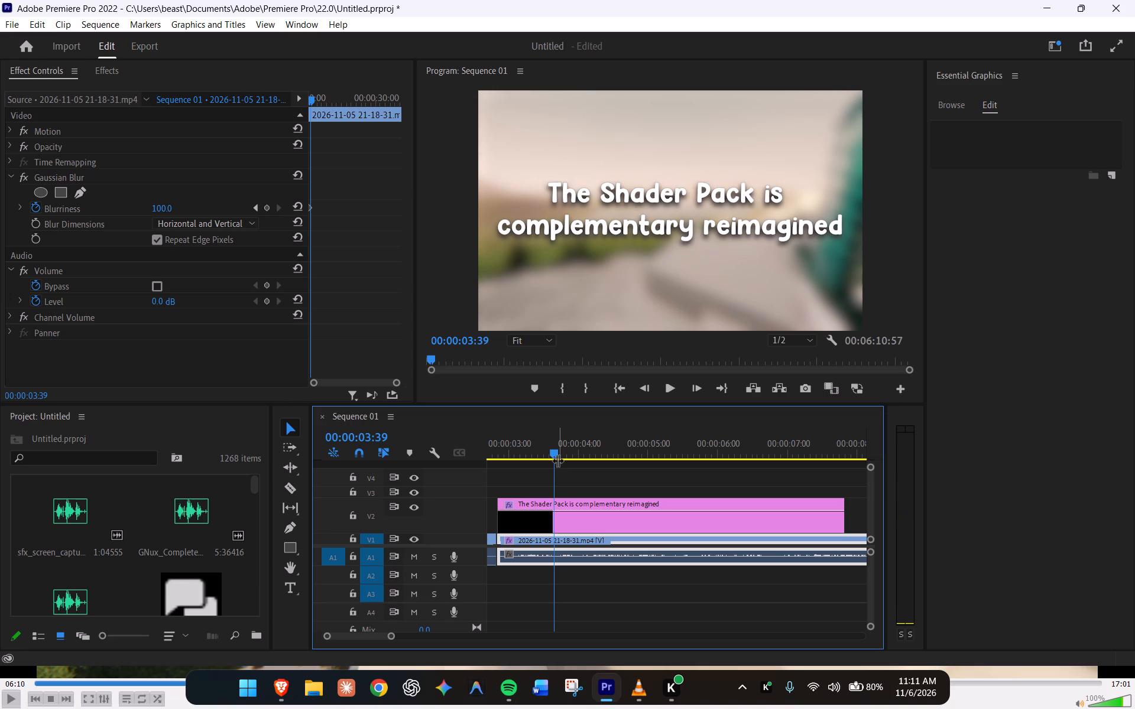
key("Right")
scroll(411, 246, "up", 2, "alt")
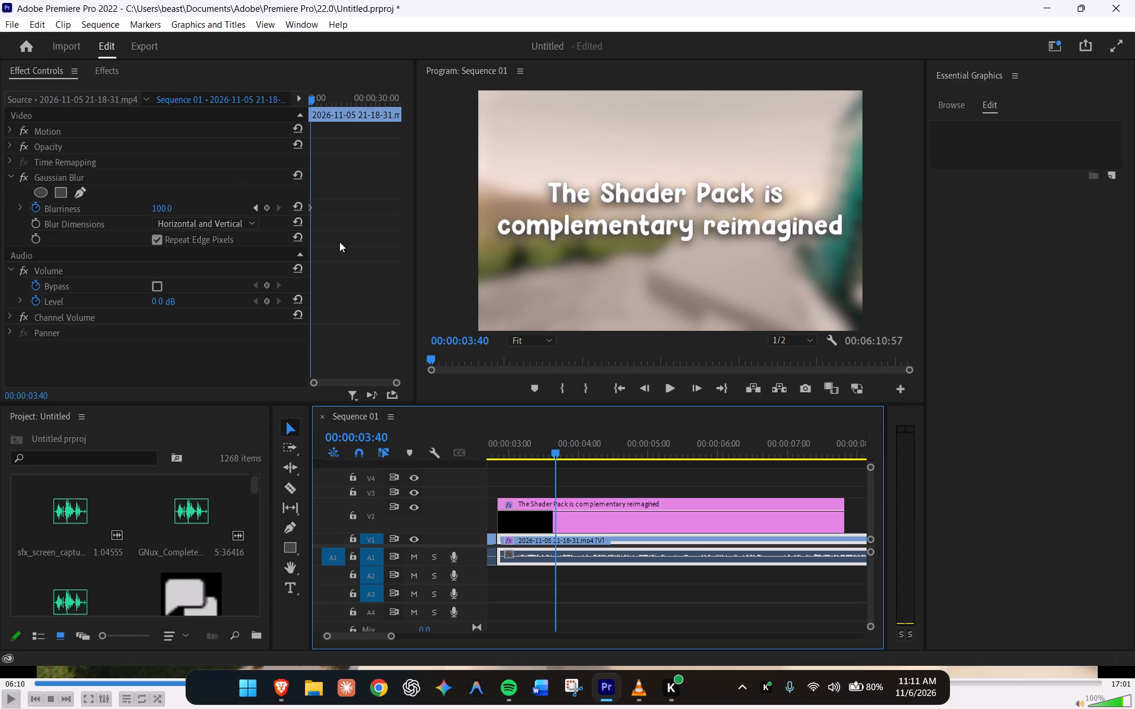
left_click(169, 211)
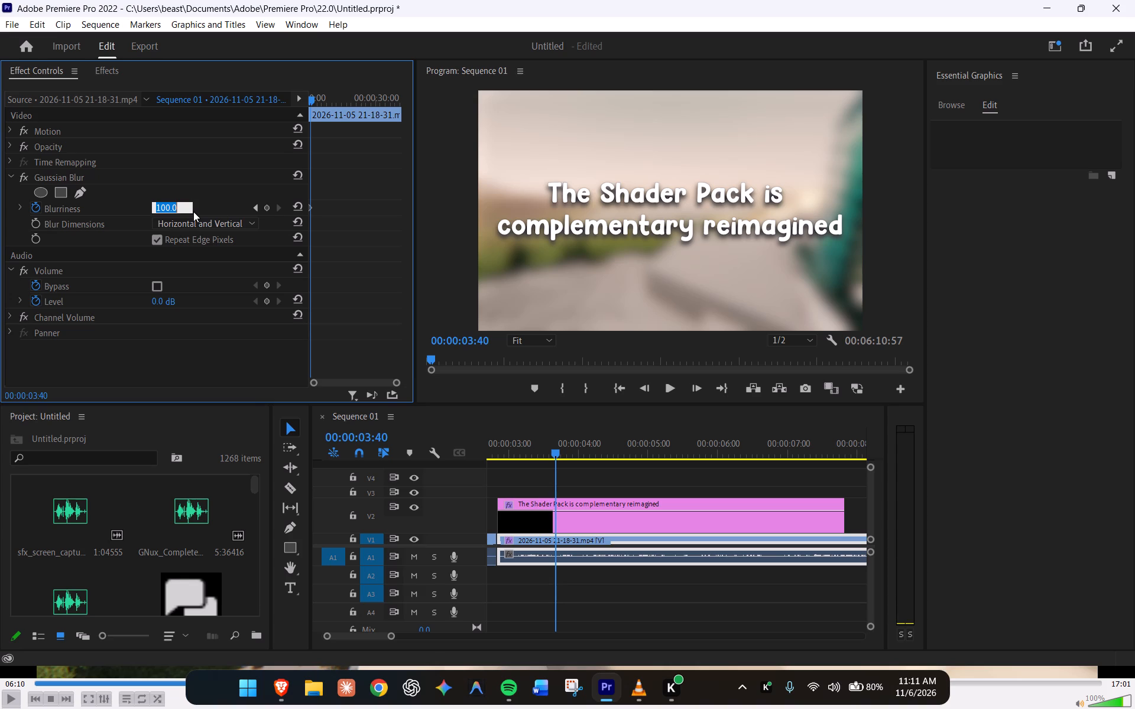
type("101")
key("Return")
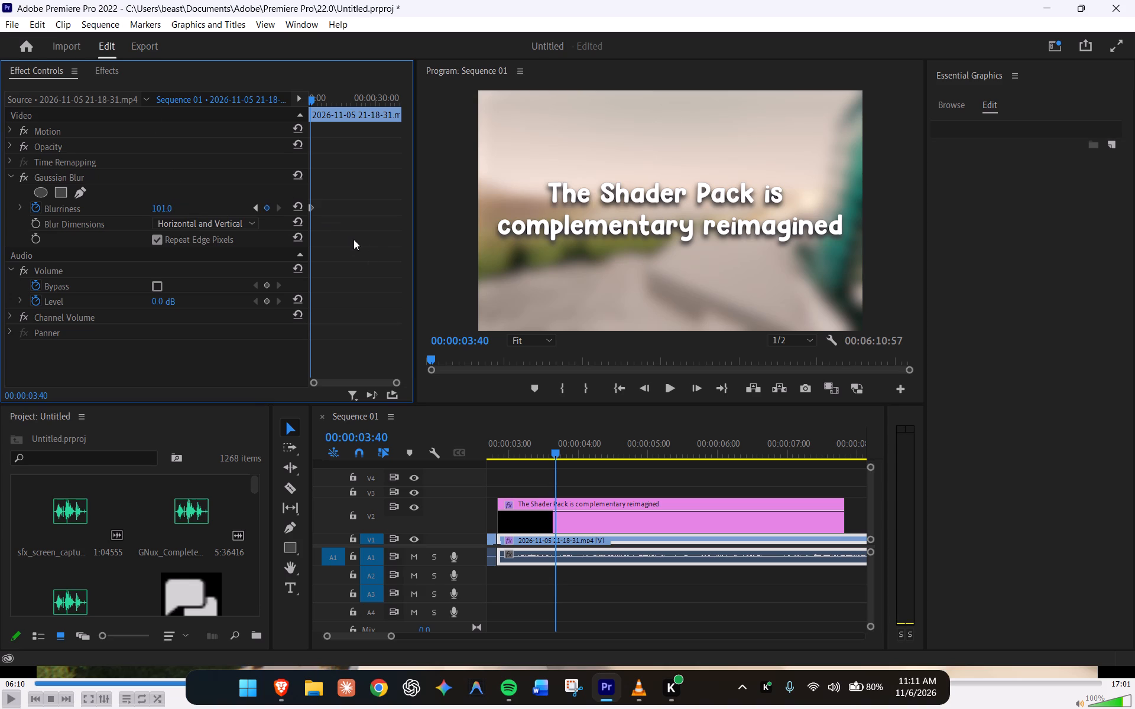
Set the Gaussian Blur's Blurriness to 0 at the clip's first keyframe, 00:00:02:50.
left_click_drag(395, 382, 382, 382)
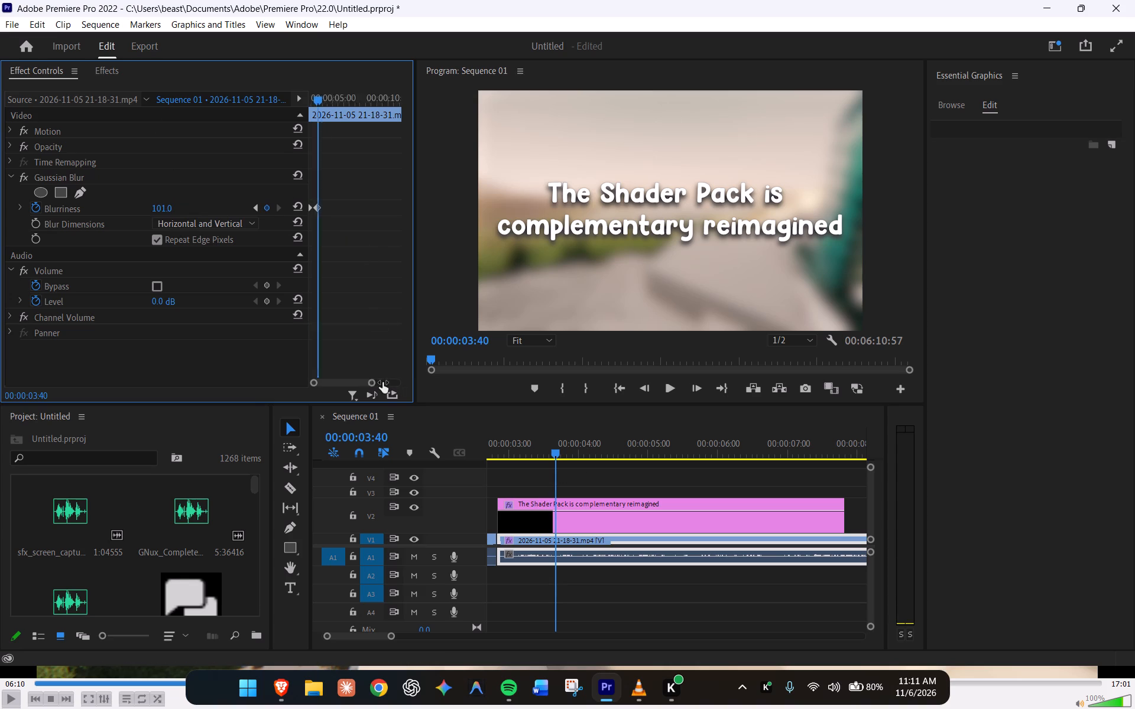
left_click_drag(382, 382, 375, 382)
left_click_drag(335, 381, 285, 376)
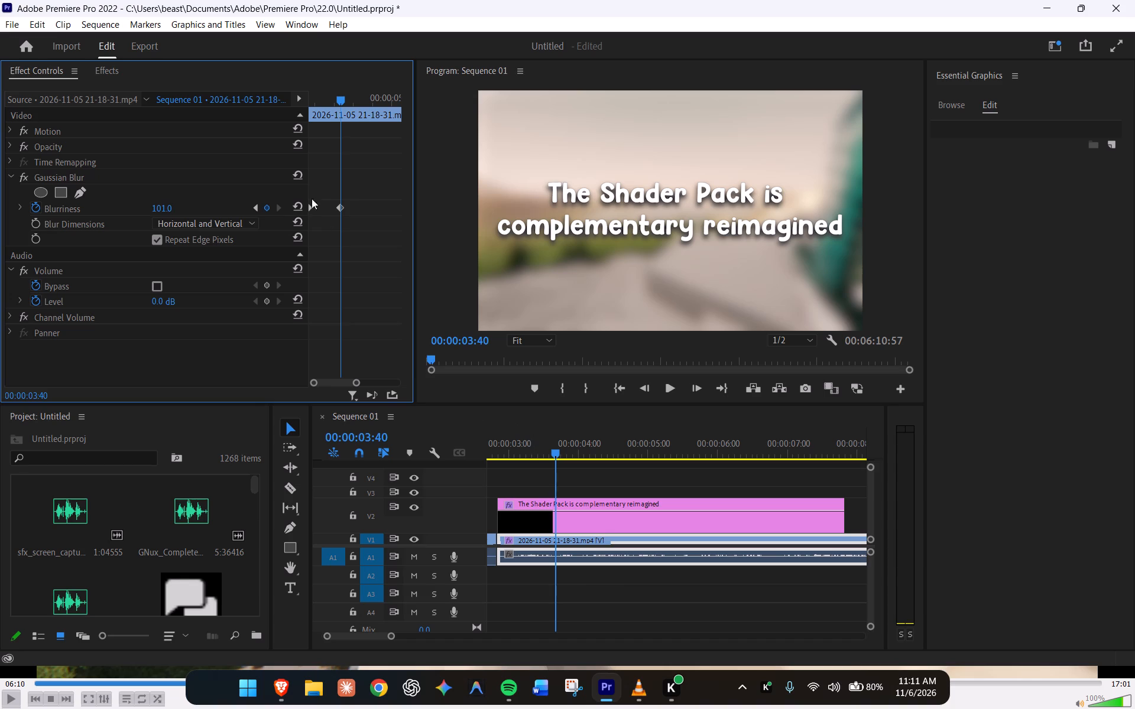
left_click(307, 207)
left_click_drag(554, 453, 551, 452)
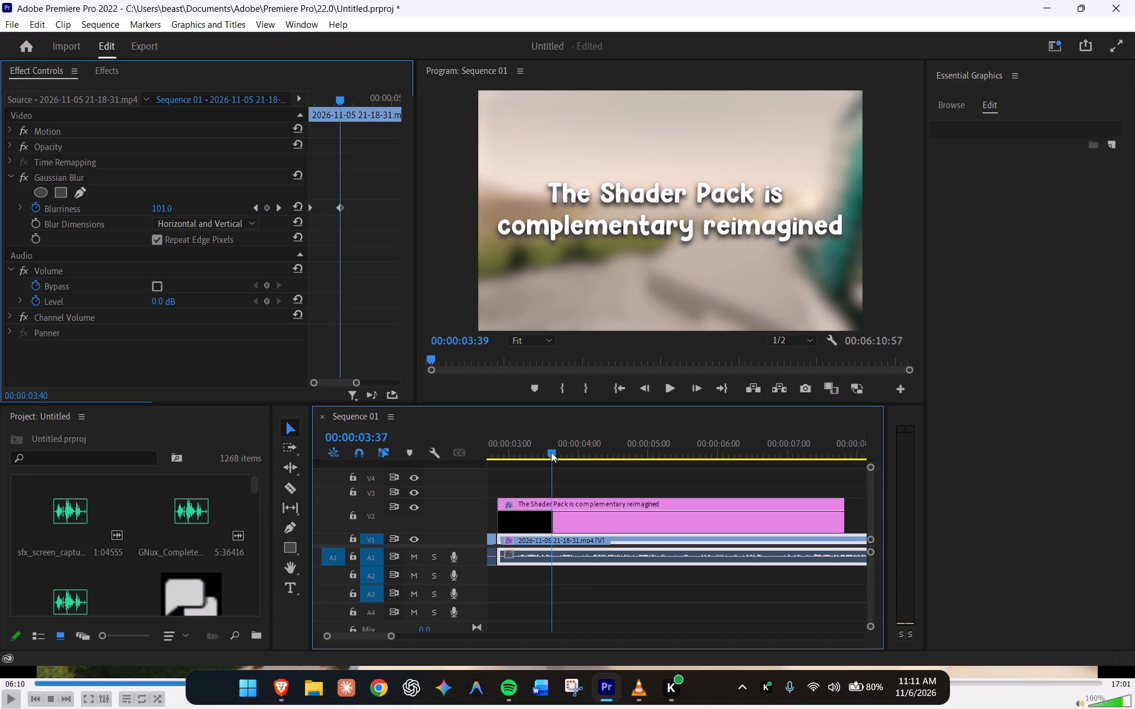
left_click_drag(551, 452, 497, 447)
key("Left")
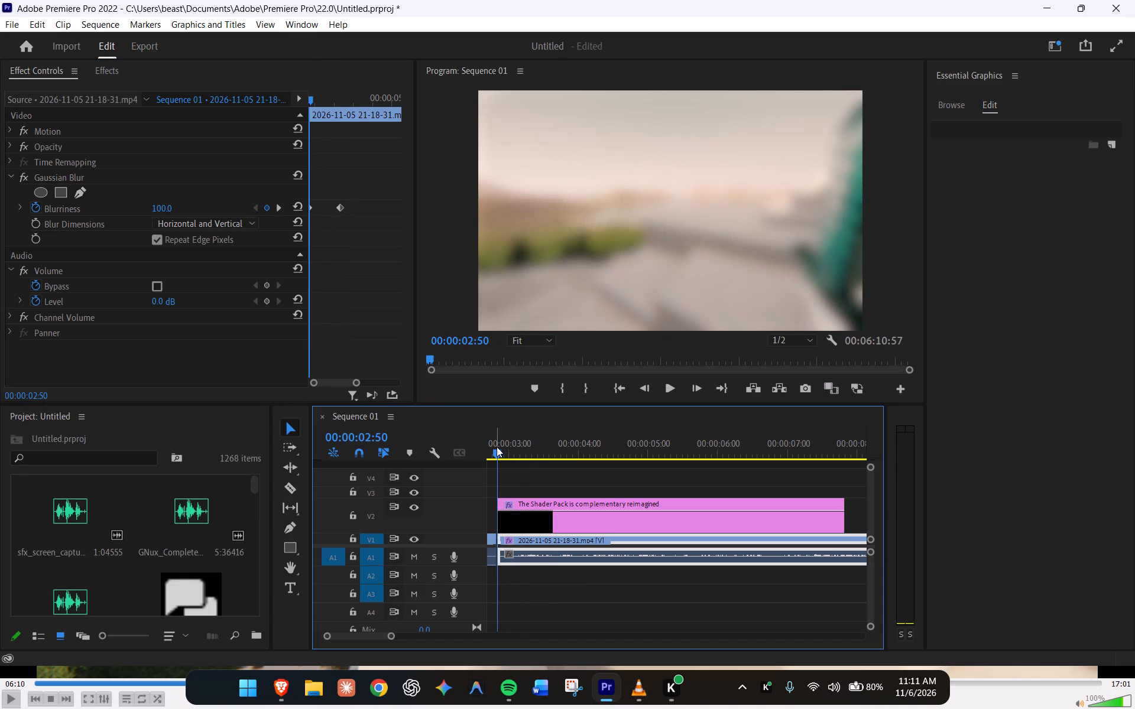
left_click(163, 208)
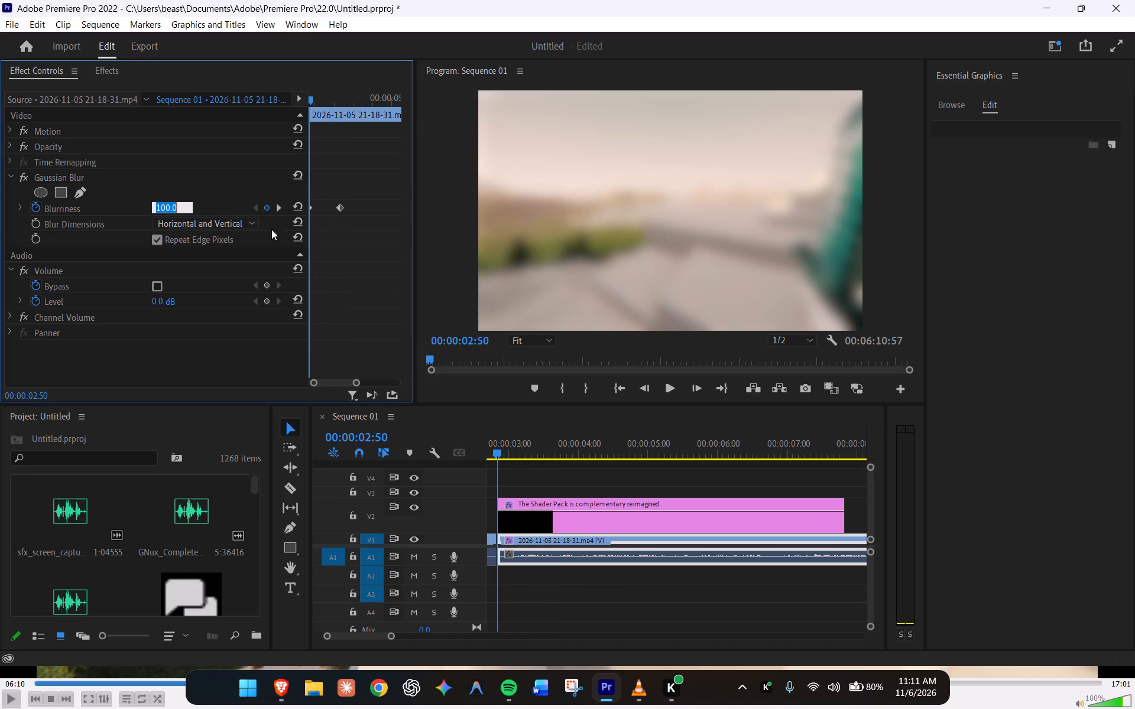
key("0")
key("Return")
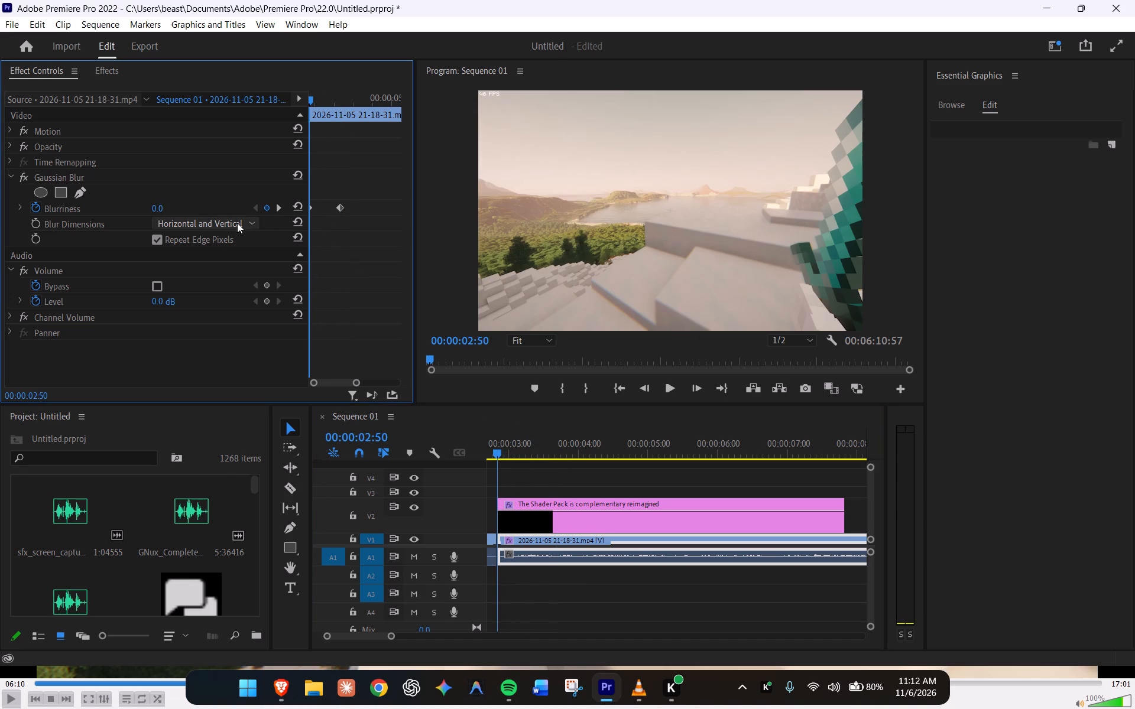
Apply Ease In interpolation to both Blurriness keyframes.
left_click(22, 207)
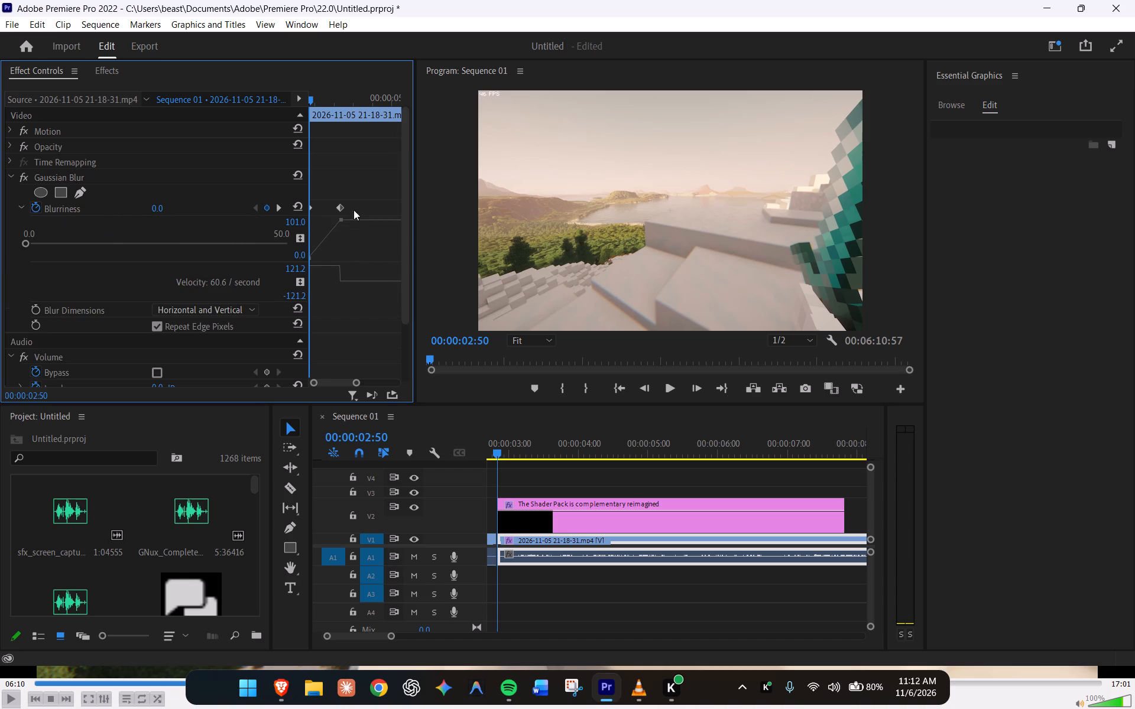
left_click_drag(368, 202, 275, 252)
right_click(340, 208)
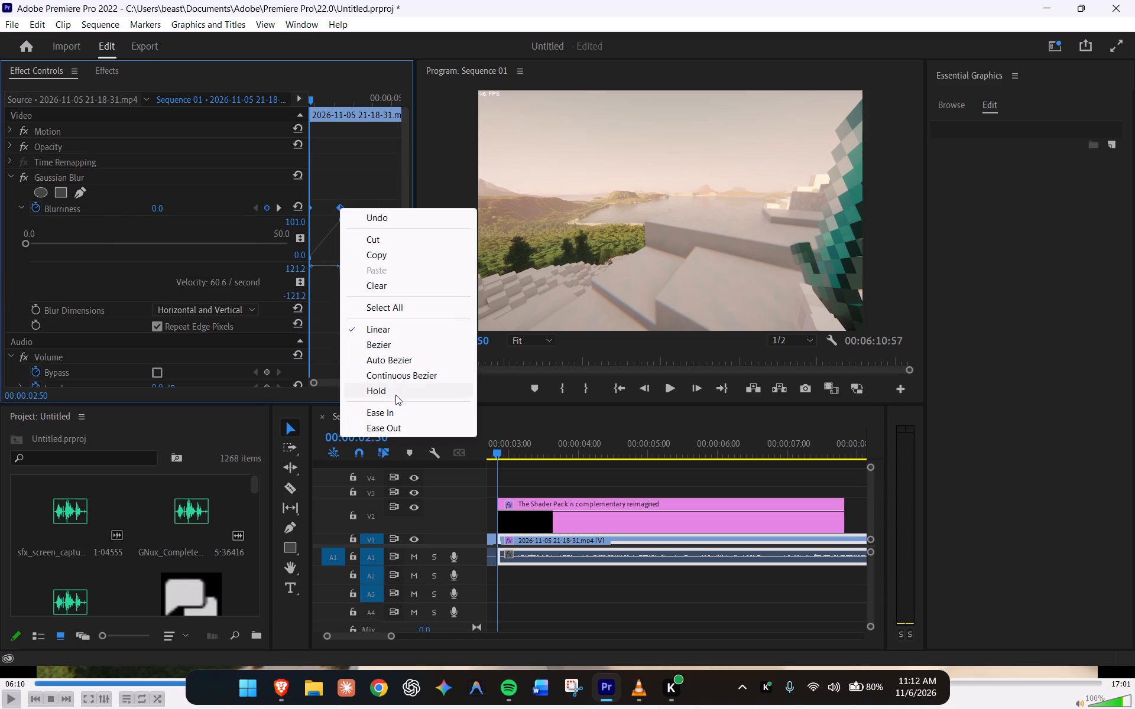
left_click(397, 410)
Reshape the Blurriness curve with its Bezier handles so the blur rises steeply at first and flattens before the second keyframe.
scroll(320, 258, "up", 5, "alt")
left_click(353, 380)
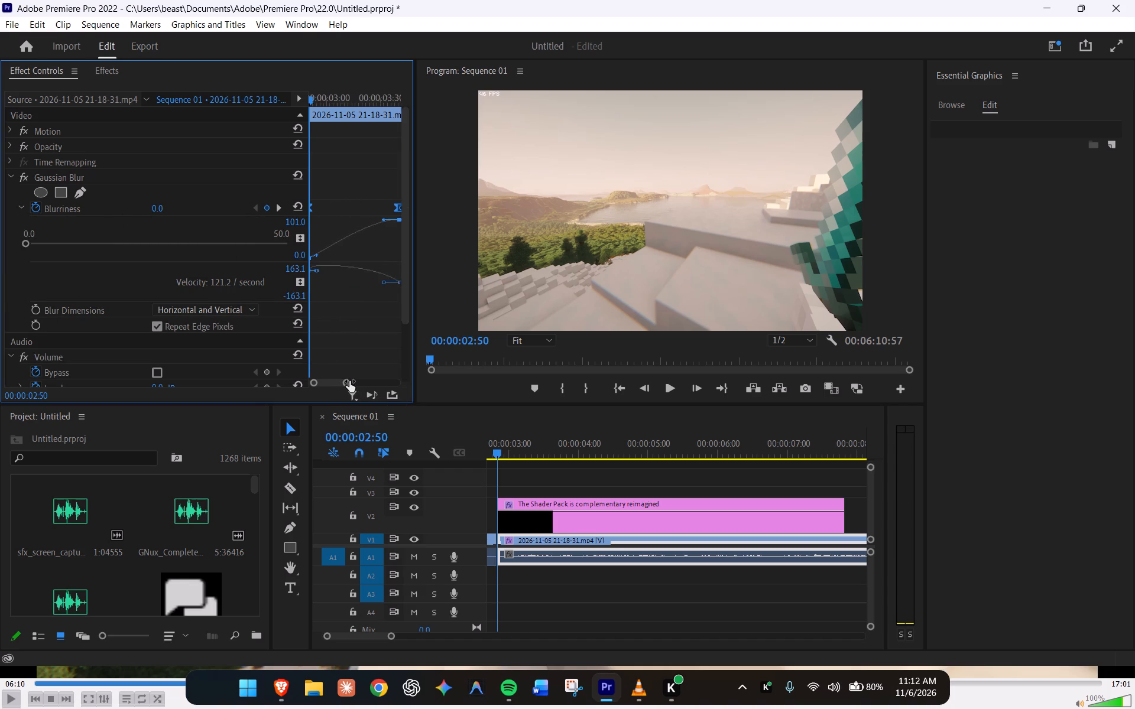
left_click_drag(319, 253, 313, 246)
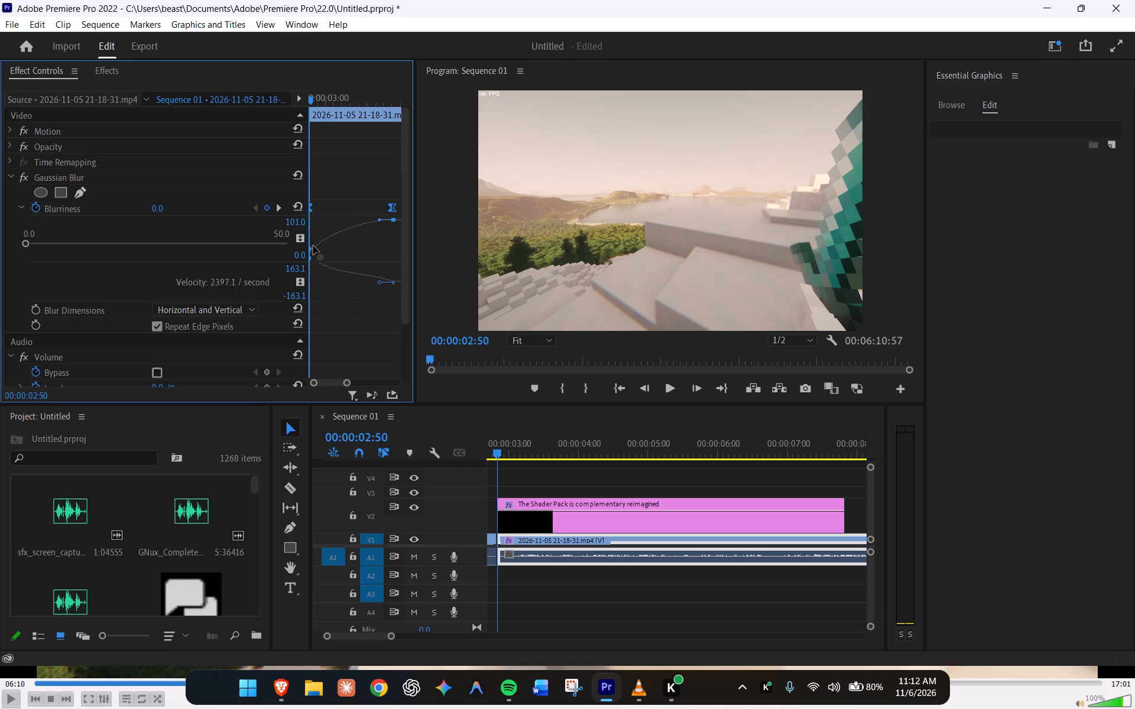
left_click_drag(313, 246, 308, 233)
left_click_drag(308, 233, 329, 243)
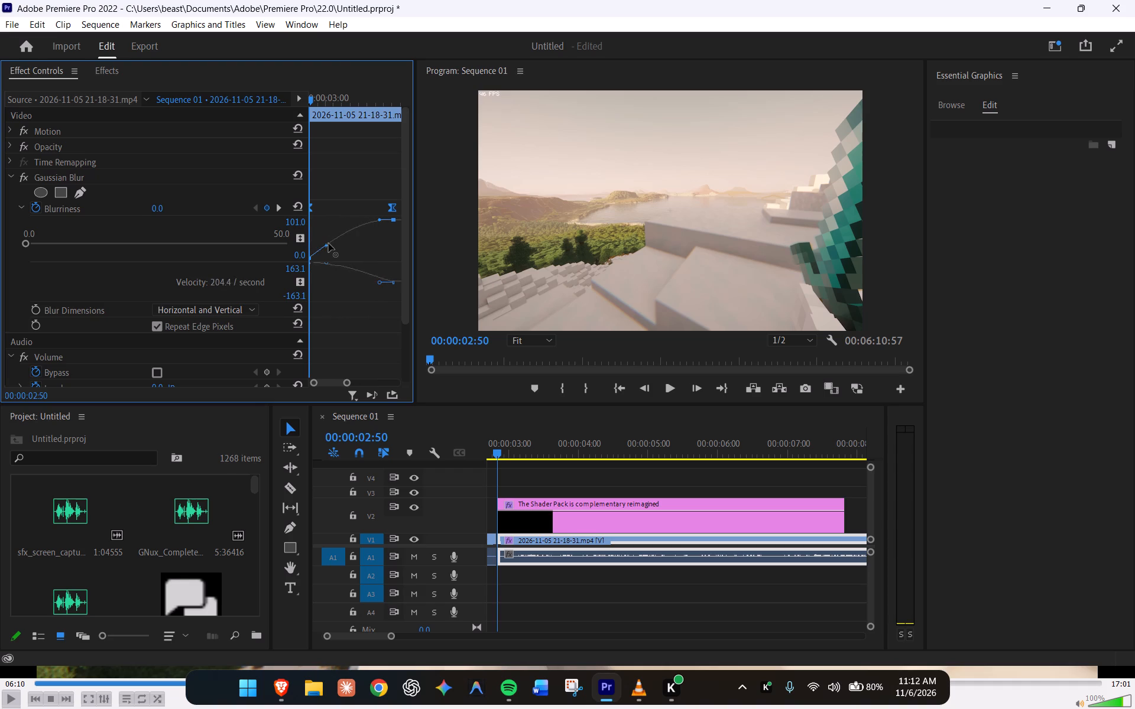
left_click_drag(329, 243, 314, 237)
left_click_drag(380, 225, 395, 232)
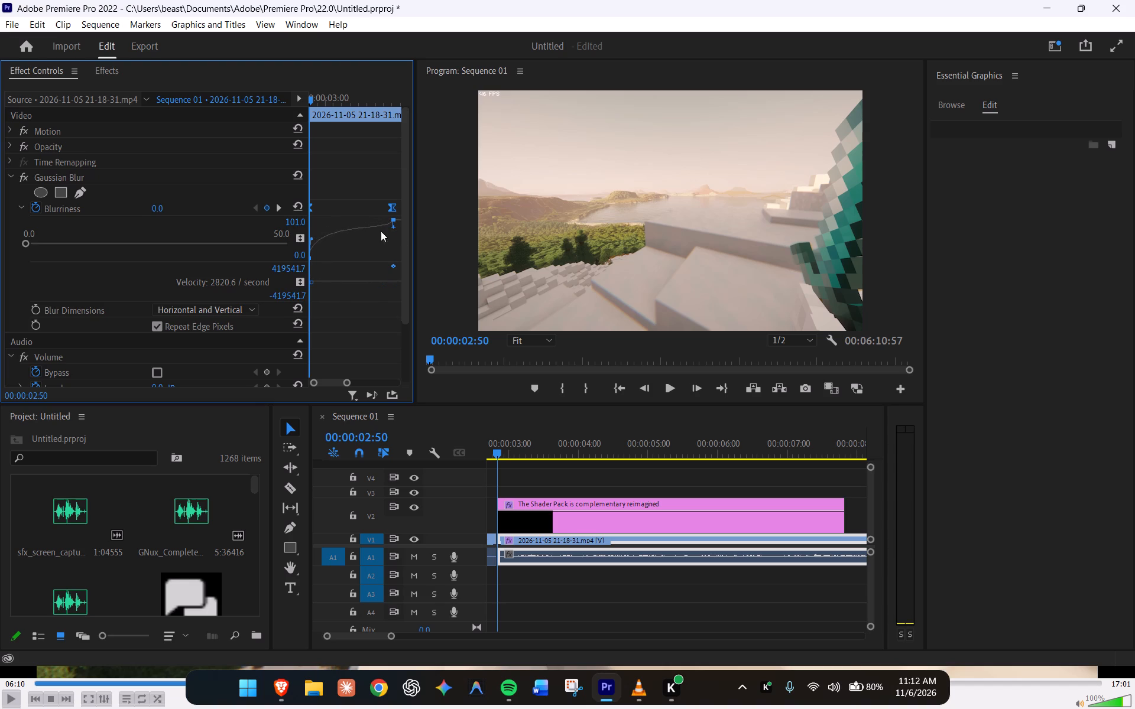
left_click(310, 239)
left_click(389, 232)
Play the sequence from before the first V1 cut to check the blur ramp against the title's fade-in.
left_click_drag(500, 453, 499, 453)
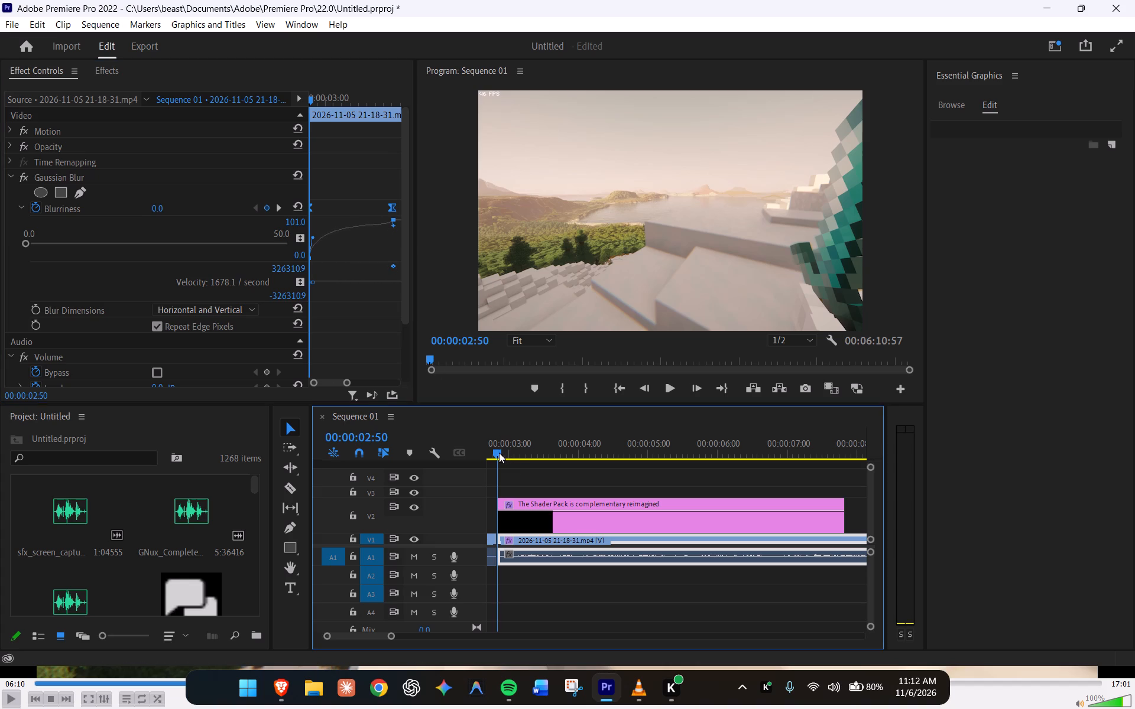
left_click_drag(499, 453, 491, 453)
key("space")
key("space")
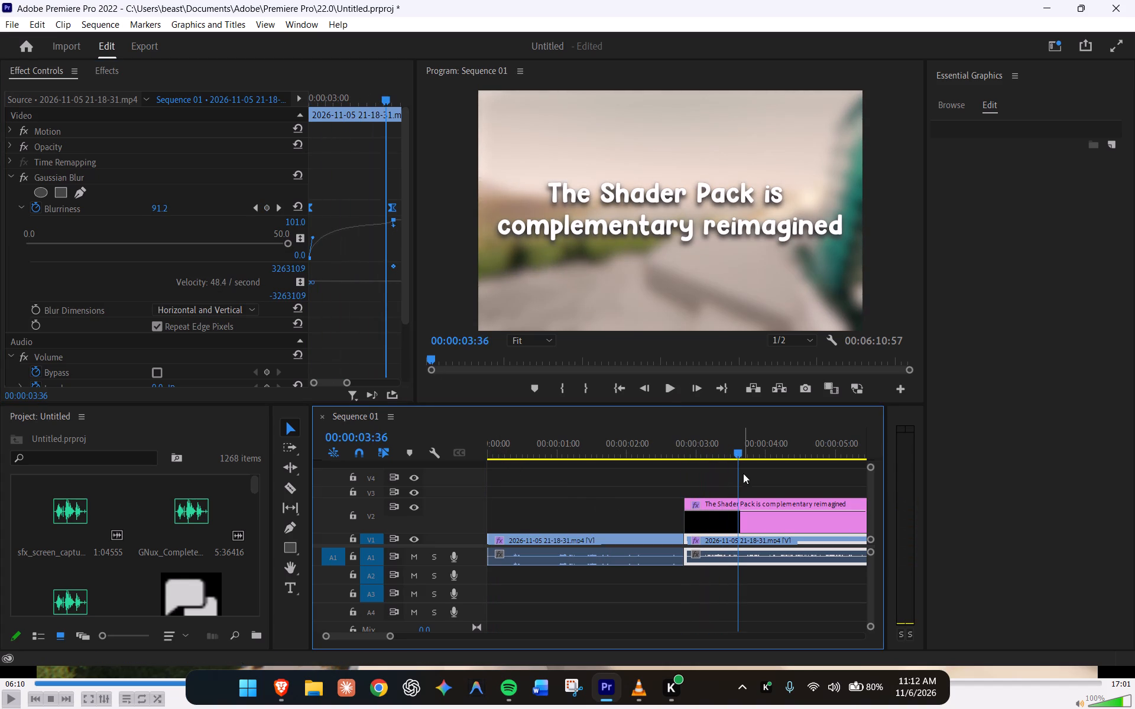
left_click_drag(738, 460, 635, 456)
key("space")
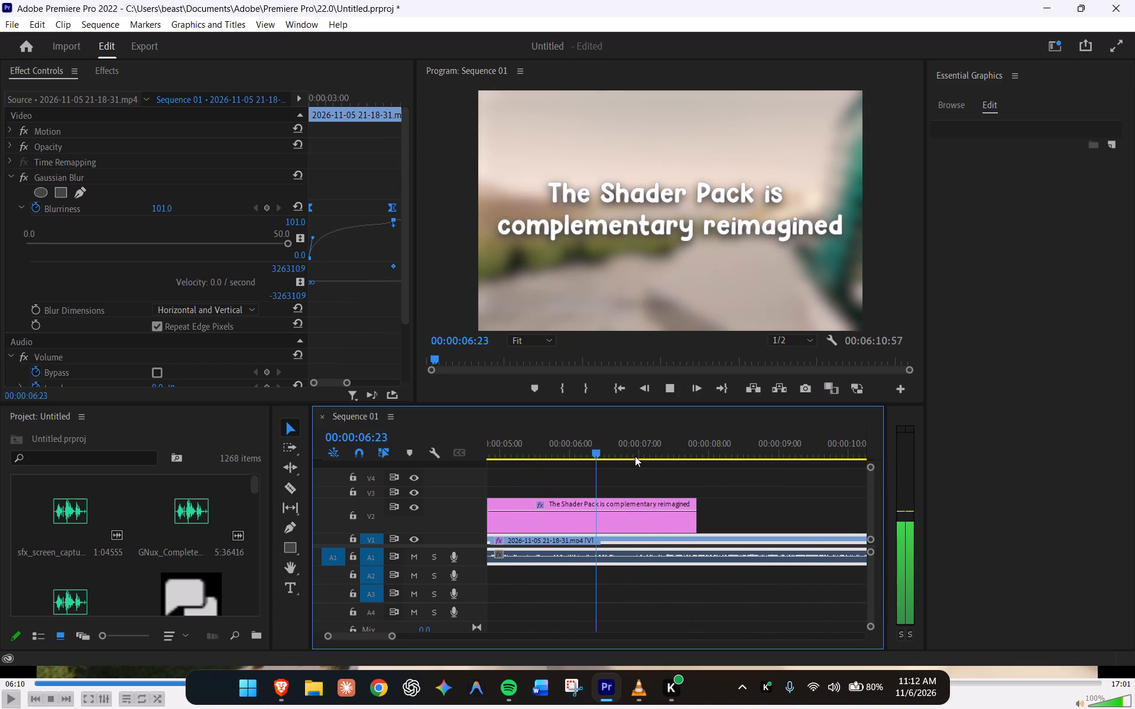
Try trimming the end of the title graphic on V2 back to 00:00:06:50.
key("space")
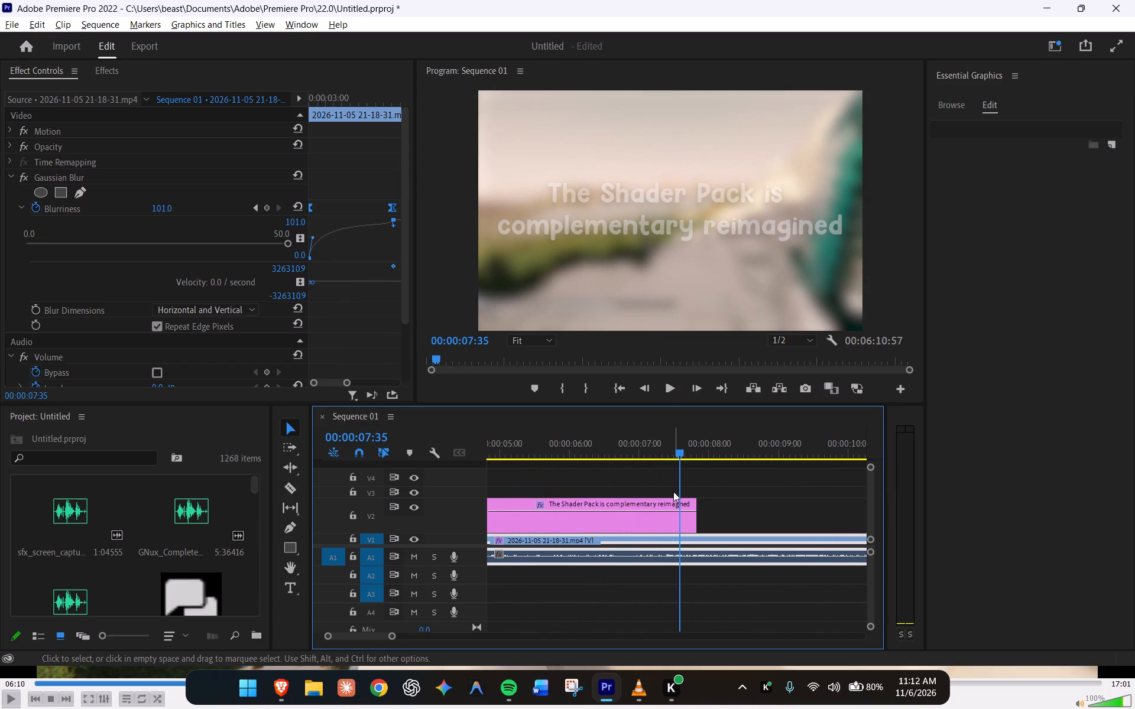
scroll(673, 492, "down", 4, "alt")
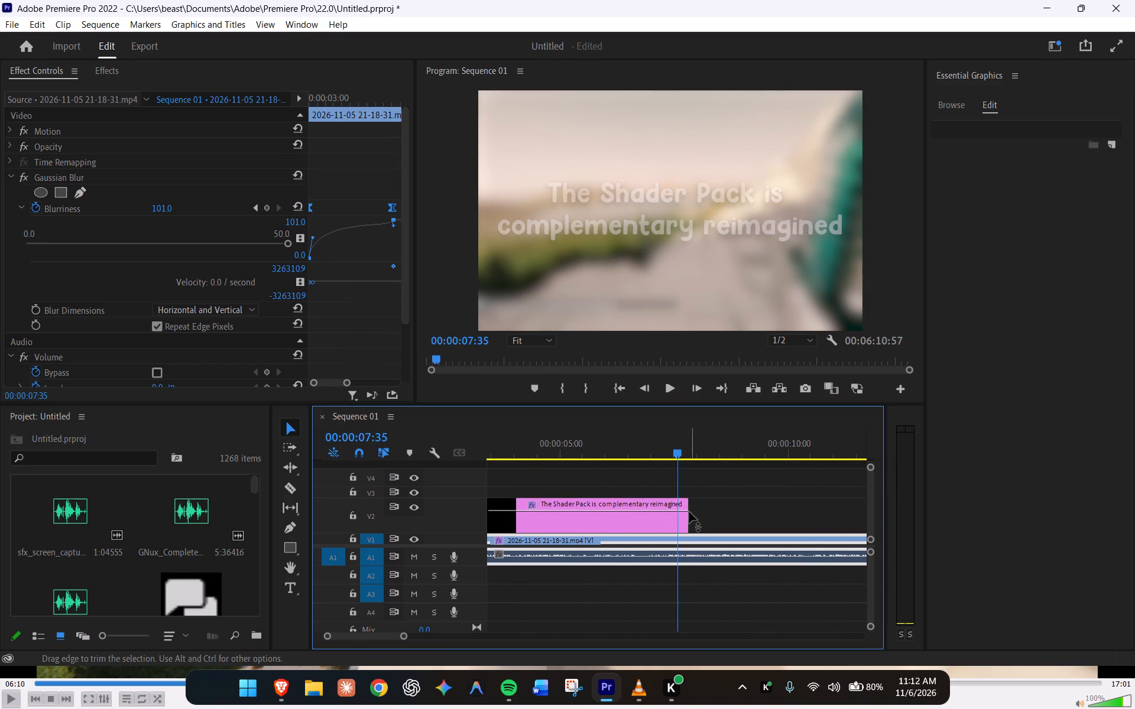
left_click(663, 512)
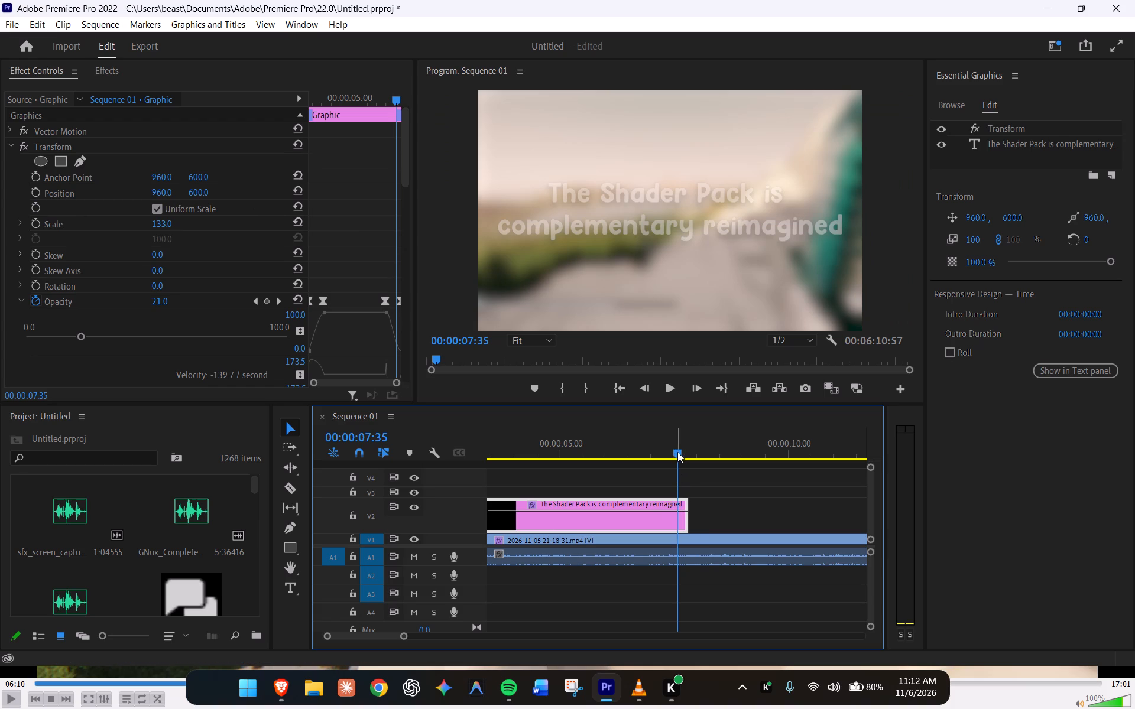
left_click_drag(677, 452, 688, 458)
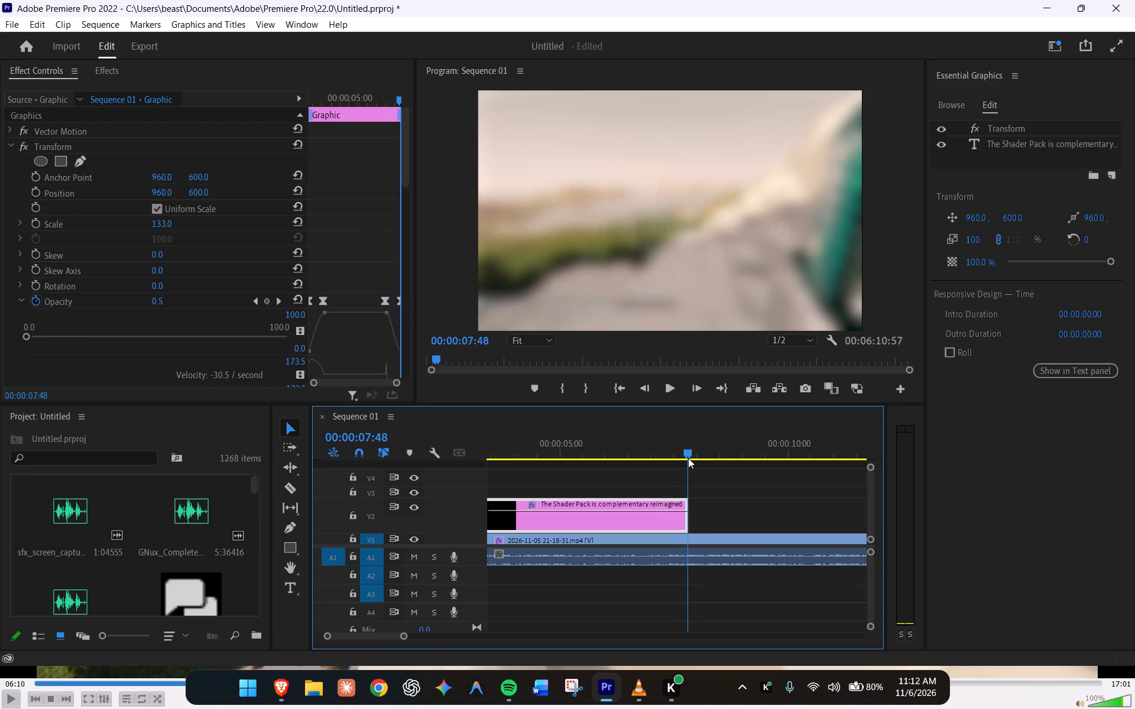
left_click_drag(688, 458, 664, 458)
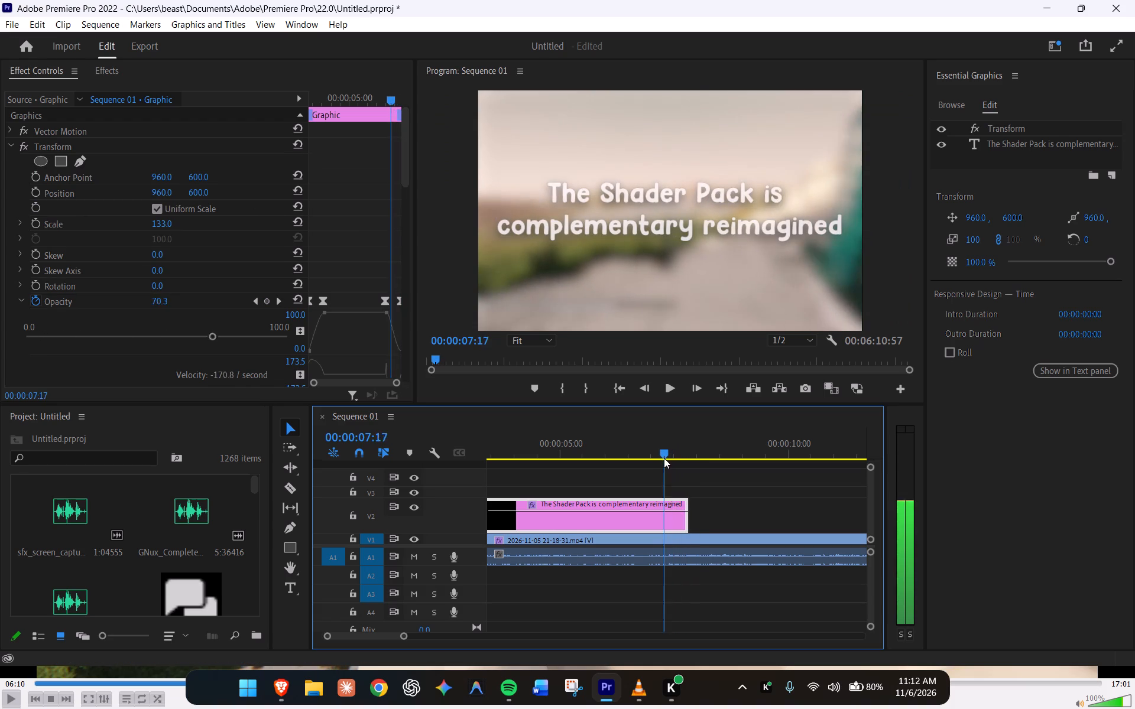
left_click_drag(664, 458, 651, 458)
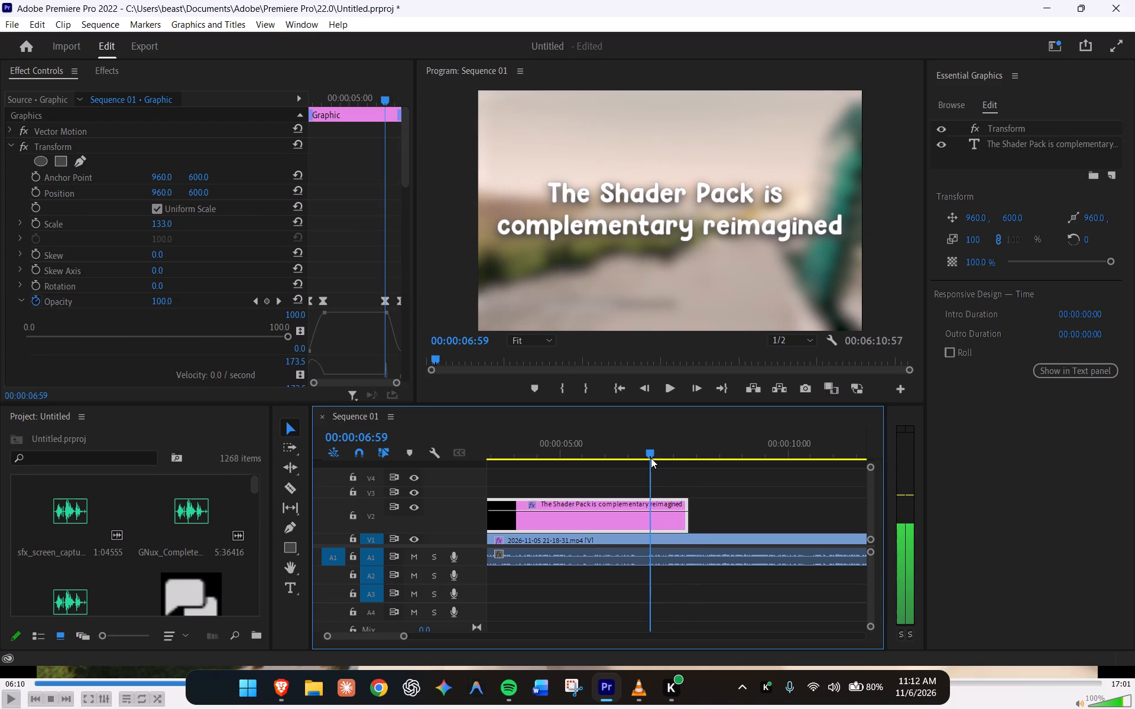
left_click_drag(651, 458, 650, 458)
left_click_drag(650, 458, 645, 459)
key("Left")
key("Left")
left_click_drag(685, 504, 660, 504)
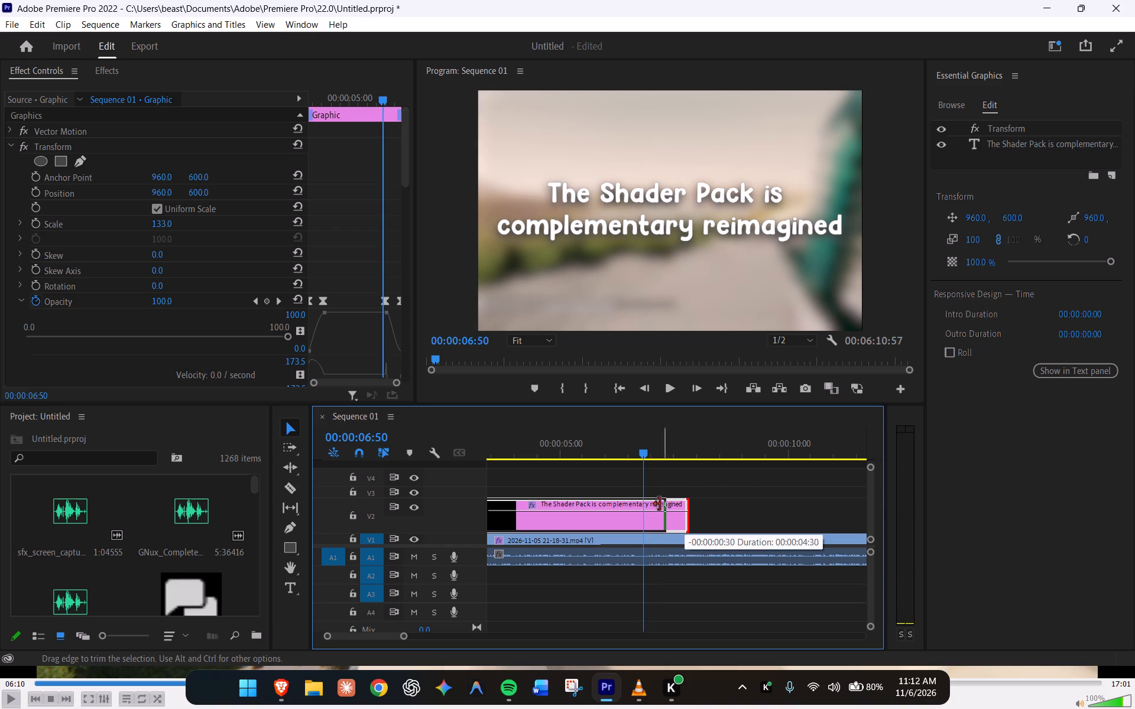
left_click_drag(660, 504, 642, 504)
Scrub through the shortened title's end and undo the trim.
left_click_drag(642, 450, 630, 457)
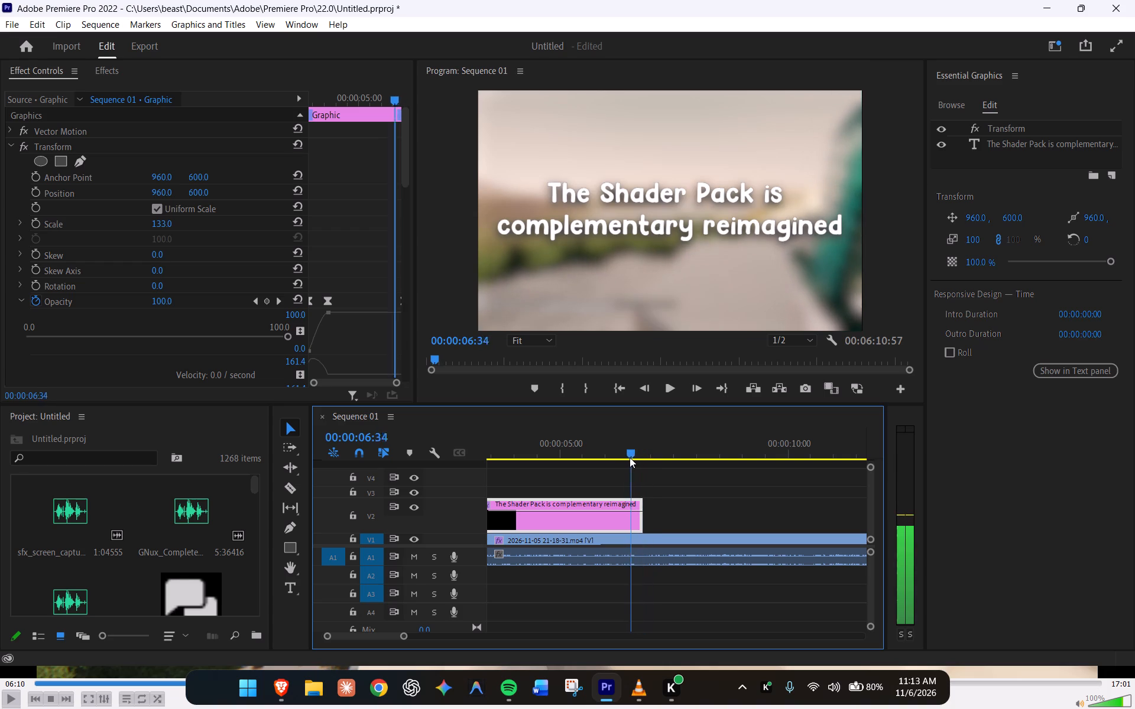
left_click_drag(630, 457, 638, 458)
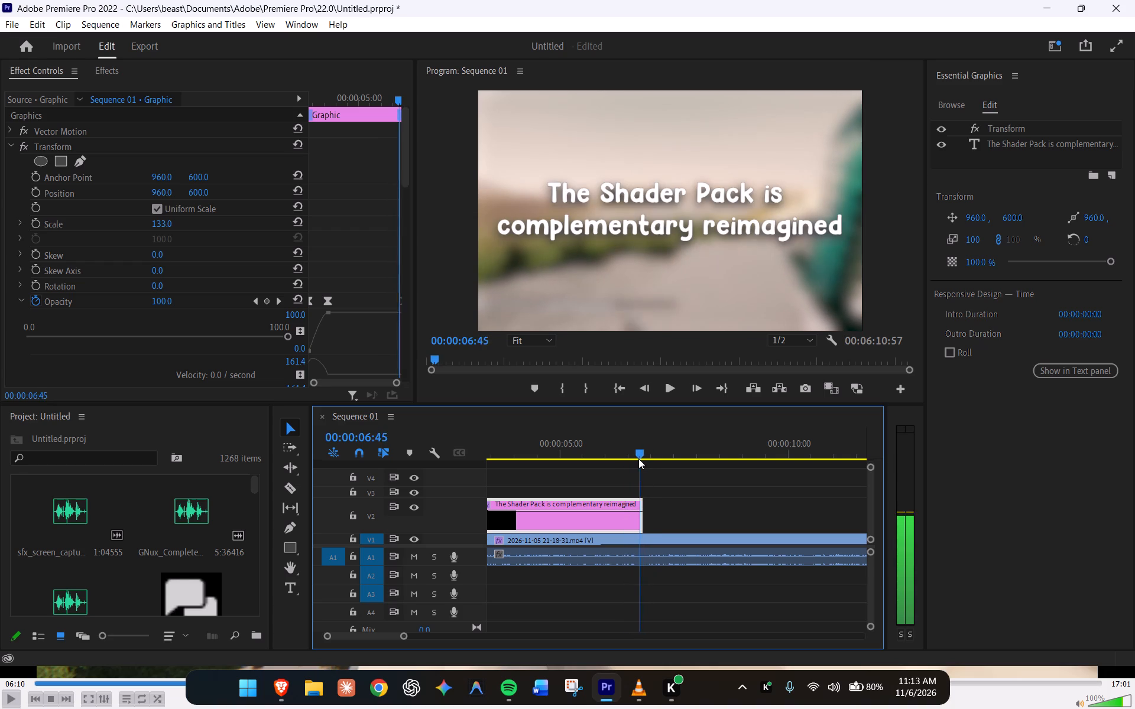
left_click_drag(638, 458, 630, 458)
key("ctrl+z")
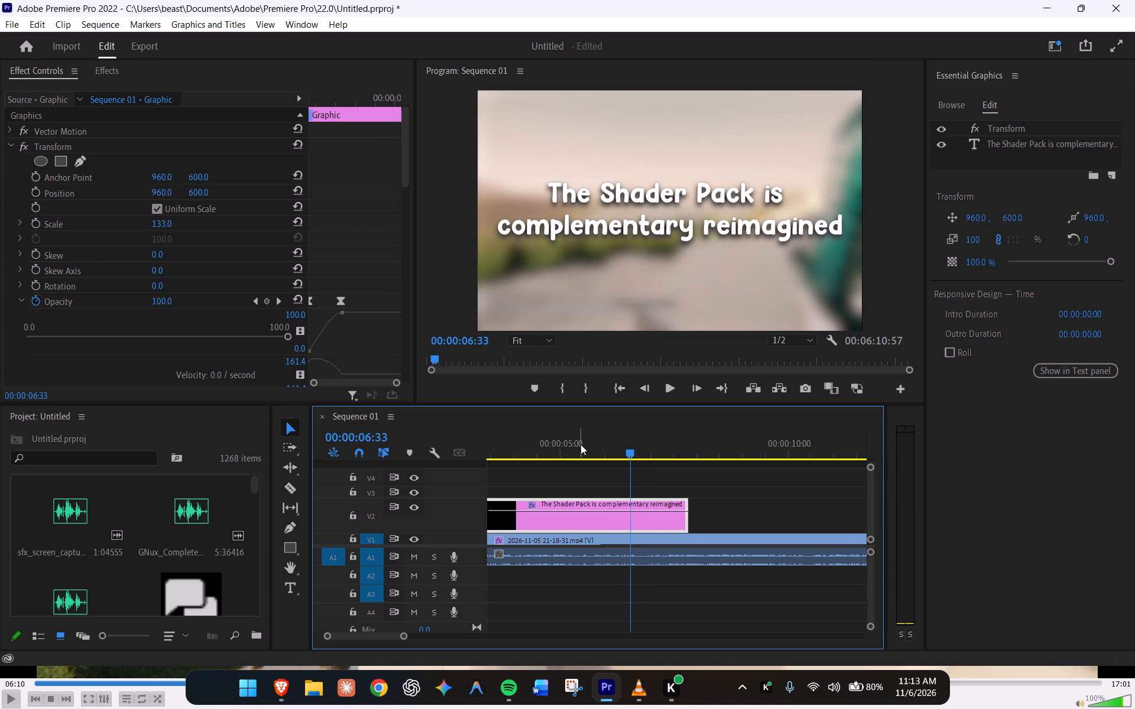
Place the playhead at 00:00:06:40 in the title's fully opaque section.
left_click(630, 467)
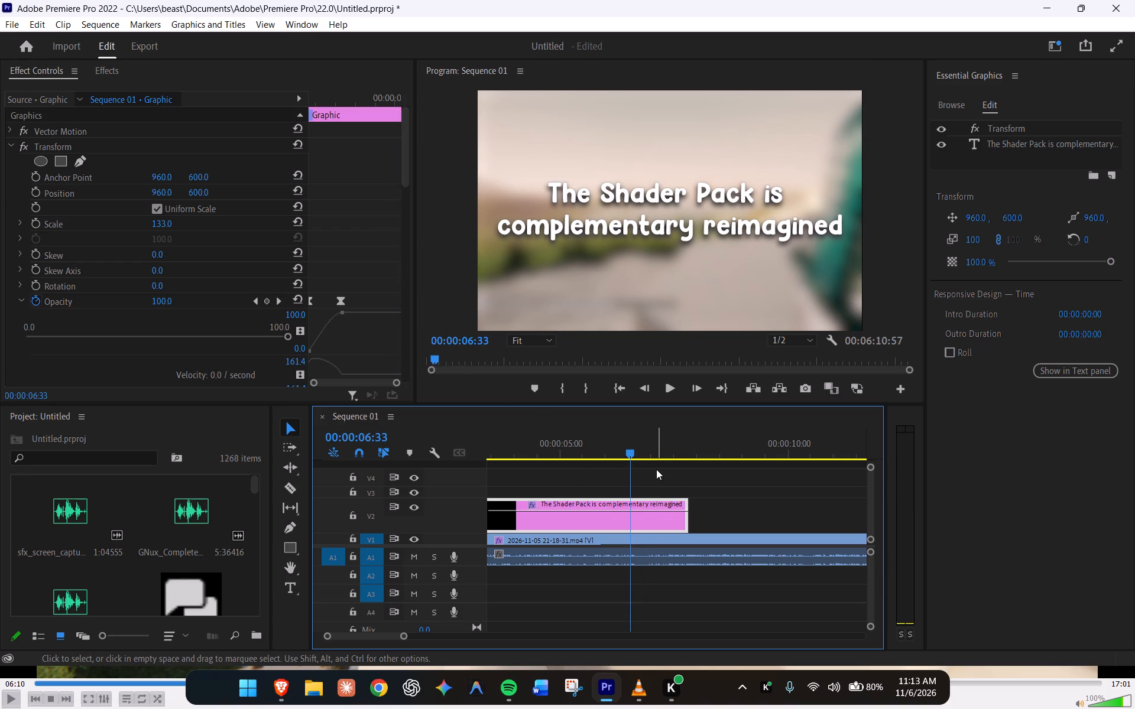
key("Right")
key("Right")
key("Right")
key("Right")
key("Right")
key("Right")
key("Right")
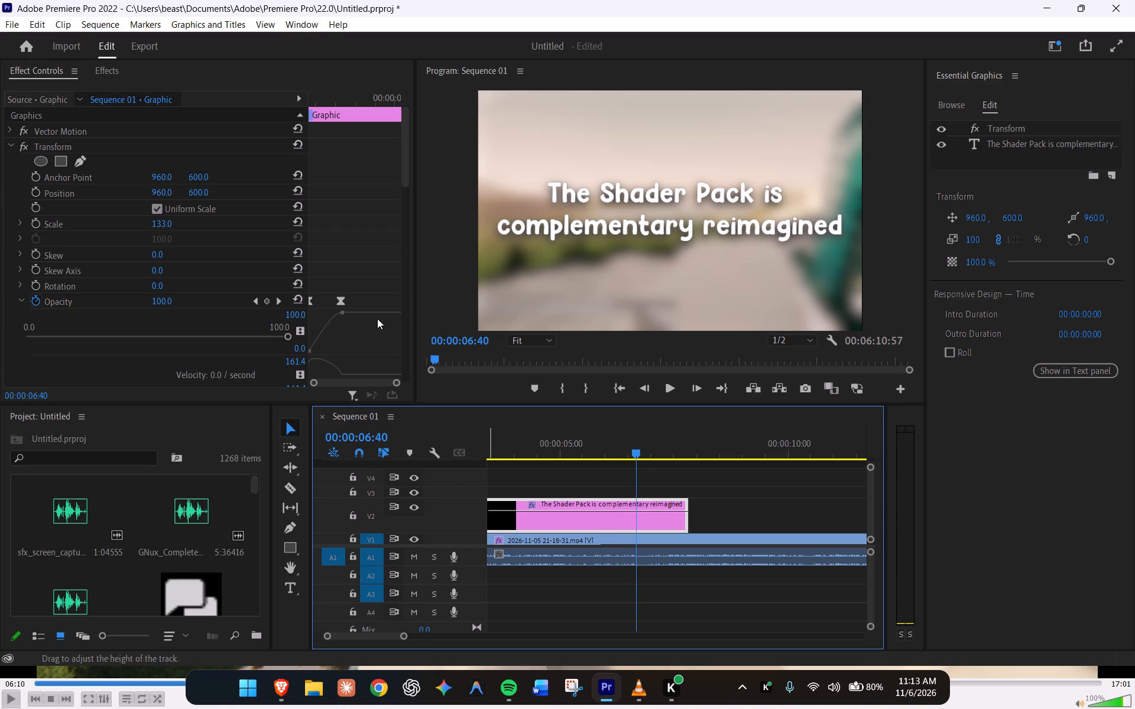
Widen the effect settings area so all of the title's Opacity keyframes fit in its keyframe timeline.
scroll(348, 226, "down", 5, "alt")
left_click_drag(391, 382, 384, 378)
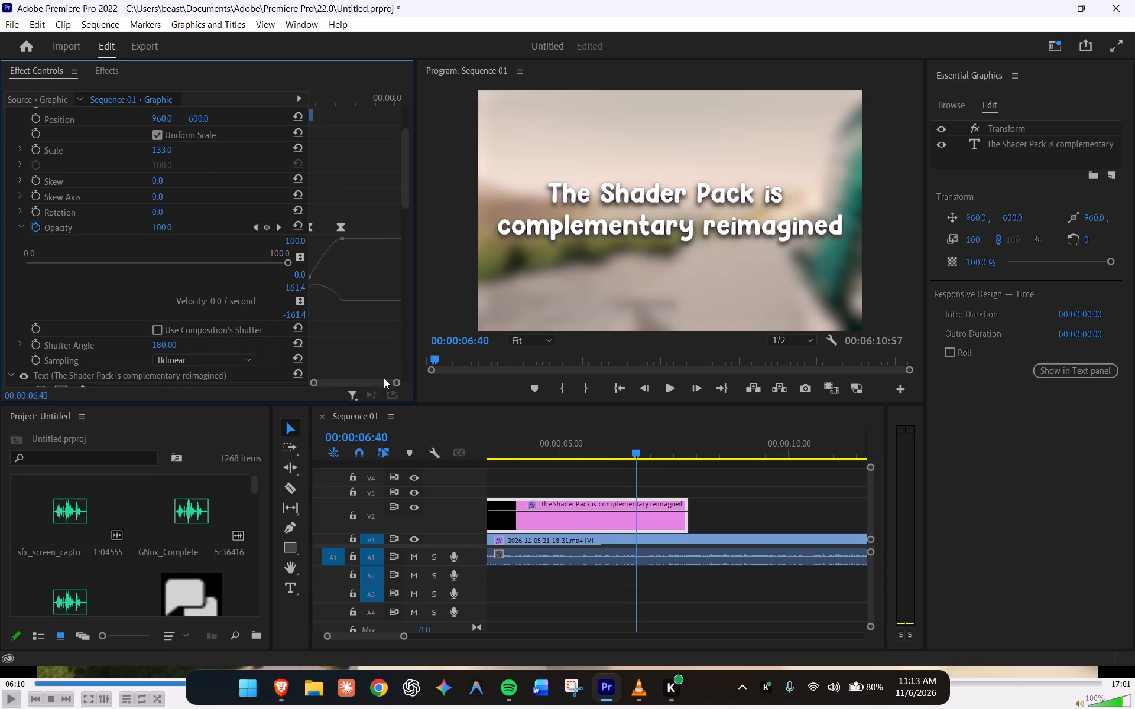
left_click_drag(384, 378, 383, 379)
left_click(393, 384)
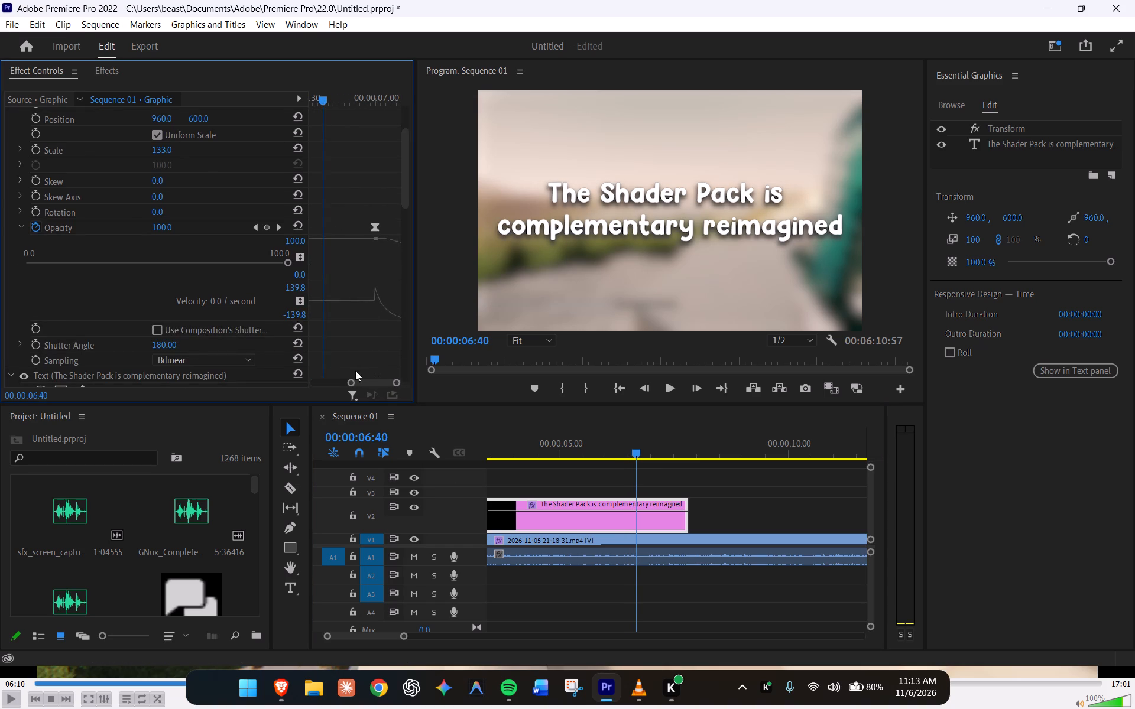
left_click_drag(348, 380, 248, 369)
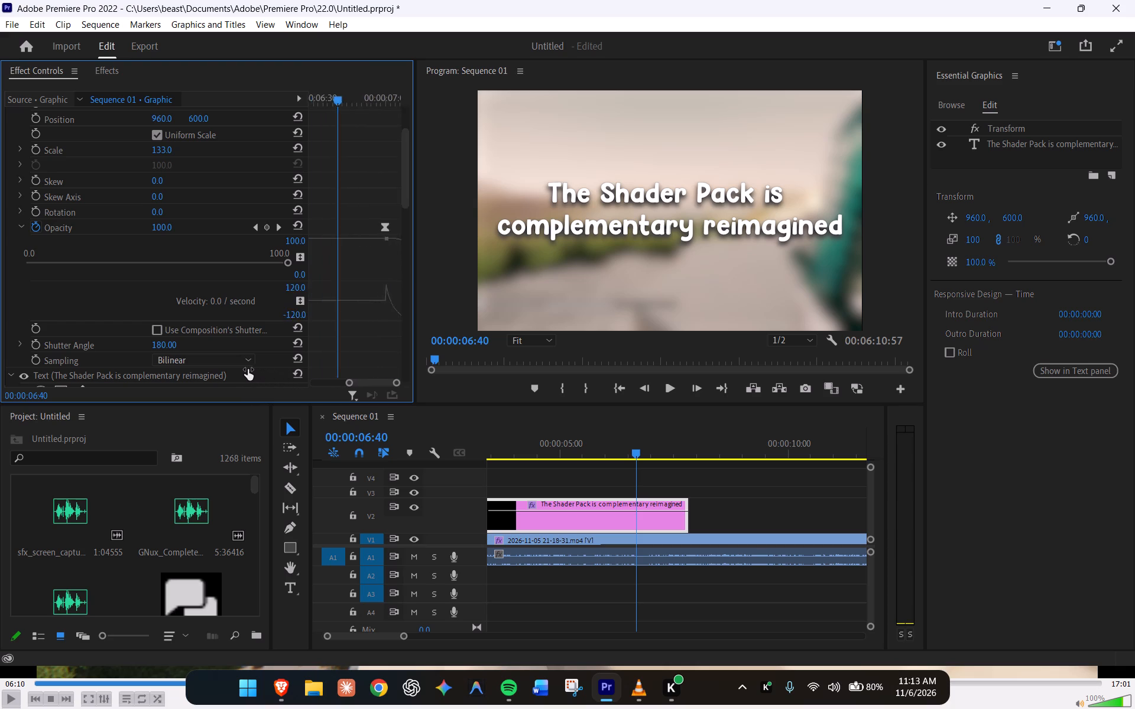
left_click_drag(248, 369, 238, 369)
left_click_drag(336, 380, 319, 380)
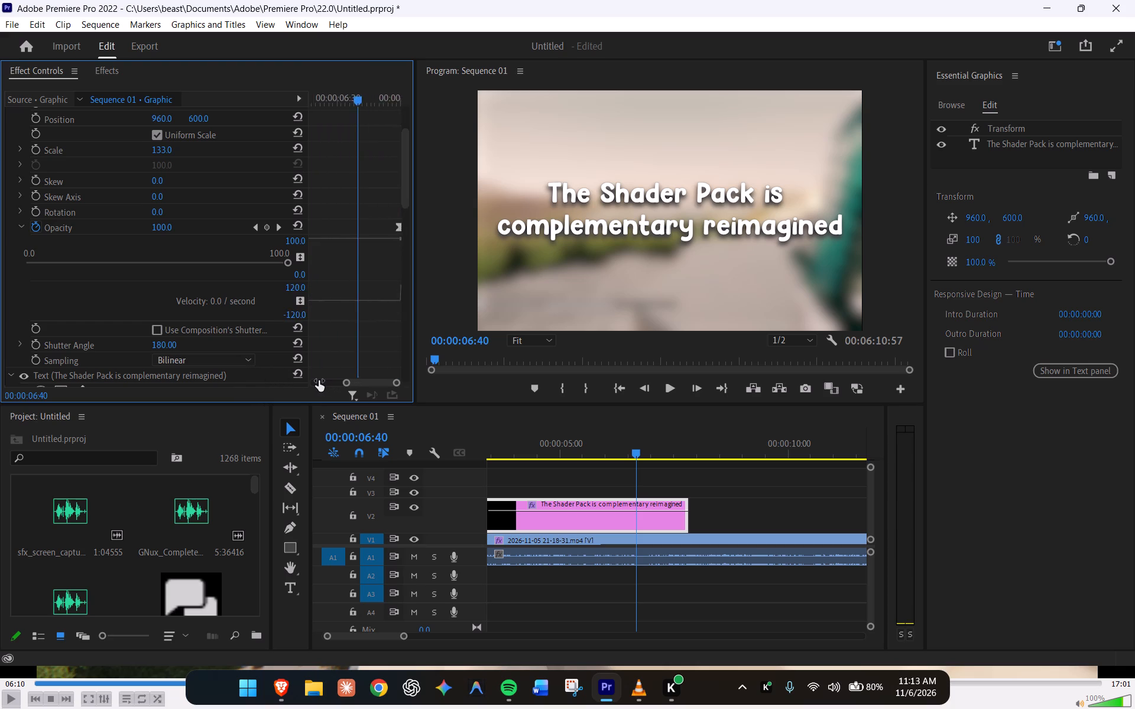
left_click_drag(319, 380, 317, 380)
left_click_drag(374, 386, 374, 385)
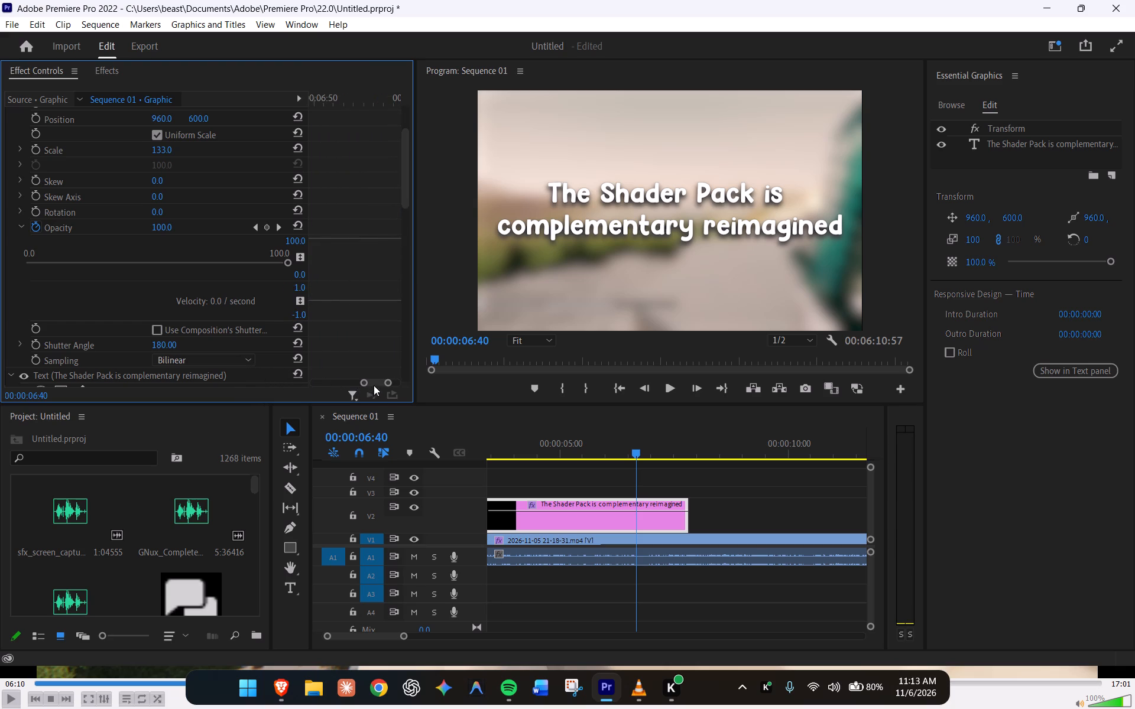
left_click_drag(374, 385, 317, 384)
left_click_drag(336, 383, 368, 386)
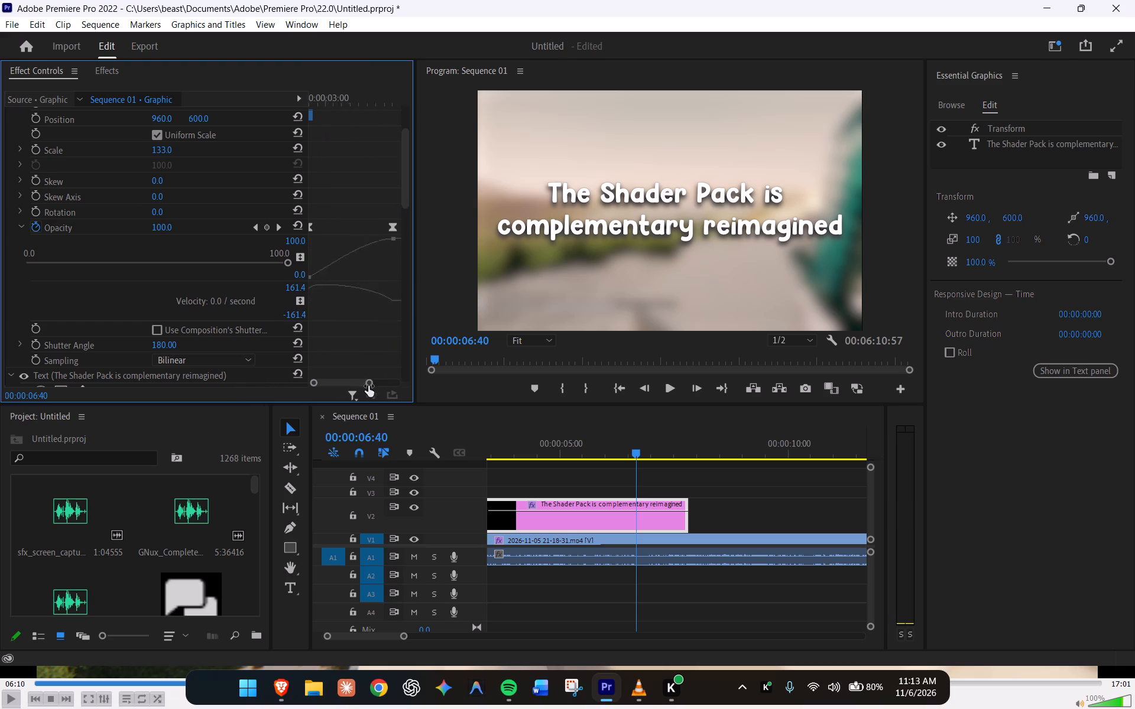
left_click_drag(368, 386, 408, 388)
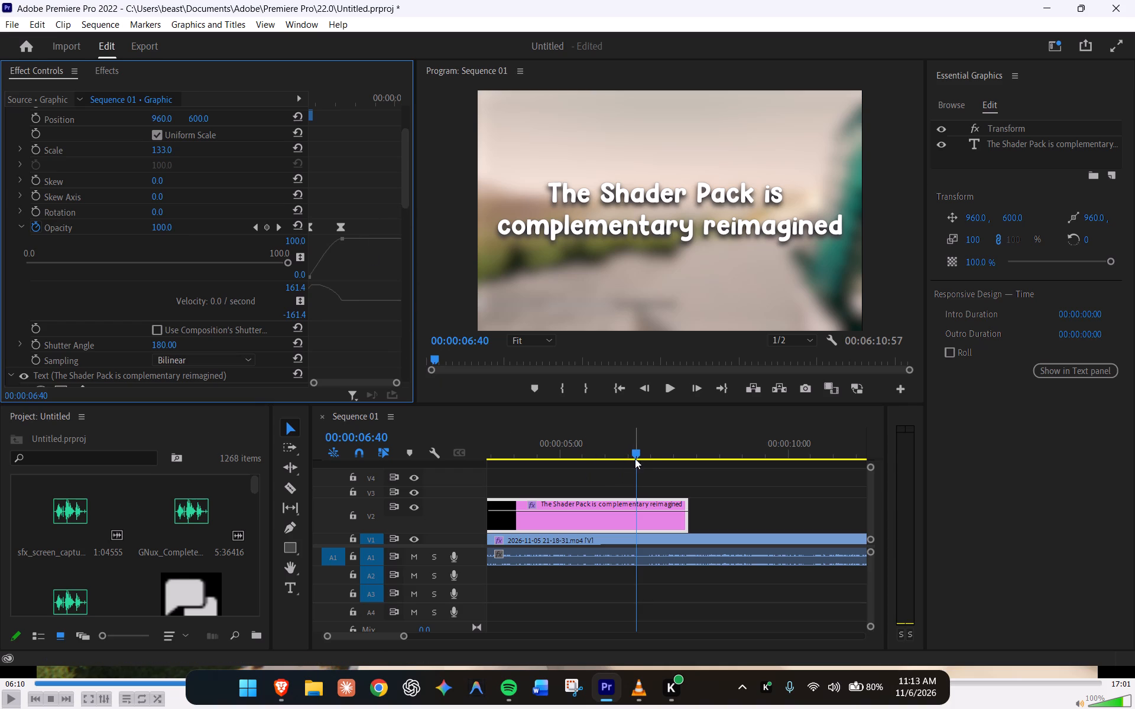
left_click_drag(635, 458, 624, 456)
left_click_drag(625, 457, 637, 459)
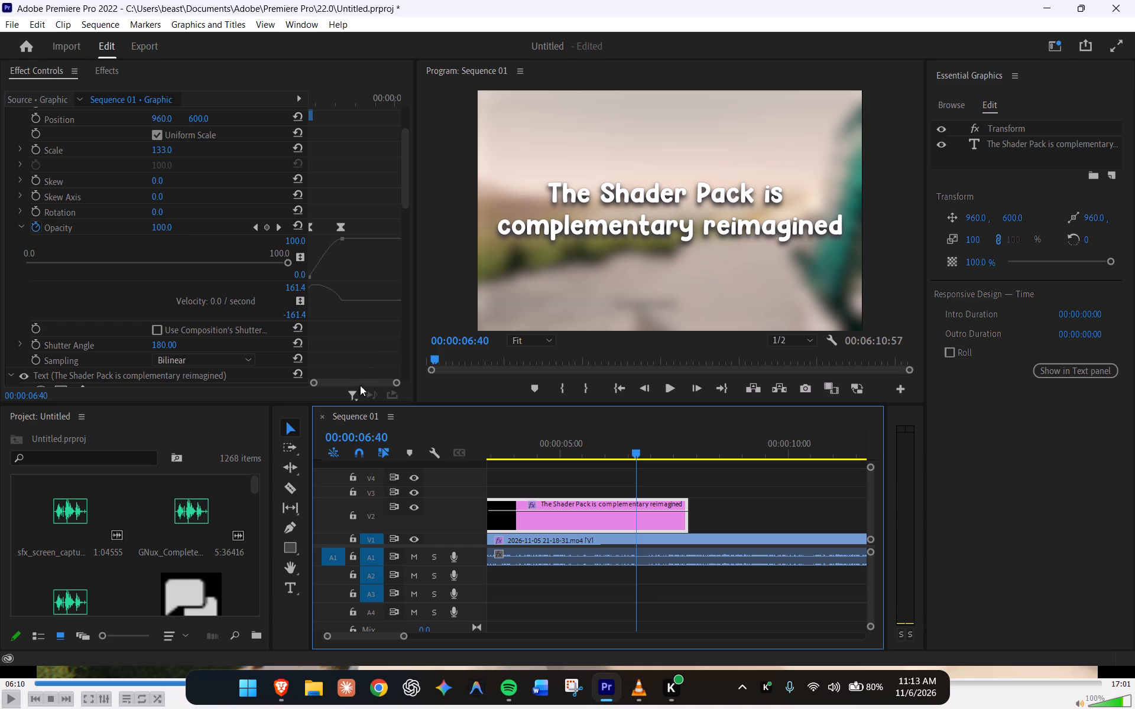
left_click_drag(415, 325, 507, 324)
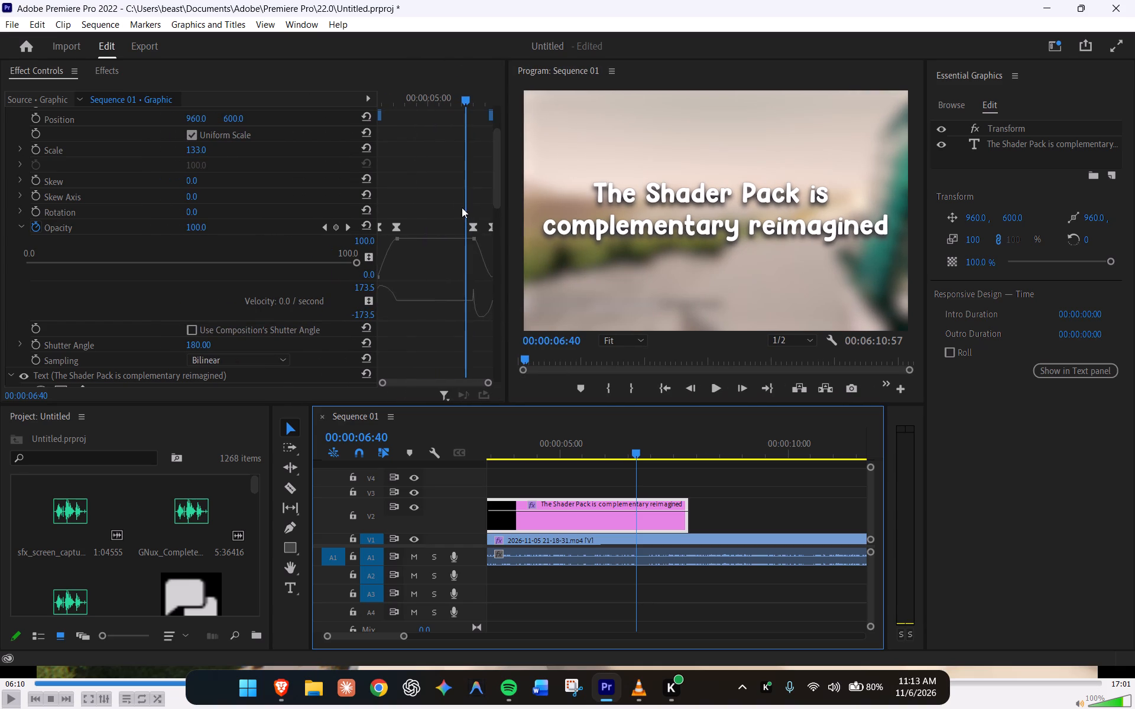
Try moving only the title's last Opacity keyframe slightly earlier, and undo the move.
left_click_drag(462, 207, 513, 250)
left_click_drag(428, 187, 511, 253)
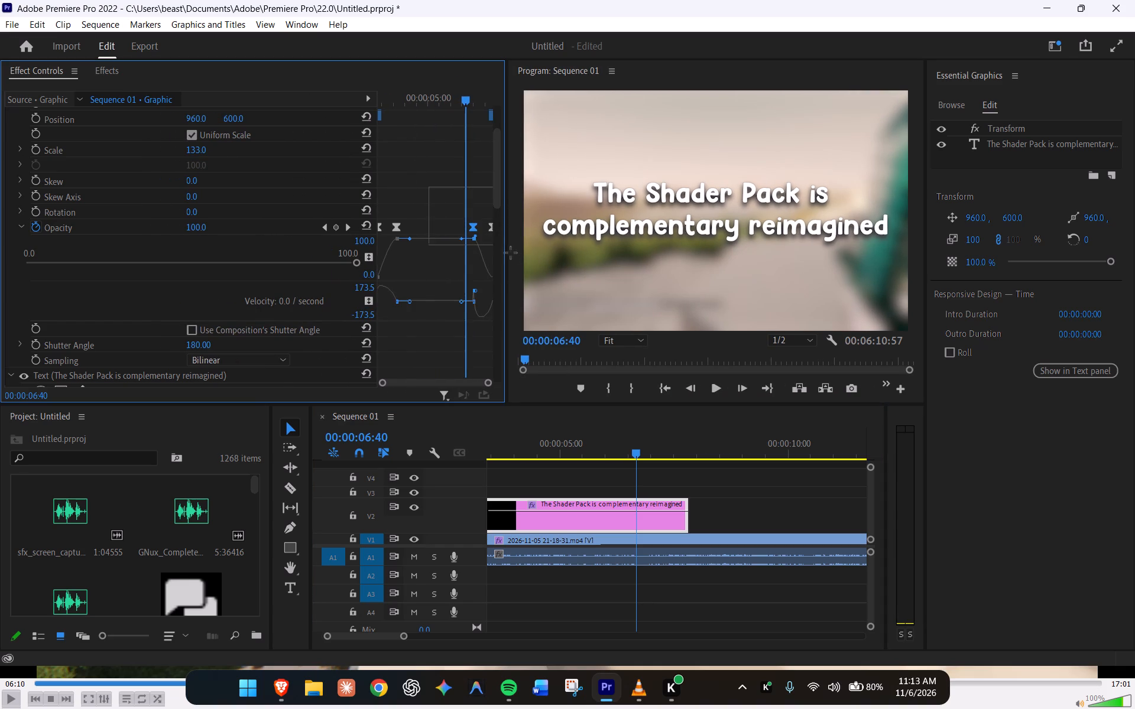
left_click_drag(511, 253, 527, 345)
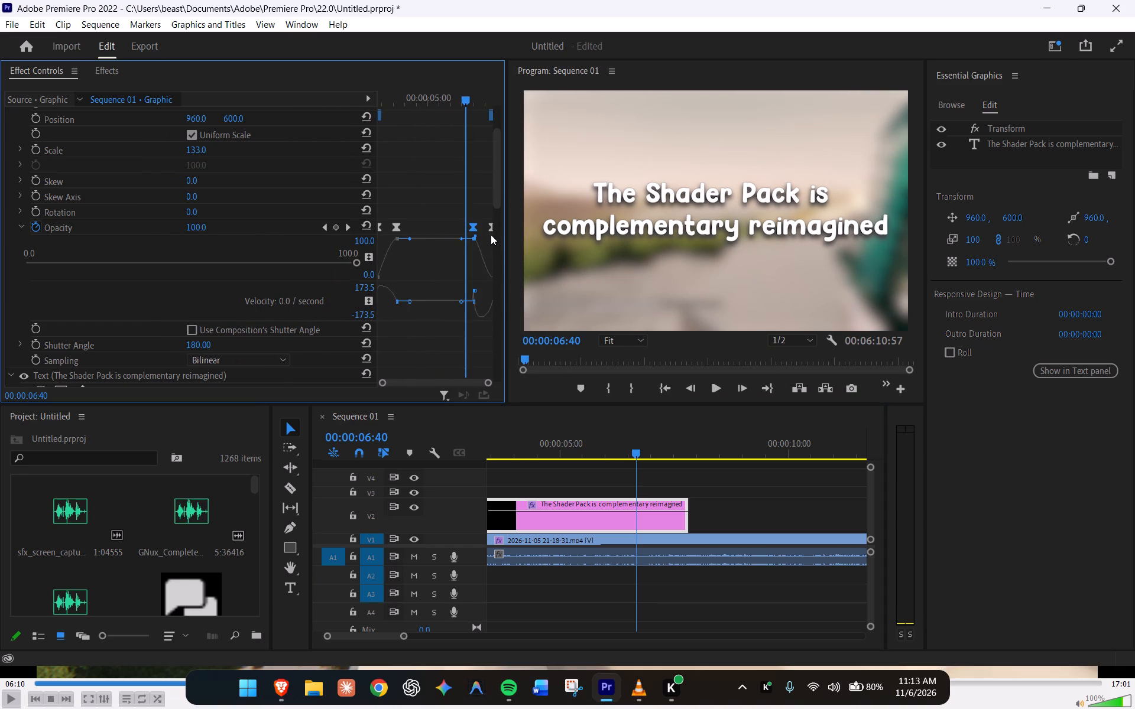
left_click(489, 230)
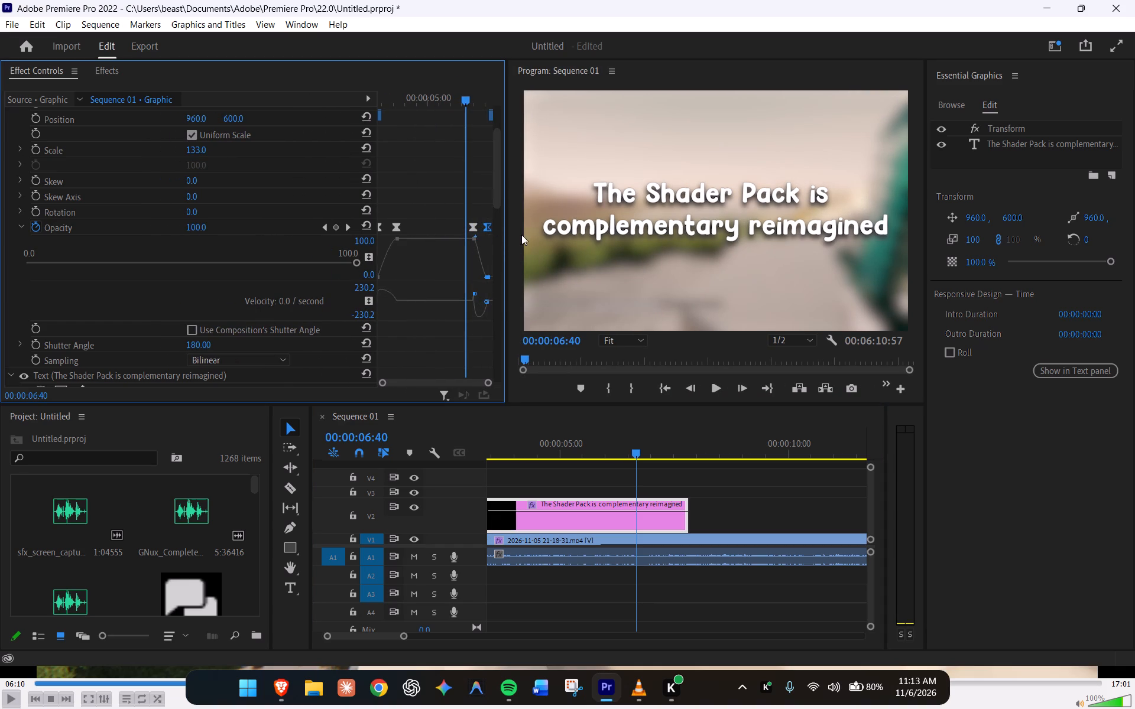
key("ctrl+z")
Move the title's two fade-out Opacity keyframes earlier together so the fade-out starts at about 00:00:05:57.
left_click(473, 228, "ctrl")
left_click_drag(474, 230, 469, 230)
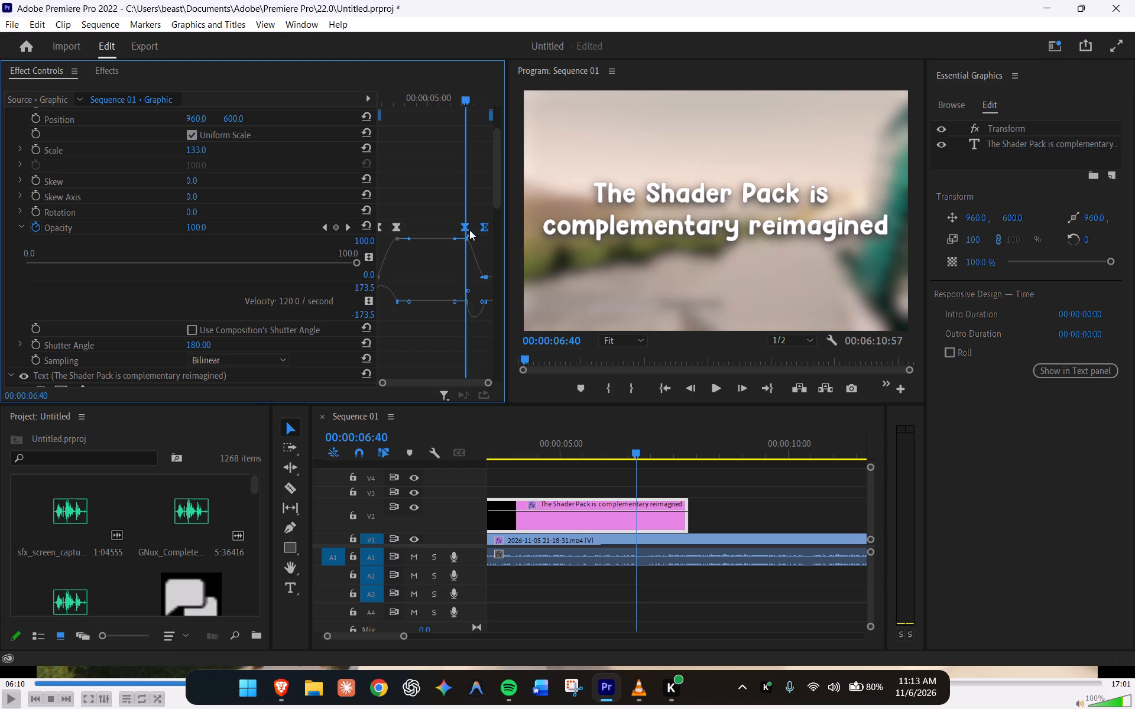
left_click_drag(469, 230, 449, 230)
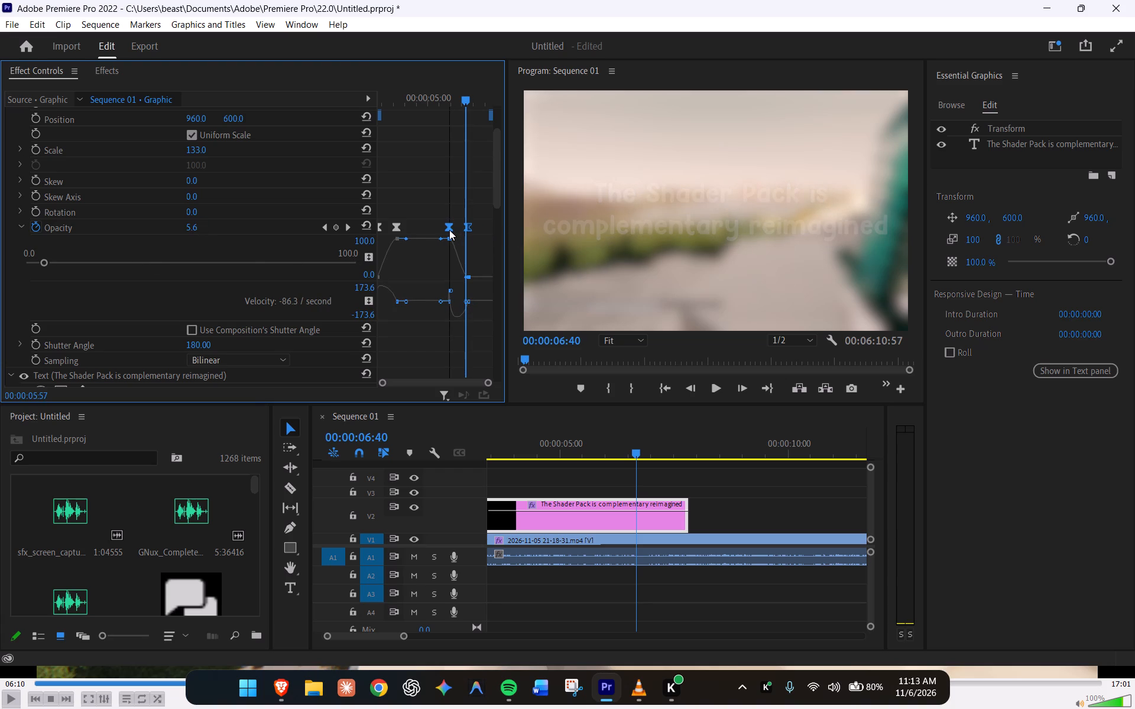
left_click_drag(449, 230, 449, 230)
scroll(491, 227, "up", 3, "ctrl")
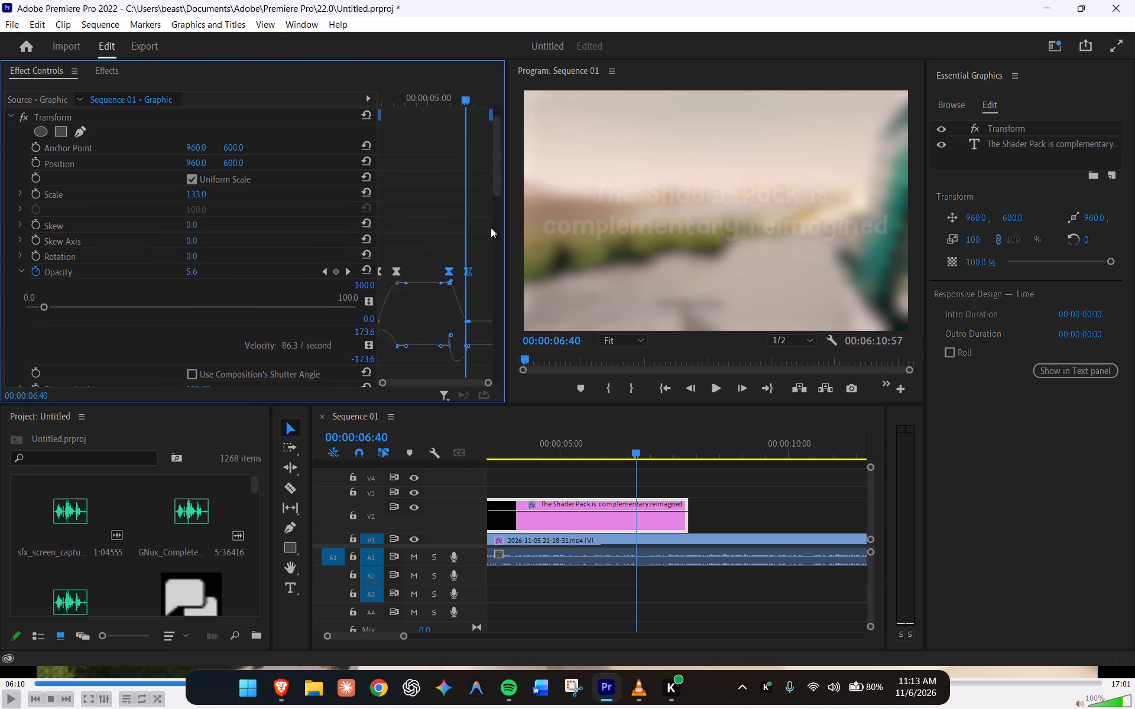
scroll(491, 227, "up", 1, "ctrl")
Play the sequence twice from before the first V1 cut to check the title's fades and blur timing.
left_click_drag(636, 452, 635, 452)
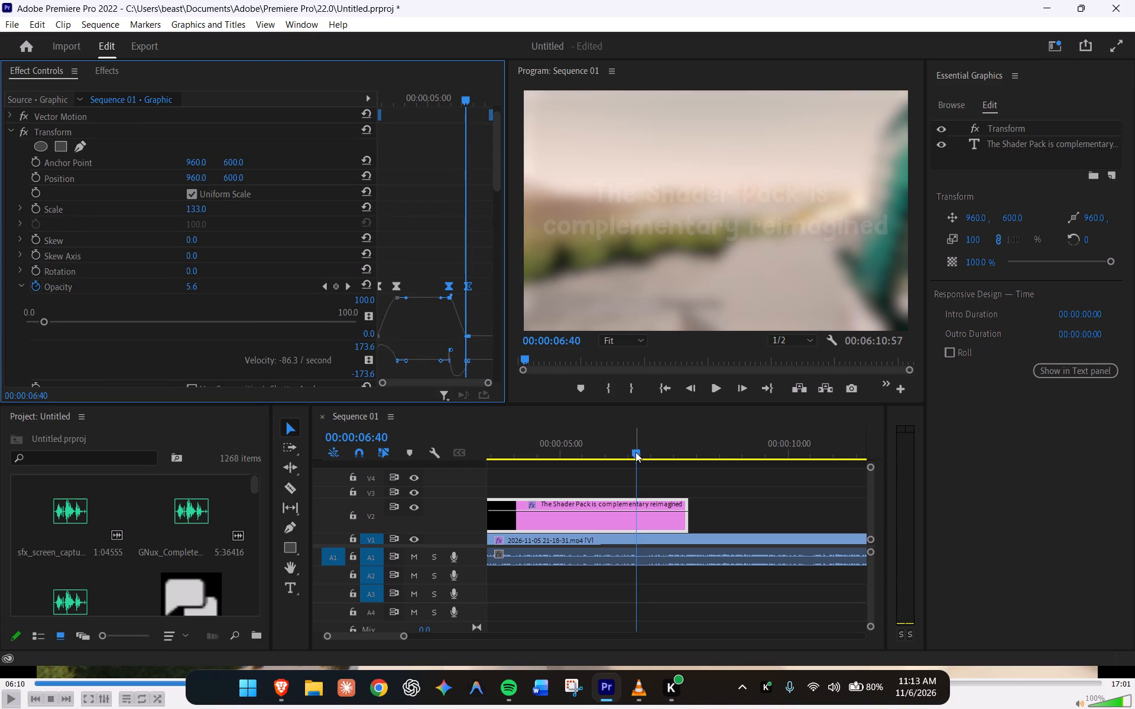
left_click_drag(635, 452, 432, 448)
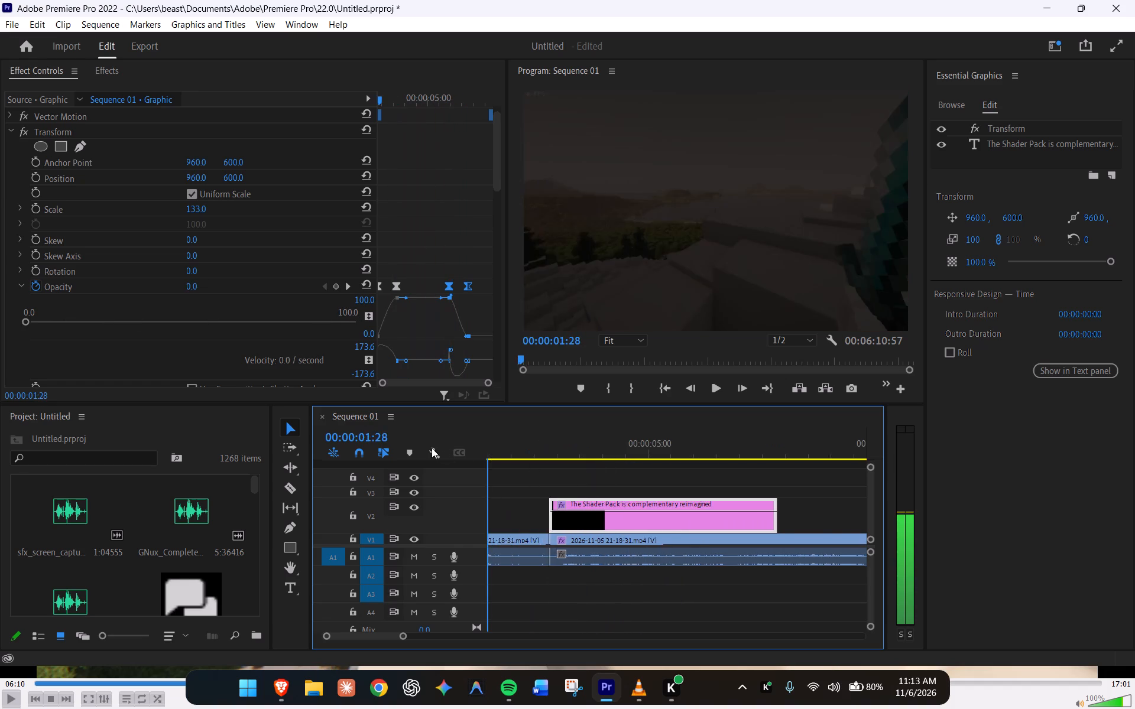
left_click_drag(432, 448, 590, 455)
key("space")
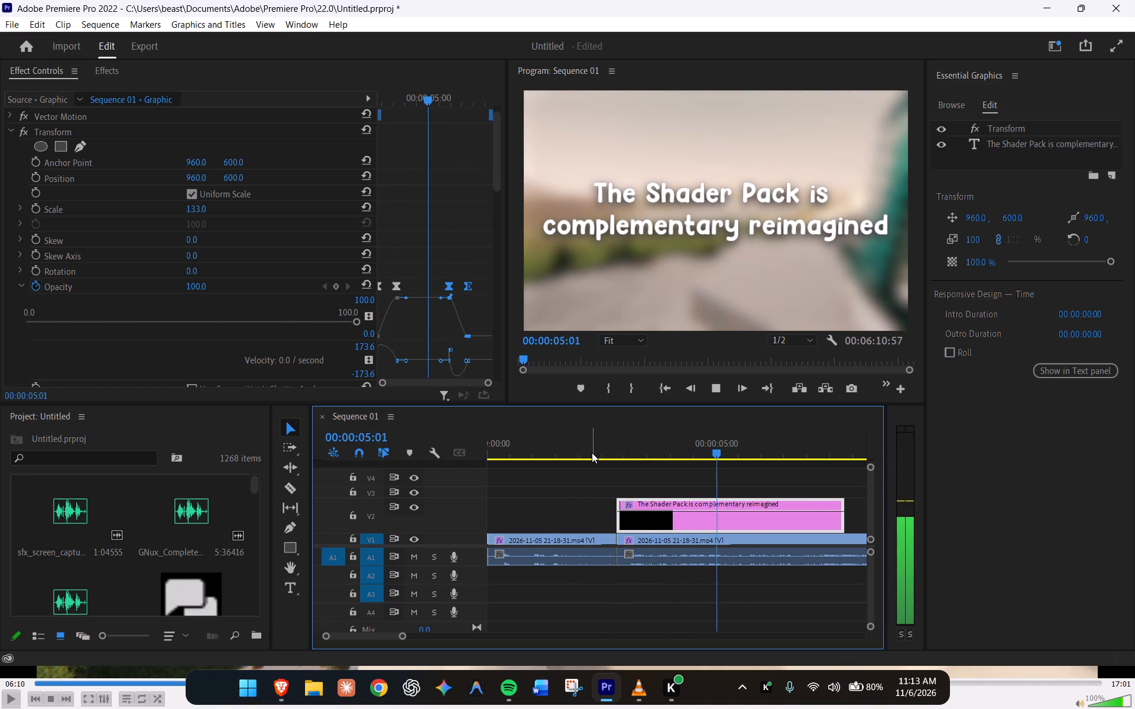
key("space")
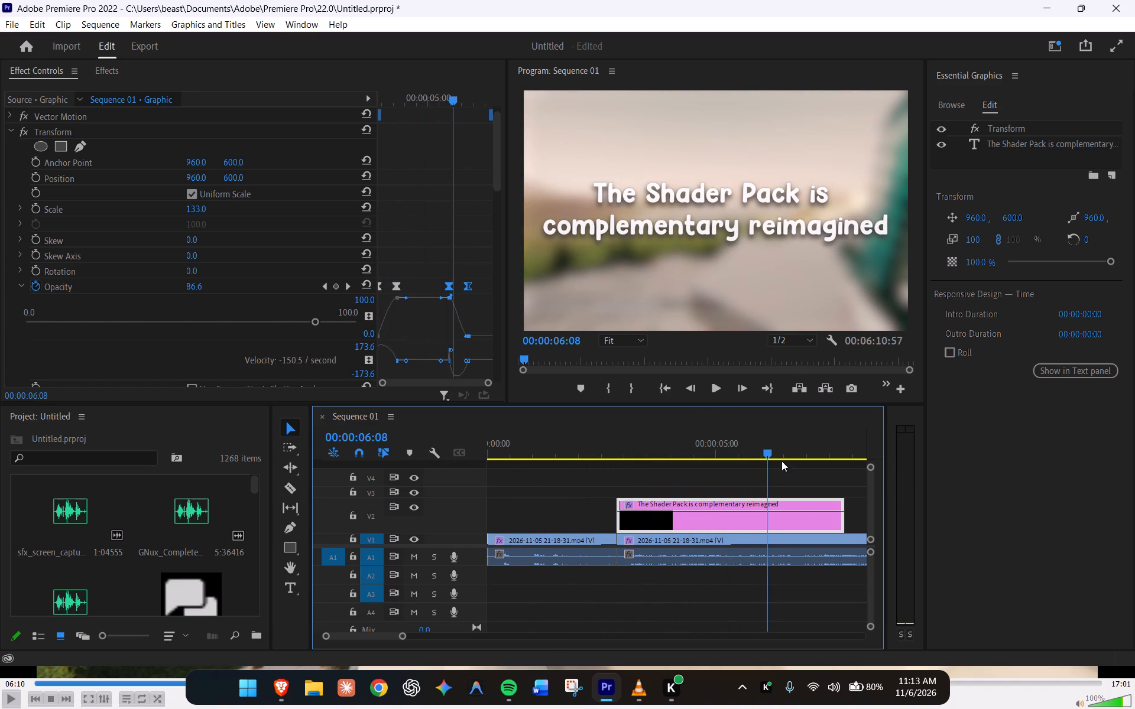
left_click_drag(764, 460, 609, 455)
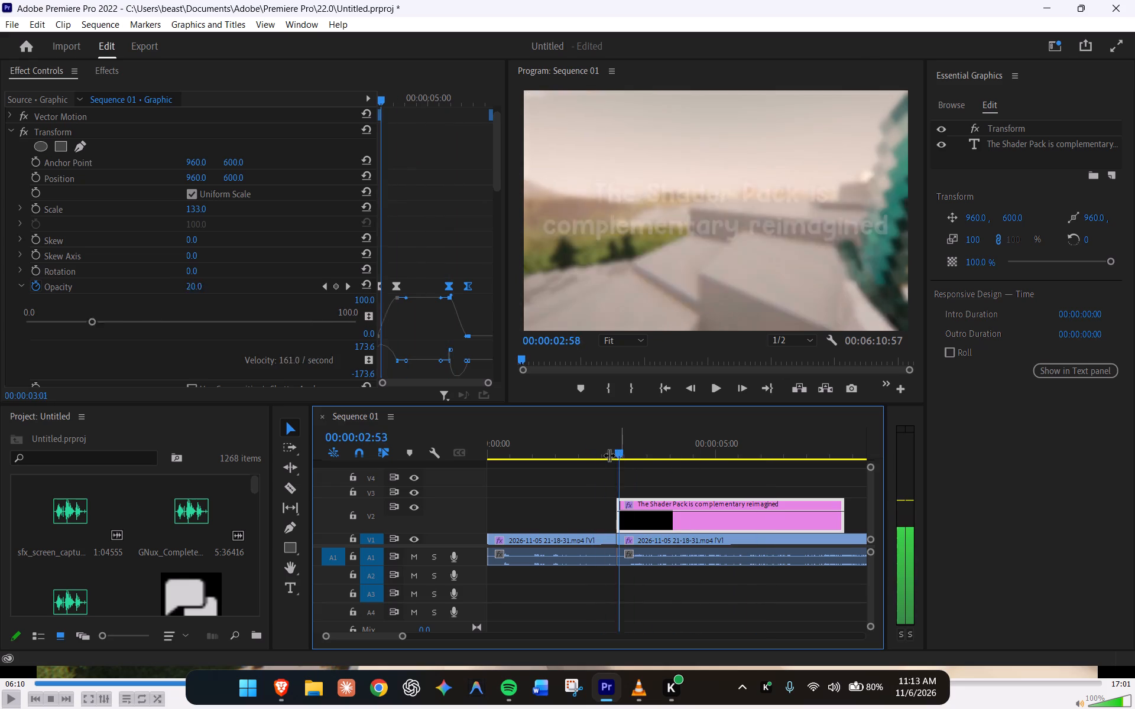
left_click_drag(609, 455, 578, 453)
key("space")
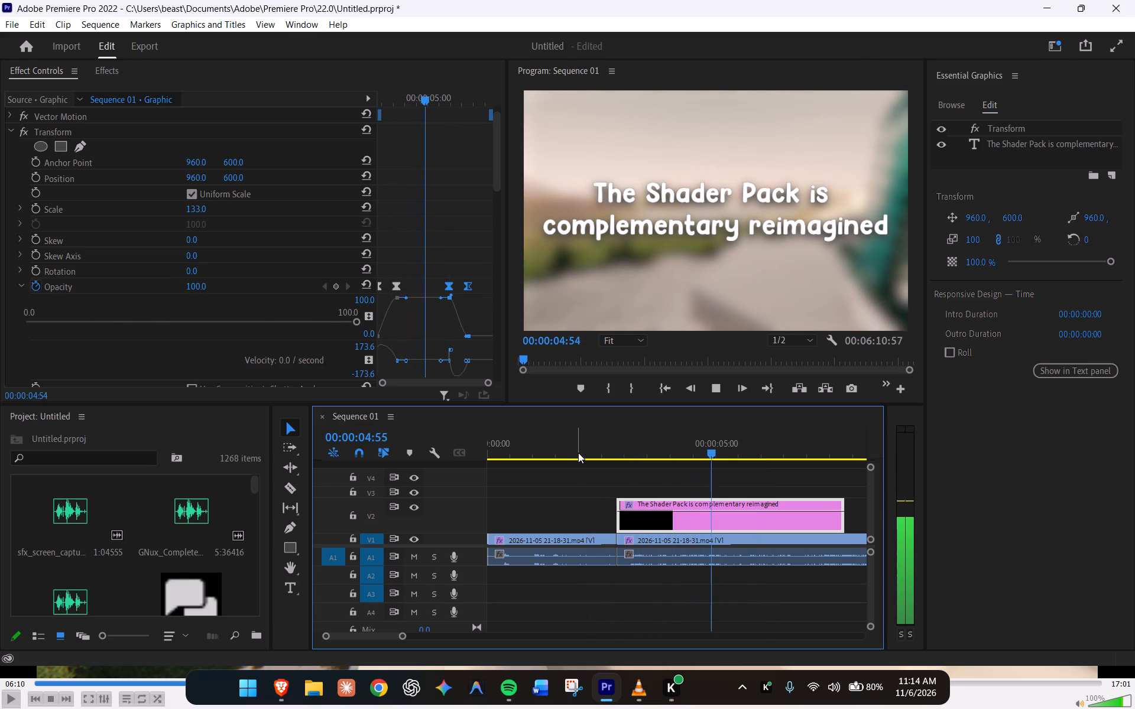
key("space")
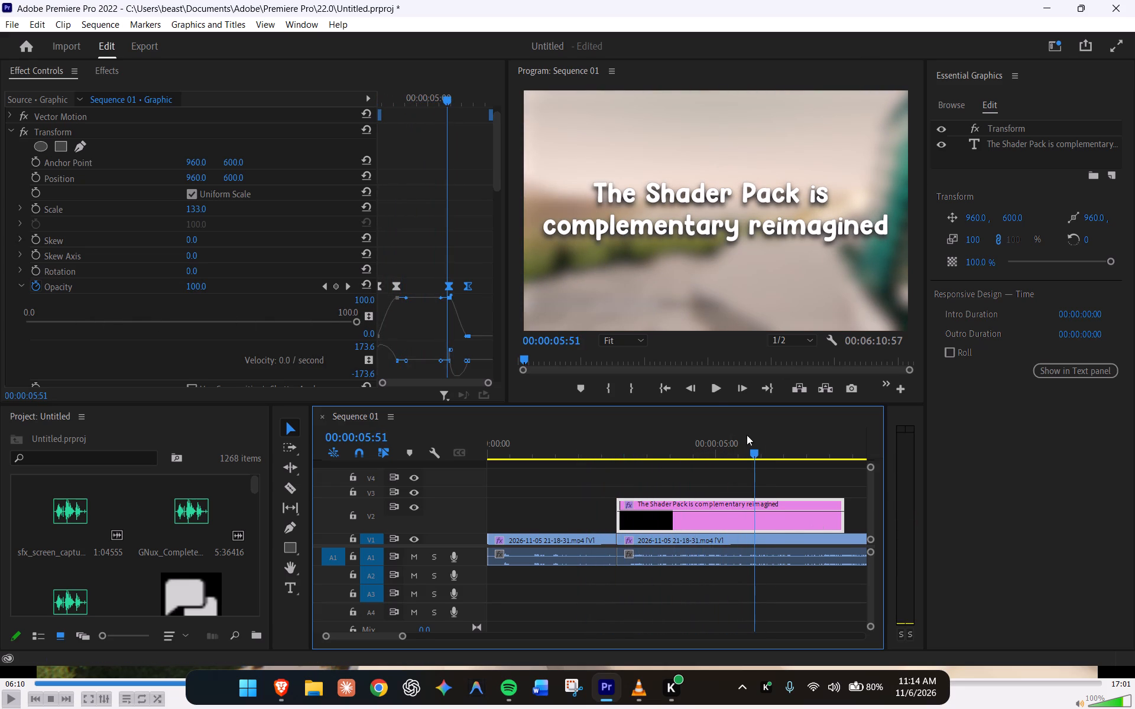
Move the title's two fade-out Opacity keyframes earlier together so the last one lands at 00:00:05:00.
left_click_drag(752, 453, 729, 453)
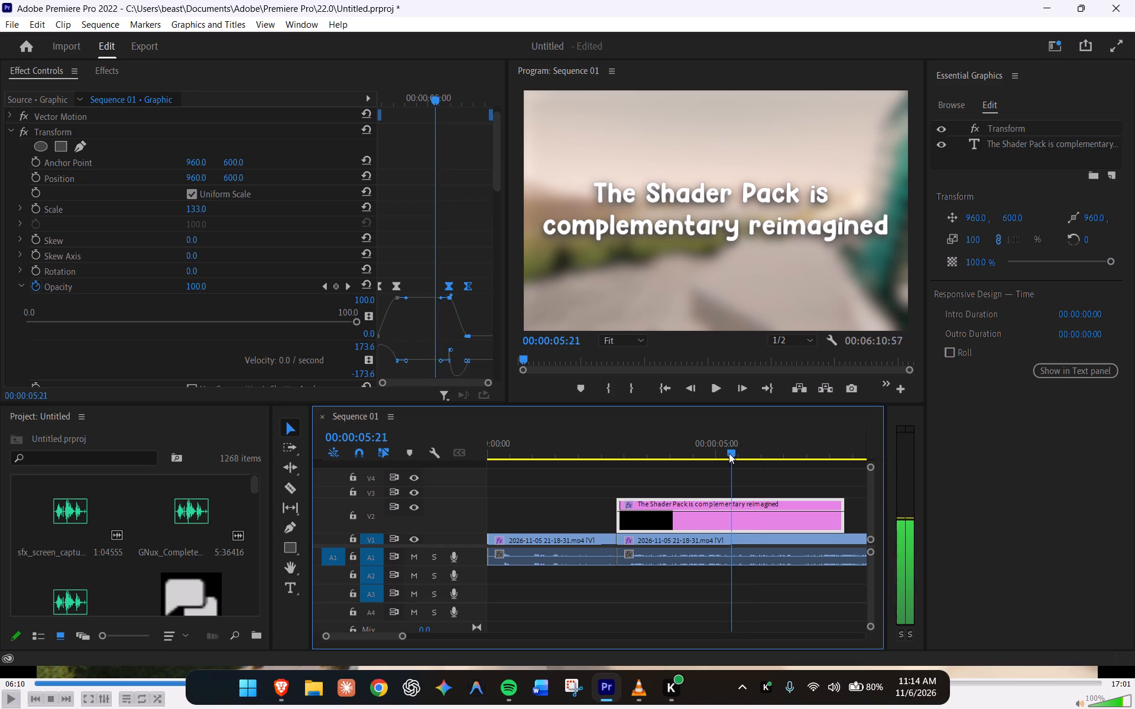
left_click_drag(729, 453, 710, 454)
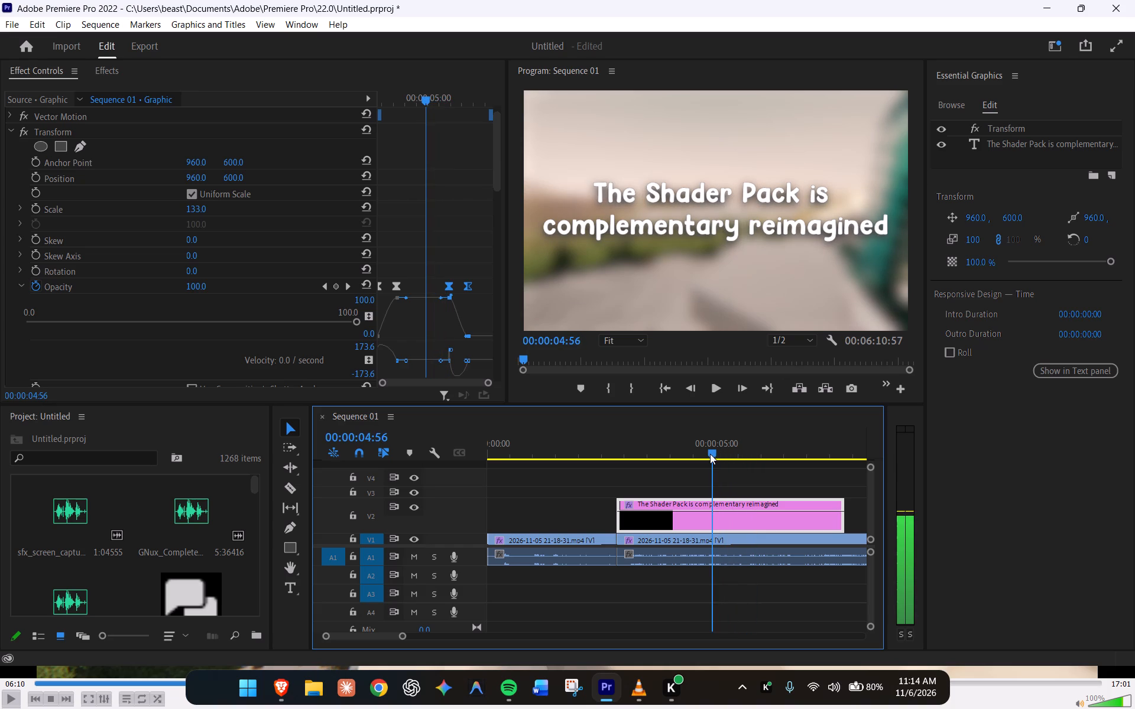
left_click_drag(710, 454, 714, 454)
key("Left")
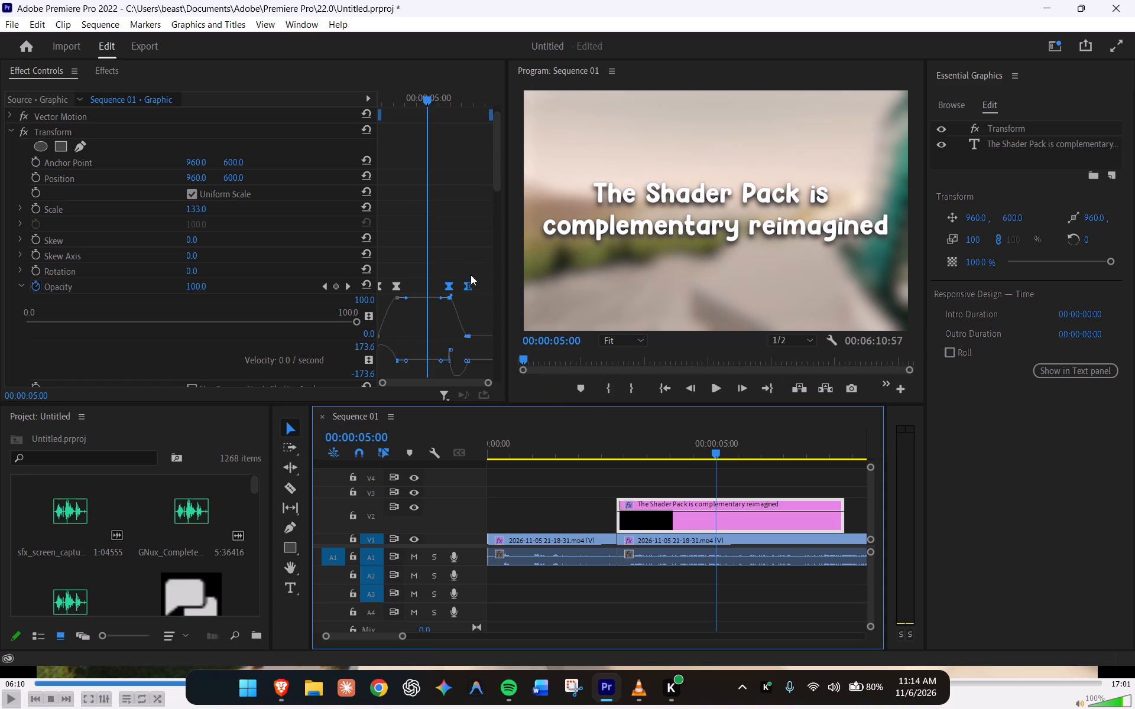
left_click_drag(470, 286, 434, 286)
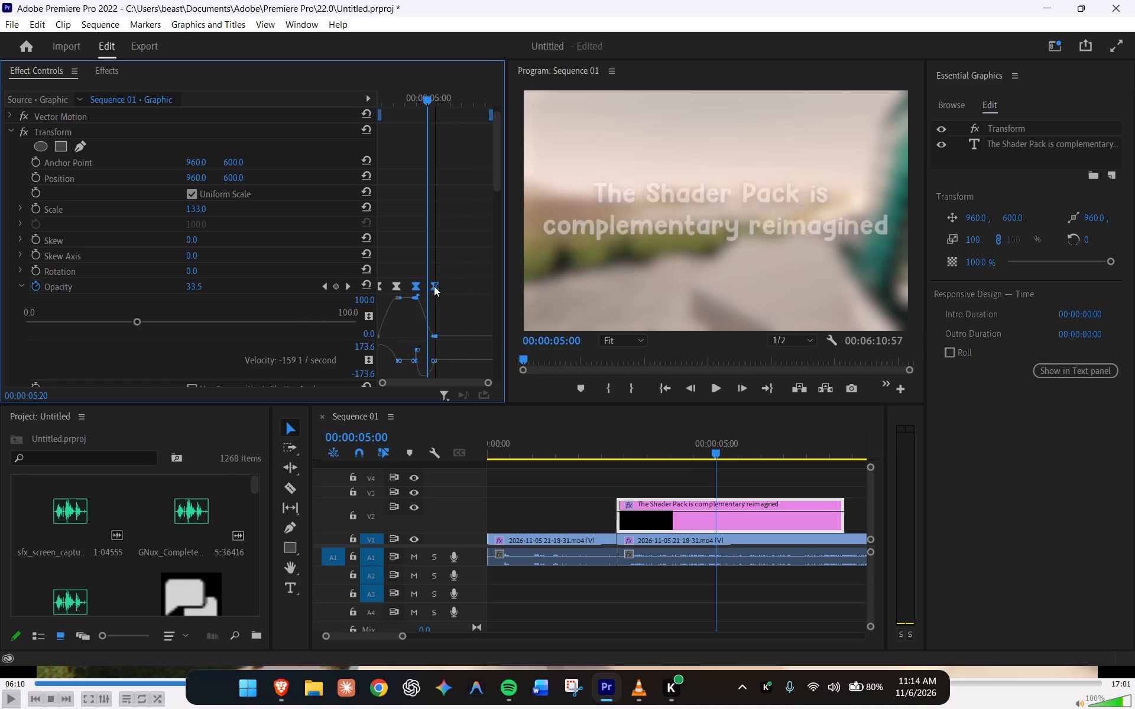
left_click_drag(434, 286, 432, 286)
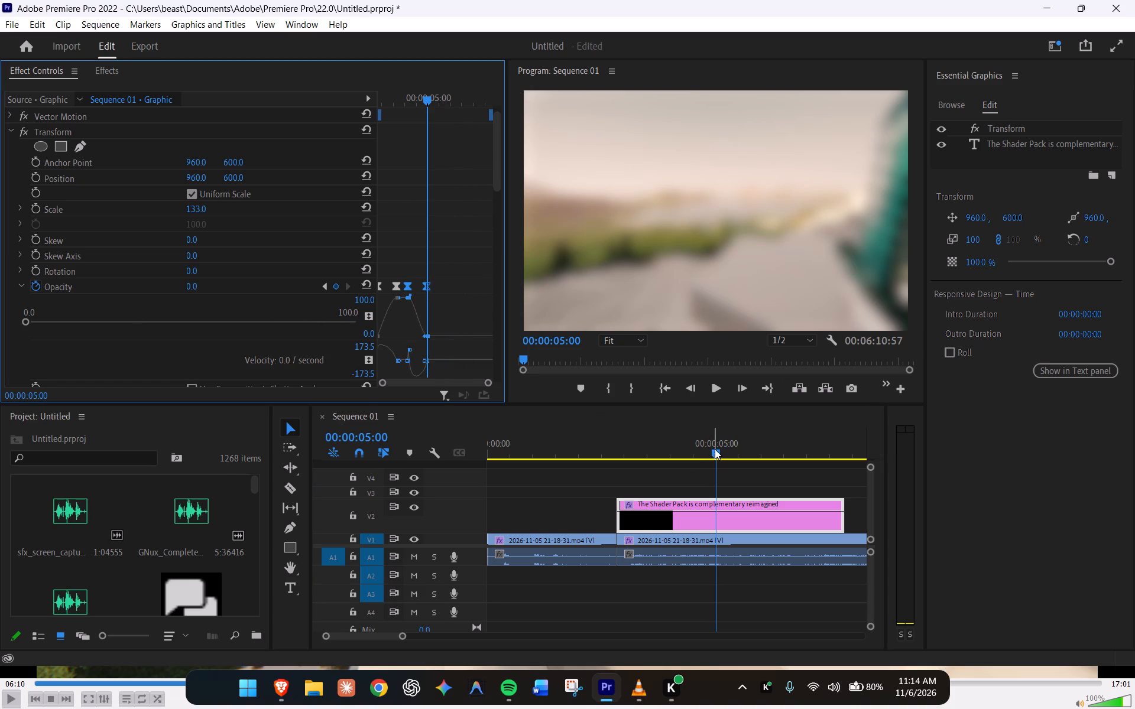
Play the sequence to check the title's earlier fade-out against the blur.
left_click_drag(716, 450, 615, 440)
key("space")
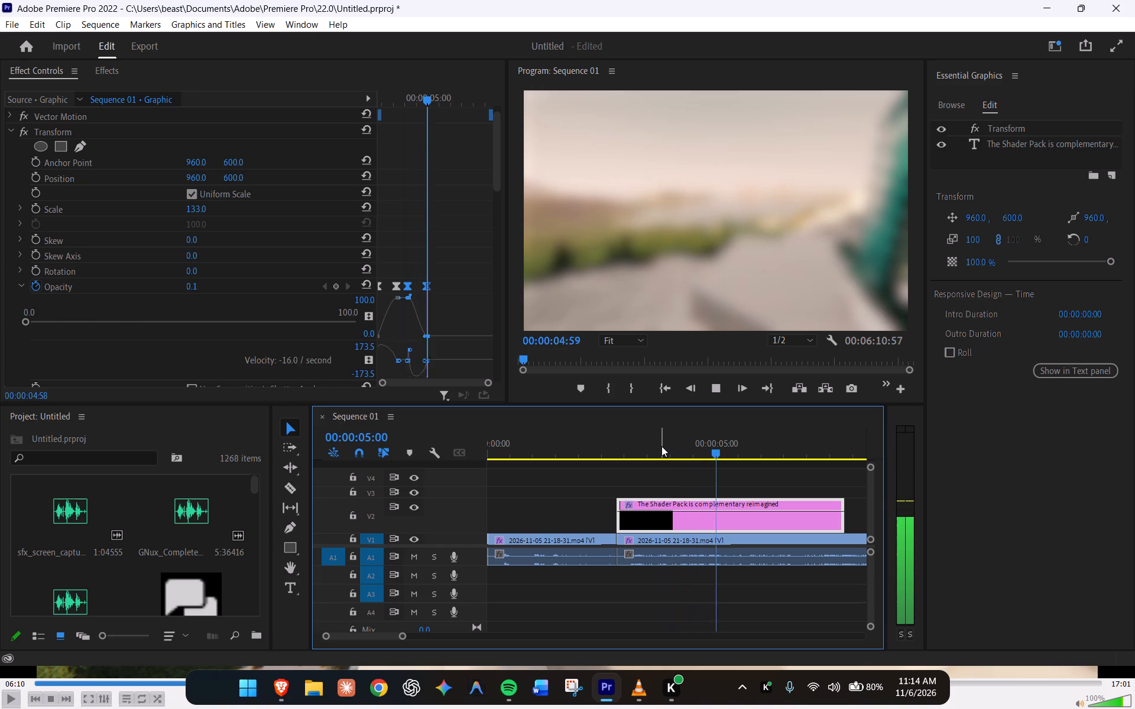
key("space")
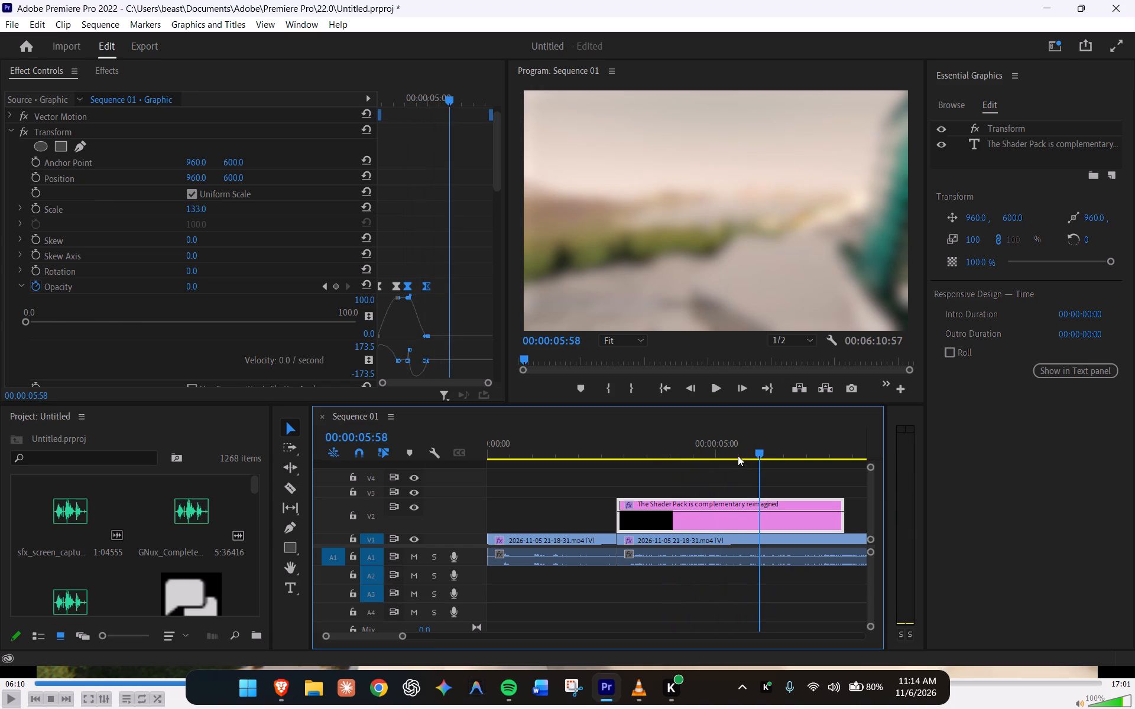
Add a Blurriness keyframe of 100 to the second V1 clip's Gaussian Blur at 00:00:04:07, where the title starts fading out.
left_click_drag(759, 455, 715, 455)
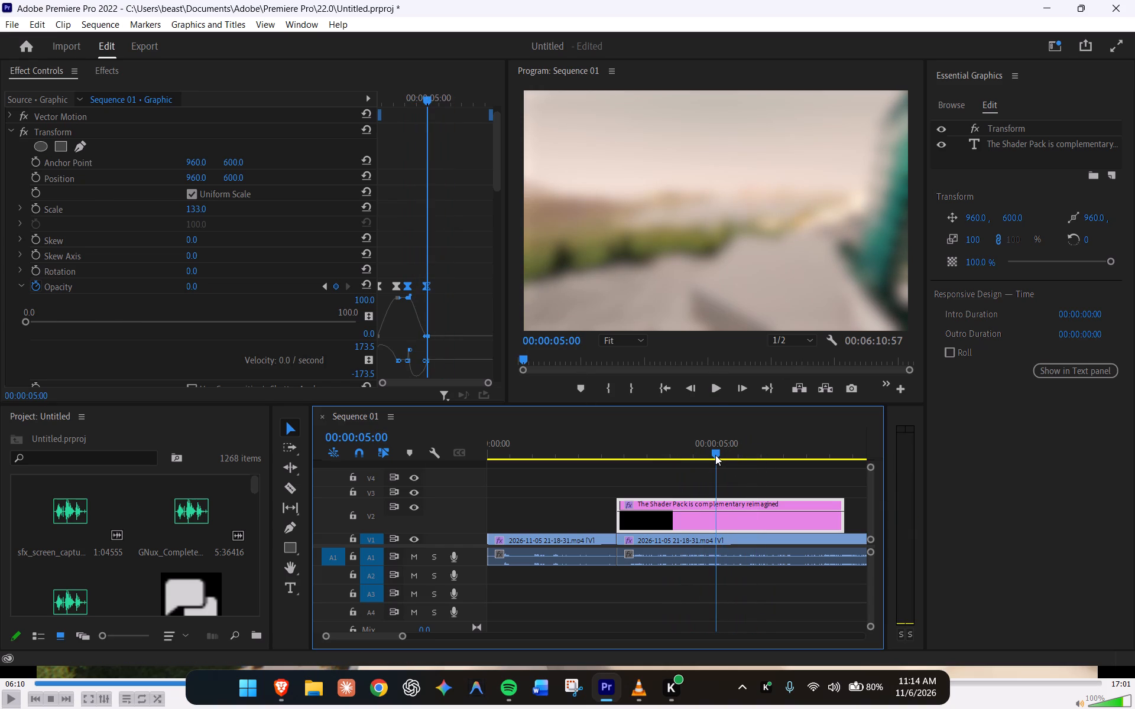
left_click_drag(715, 455, 674, 452)
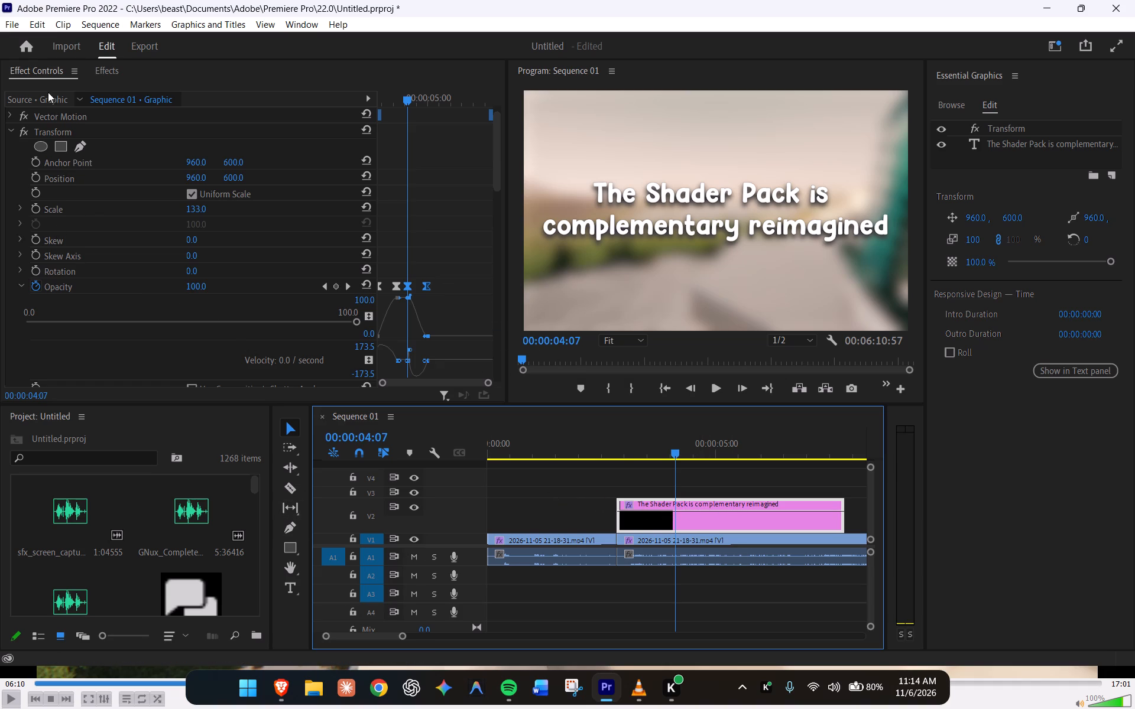
left_click(690, 549)
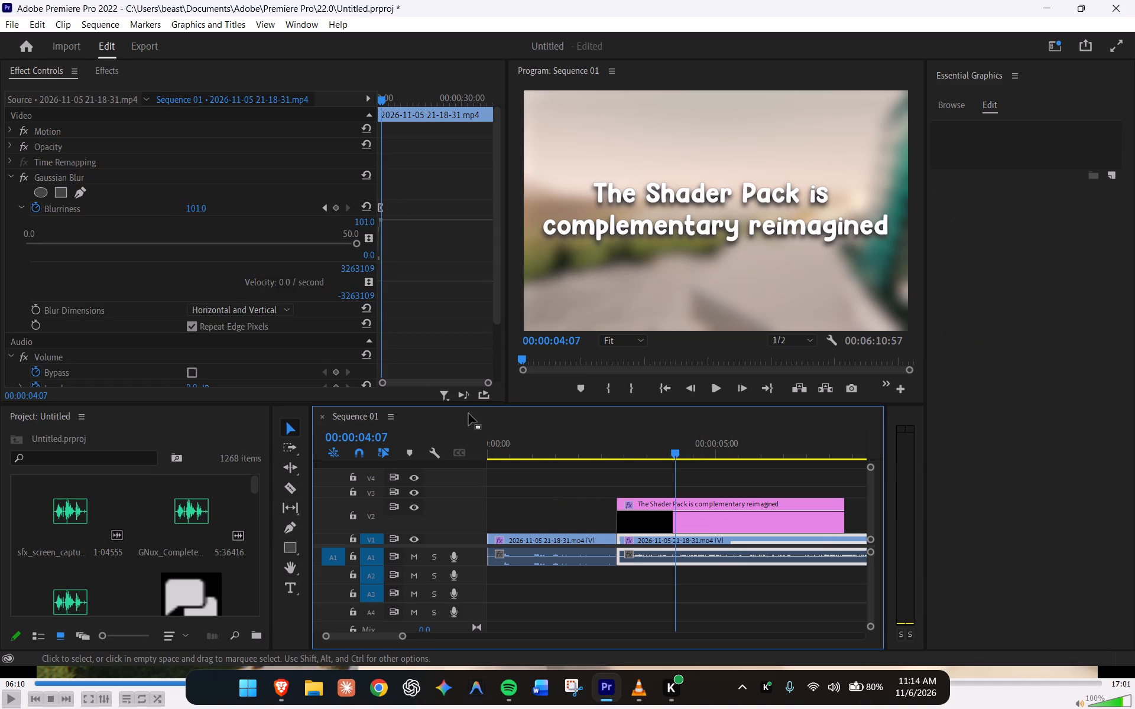
scroll(412, 247, "down", 2)
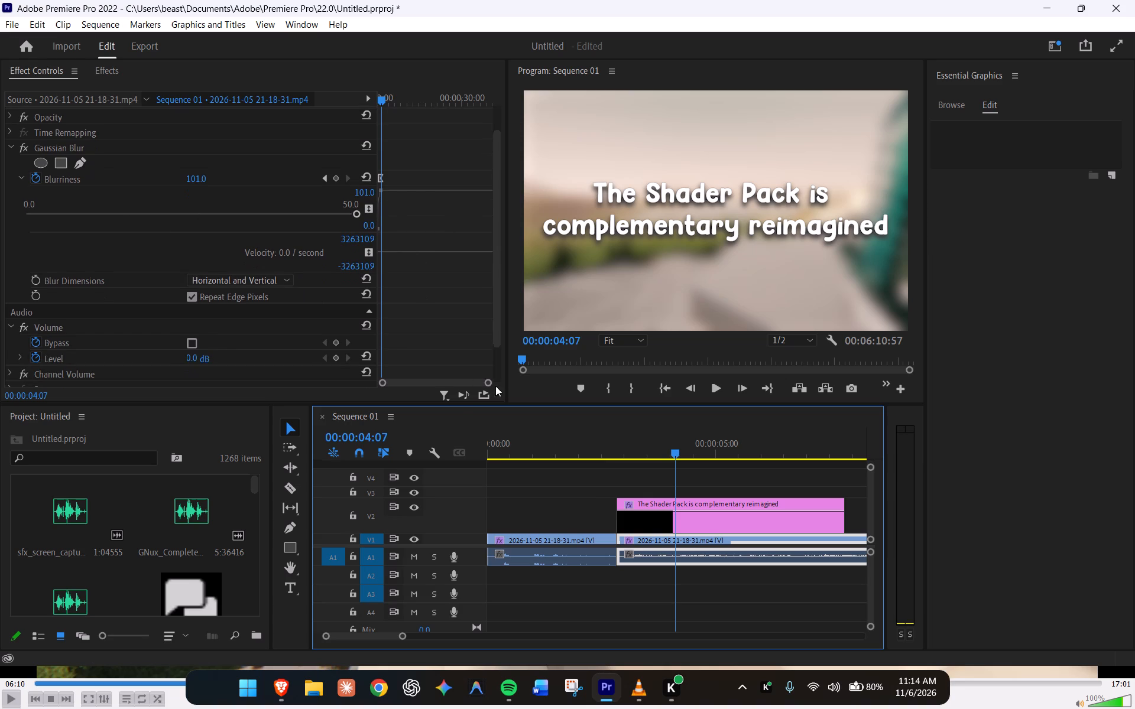
left_click_drag(490, 384, 469, 384)
left_click(206, 181)
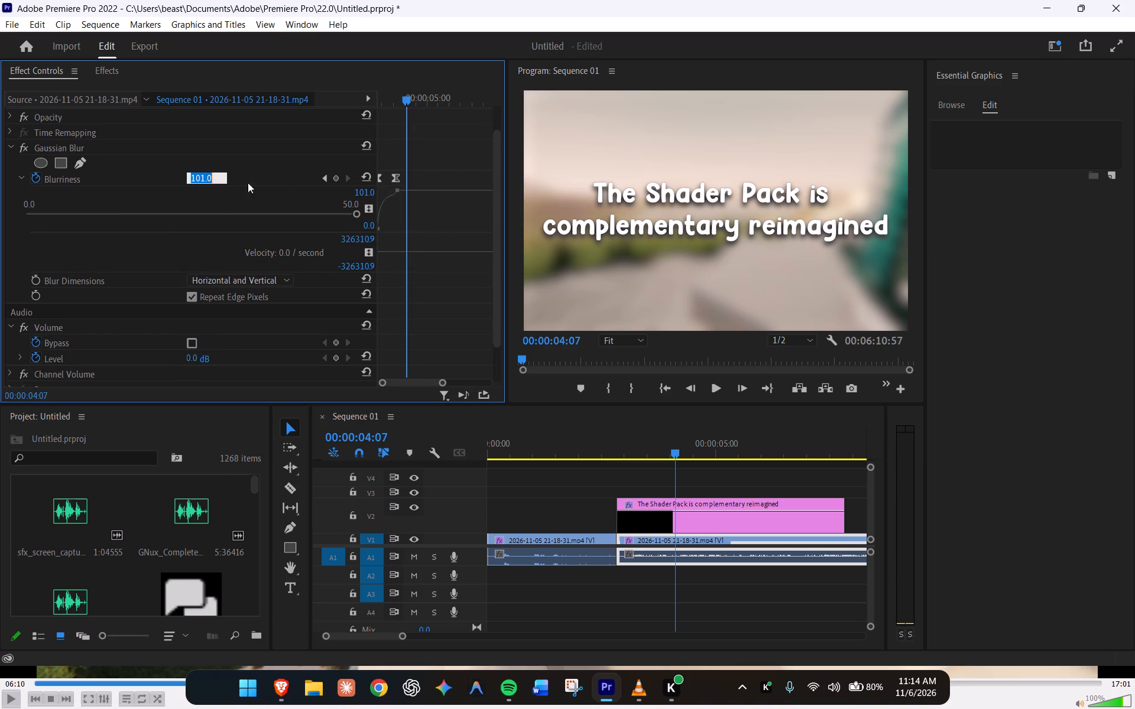
type("100")
key("Return")
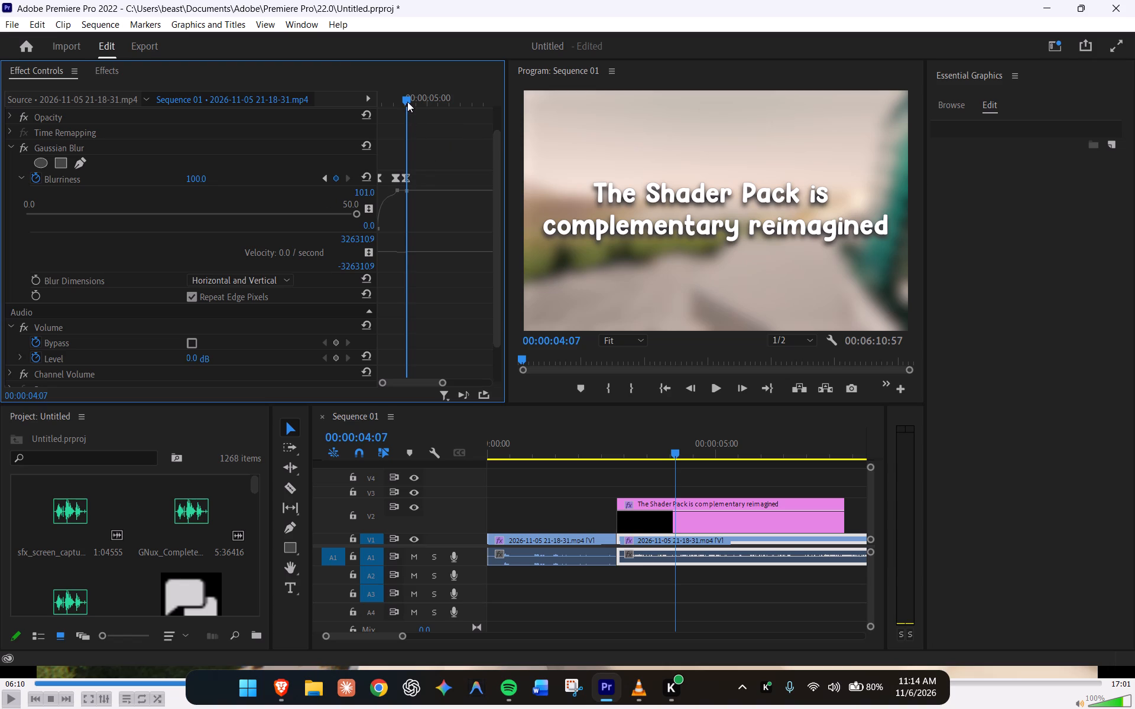
Add a Blurriness keyframe of 0 to the second V1 clip at 00:00:05:00, matching the end of the title's fade-out.
left_click(682, 517)
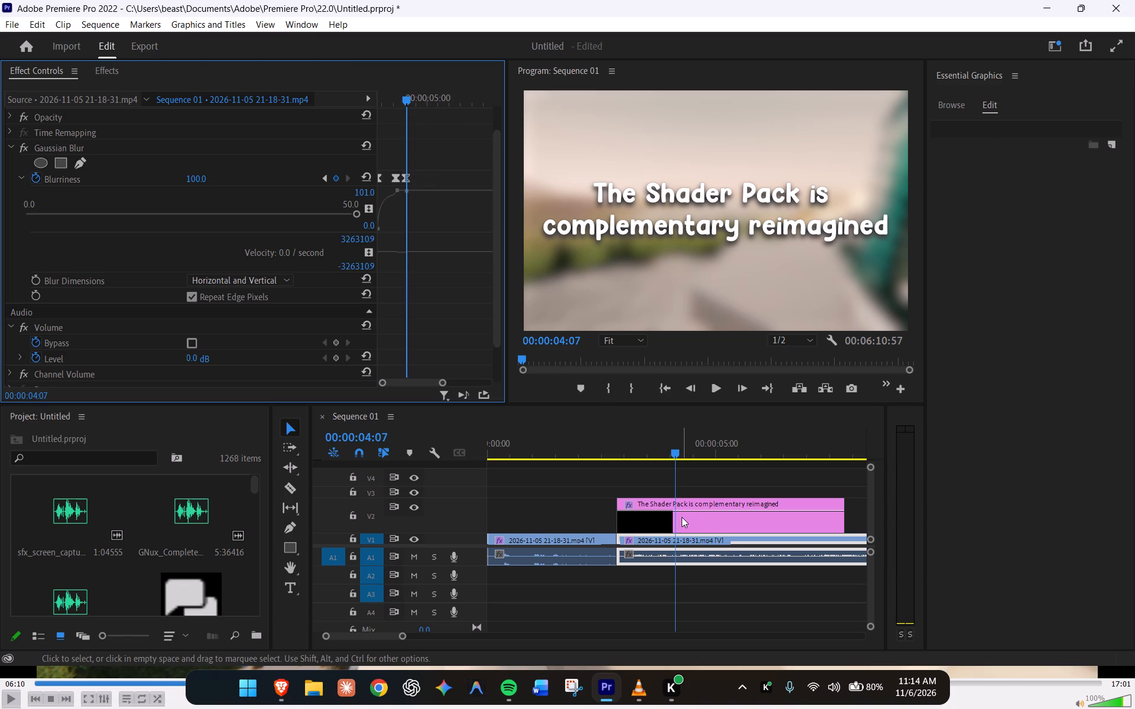
left_click_drag(407, 99, 408, 98)
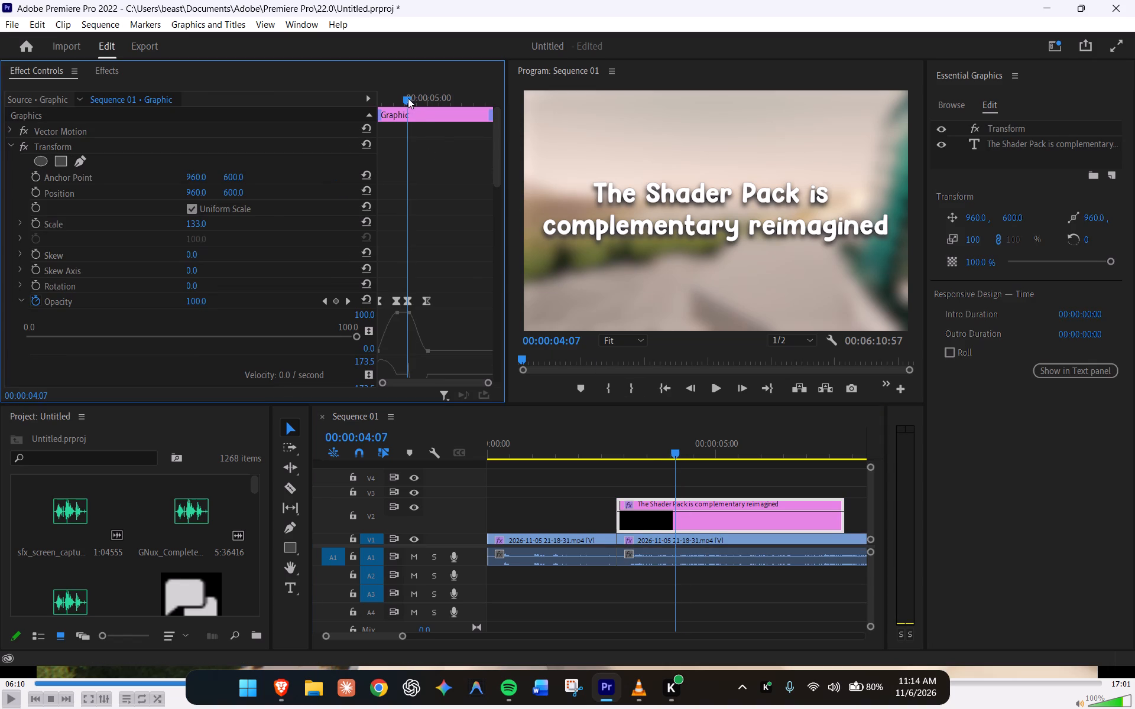
left_click_drag(408, 98, 427, 100)
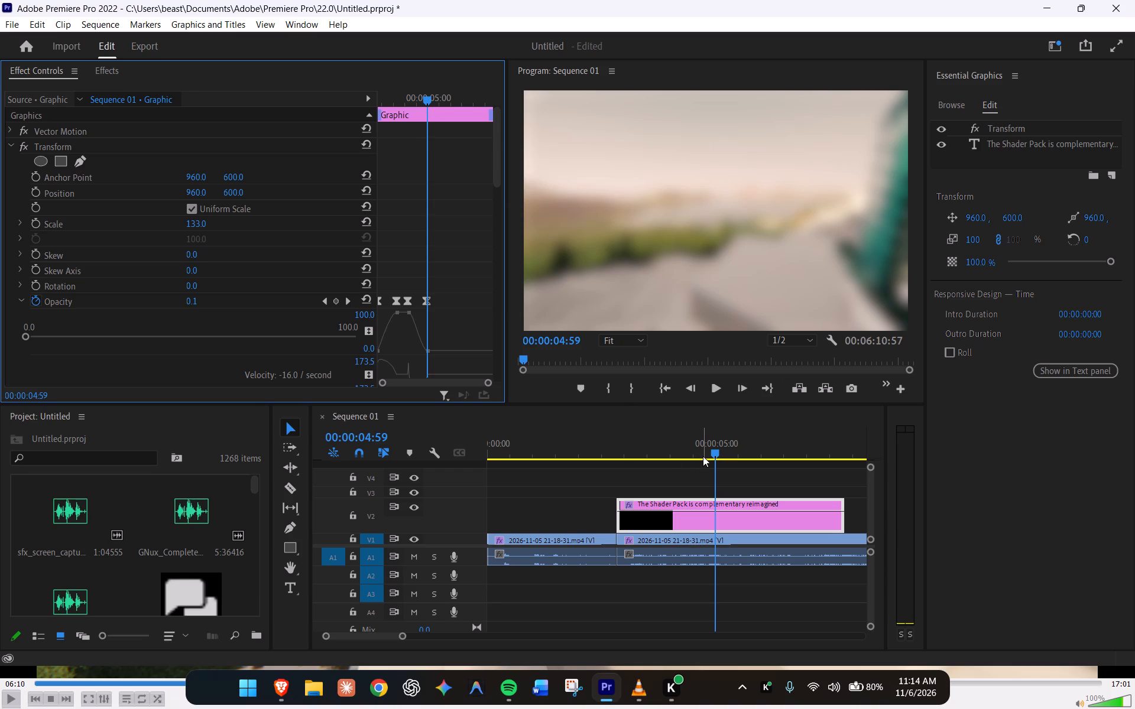
key("Right")
left_click(750, 534)
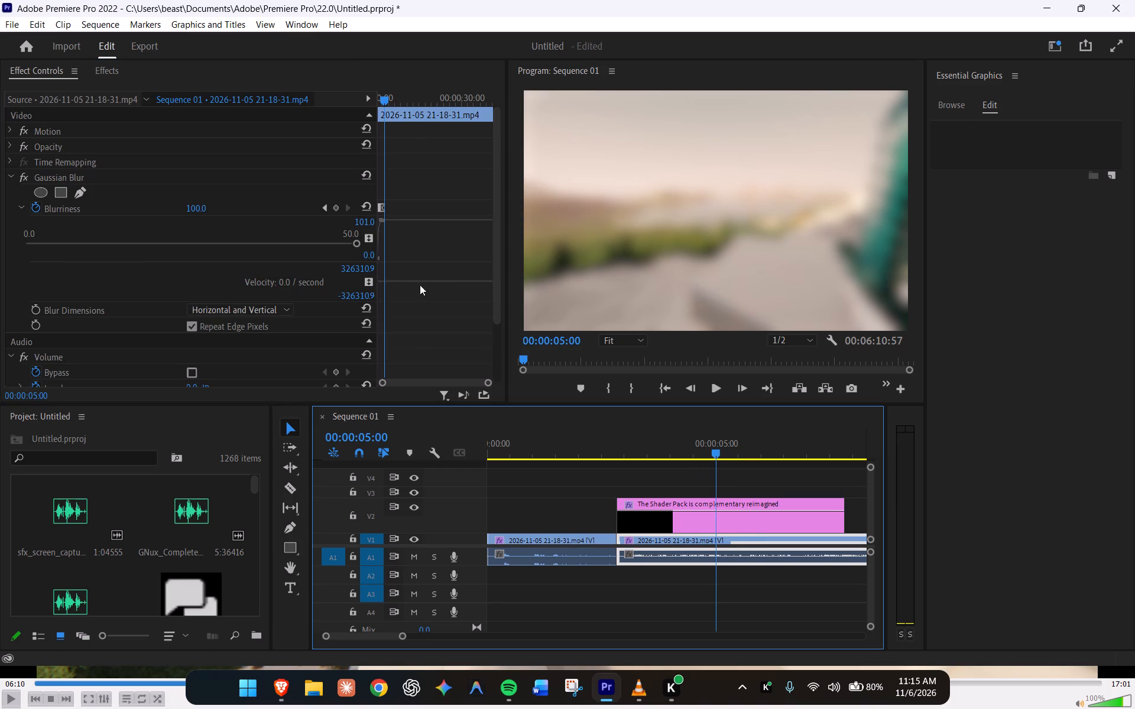
left_click(200, 204)
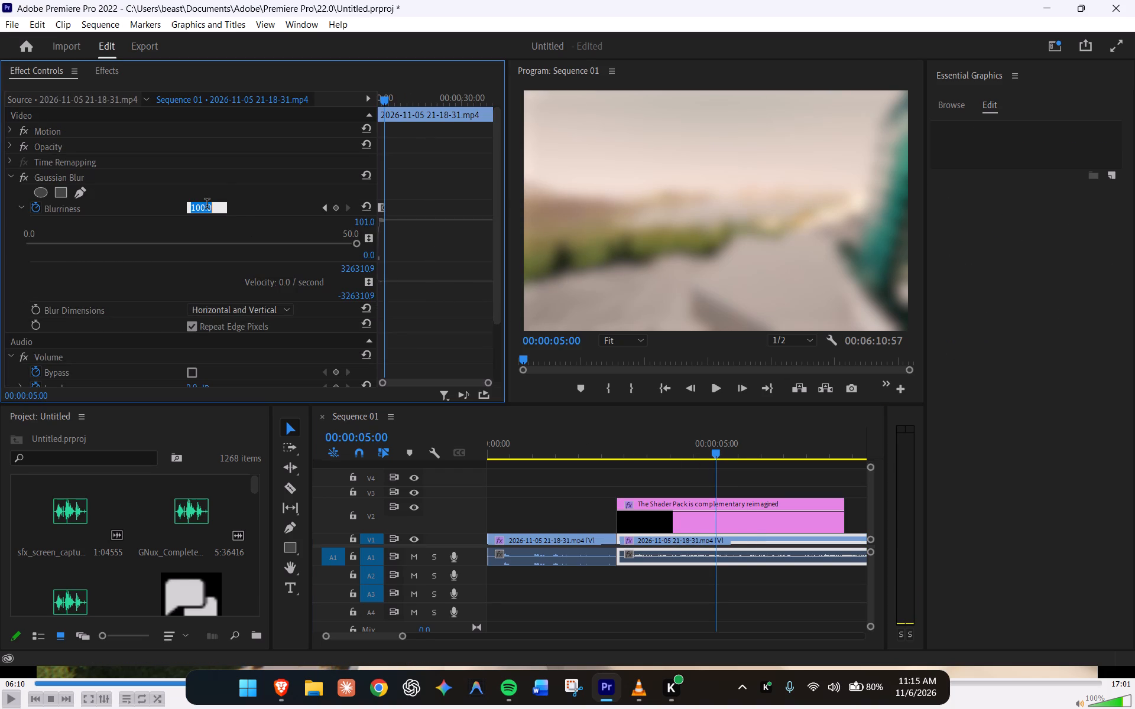
key("0")
key("Return")
Fit the four Blurriness keyframes in the keyframe timeline and apply easing to the last two.
left_click_drag(488, 379, 474, 379)
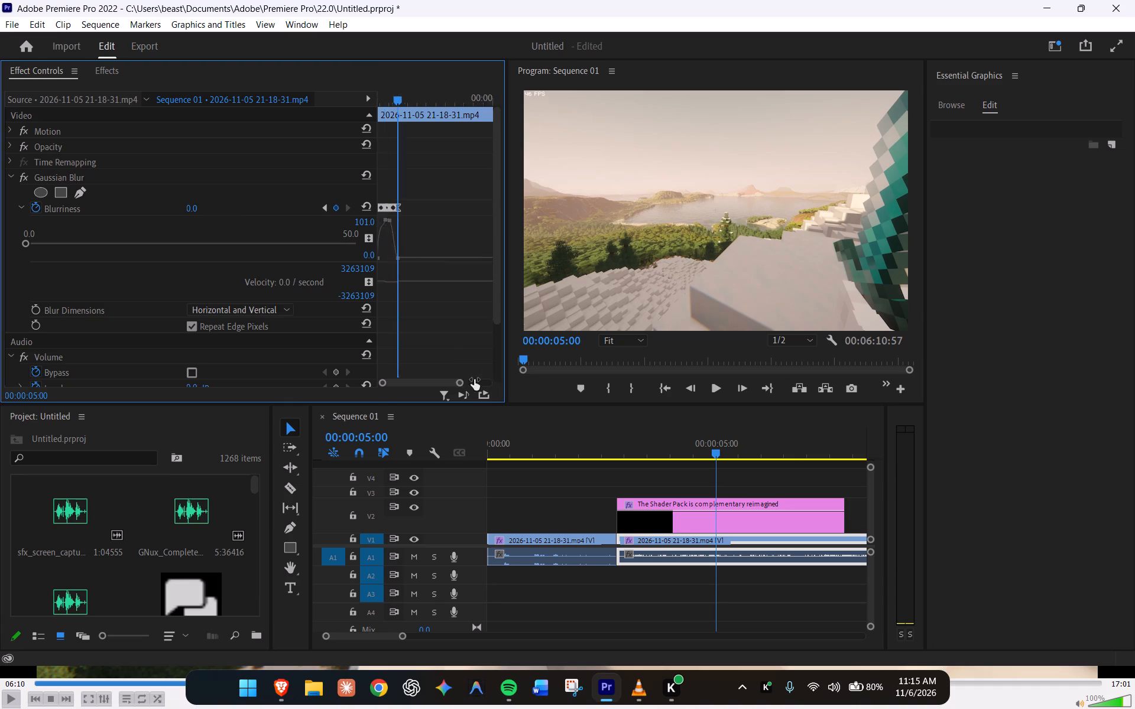
left_click_drag(474, 379, 440, 379)
left_click_drag(414, 382, 380, 378)
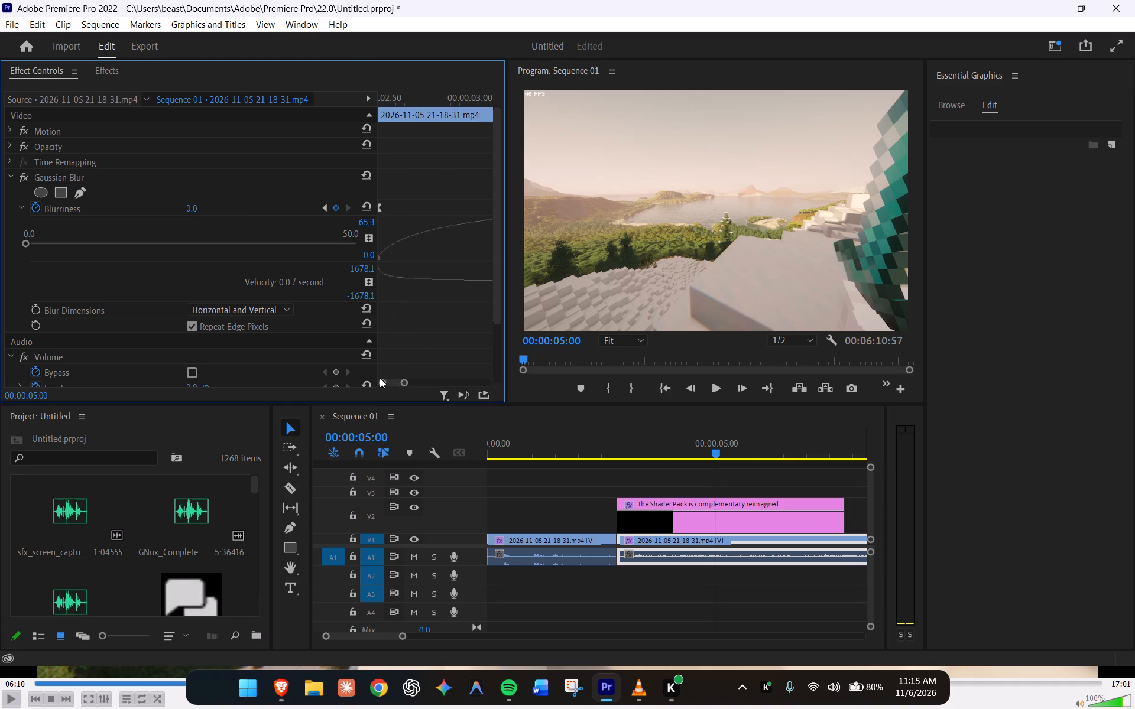
left_click_drag(380, 378, 378, 378)
left_click_drag(403, 382, 426, 384)
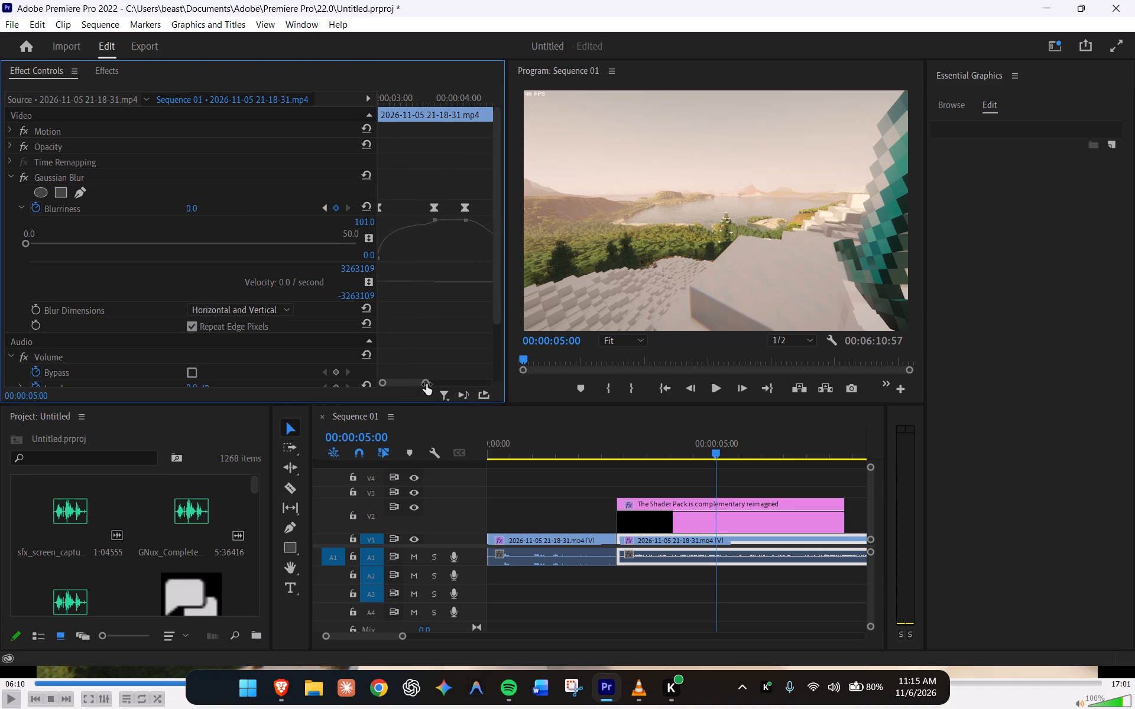
left_click_drag(426, 384, 432, 385)
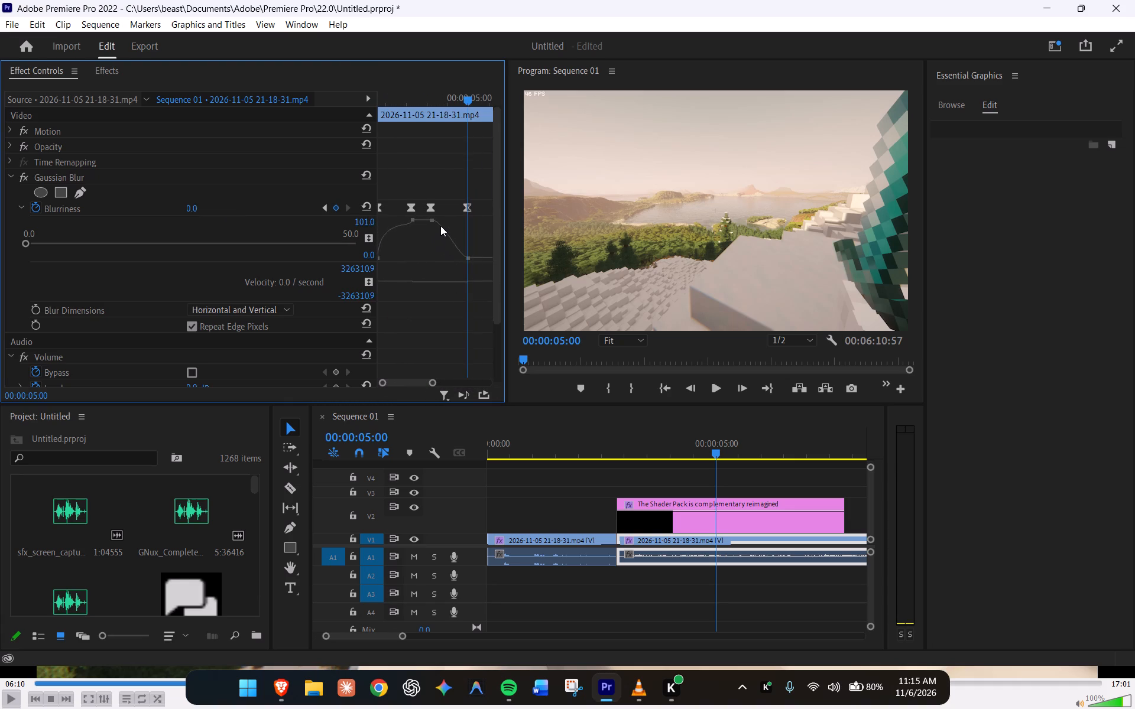
left_click(434, 210)
left_click(468, 212, "ctrl")
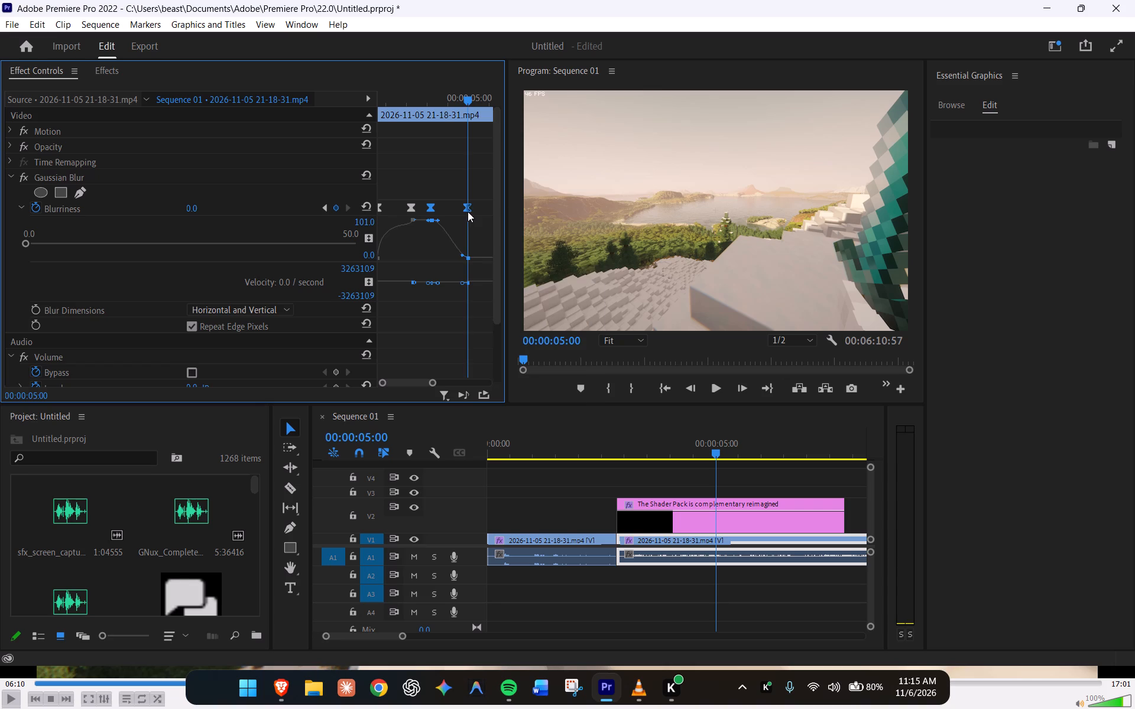
right_click(468, 212)
left_click(510, 424)
Reshape the Blurriness curve between the last two keyframes with their handles so the blur holds high and drops steeply at the end.
left_click_drag(462, 256, 479, 243)
left_click_drag(479, 243, 479, 242)
left_click_drag(439, 231, 447, 233)
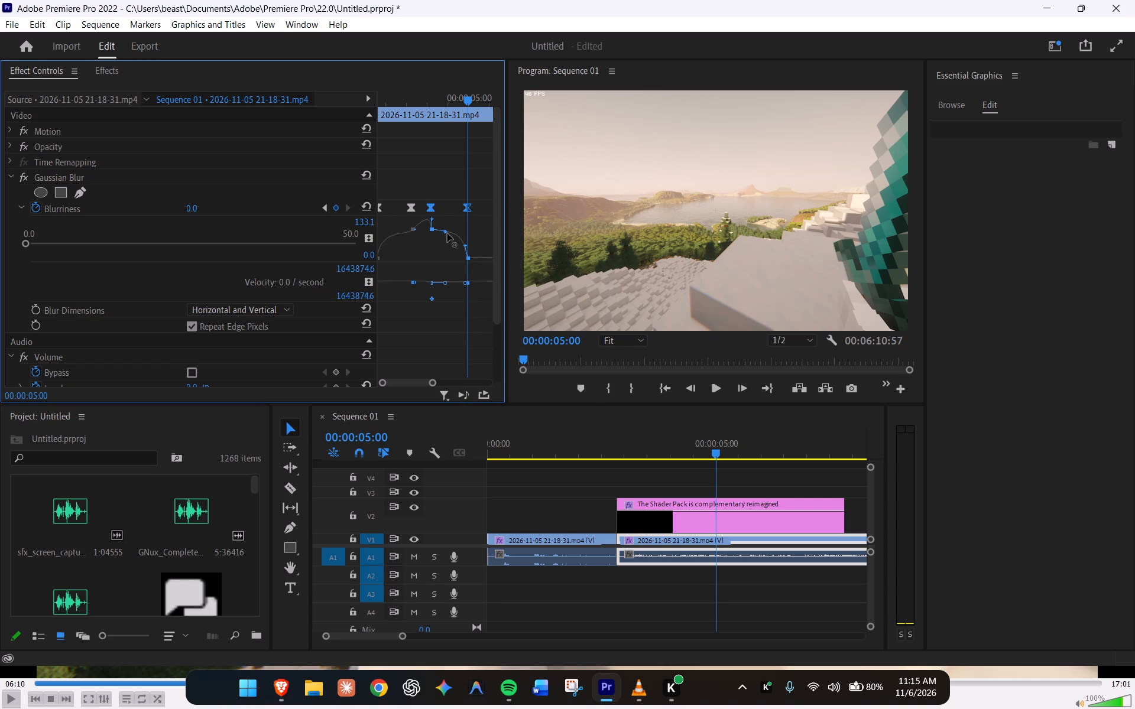
left_click_drag(447, 233, 454, 231)
left_click_drag(432, 220, 433, 231)
left_click(435, 233)
left_click(432, 220)
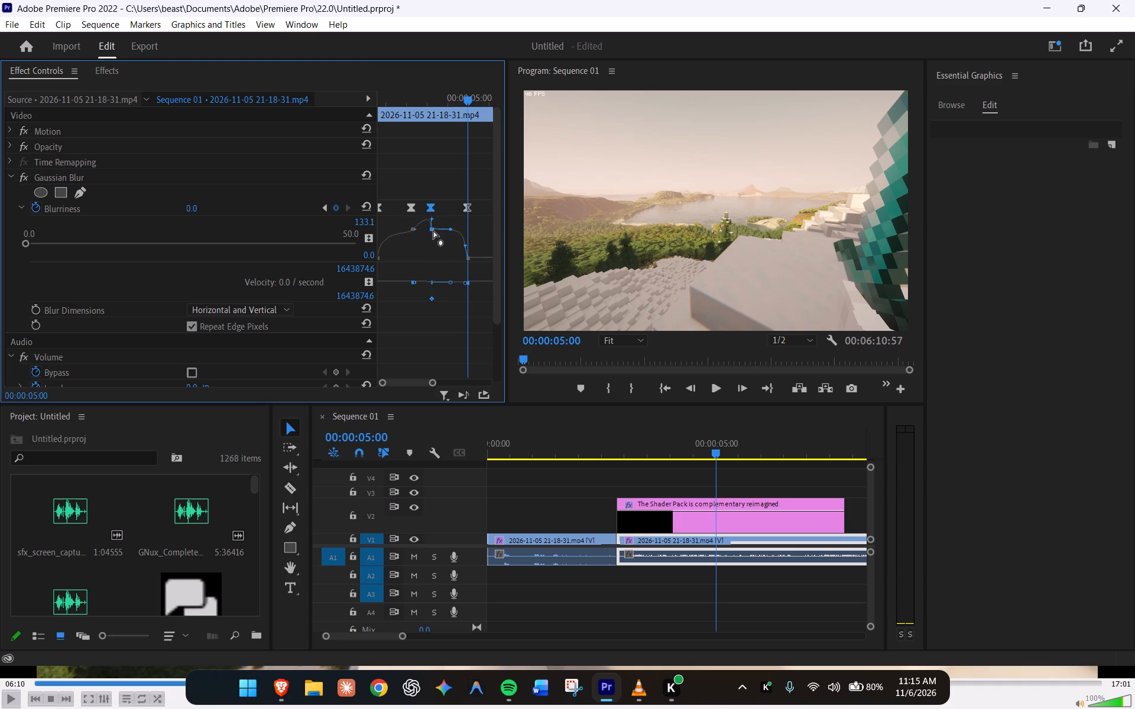
left_click(433, 230)
left_click(431, 220)
left_click_drag(433, 220, 444, 230)
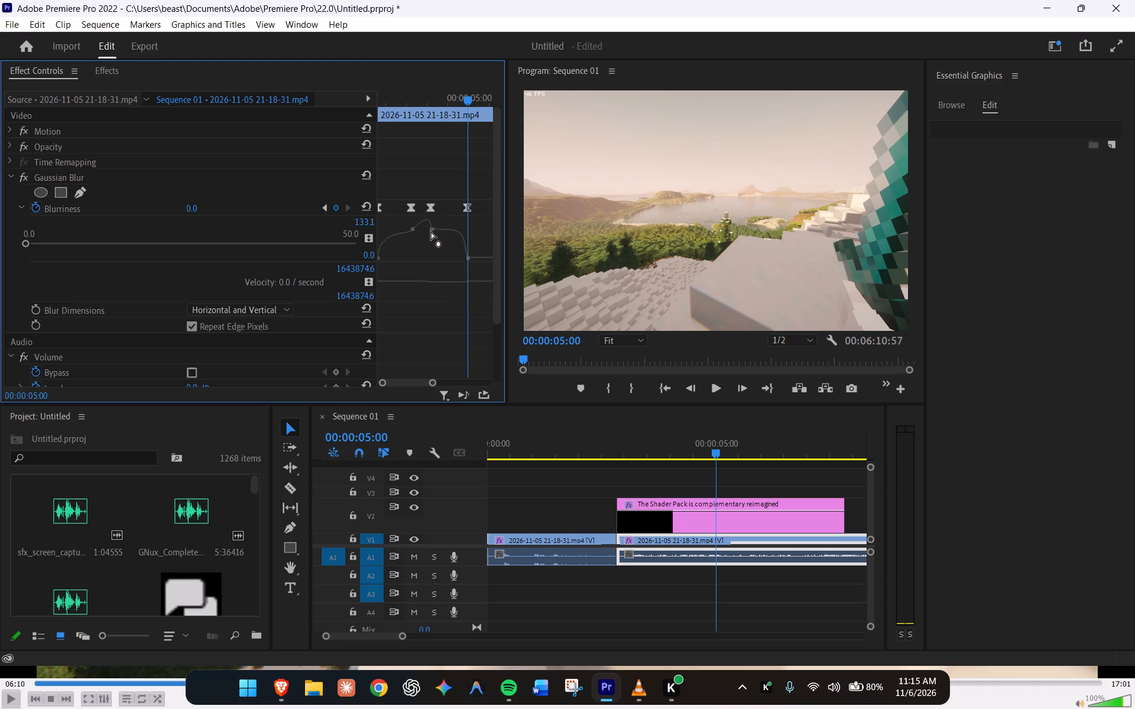
left_click(429, 232)
left_click_drag(431, 221, 439, 222)
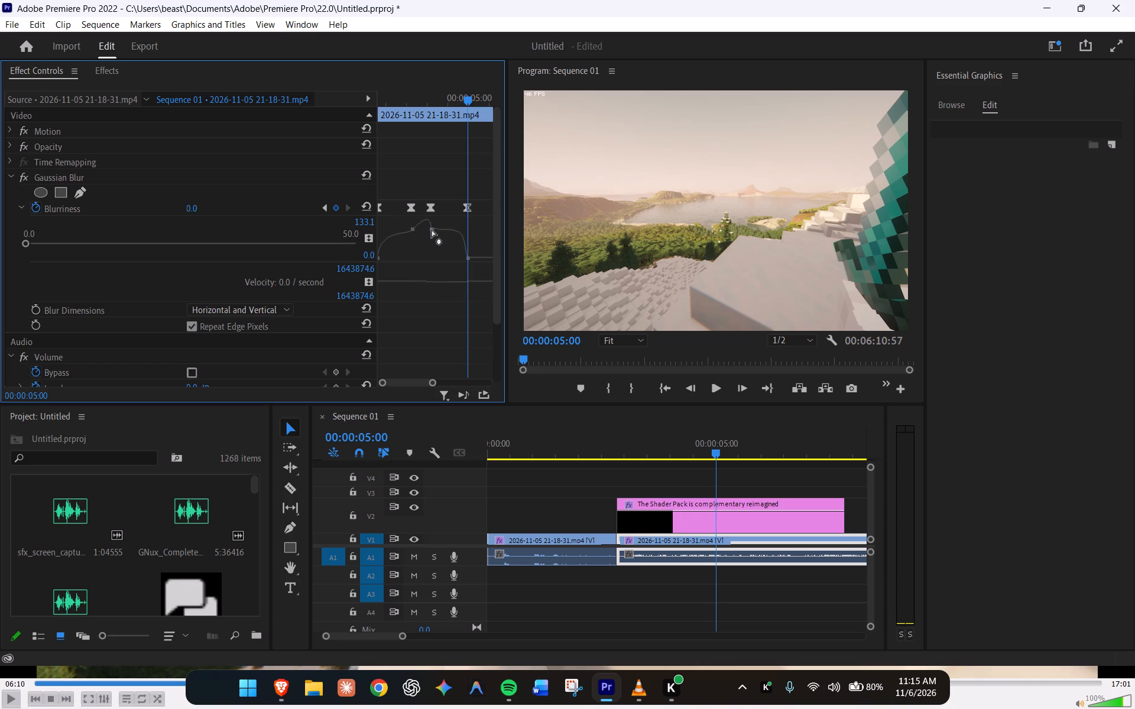
left_click(432, 229)
left_click_drag(450, 230, 459, 228)
Scrub back to the title's start and forward into its fade-out to check the reshaped blur.
left_click_drag(468, 101, 439, 109)
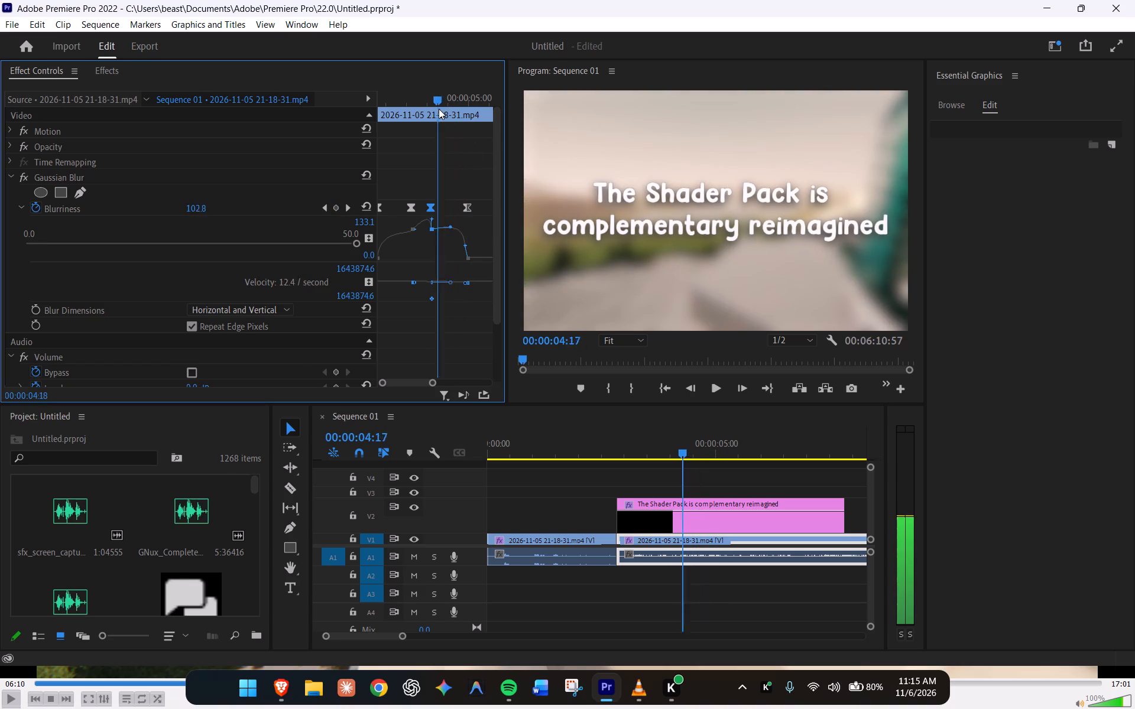
left_click_drag(439, 109, 381, 109)
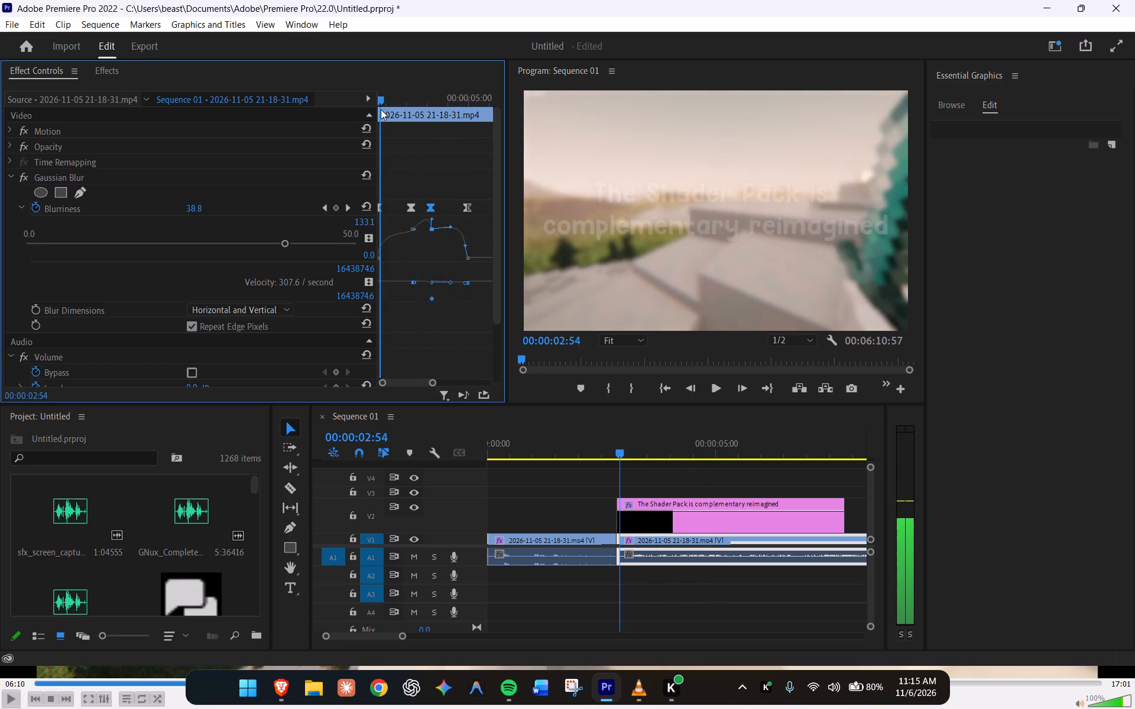
left_click_drag(381, 109, 446, 133)
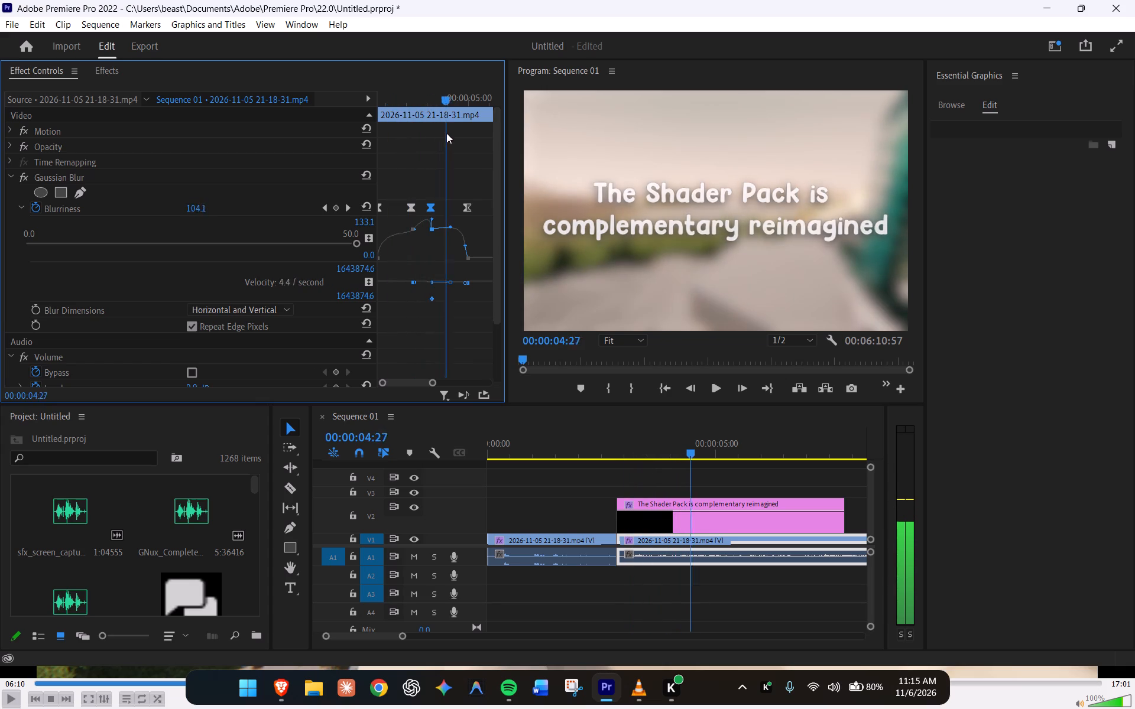
Return to the start of the sequence and play through the first title to review its fade and background blur.
left_click_drag(446, 133, 346, 151)
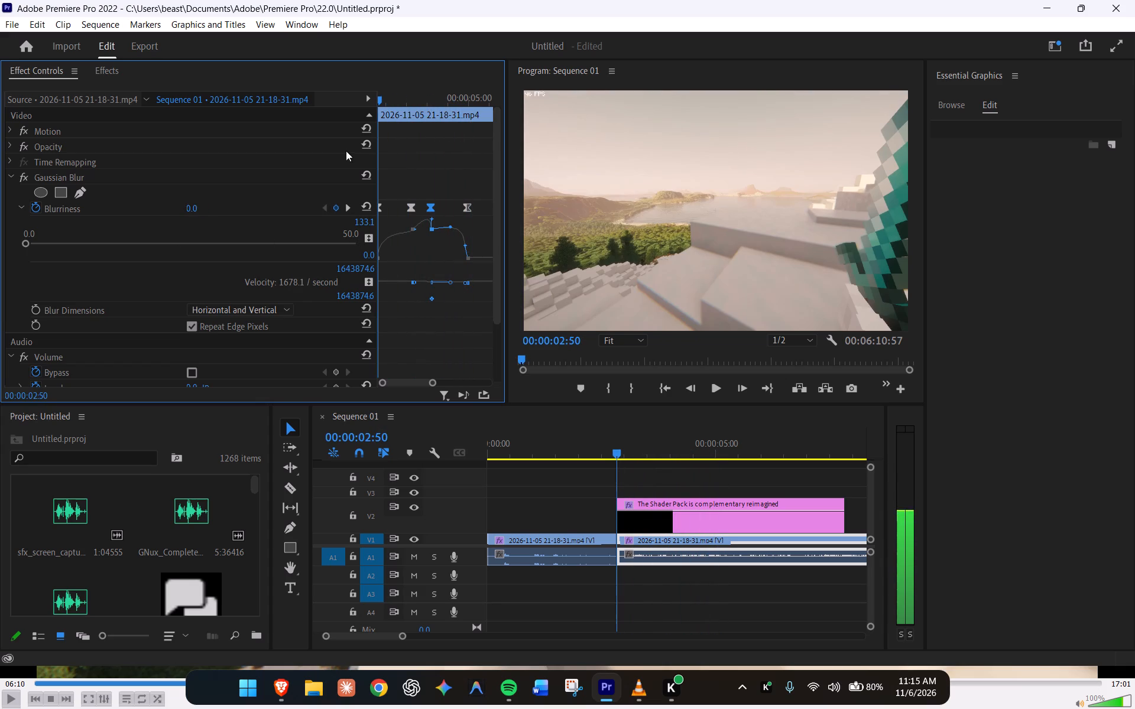
left_click_drag(346, 151, 327, 153)
left_click_drag(614, 453, 540, 448)
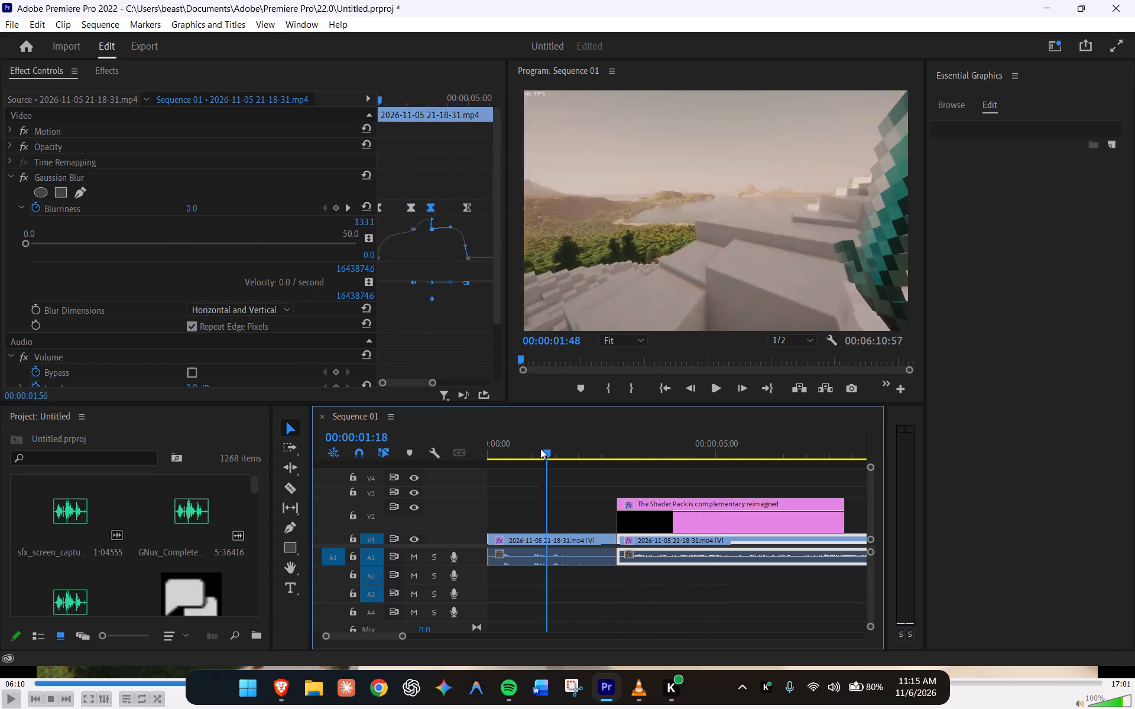
left_click_drag(540, 448, 456, 440)
key("space")
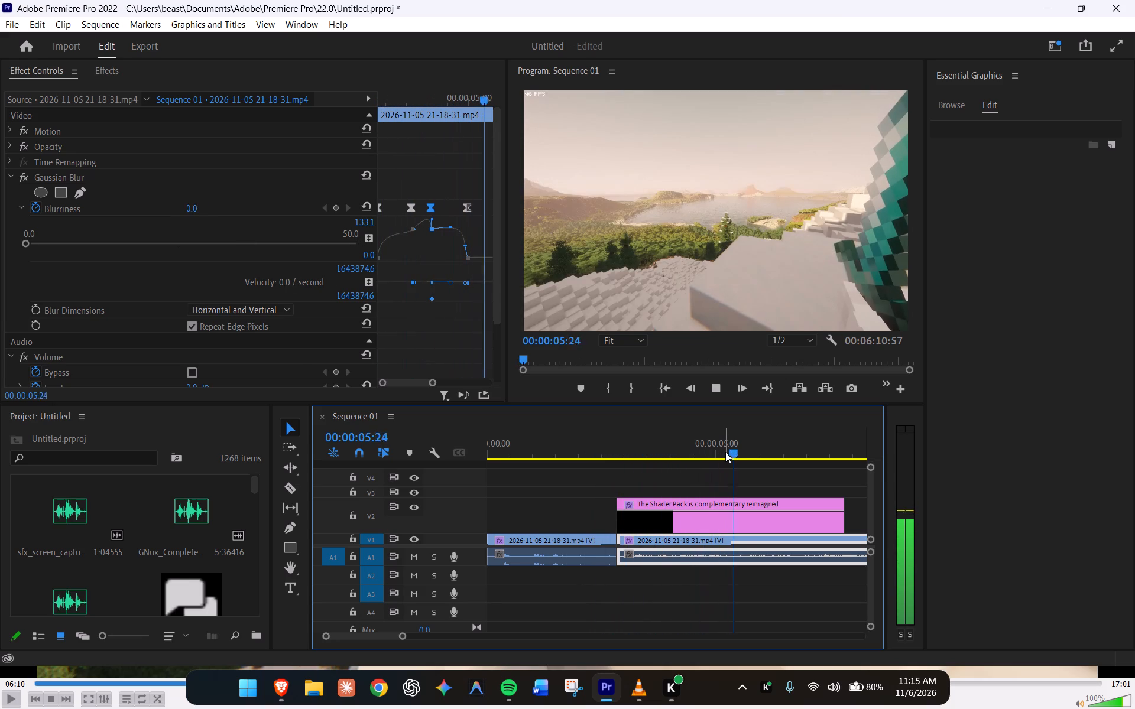
scroll(851, 503, "down", 6, "alt")
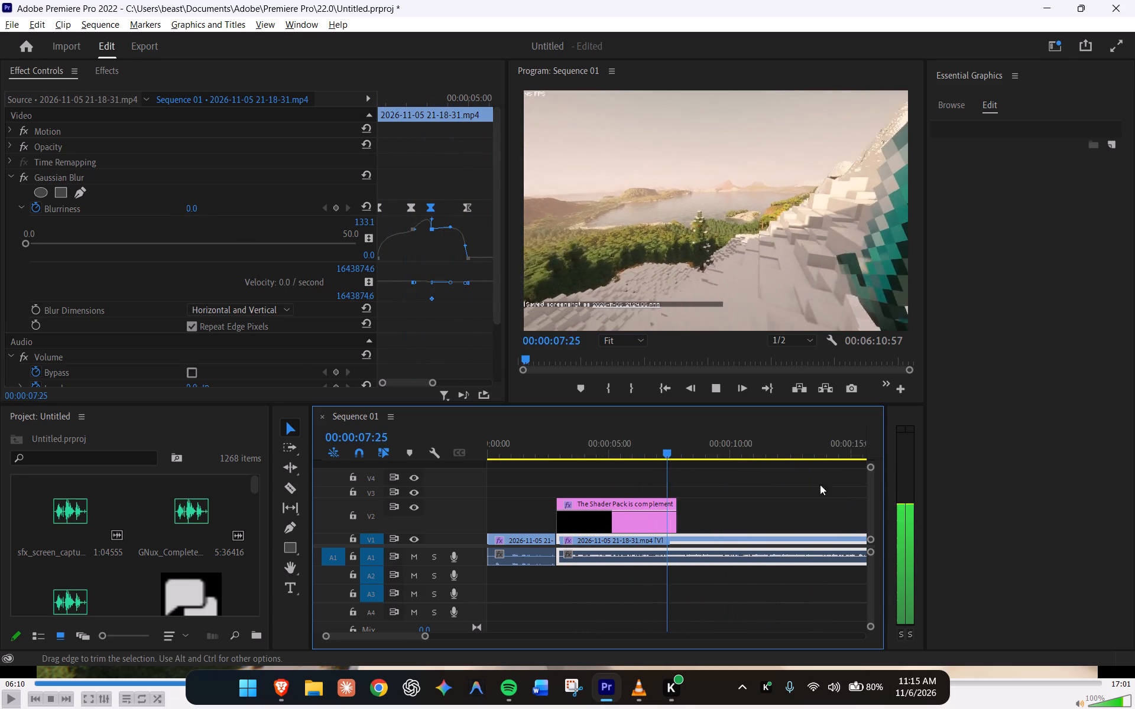
scroll(820, 484, "down", 5, "alt")
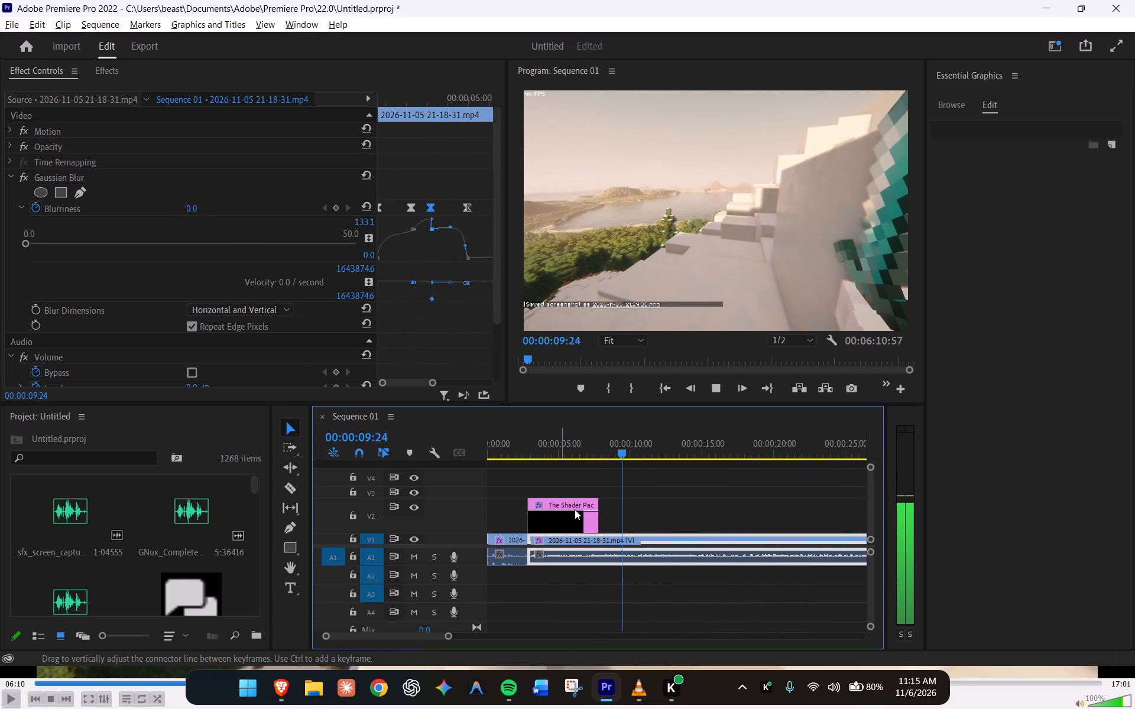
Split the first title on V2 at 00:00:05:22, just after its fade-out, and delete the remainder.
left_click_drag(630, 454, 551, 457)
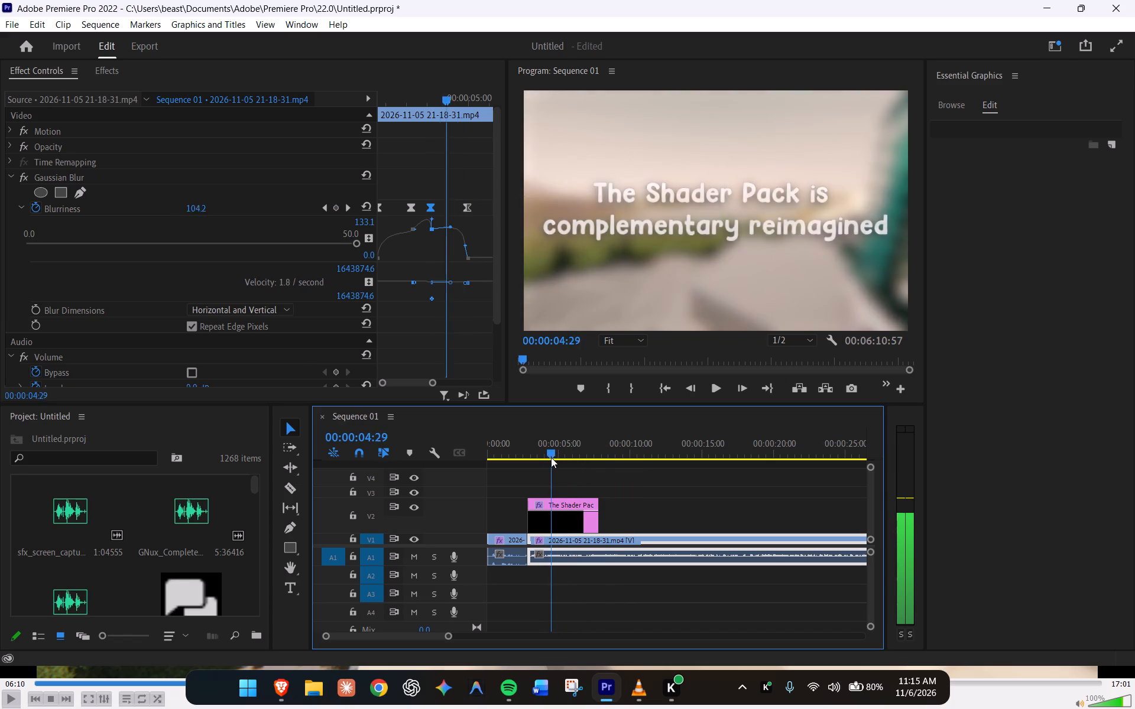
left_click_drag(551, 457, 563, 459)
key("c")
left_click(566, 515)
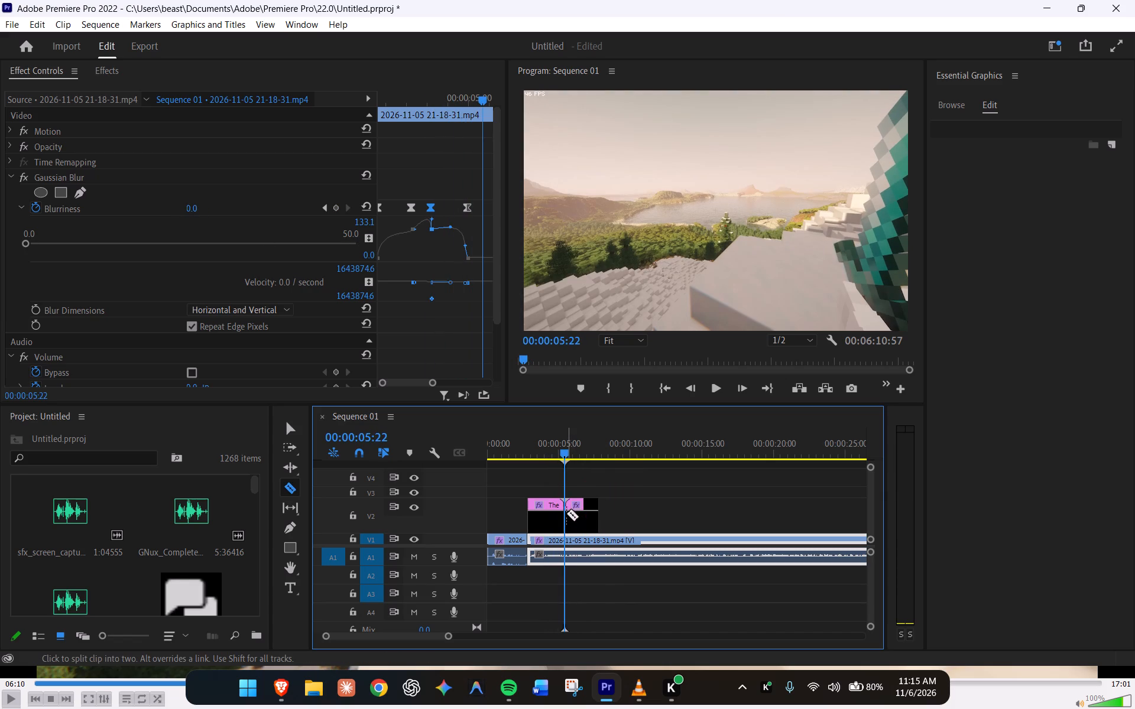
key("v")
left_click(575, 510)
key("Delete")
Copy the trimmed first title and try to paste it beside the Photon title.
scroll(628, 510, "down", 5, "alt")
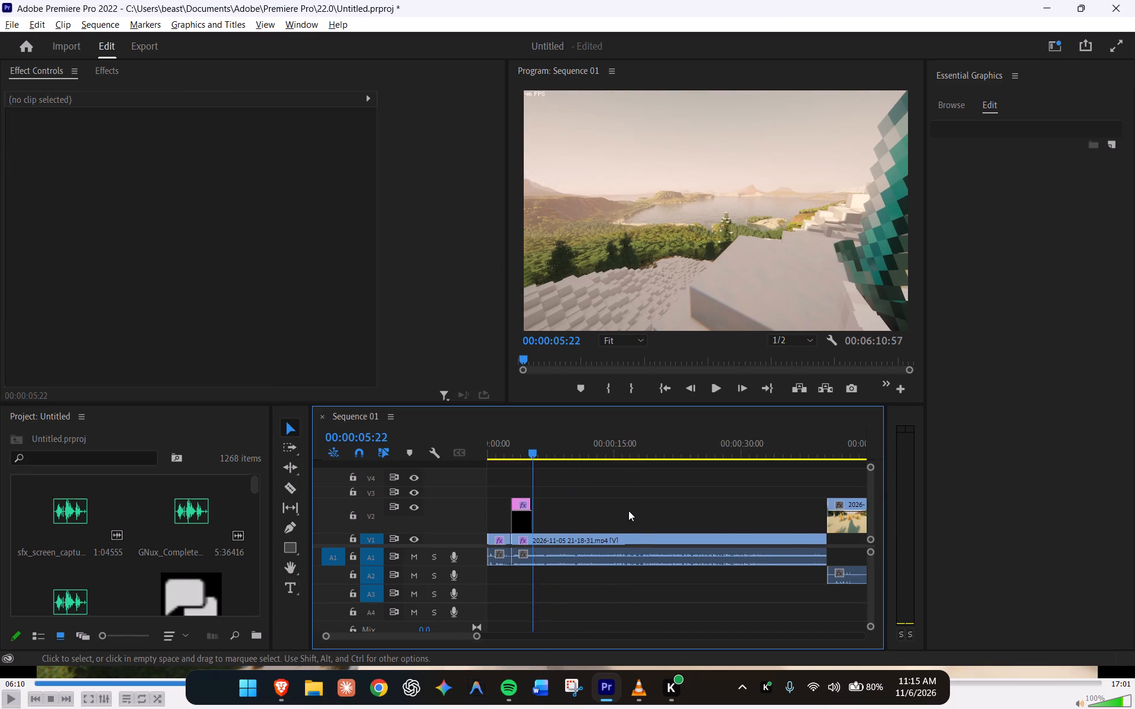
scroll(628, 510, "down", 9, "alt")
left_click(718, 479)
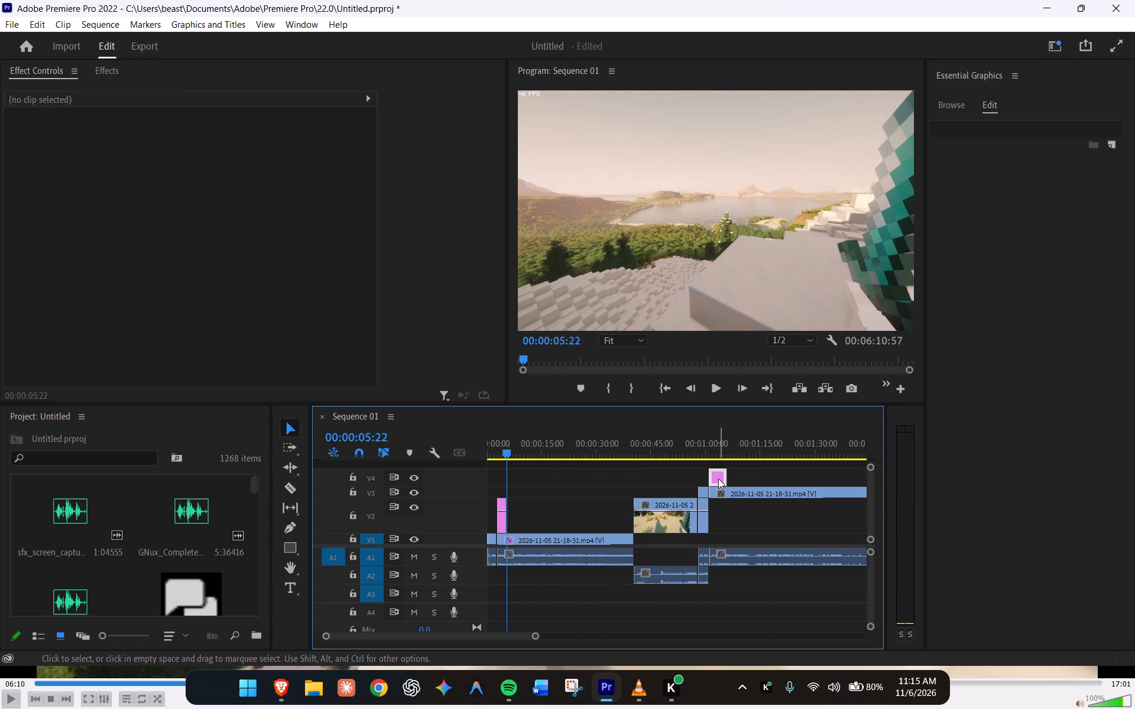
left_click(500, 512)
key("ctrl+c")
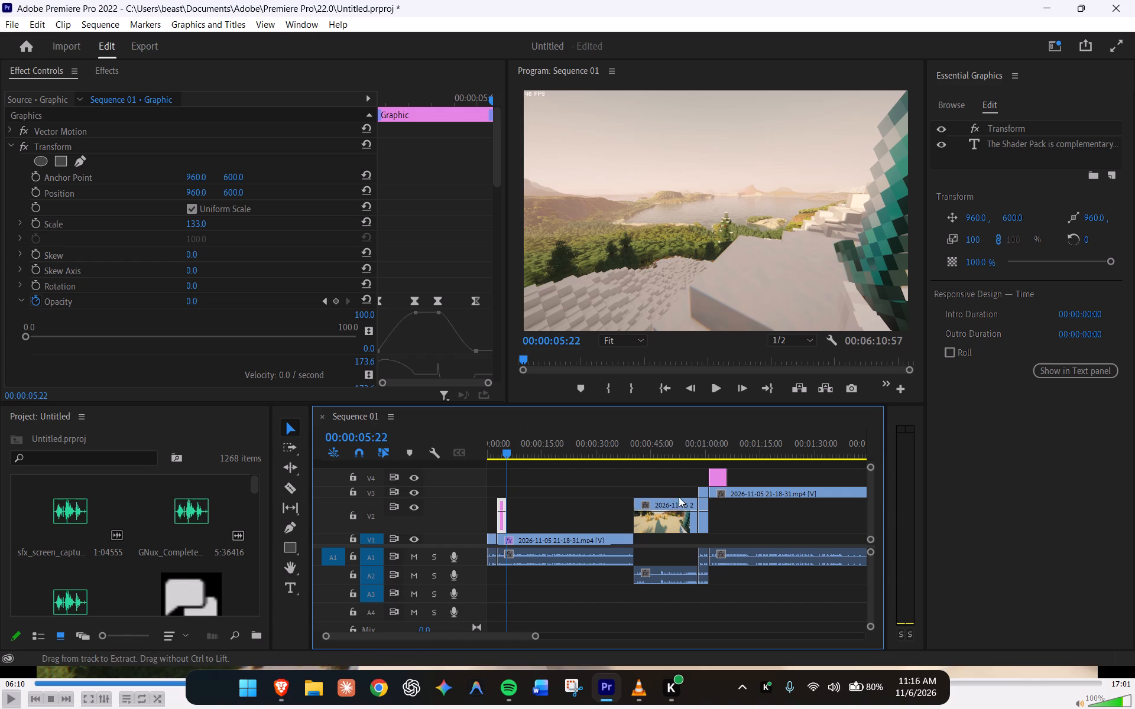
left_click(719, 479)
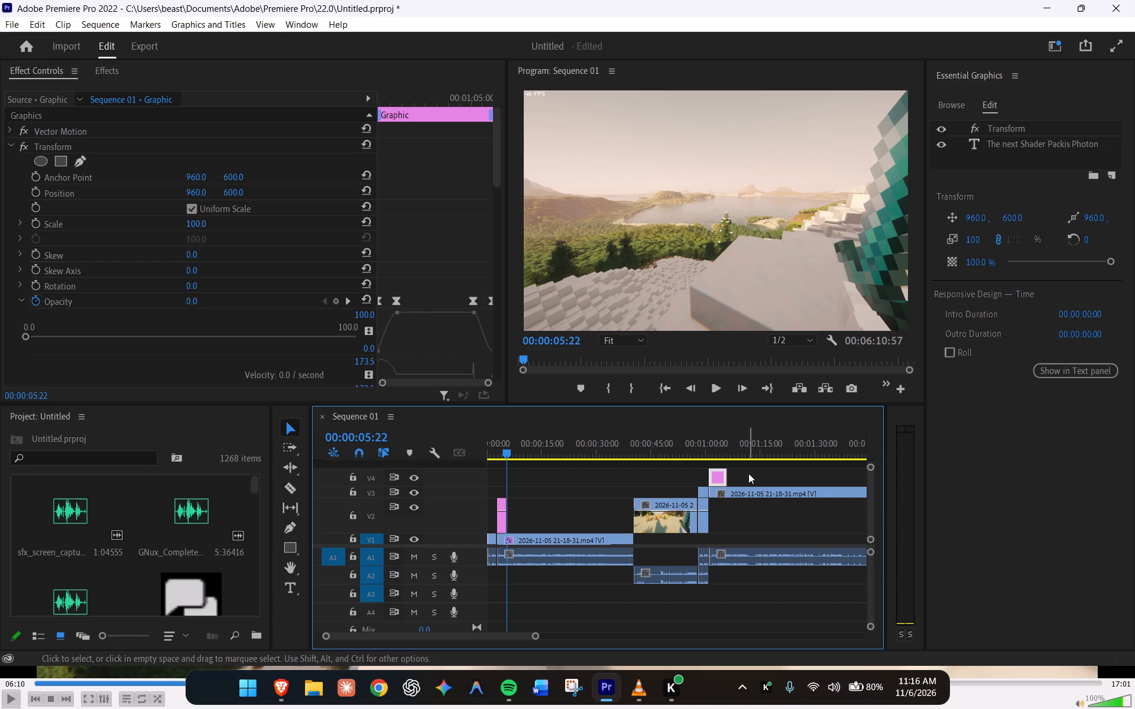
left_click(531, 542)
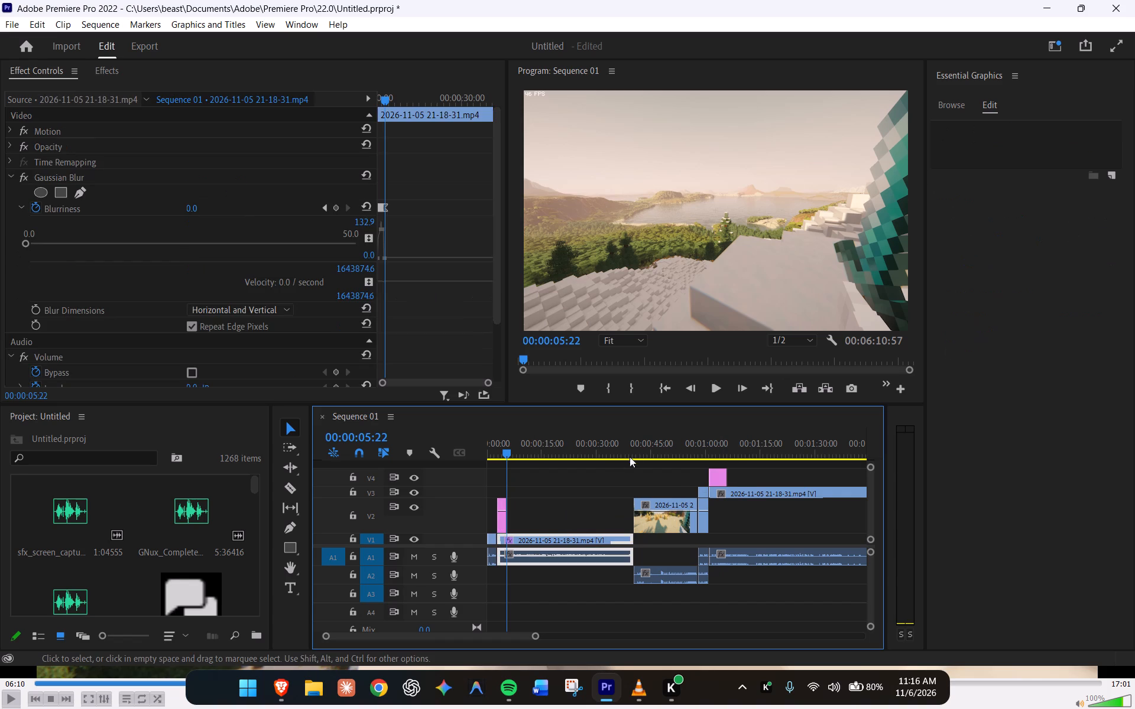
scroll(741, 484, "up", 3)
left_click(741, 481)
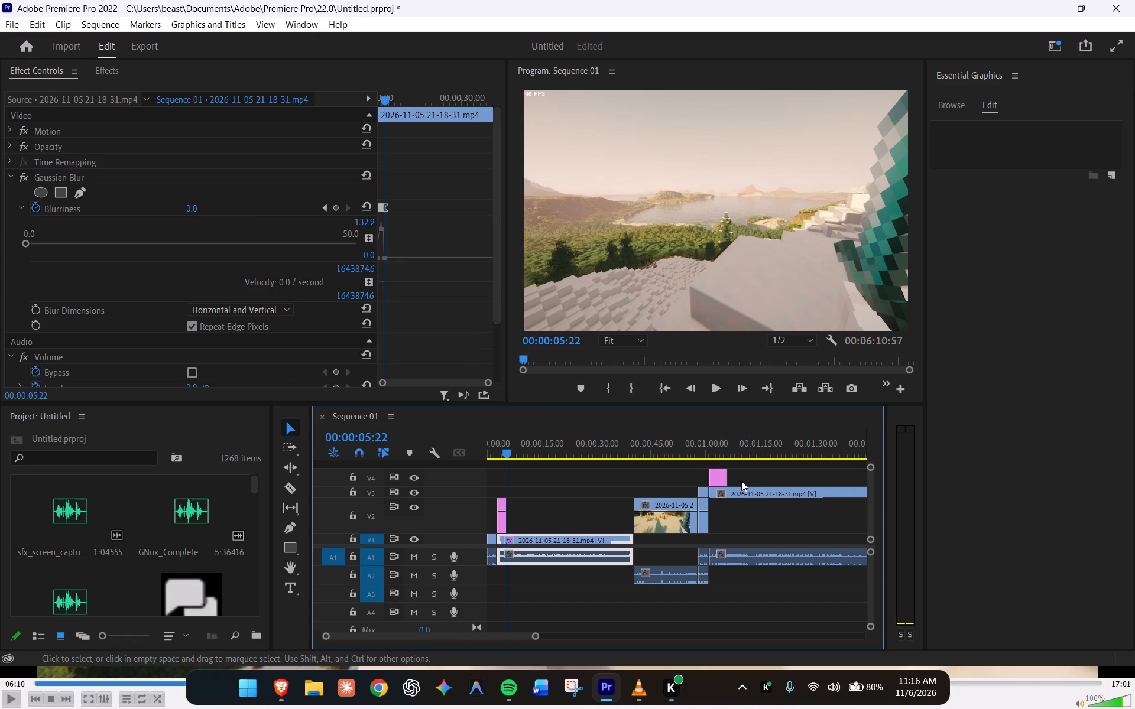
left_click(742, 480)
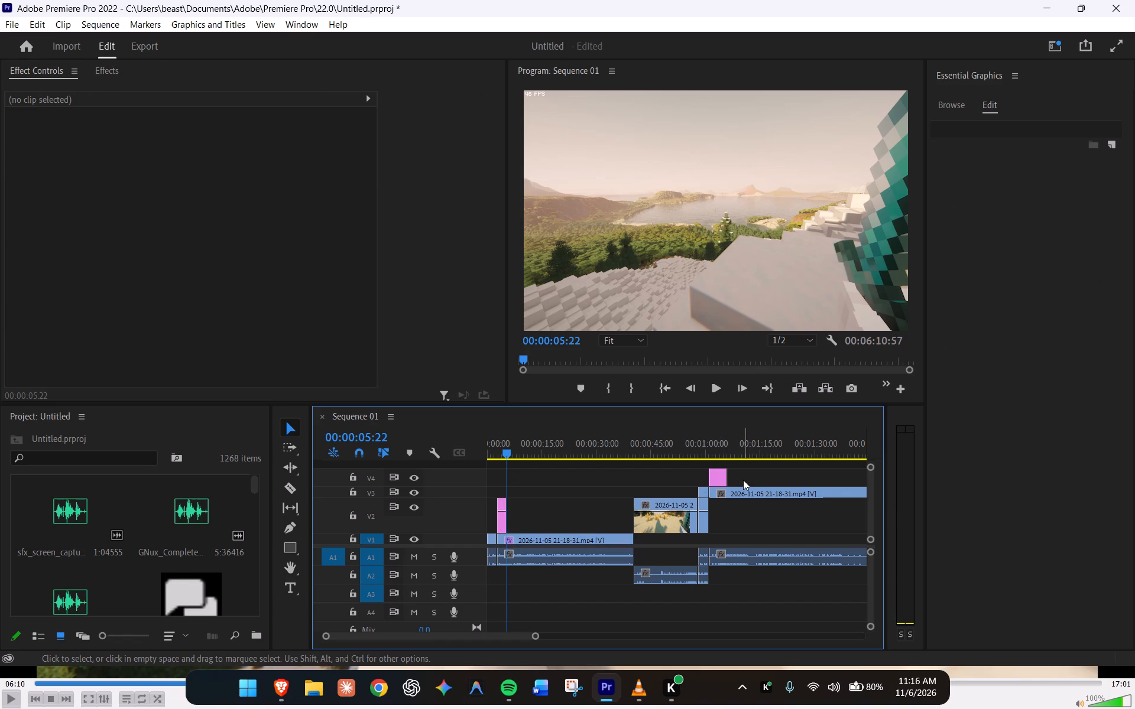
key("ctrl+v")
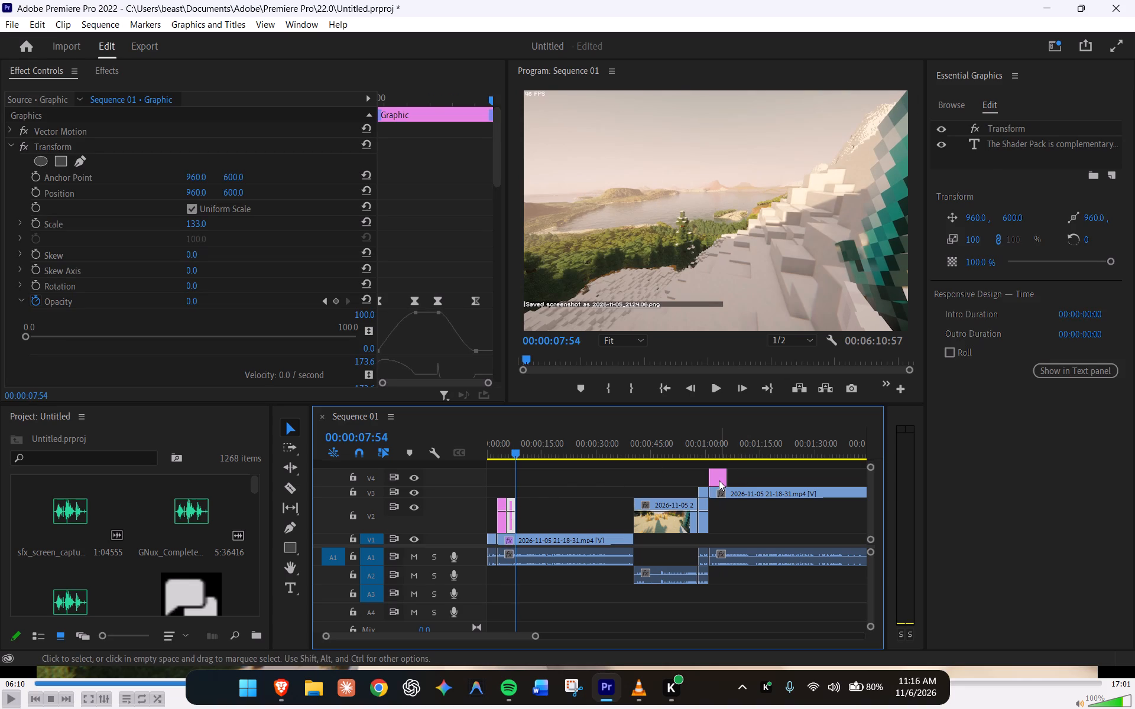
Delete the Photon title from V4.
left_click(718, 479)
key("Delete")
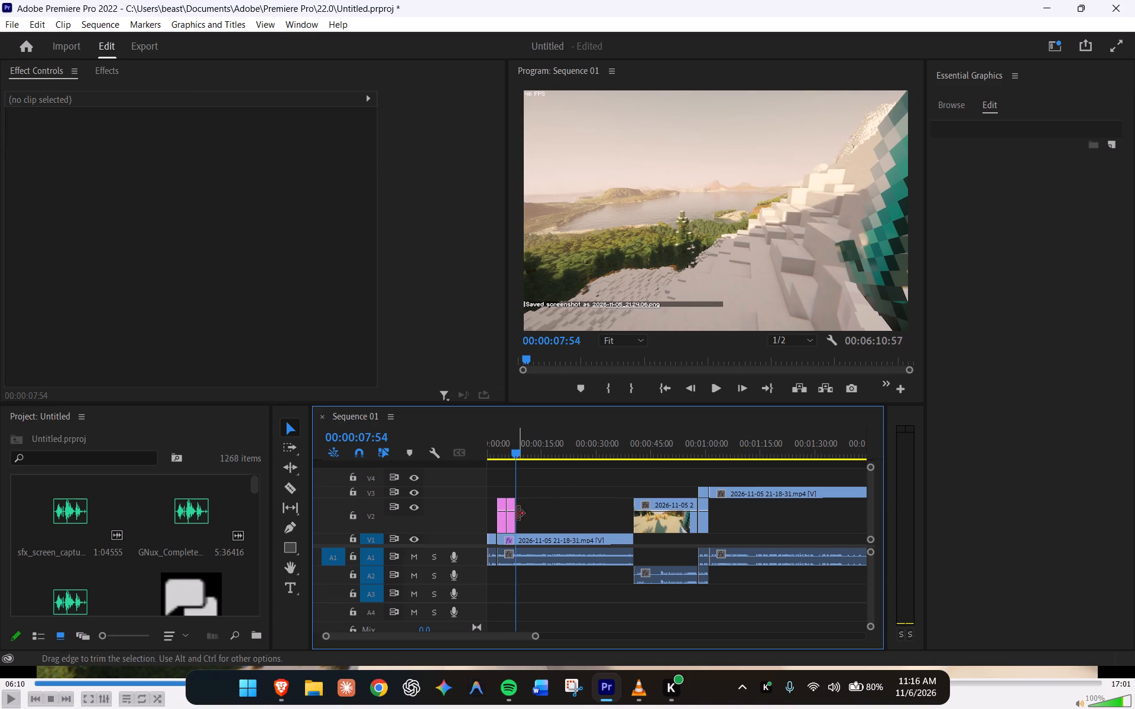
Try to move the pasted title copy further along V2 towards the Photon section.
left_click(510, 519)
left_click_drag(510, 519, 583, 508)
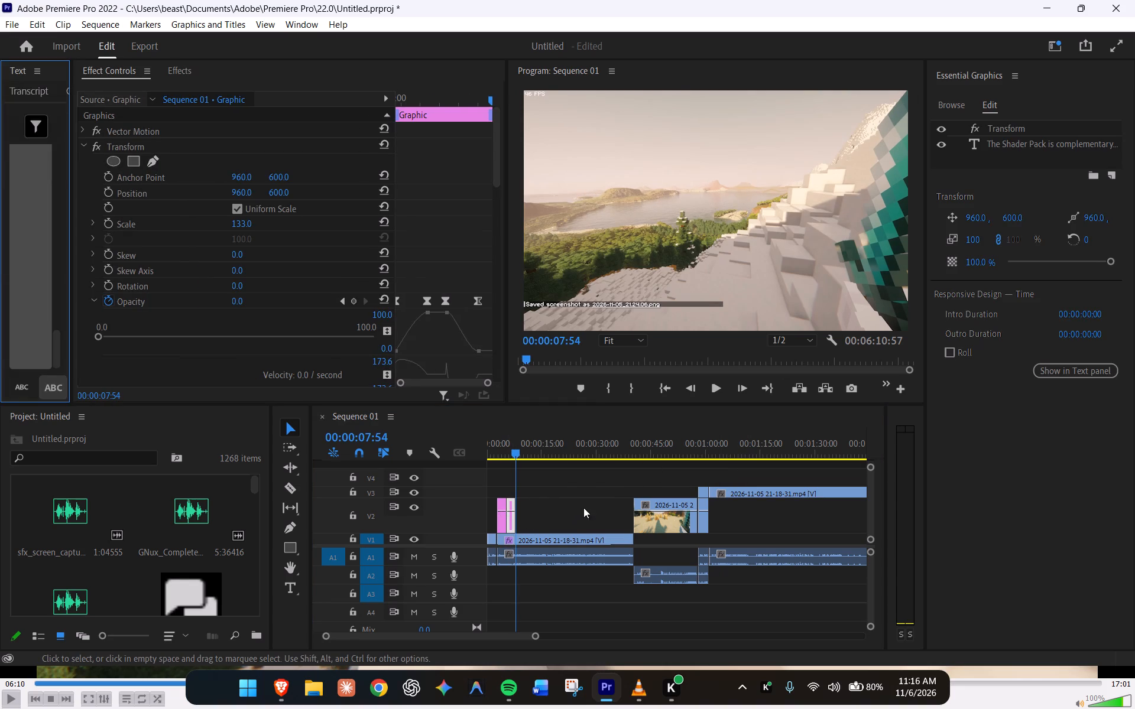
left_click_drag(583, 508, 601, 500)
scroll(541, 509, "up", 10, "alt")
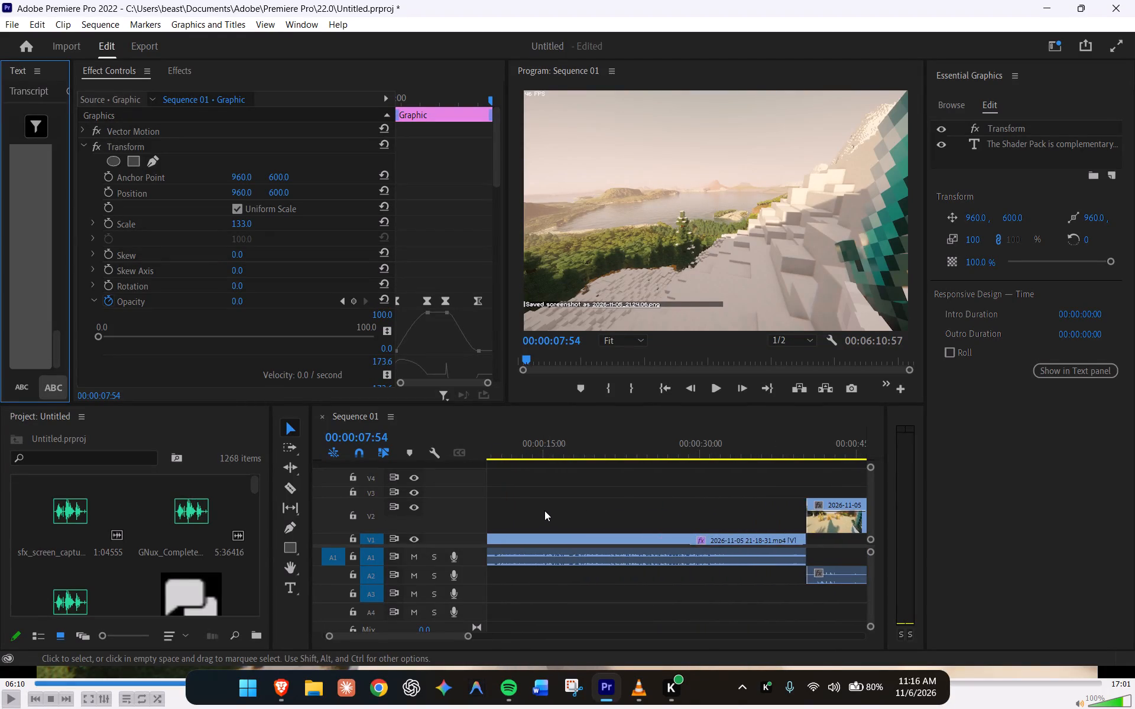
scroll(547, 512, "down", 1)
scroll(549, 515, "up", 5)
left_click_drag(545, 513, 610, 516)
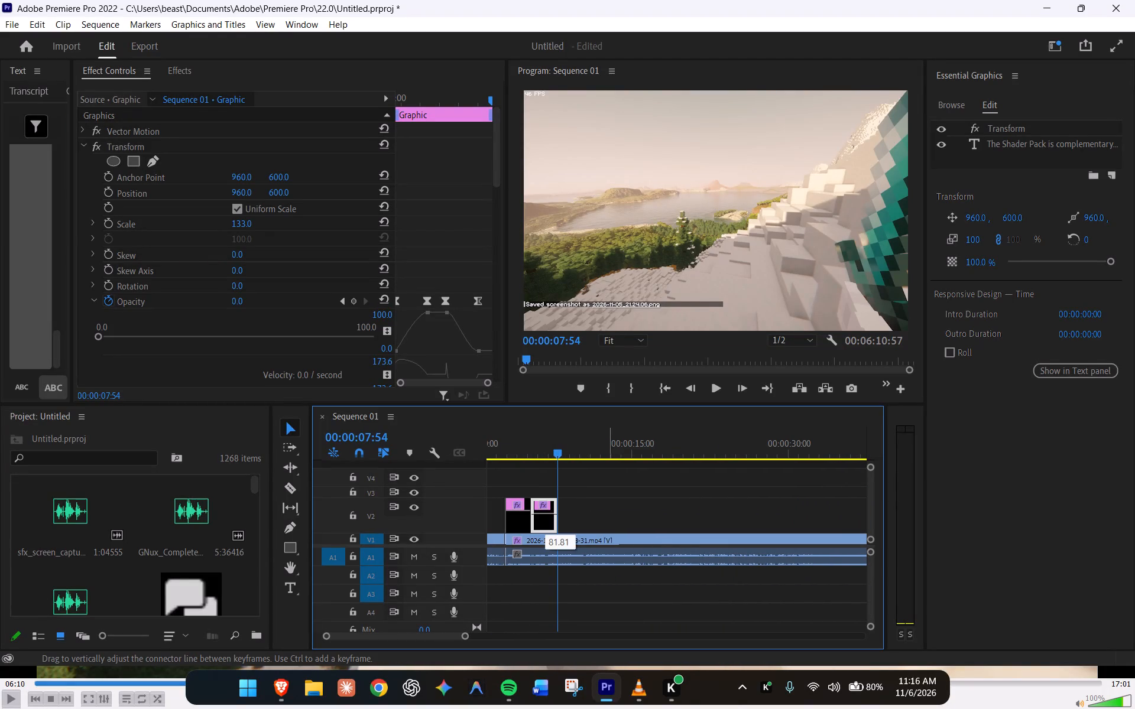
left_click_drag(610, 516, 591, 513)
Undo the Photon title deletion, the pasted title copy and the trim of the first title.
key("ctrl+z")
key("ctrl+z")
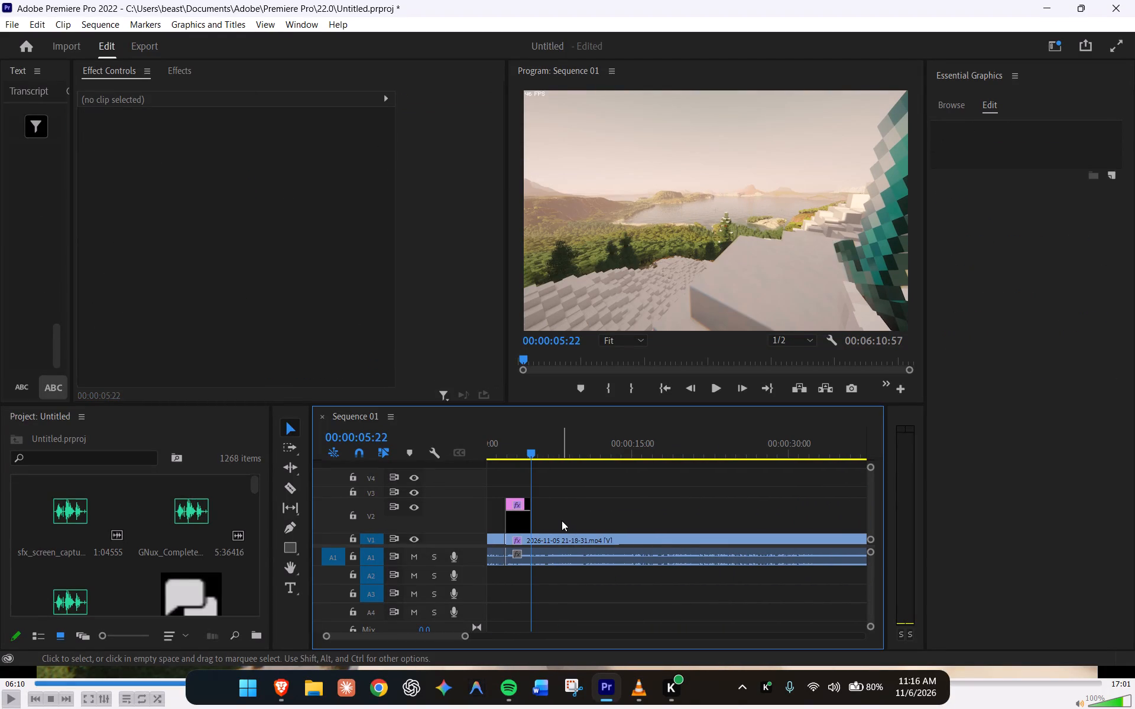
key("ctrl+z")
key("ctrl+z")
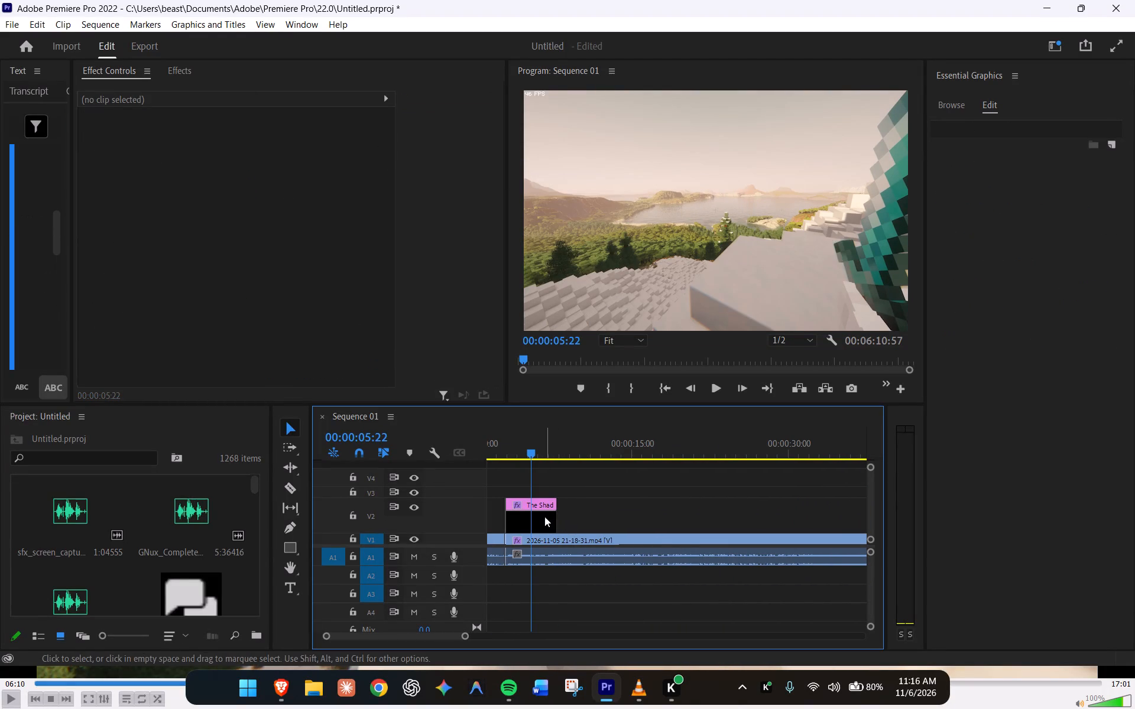
Split the first title on V2 at 00:00:05:22 and delete the part after the cut.
left_click(538, 510)
key("c")
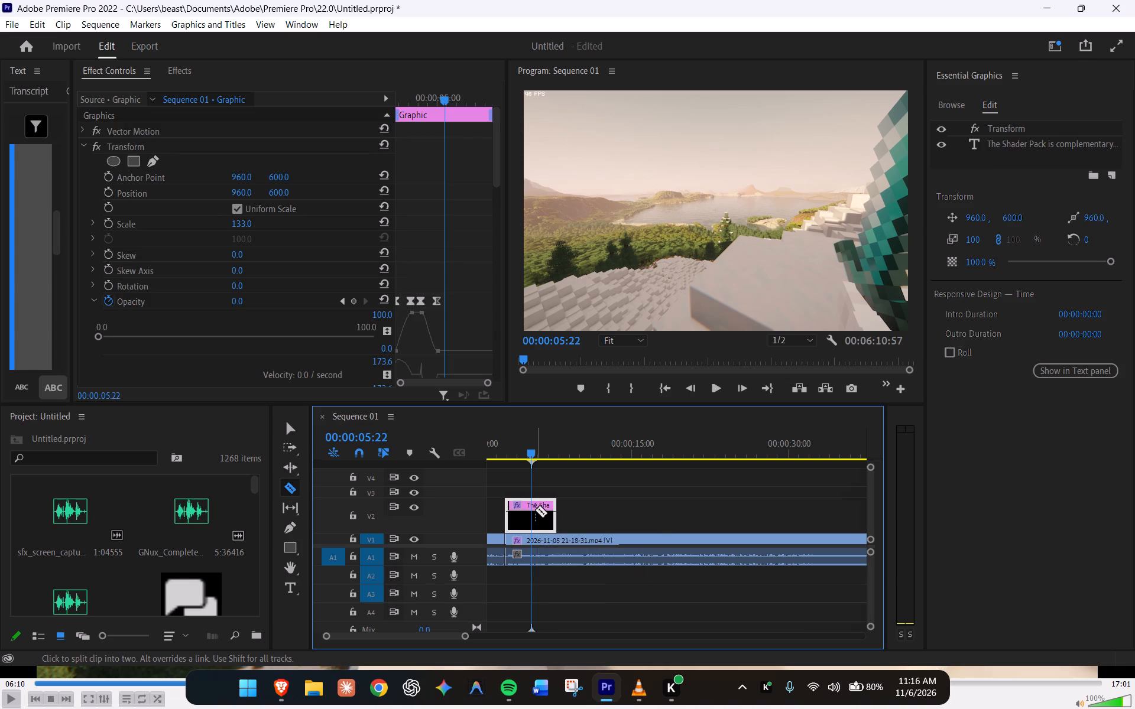
key("x")
left_click(531, 509)
key("c")
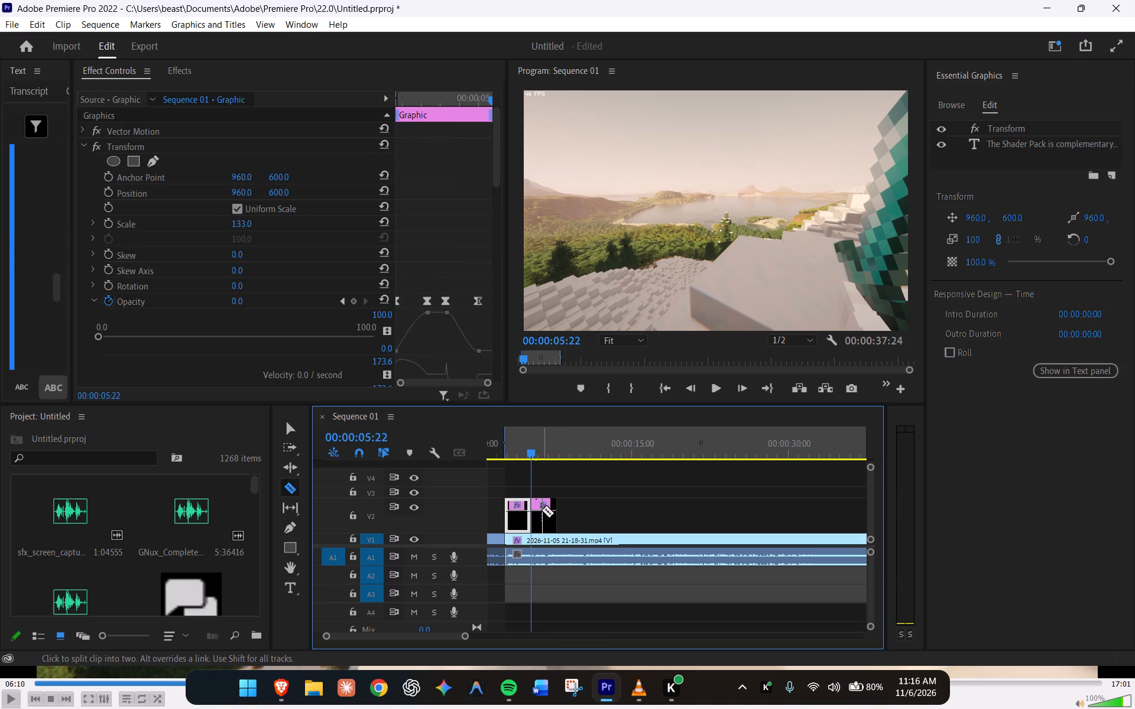
key("v")
left_click(543, 511)
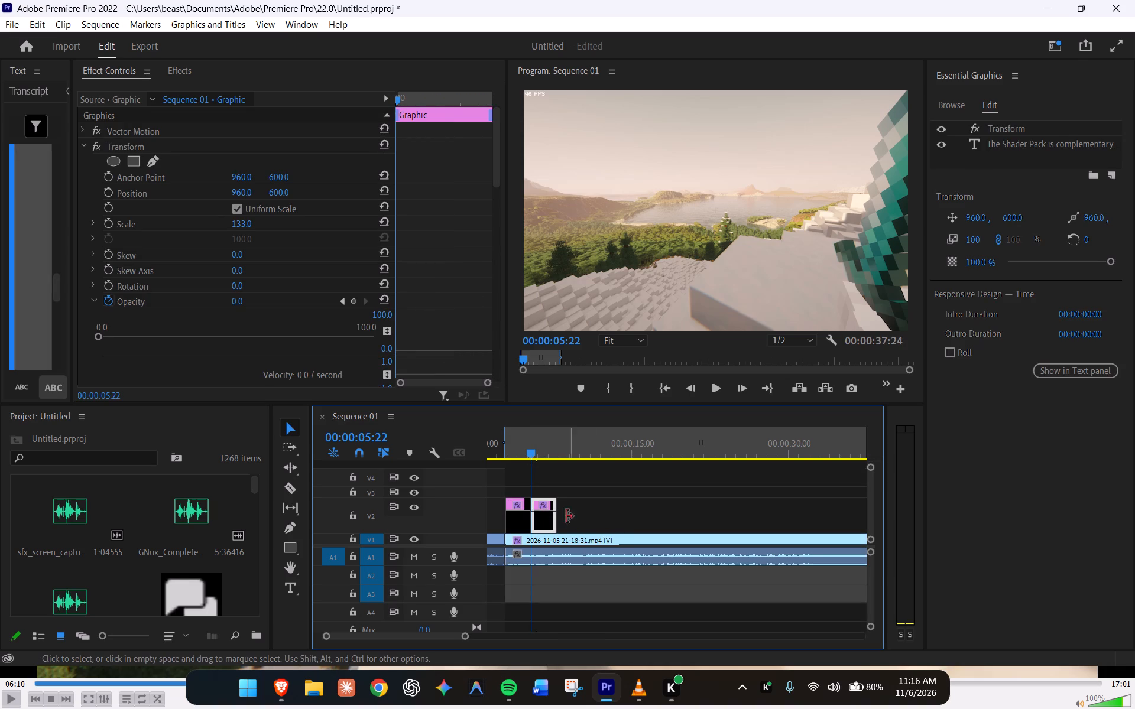
key("Delete")
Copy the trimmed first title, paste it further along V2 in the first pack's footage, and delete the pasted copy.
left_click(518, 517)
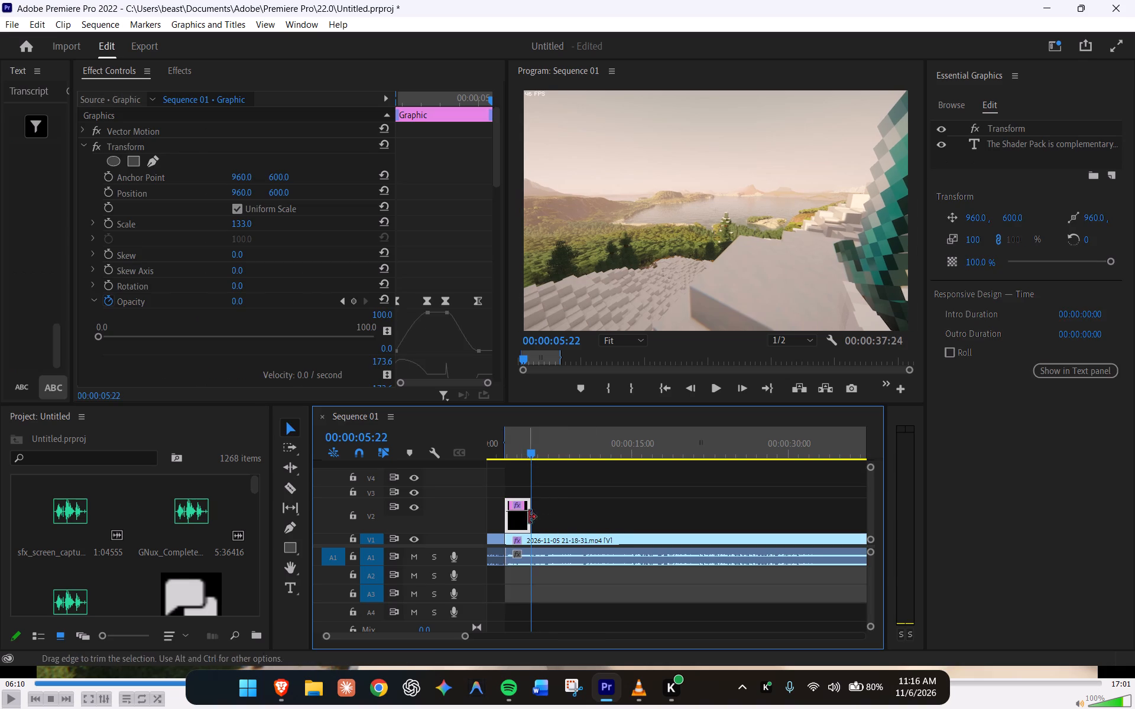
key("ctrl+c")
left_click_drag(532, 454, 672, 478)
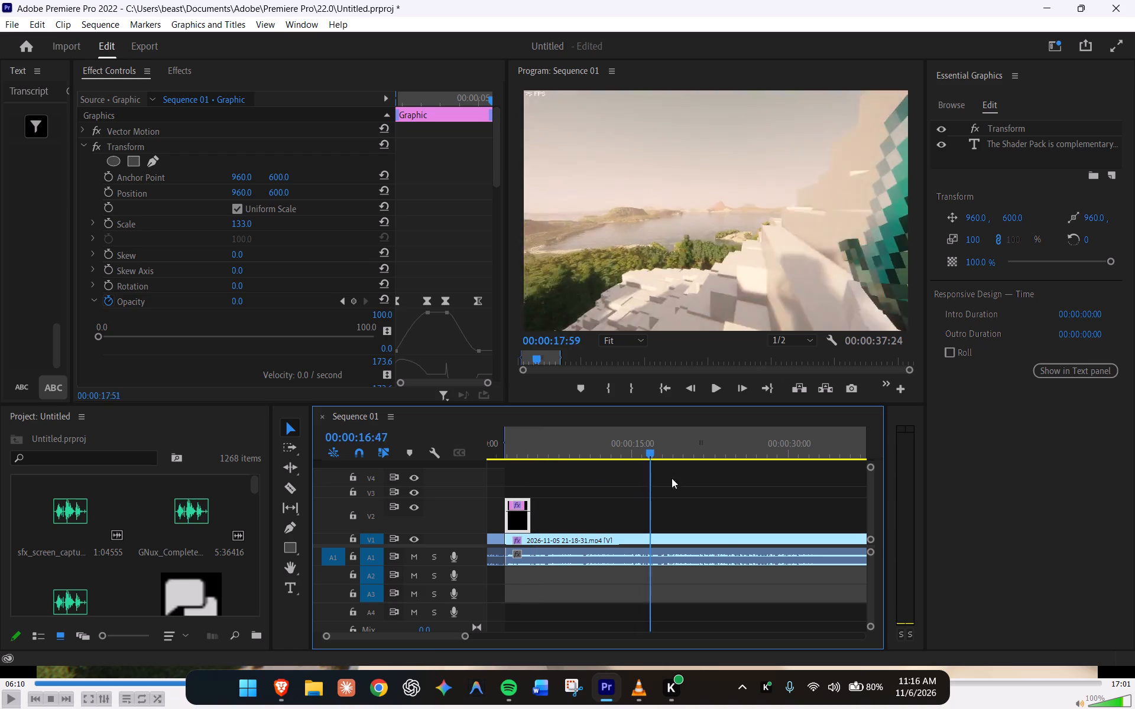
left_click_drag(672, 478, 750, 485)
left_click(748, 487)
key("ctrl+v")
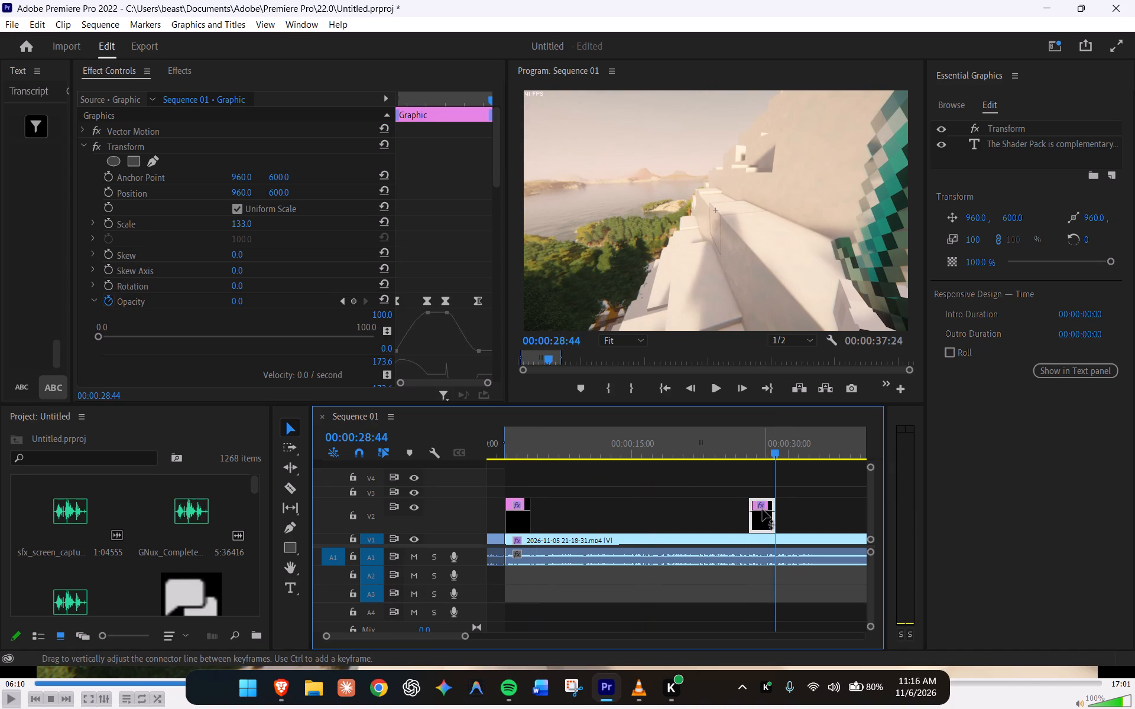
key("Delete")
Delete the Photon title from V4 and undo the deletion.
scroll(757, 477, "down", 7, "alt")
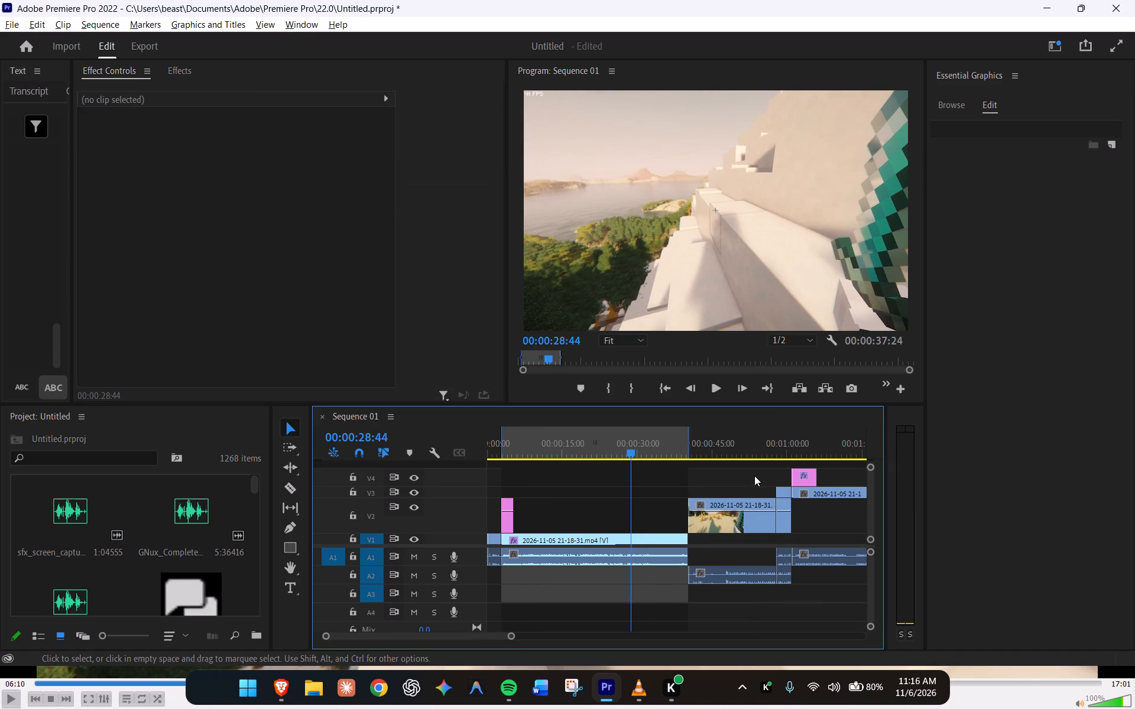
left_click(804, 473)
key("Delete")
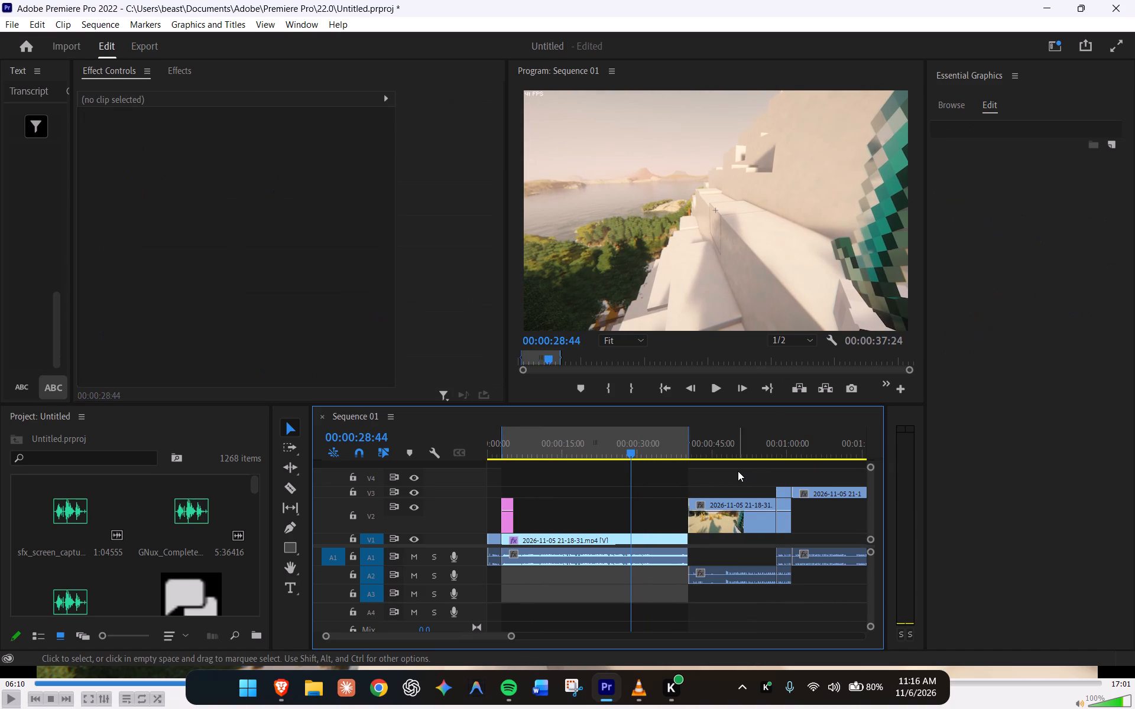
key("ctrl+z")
Scrub around the start of the Photon title to check its fade-in against the pack transition.
left_click_drag(631, 453, 795, 457)
scroll(813, 480, "up", 16, "alt")
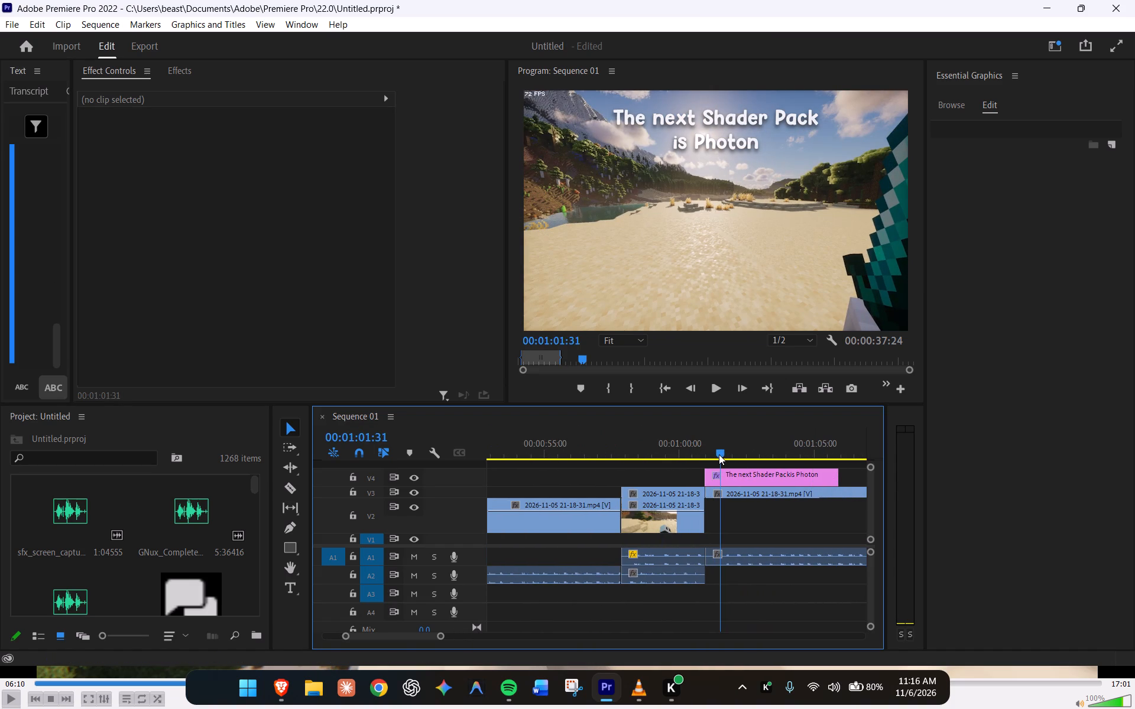
left_click_drag(719, 454, 705, 455)
scroll(733, 476, "up", 3, "alt")
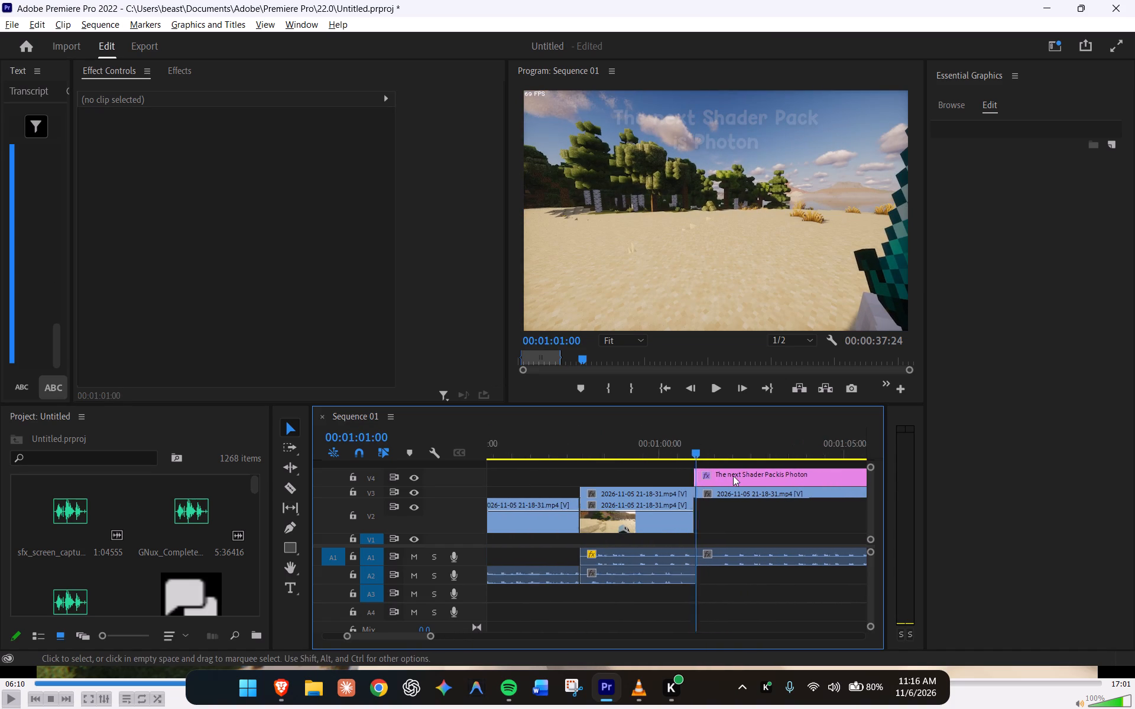
scroll(733, 476, "up", 5, "alt")
left_click_drag(671, 456, 631, 453)
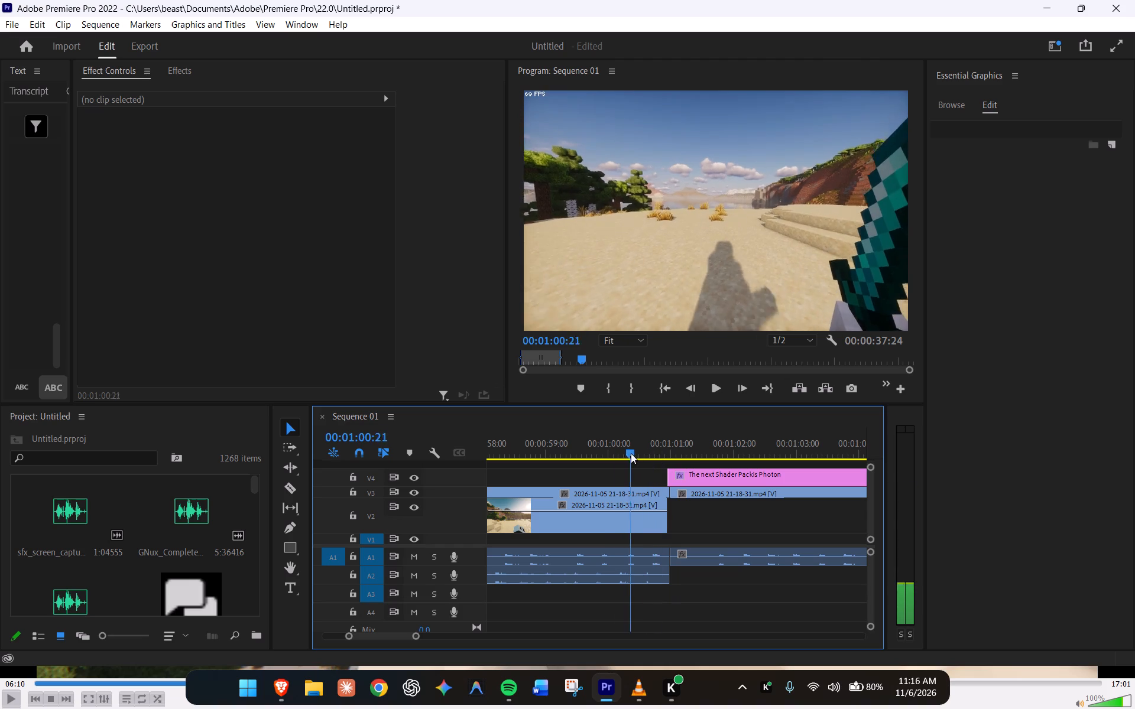
left_click_drag(631, 453, 719, 464)
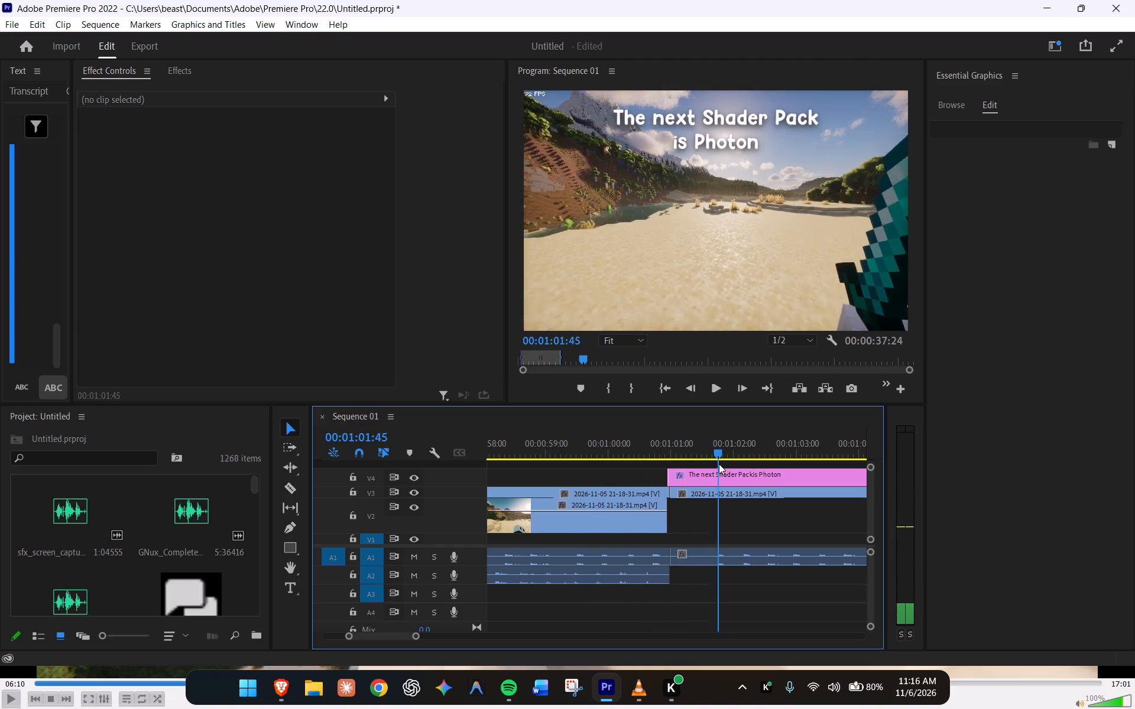
left_click_drag(719, 464, 688, 463)
Play back the transition into the Photon footage several times to check how its title appears.
scroll(713, 477, "down", 6, "alt")
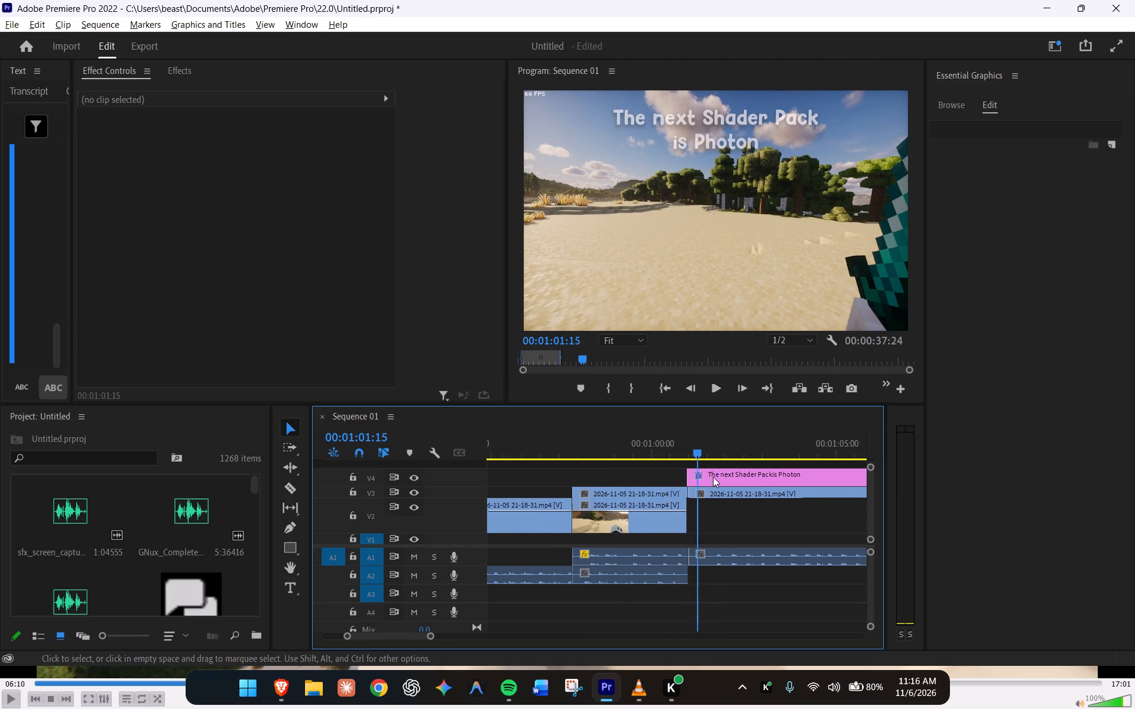
scroll(713, 477, "down", 7, "alt")
left_click(730, 476)
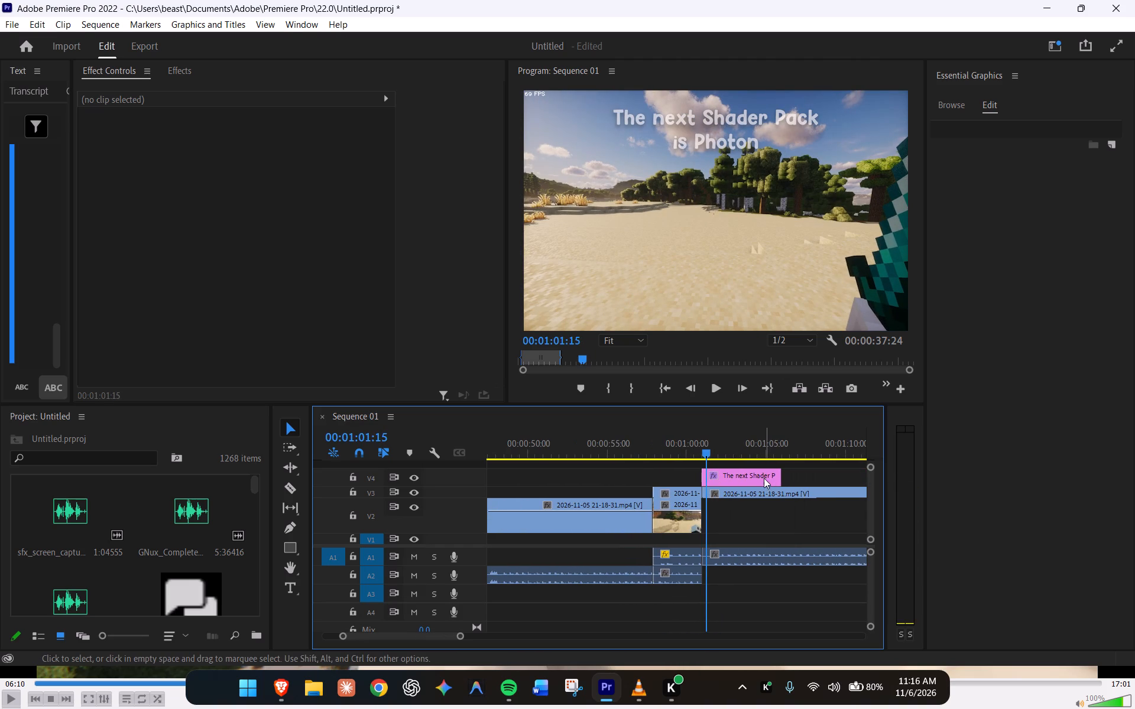
left_click(742, 475)
left_click_drag(706, 453, 696, 453)
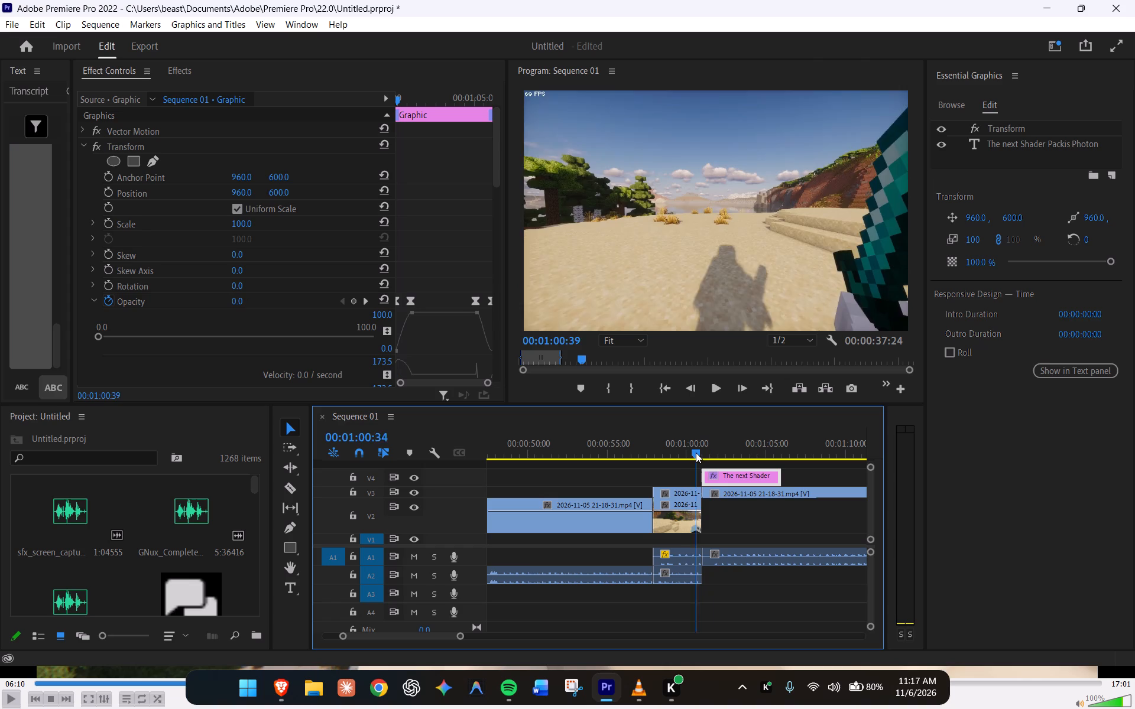
left_click_drag(696, 453, 689, 451)
key("space")
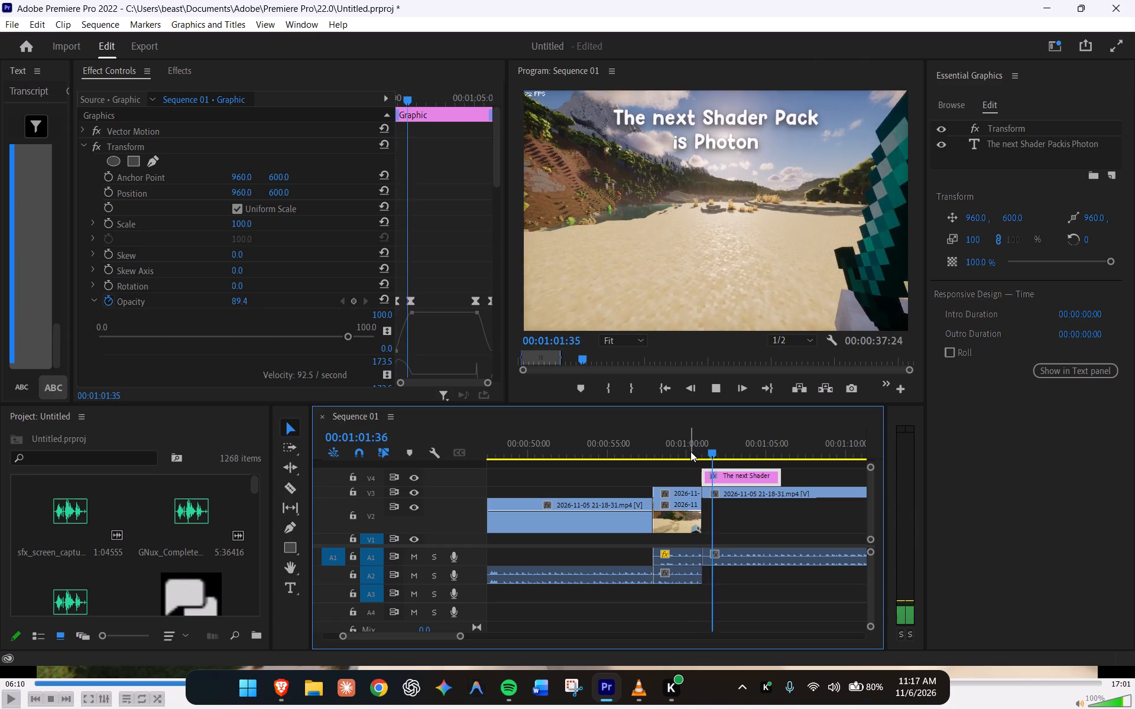
key("space")
left_click_drag(718, 454, 636, 453)
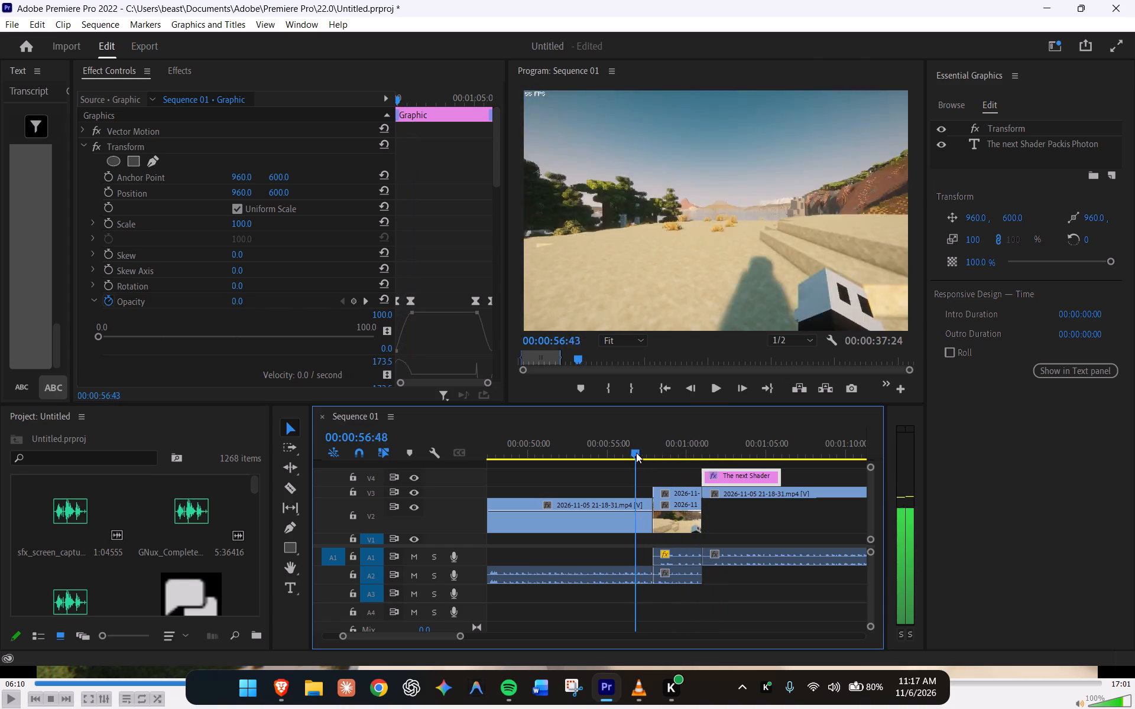
left_click_drag(636, 453, 640, 457)
key("space")
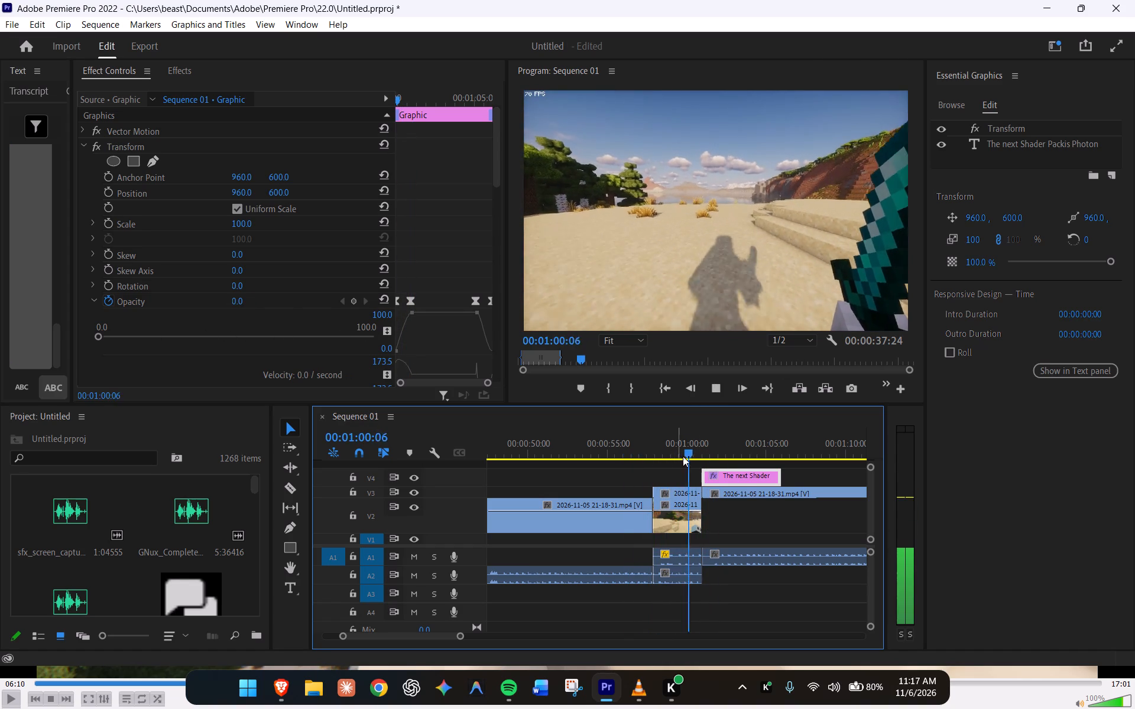
Delete the existing Photon title from V4.
left_click(742, 476)
key("space")
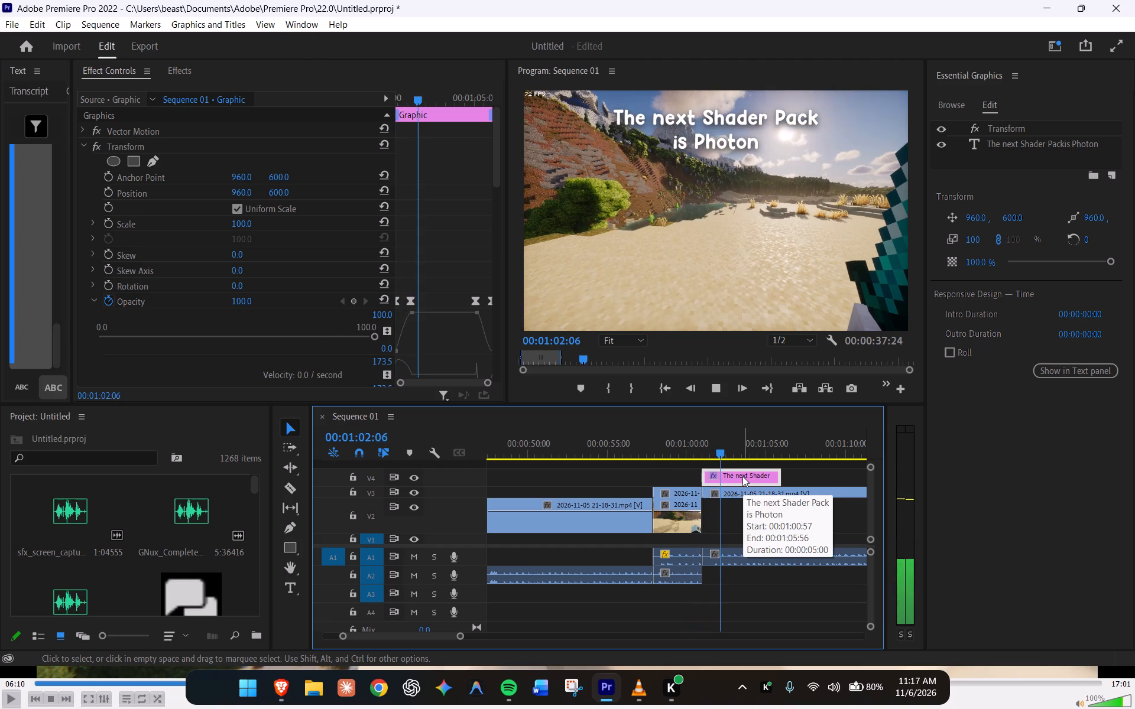
key("Delete")
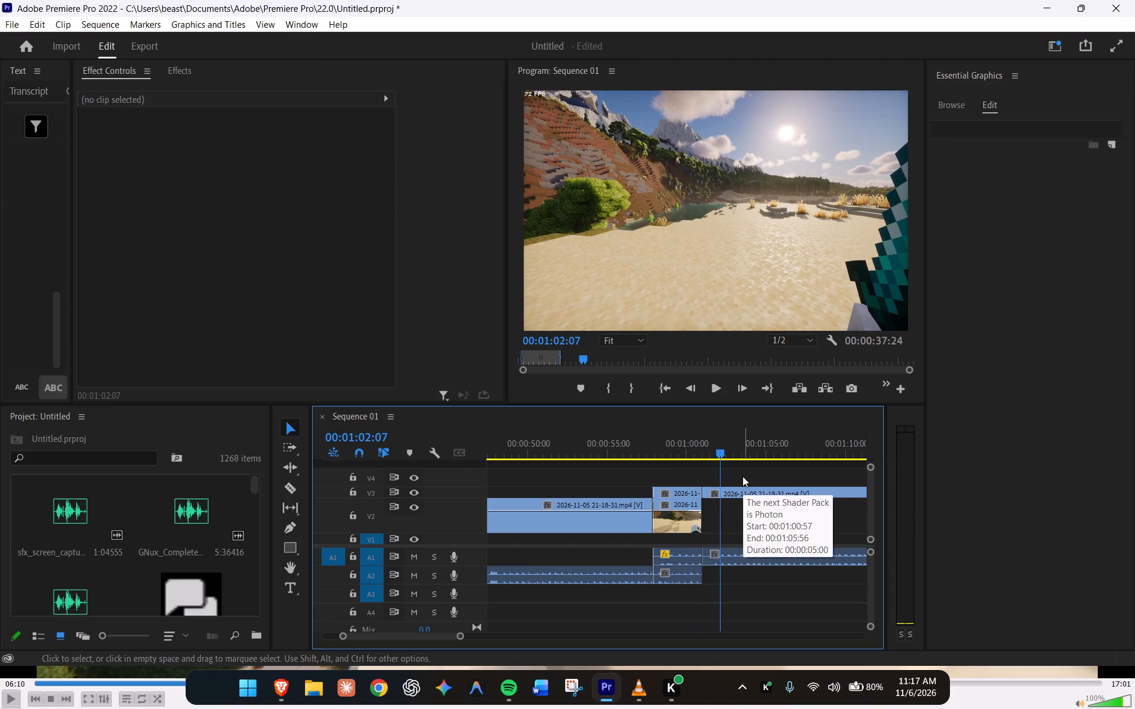
Paste the copied first title at the start of the Photon footage and move it up to V4.
left_click_drag(724, 451, 706, 453)
left_click(711, 470)
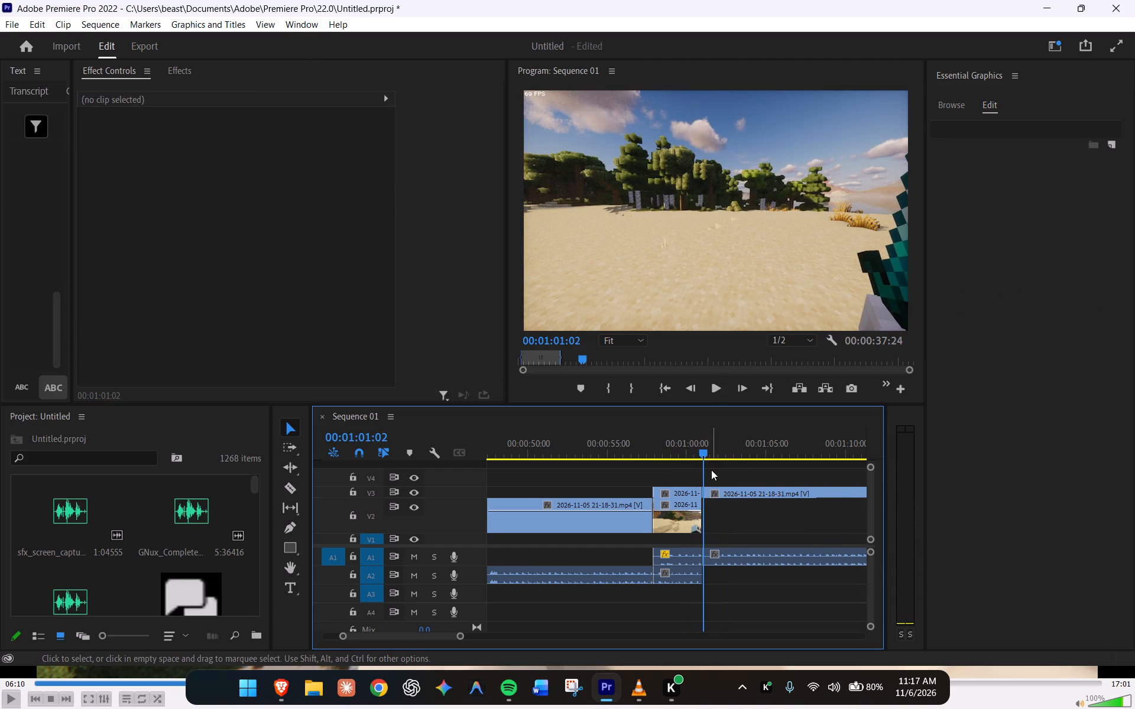
scroll(711, 470, "up", 17, "alt")
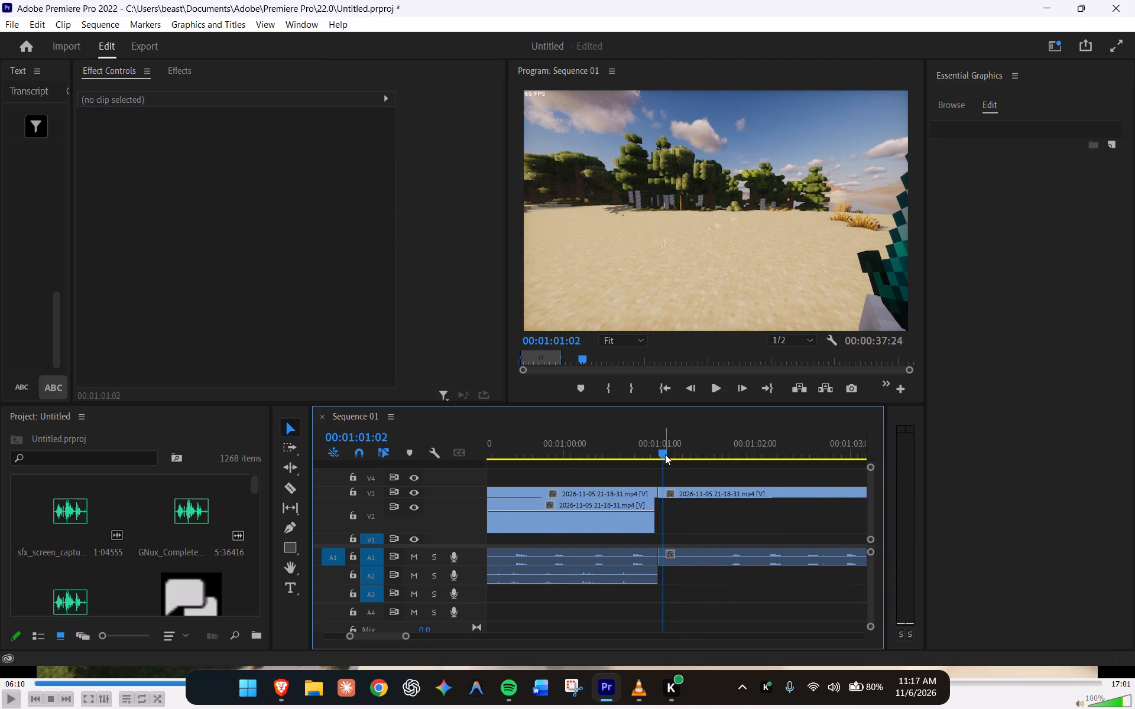
left_click_drag(665, 454, 660, 455)
left_click(682, 475)
key("ctrl+v")
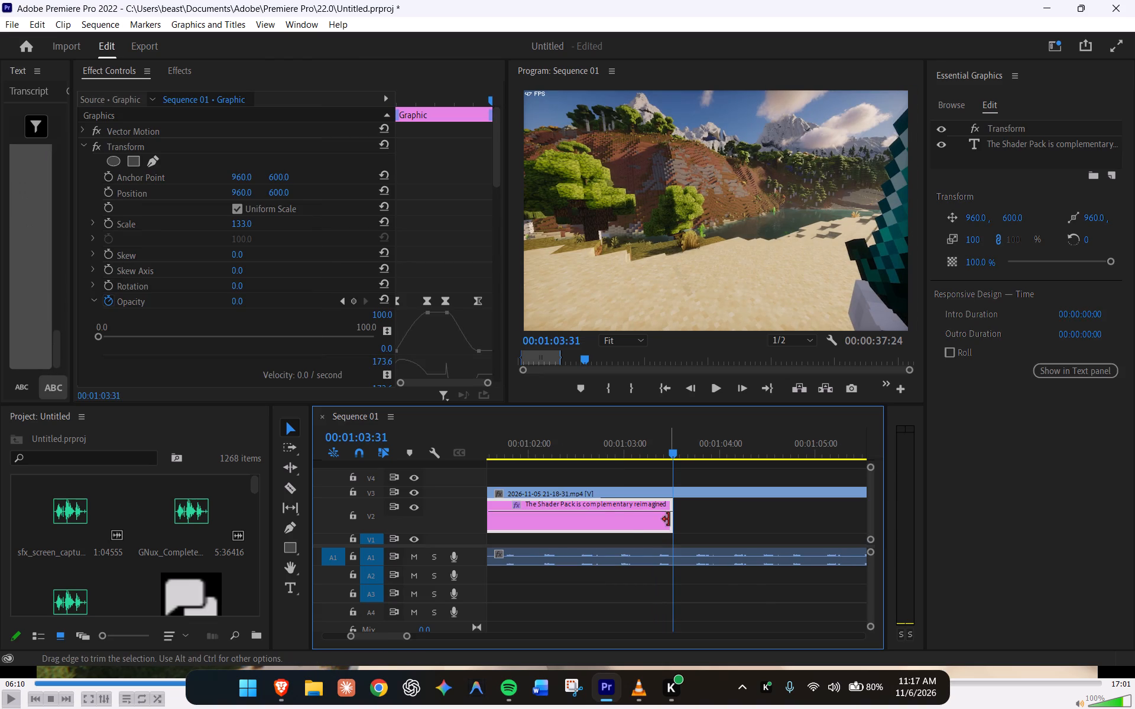
left_click_drag(611, 512, 609, 448)
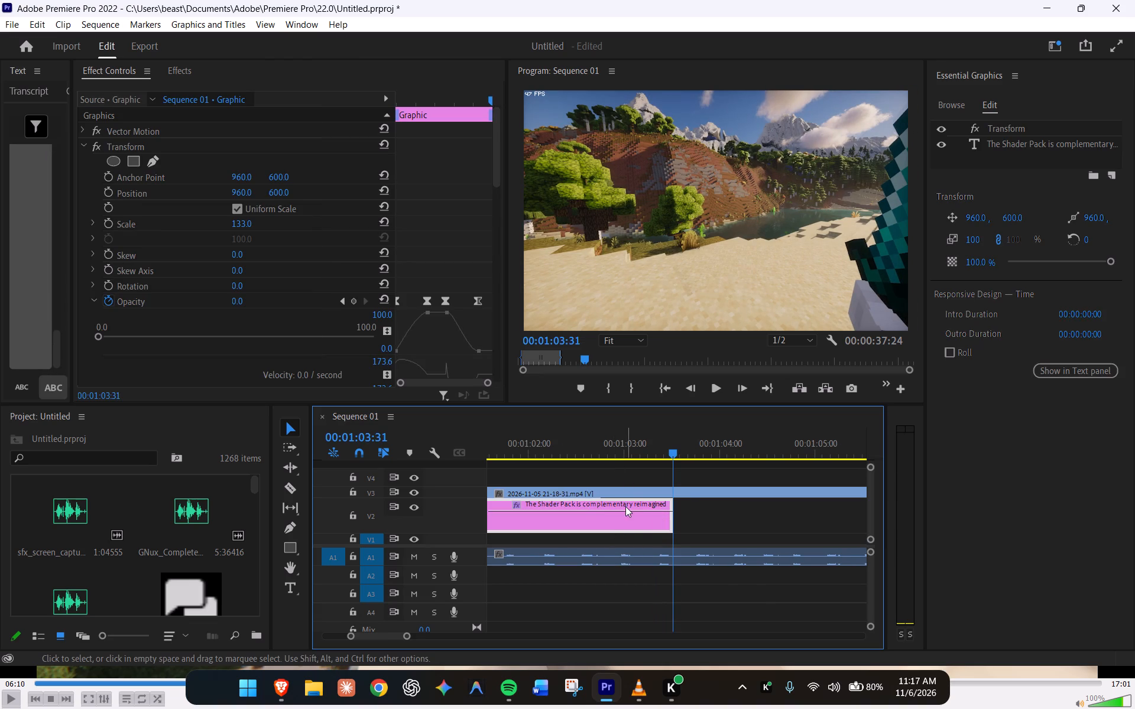
left_click_drag(624, 524, 622, 483)
Replace the pasted title's text with the first line "The next Shaderpack".
left_click_drag(666, 454, 637, 451)
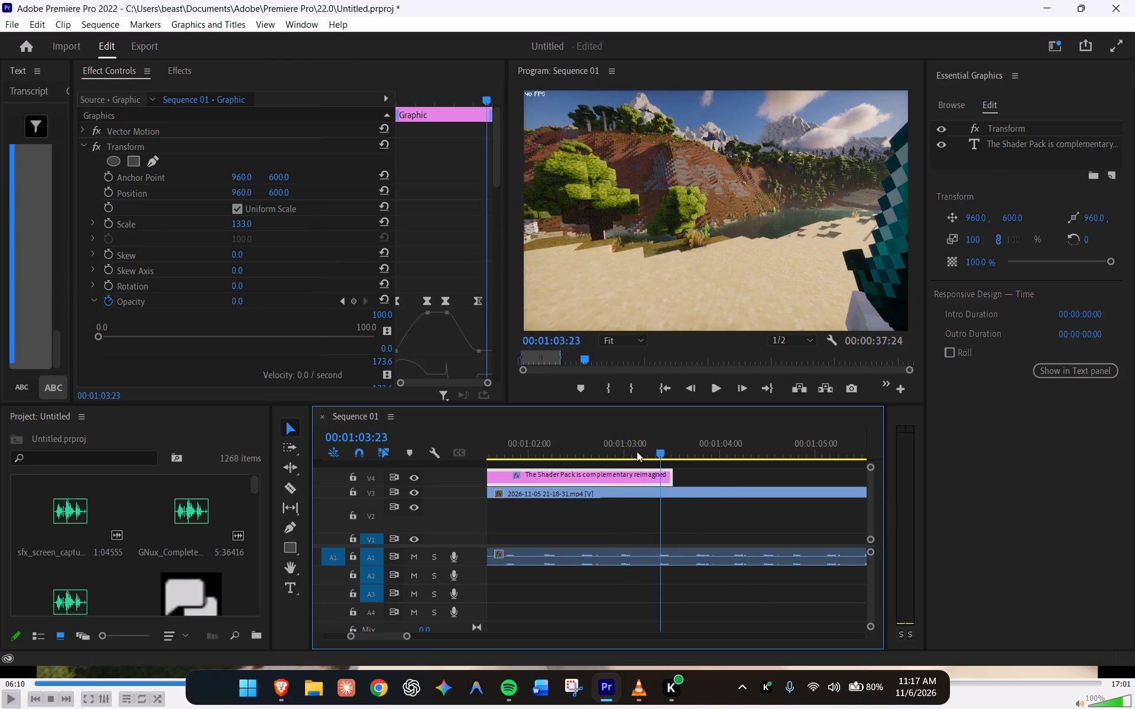
left_click_drag(637, 451, 462, 435)
scroll(676, 477, "down", 5, "alt")
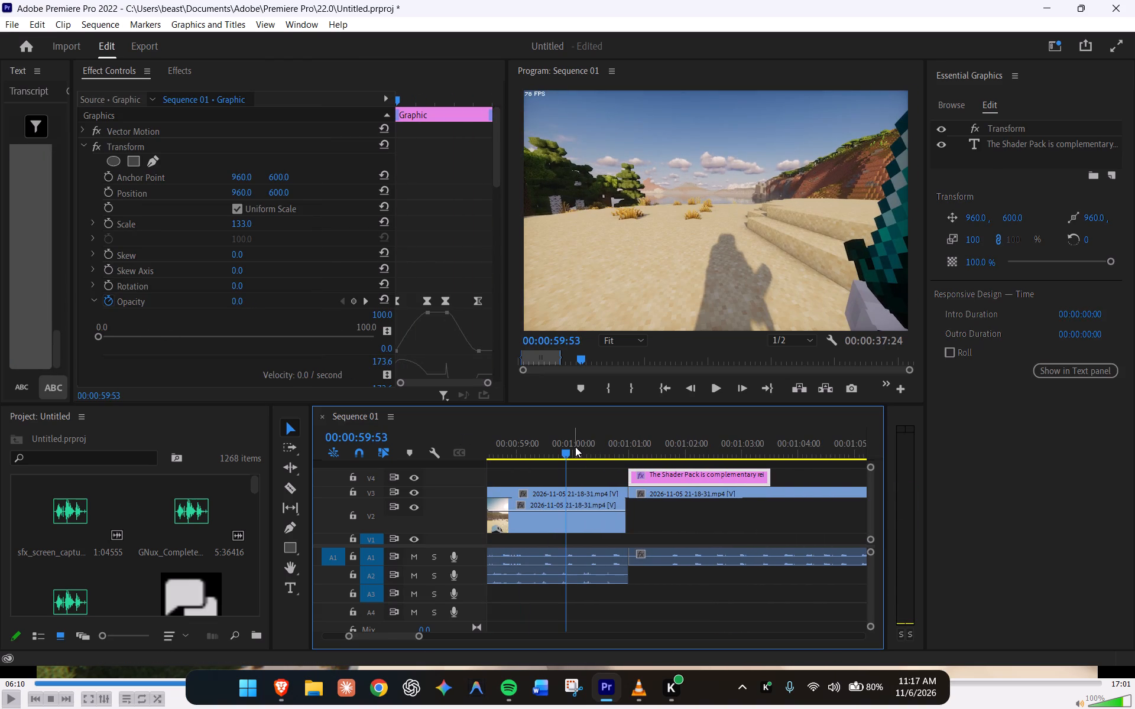
left_click_drag(569, 450, 637, 459)
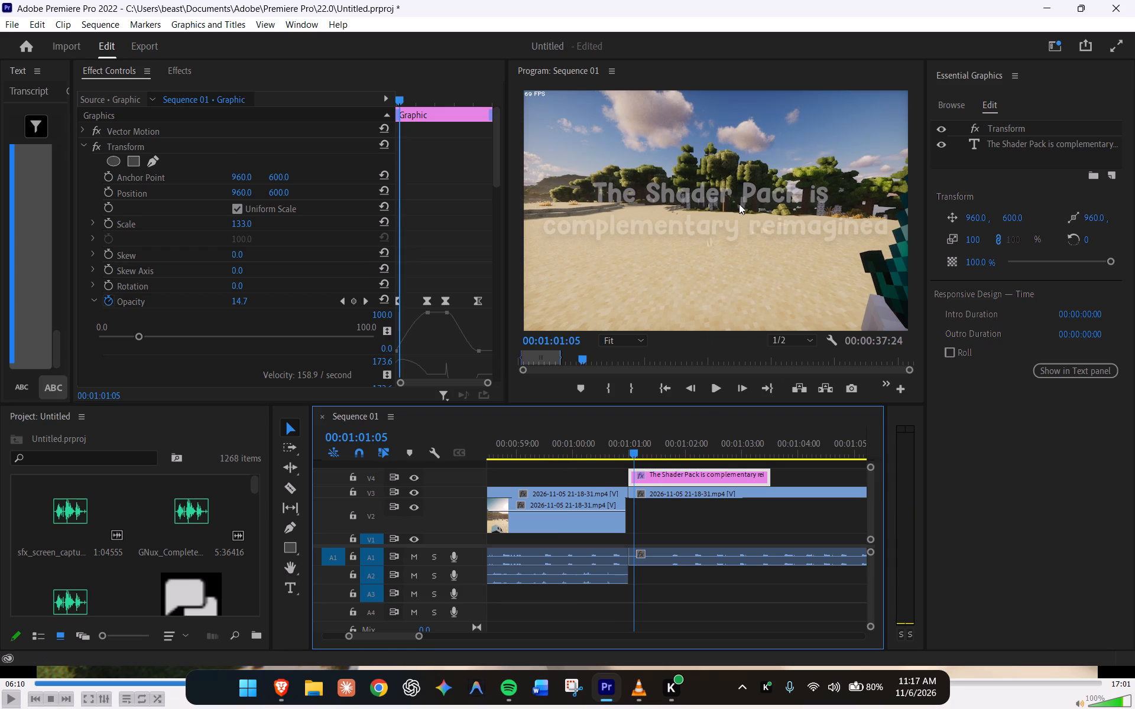
double_click(748, 191)
type("THe")
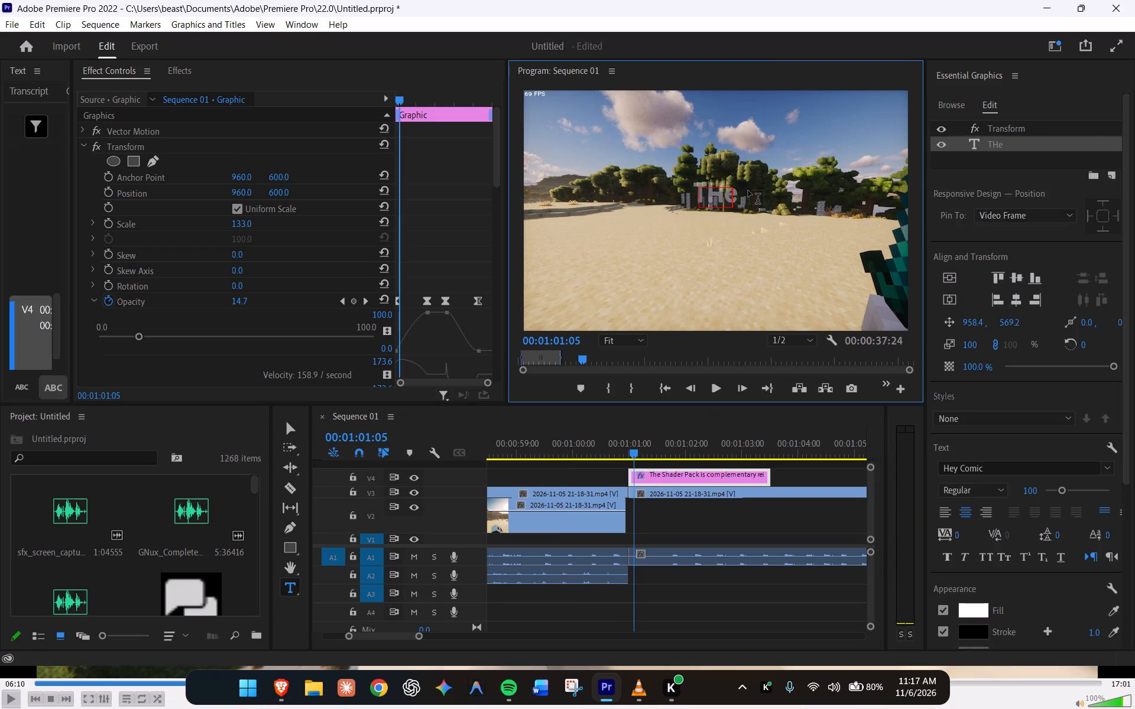
key("BackSpace")
key("BackSpace")
type("he next")
key("space")
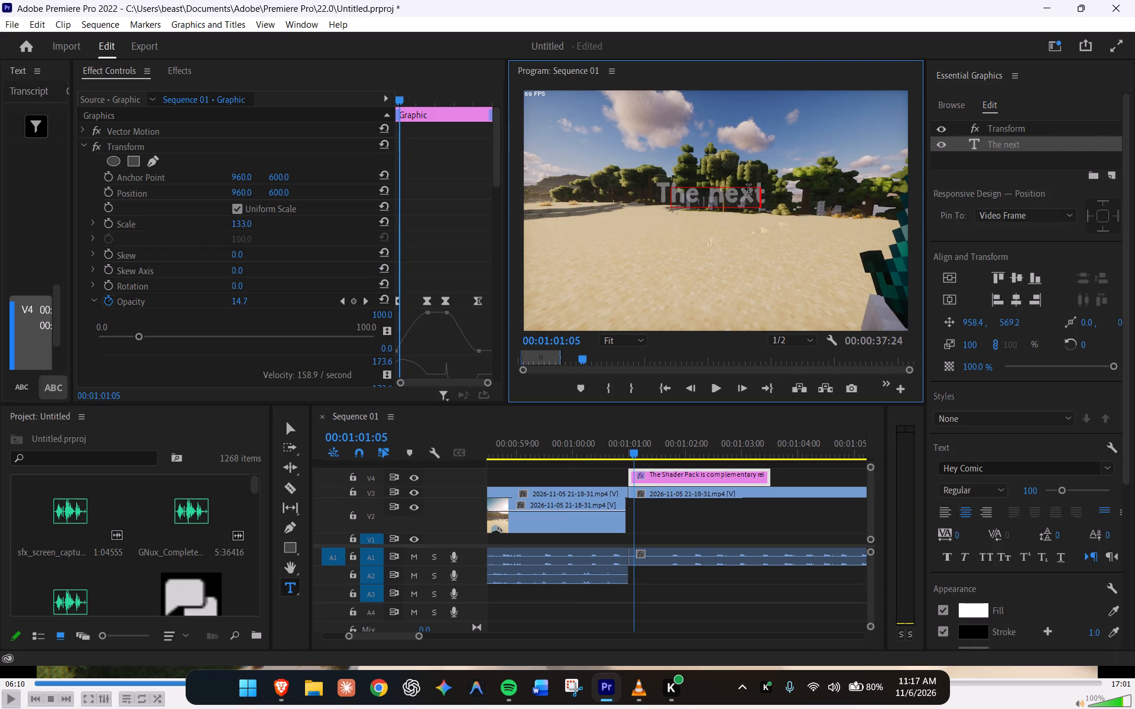
key("space")
type("Sha")
key("BackSpace")
key("BackSpace")
key("BackSpace")
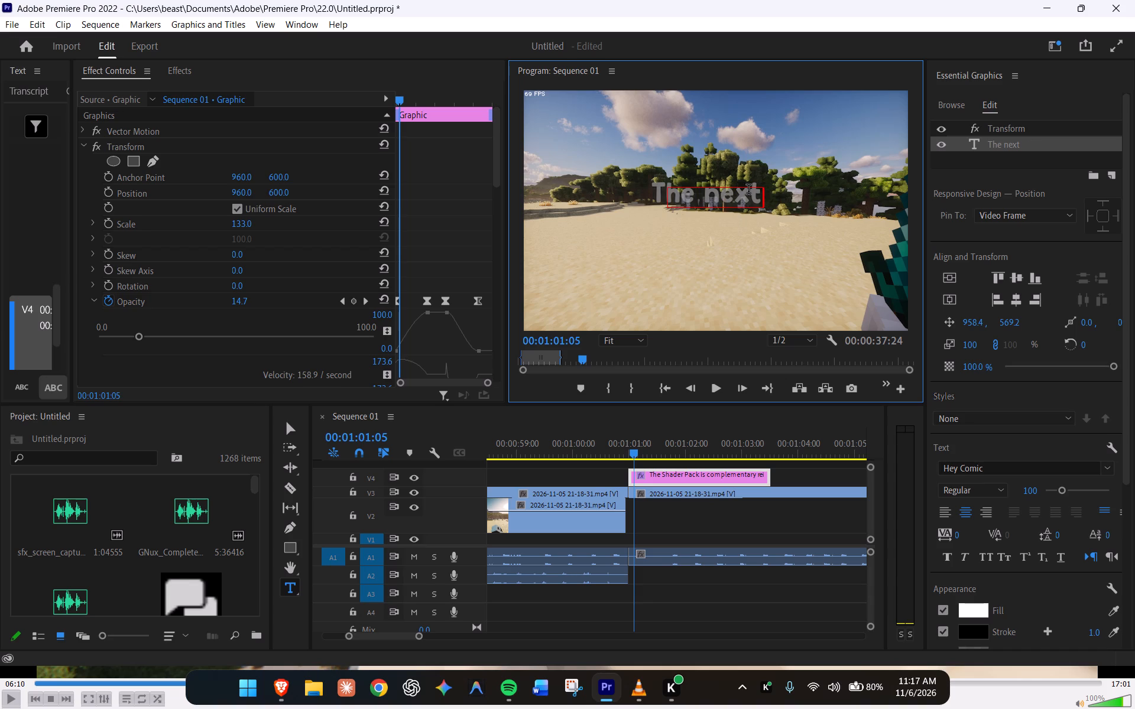
type("Shad")
key("BackSpace")
key("BackSpace")
key("BackSpace")
key("BackSpace")
key("BackSpace")
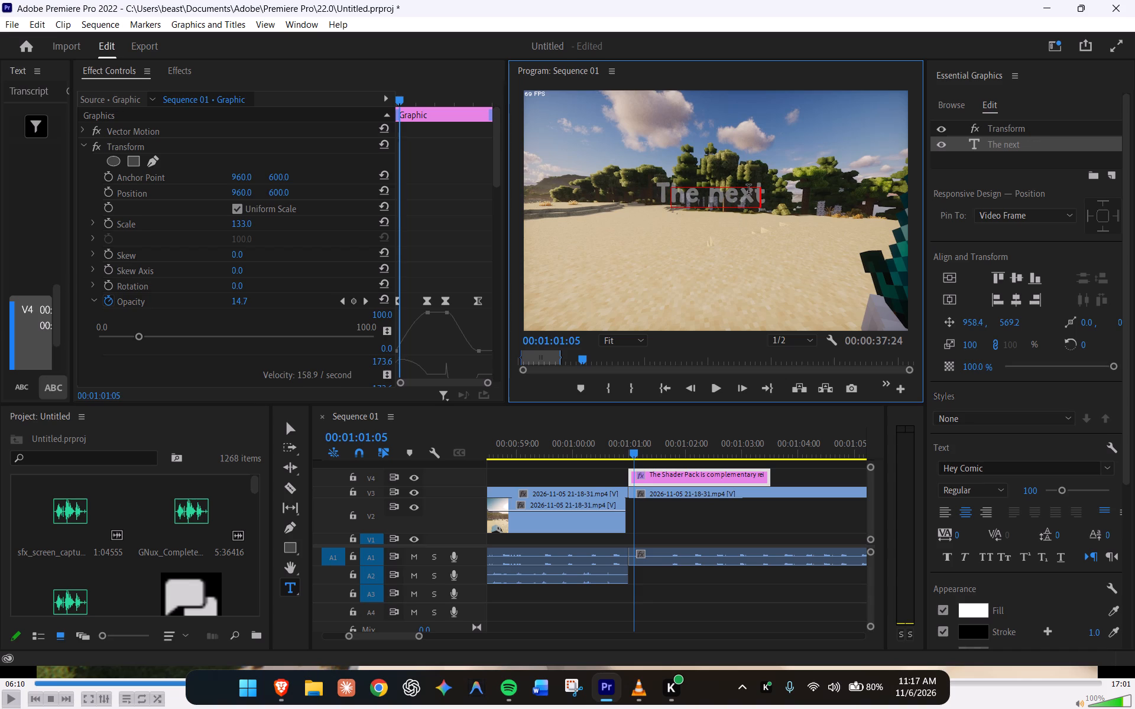
type("SH")
key("BackSpace")
type("hader")
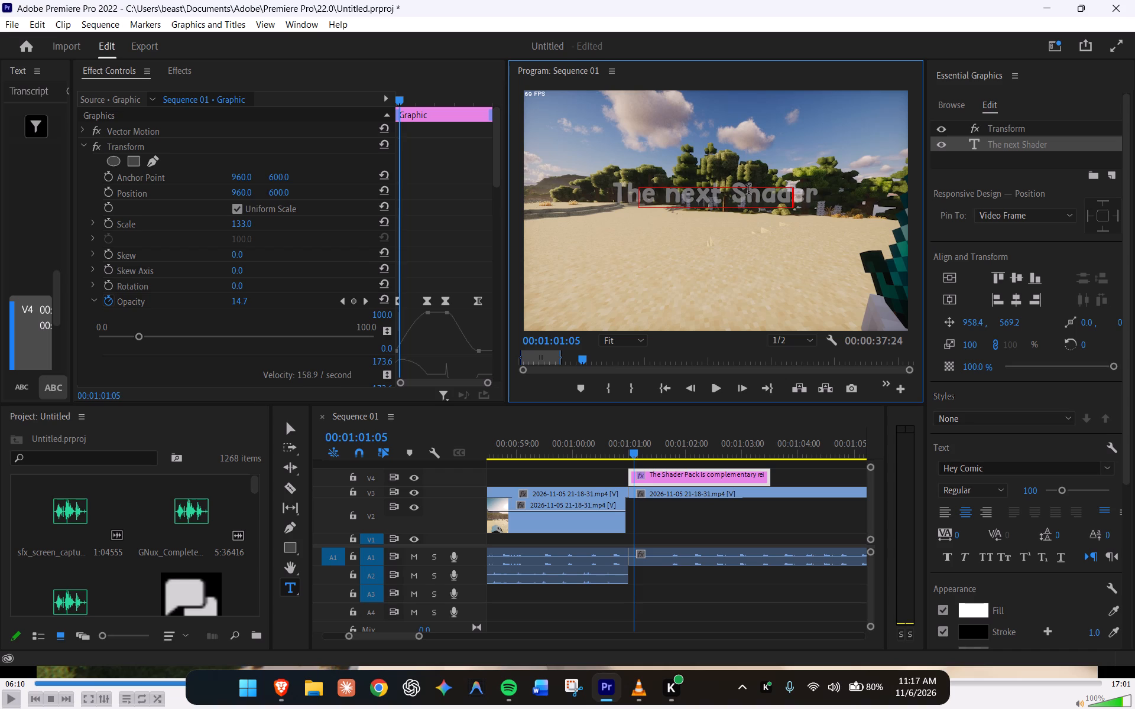
type("pack")
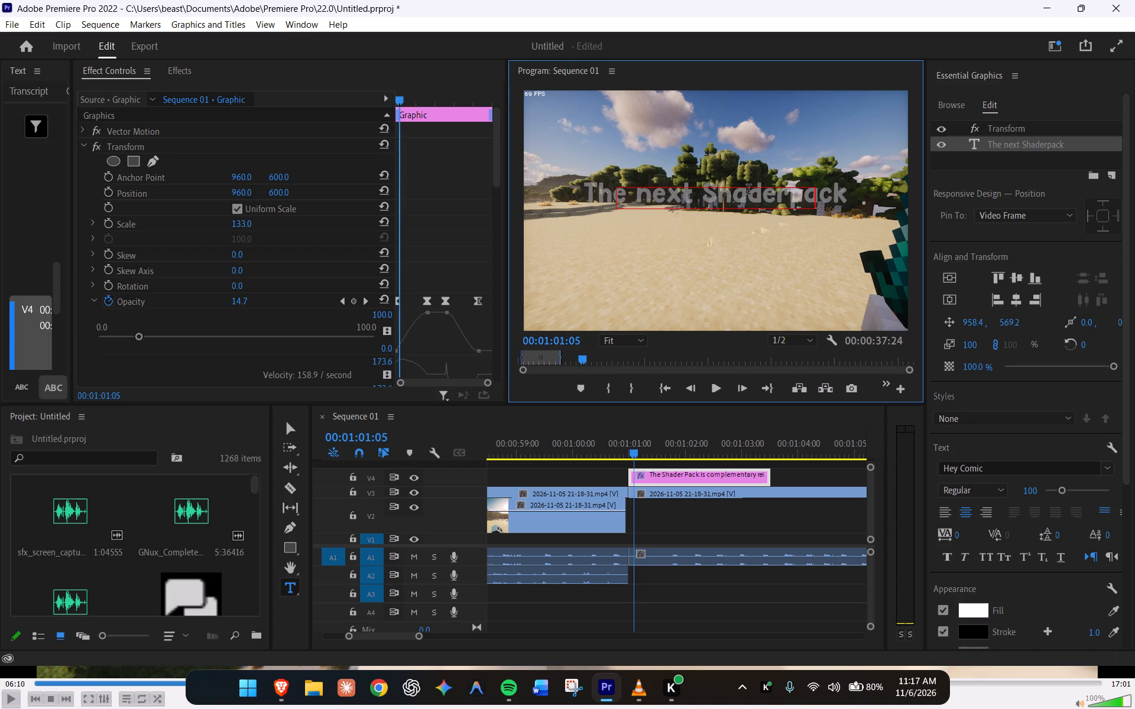
Add "is Photon" as the second line of the V4 title.
key("Return")
type("is {")
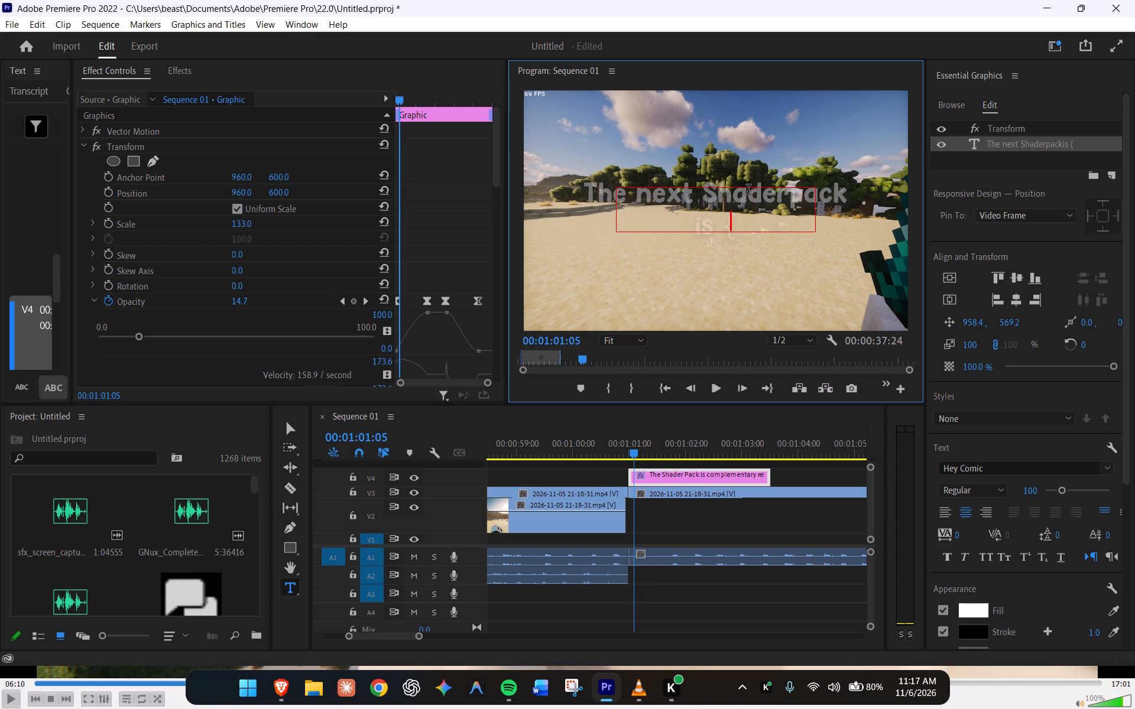
type("hot")
key("BackSpace")
key("BackSpace")
key("BackSpace")
key("BackSpace")
key("BackSpace")
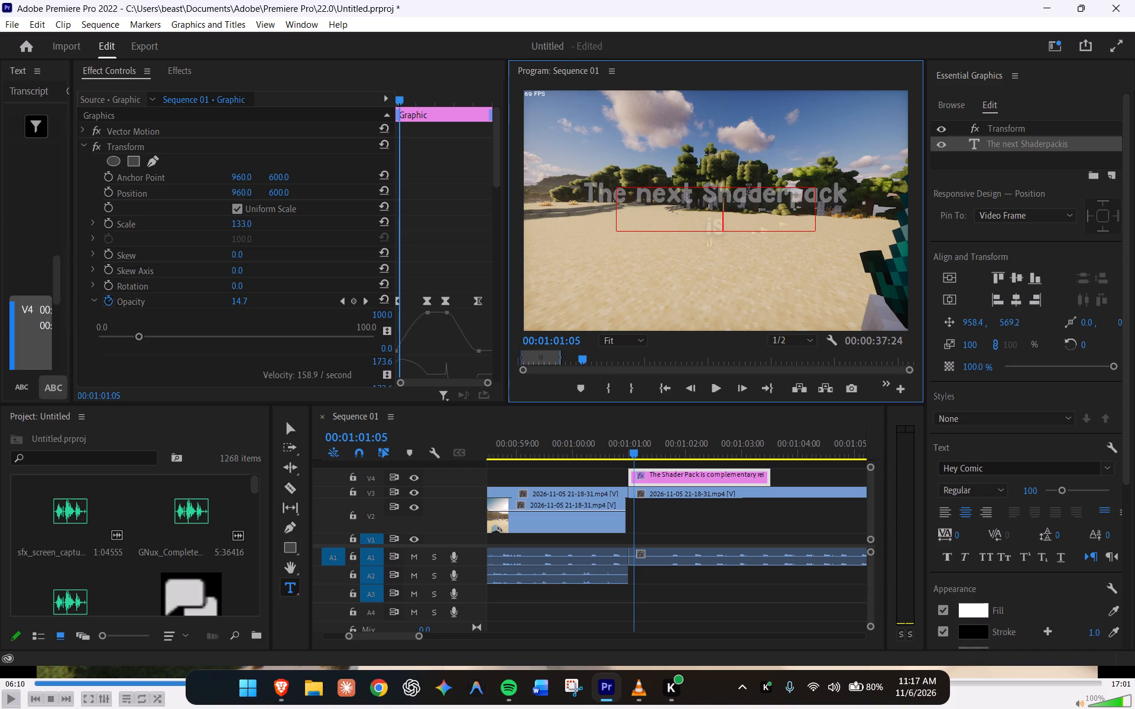
key("shift+p")
key("BackSpace")
key("space")
type("Photon")
left_click(789, 469)
Play the new Photon title to check its fades, and scrub back through the preceding pack's footage.
left_click_drag(633, 454, 623, 453)
key("space")
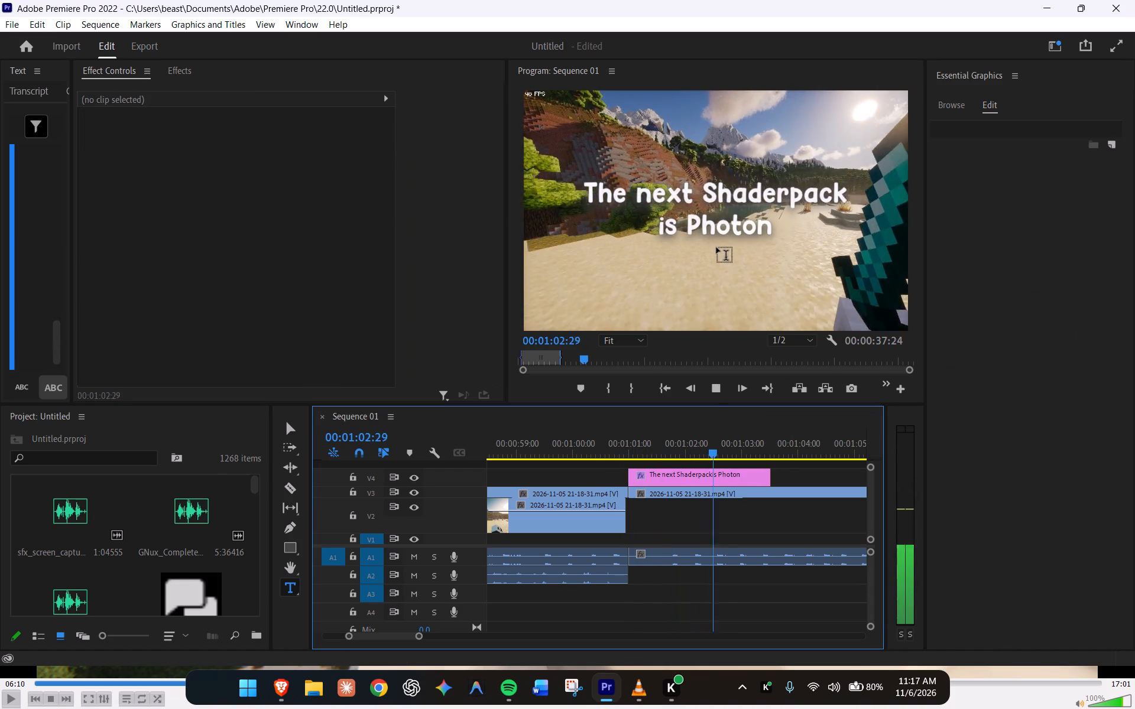
key("space")
scroll(742, 451, "down", 5, "alt")
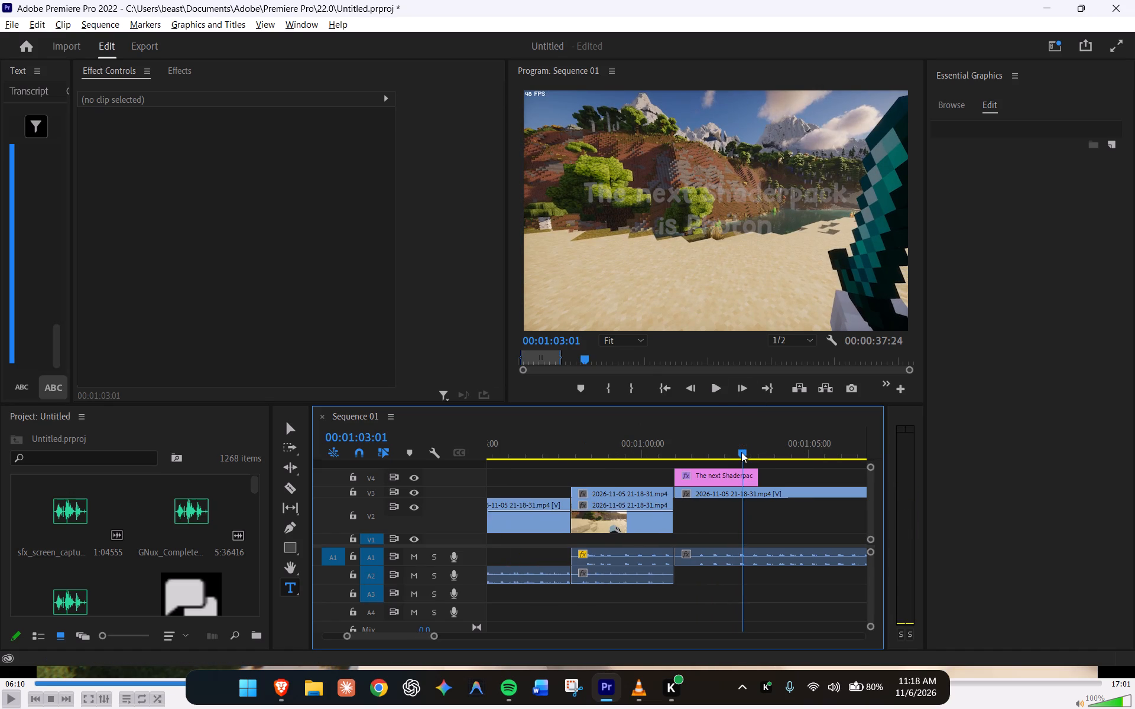
left_click_drag(741, 452, 313, 457)
scroll(595, 521, "down", 7, "alt")
scroll(529, 456, "down", 6, "alt")
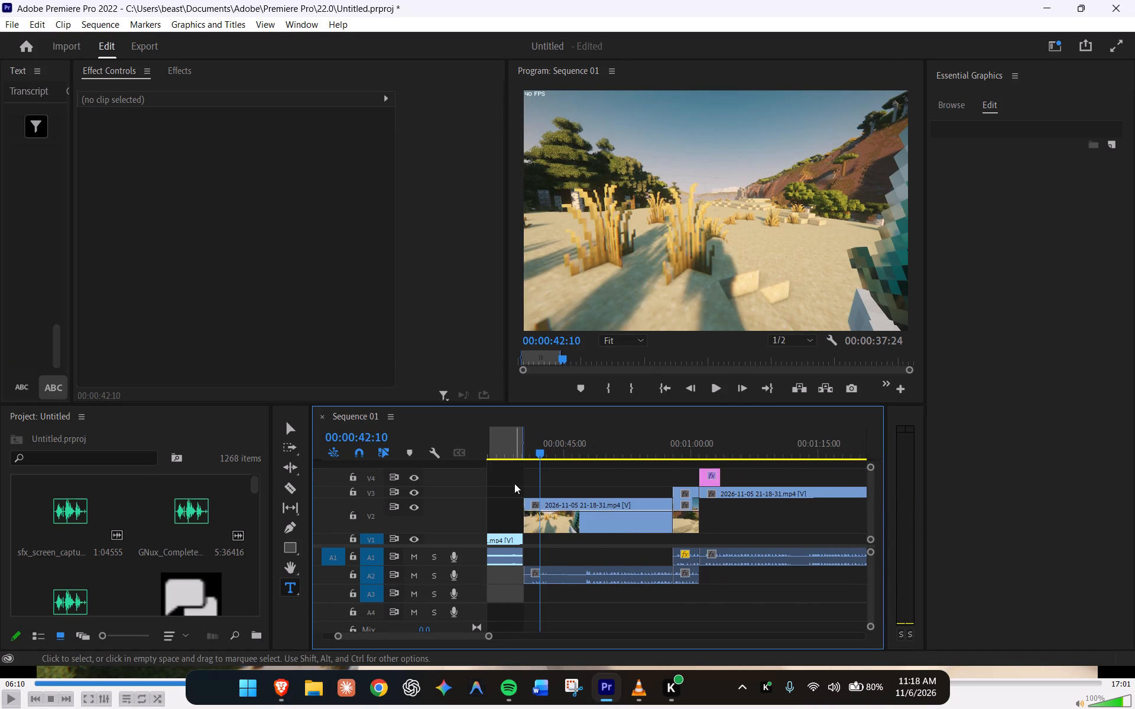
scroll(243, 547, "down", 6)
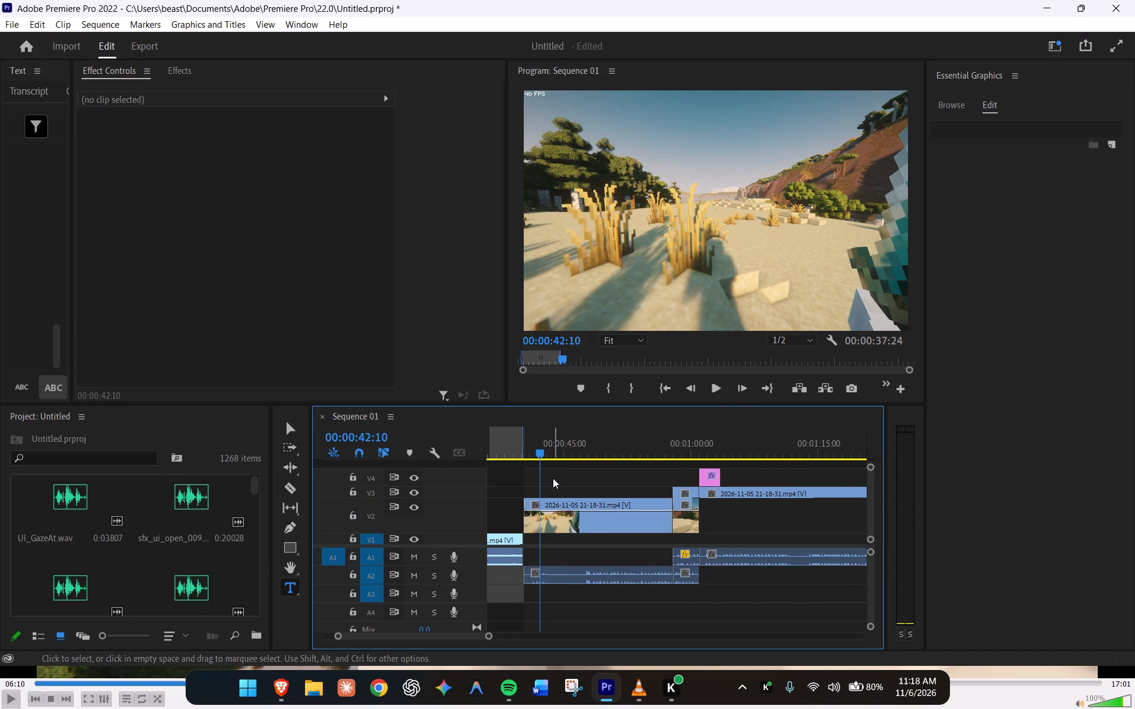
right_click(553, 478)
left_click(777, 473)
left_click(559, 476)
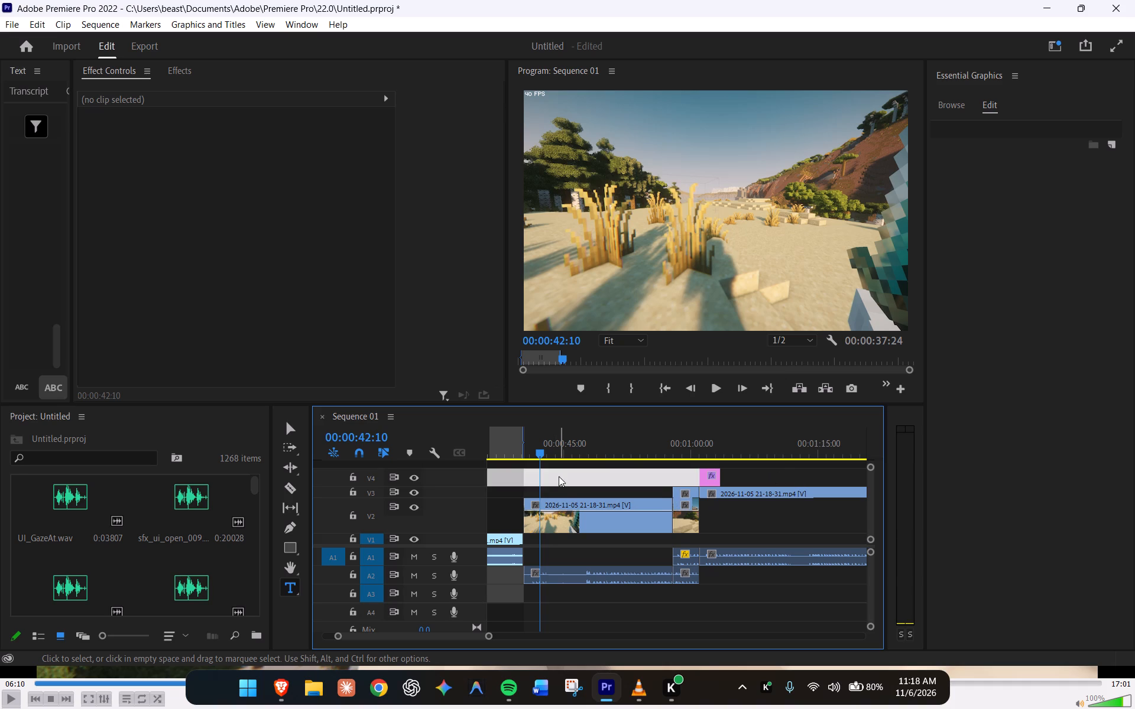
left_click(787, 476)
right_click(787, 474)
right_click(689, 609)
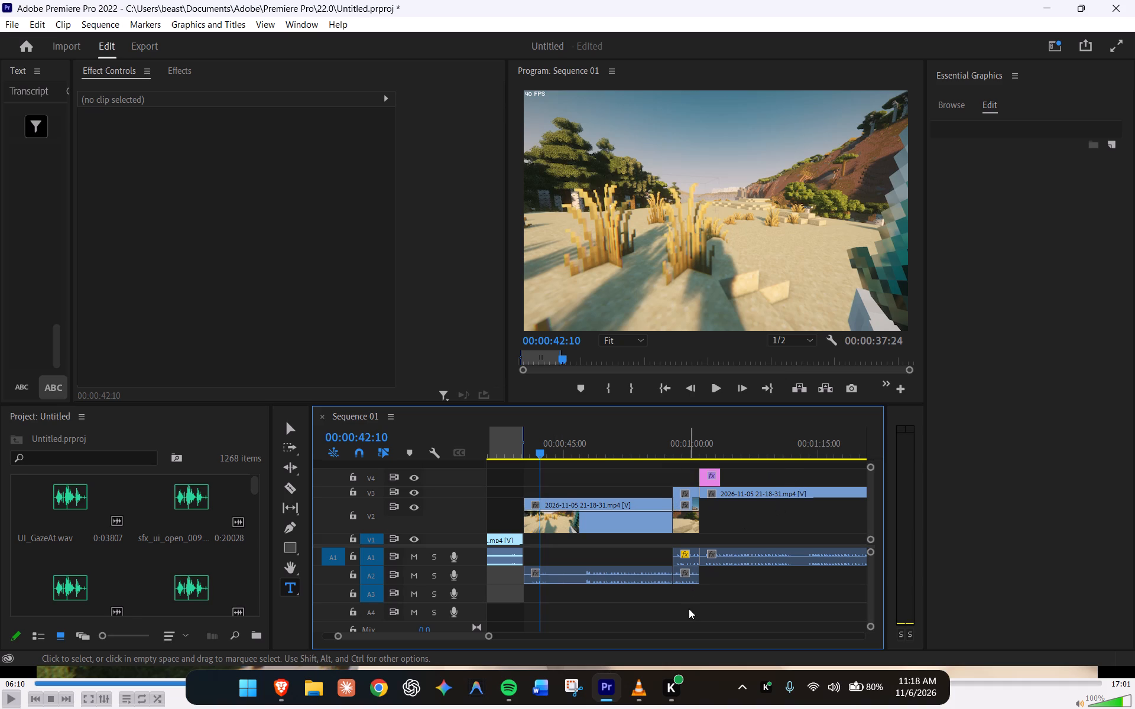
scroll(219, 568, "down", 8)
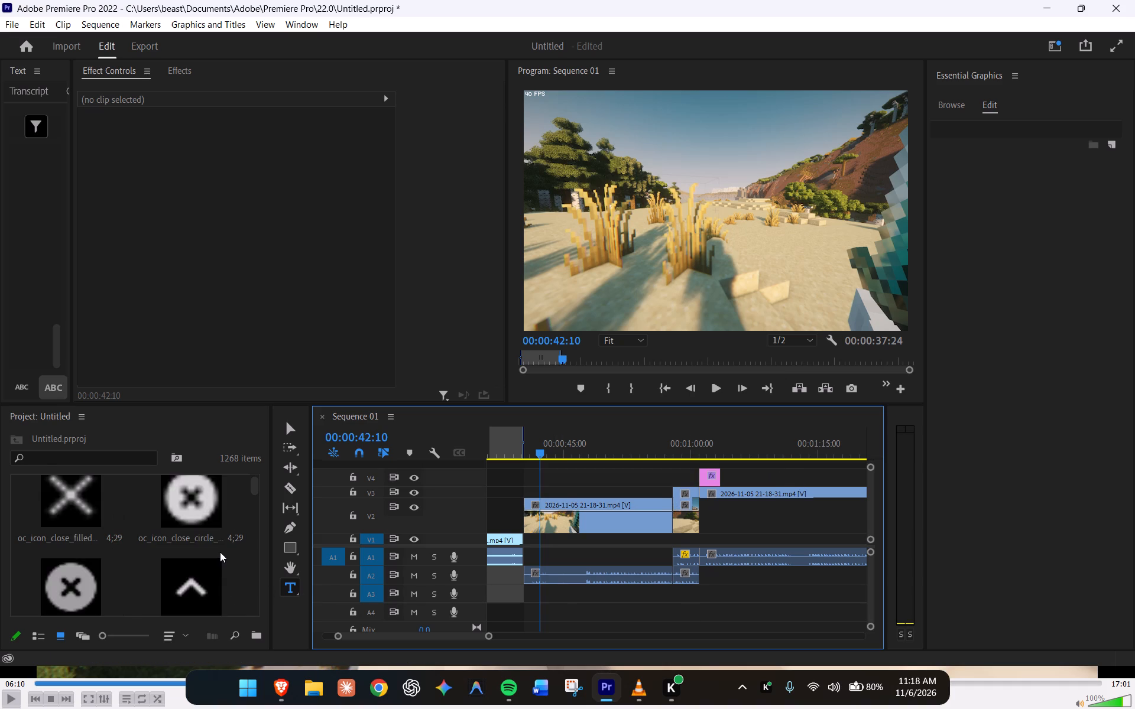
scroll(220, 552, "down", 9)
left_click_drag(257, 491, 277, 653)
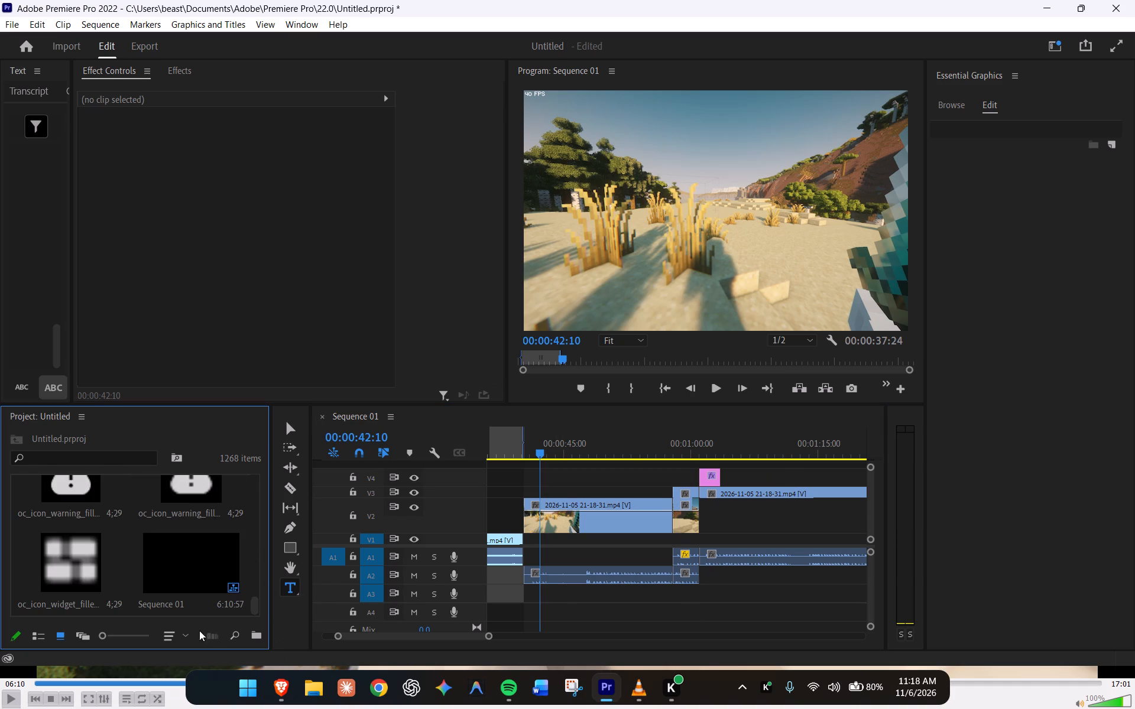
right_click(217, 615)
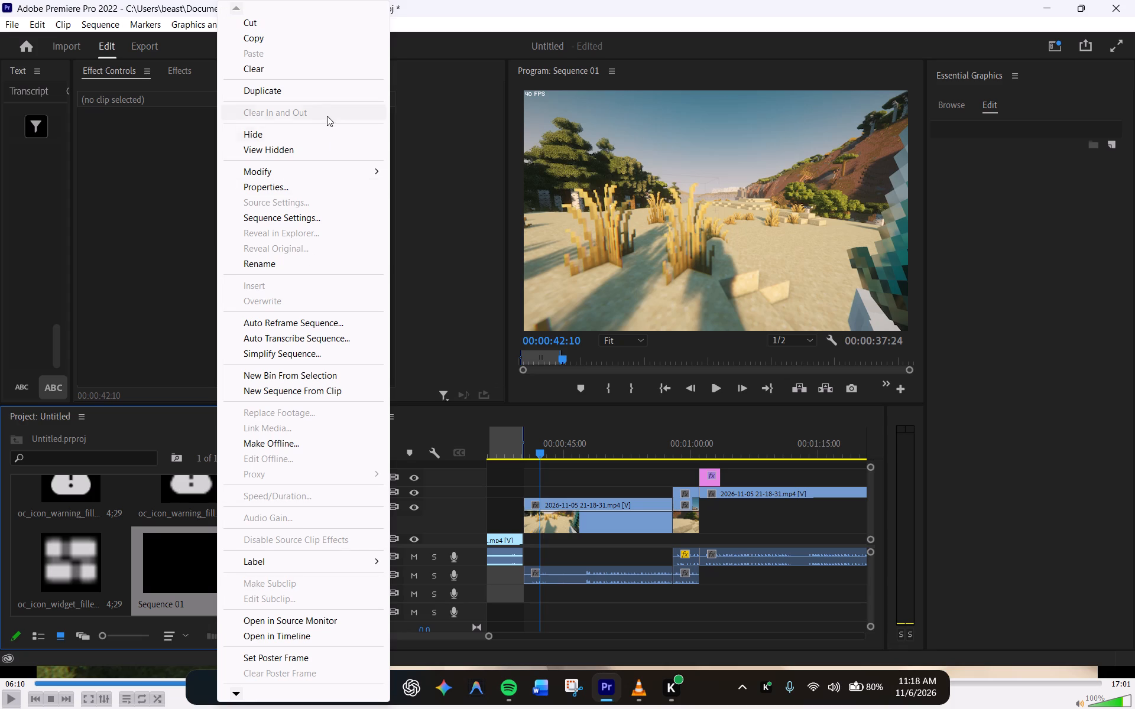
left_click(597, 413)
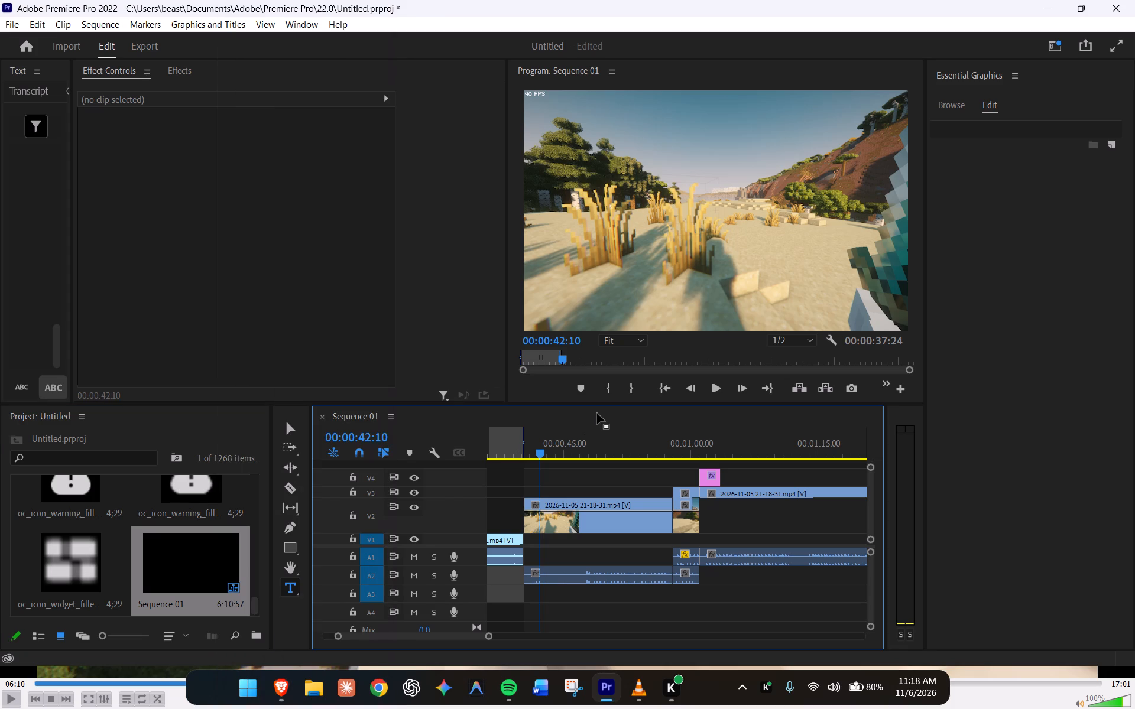
Delete a block of unneeded imported assets, including oc_icon_events icons, from the end portion of the project bin.
scroll(124, 502, "down", 5)
left_click(77, 416)
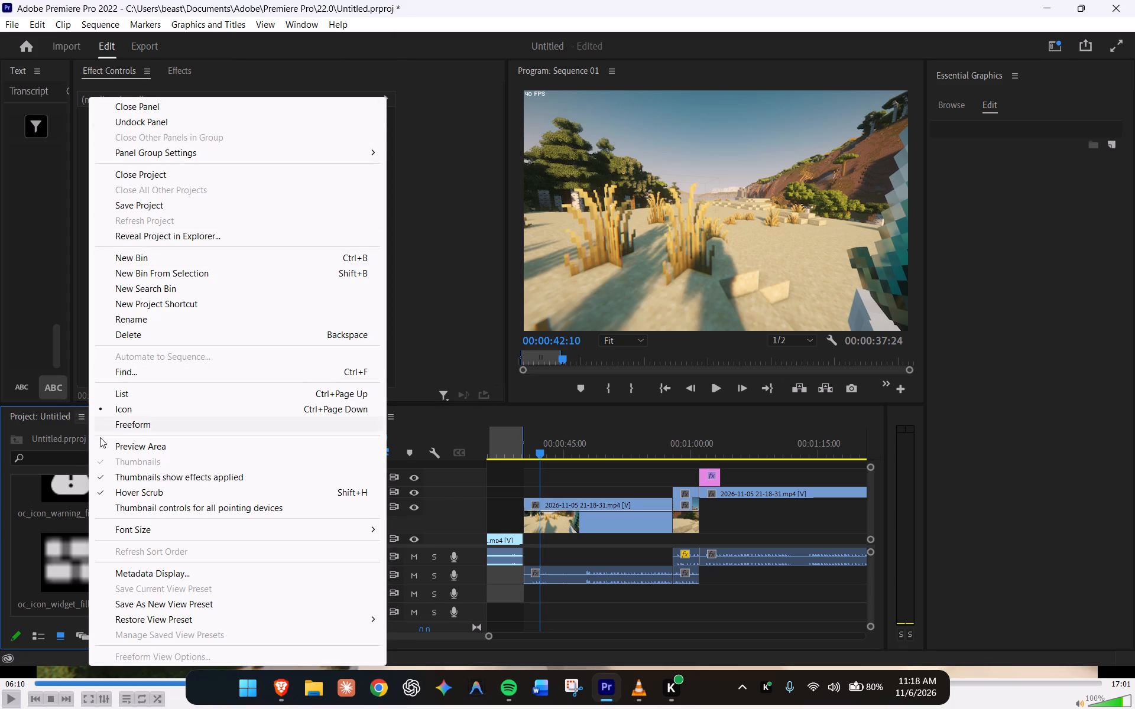
left_click(46, 540)
left_click(90, 496)
left_click(96, 540)
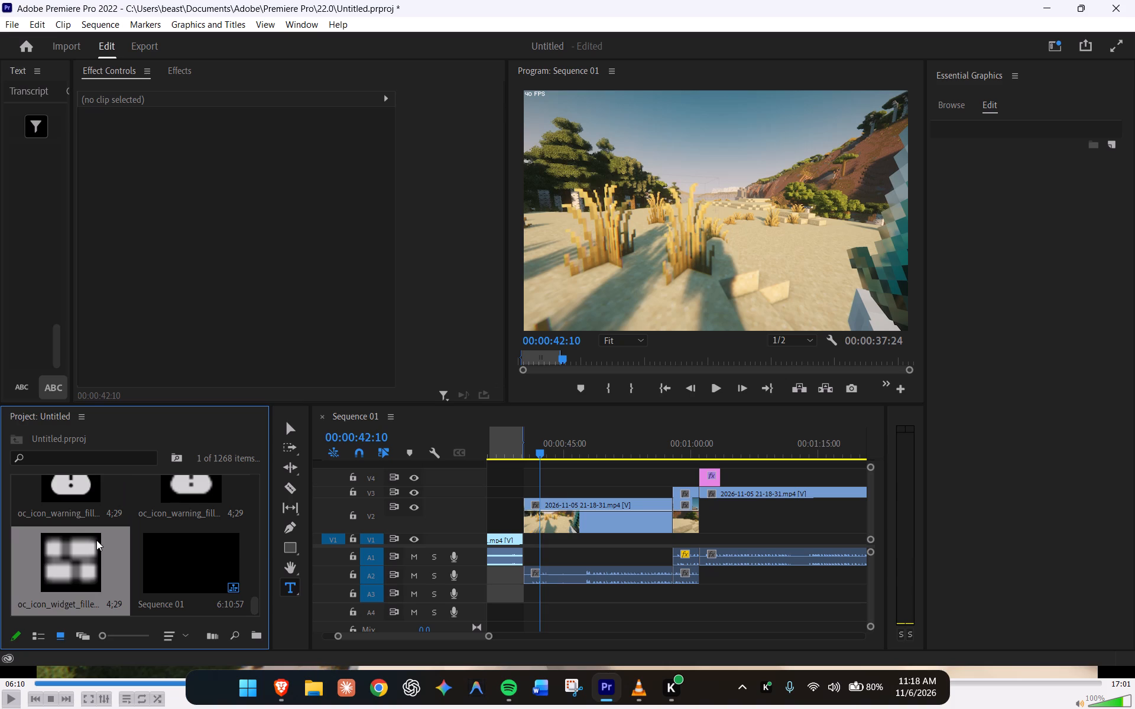
scroll(203, 503, "up", 9)
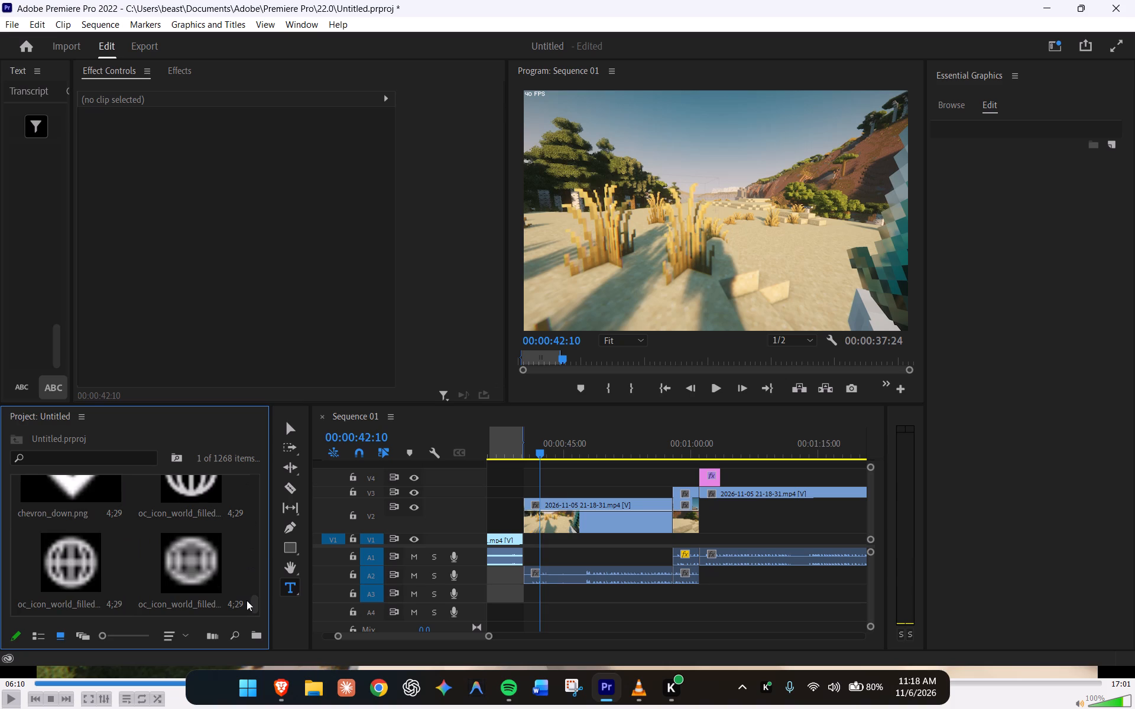
scroll(248, 601, "up", 5)
scroll(196, 570, "up", 1)
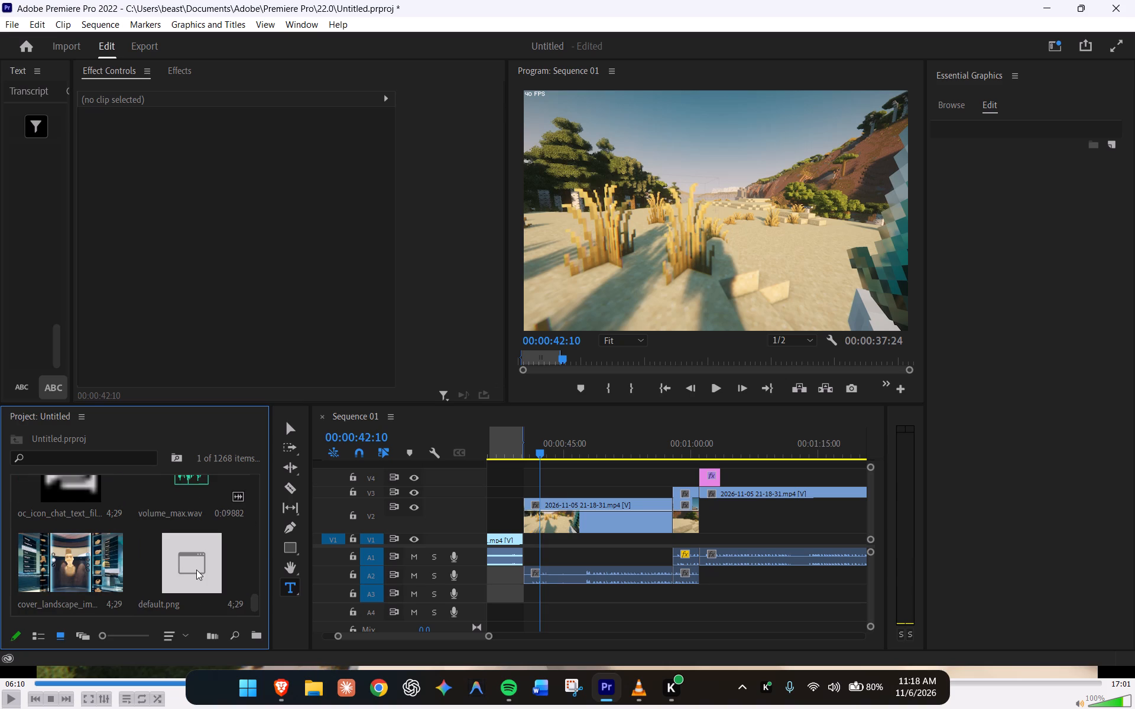
left_click(196, 568)
scroll(180, 534, "up", 20)
scroll(180, 534, "up", 12)
middle_click(155, 511)
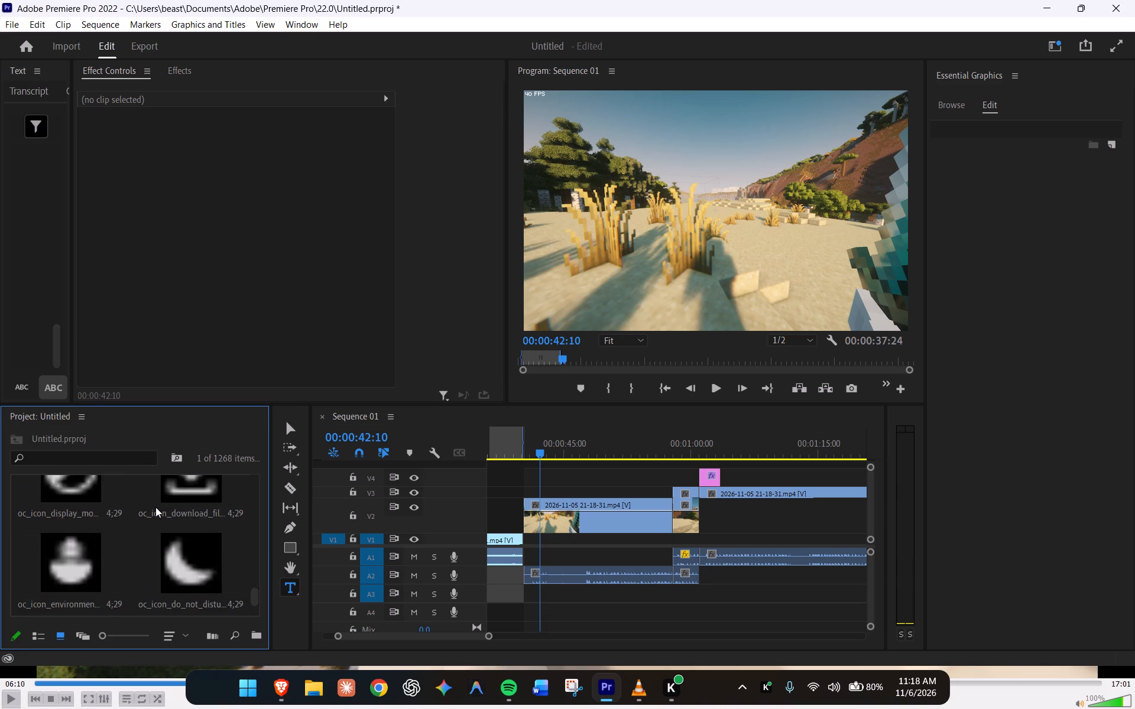
scroll(155, 507, "up", 11)
left_click(119, 501)
left_click(84, 497, "shift")
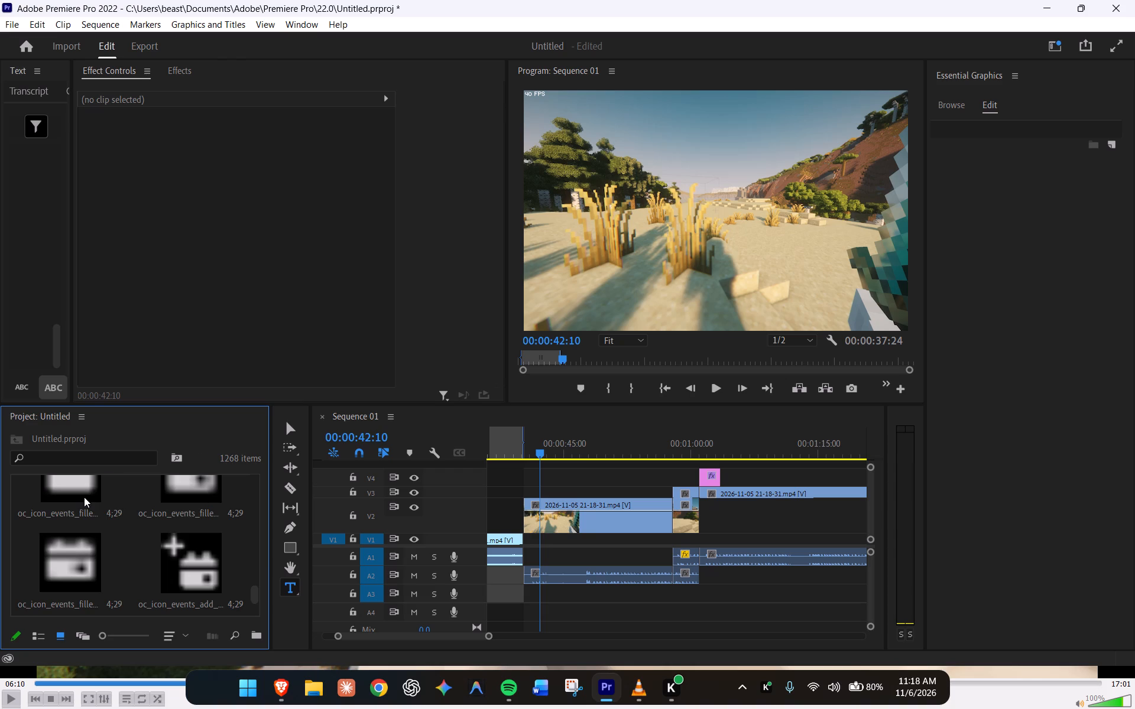
key("Delete")
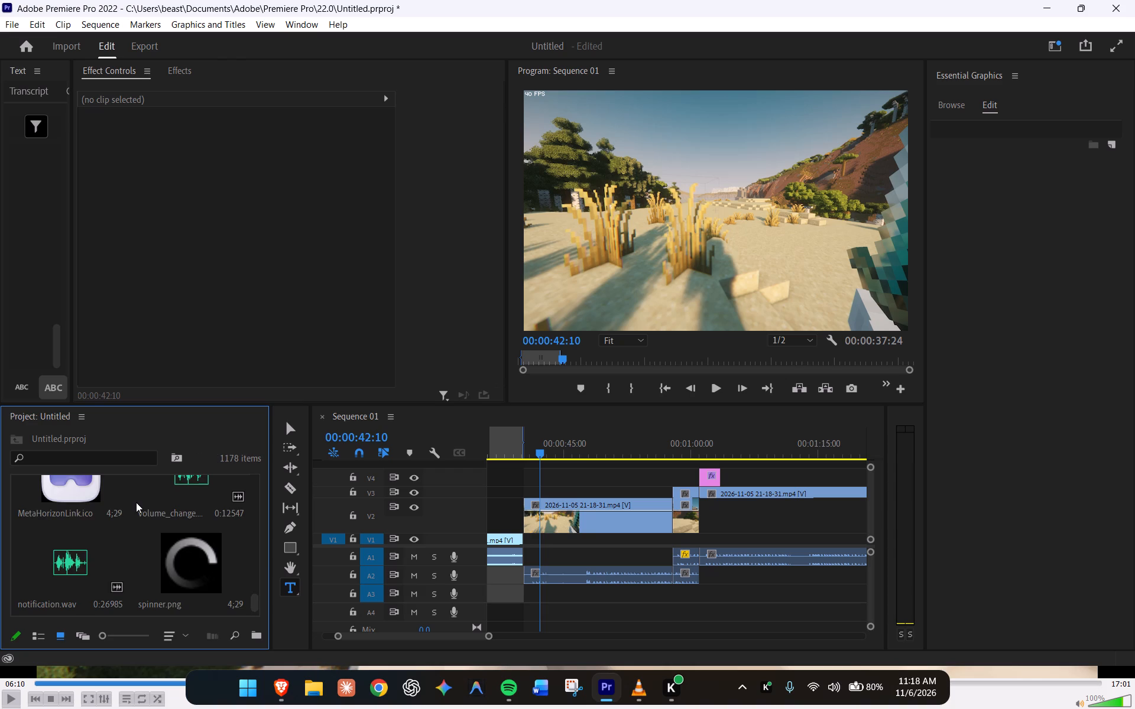
Delete the block of imported assets running from the olympus_r_BaseColor texture through keyboard.png and close_Filled_12.png.
scroll(154, 529, "up", 20)
scroll(154, 529, "up", 10)
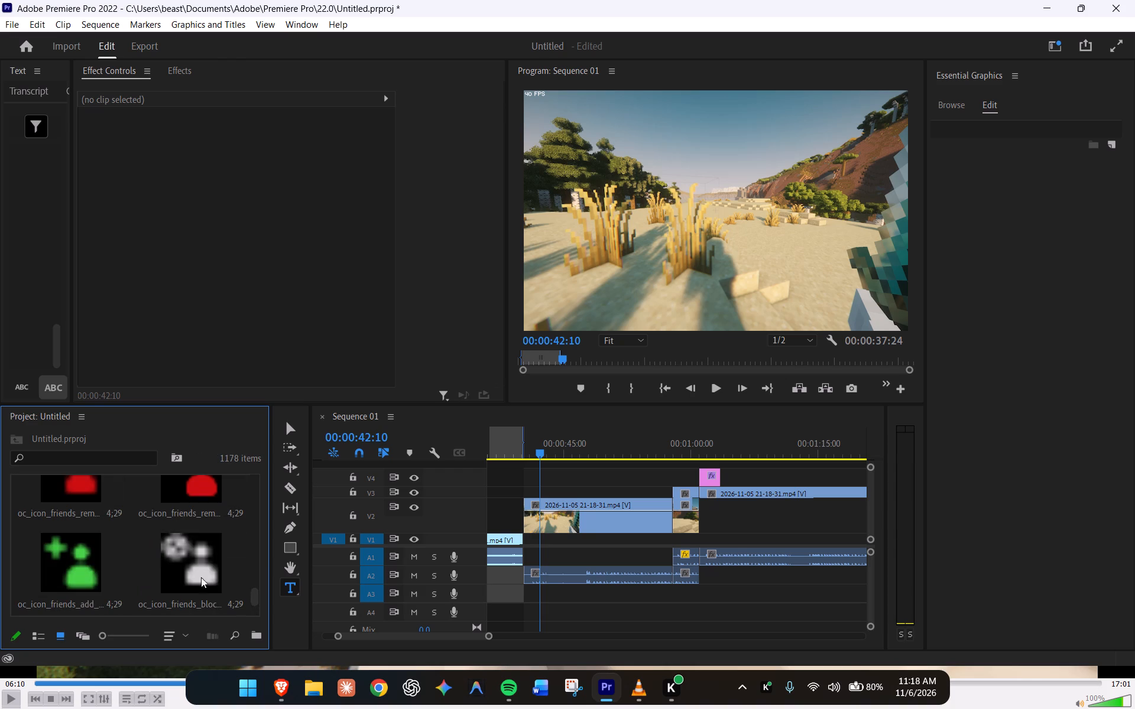
left_click(212, 578)
left_click_drag(259, 600, 263, 575)
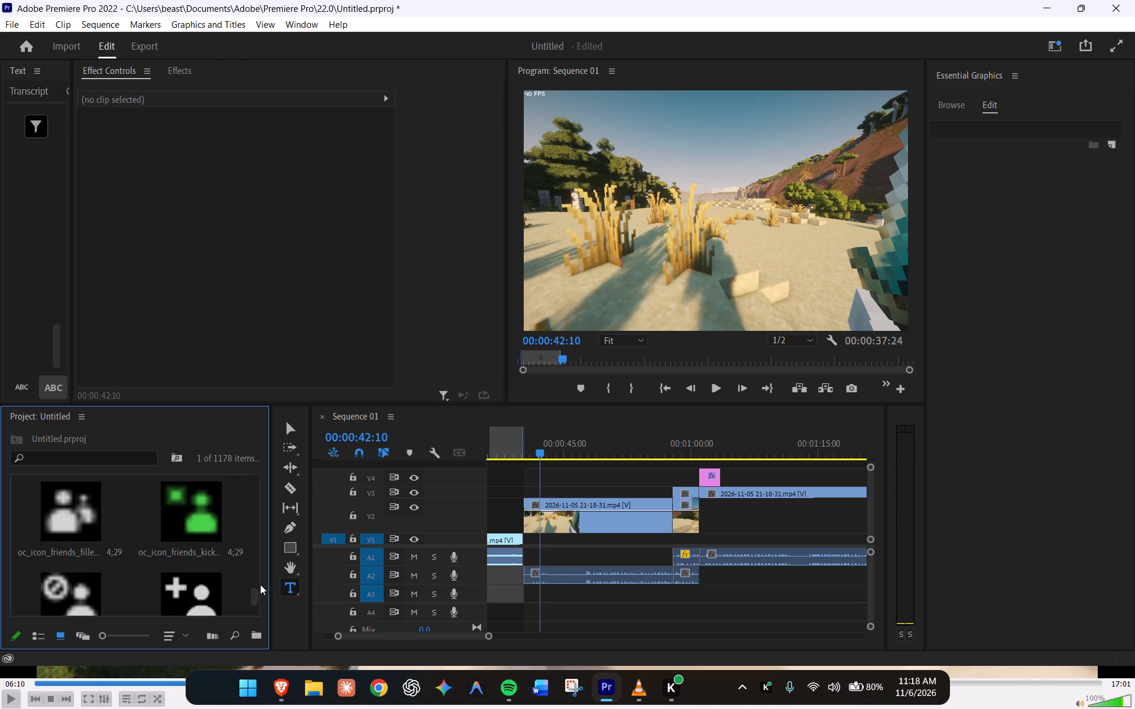
left_click_drag(254, 597, 266, 536)
left_click(86, 525, "ctrl")
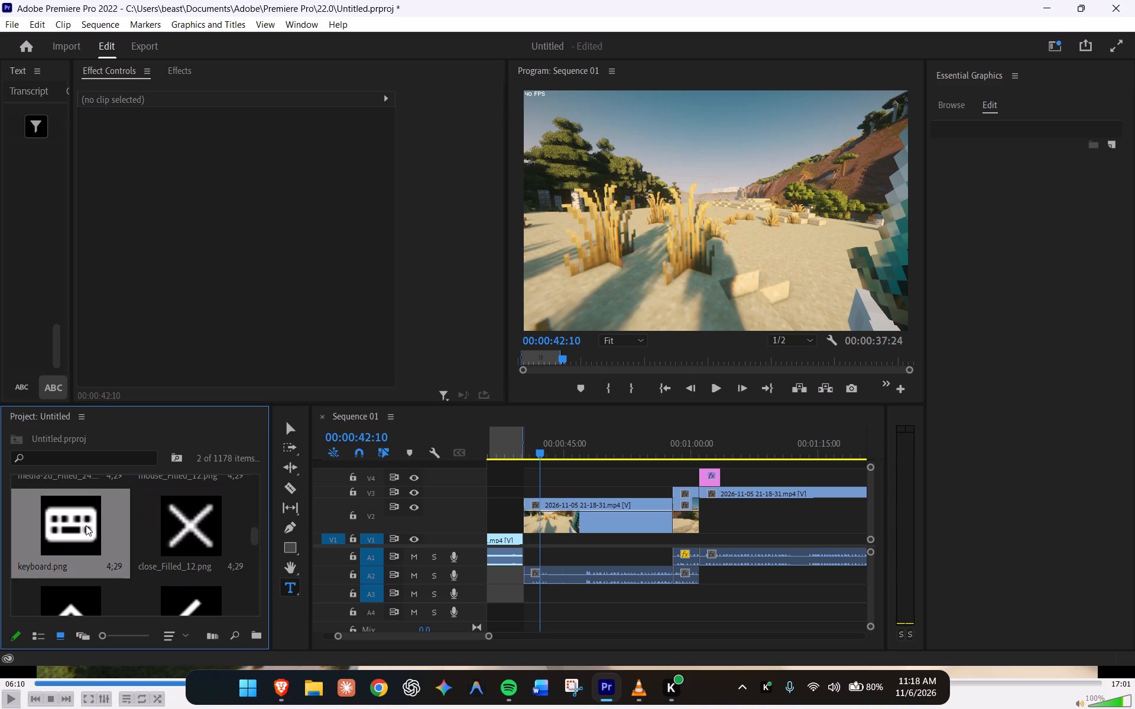
left_click(202, 509, "shift")
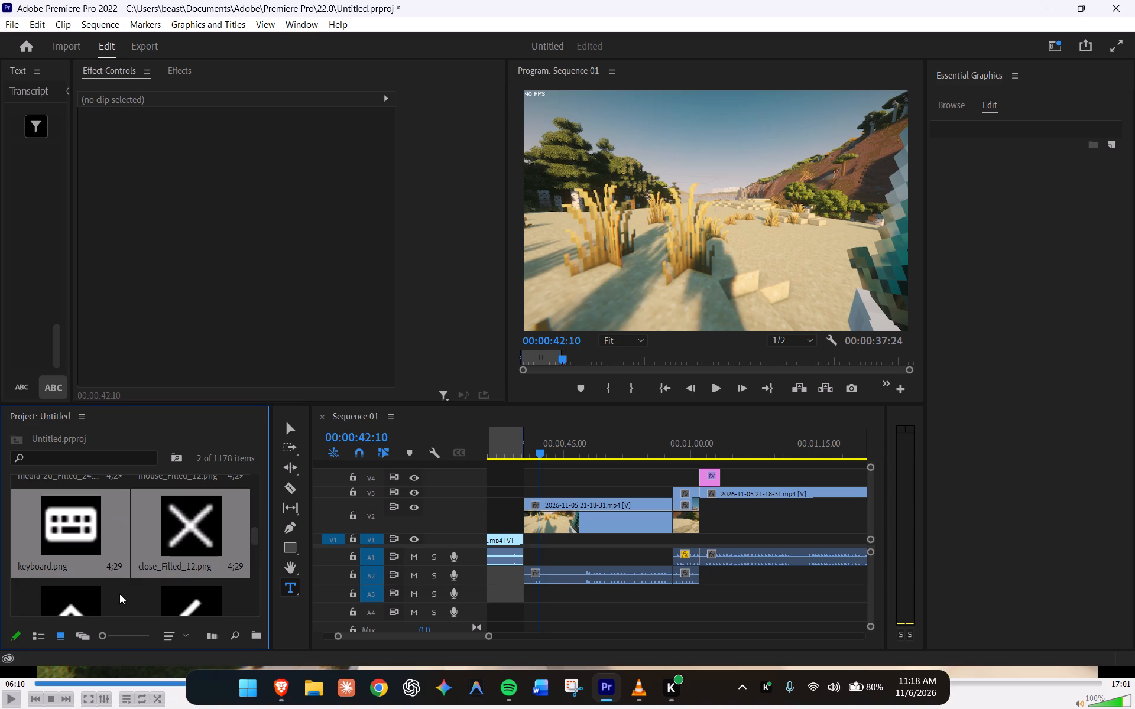
left_click(119, 594, "shift")
left_click(212, 598, "shift")
scroll(234, 515, "up", 8)
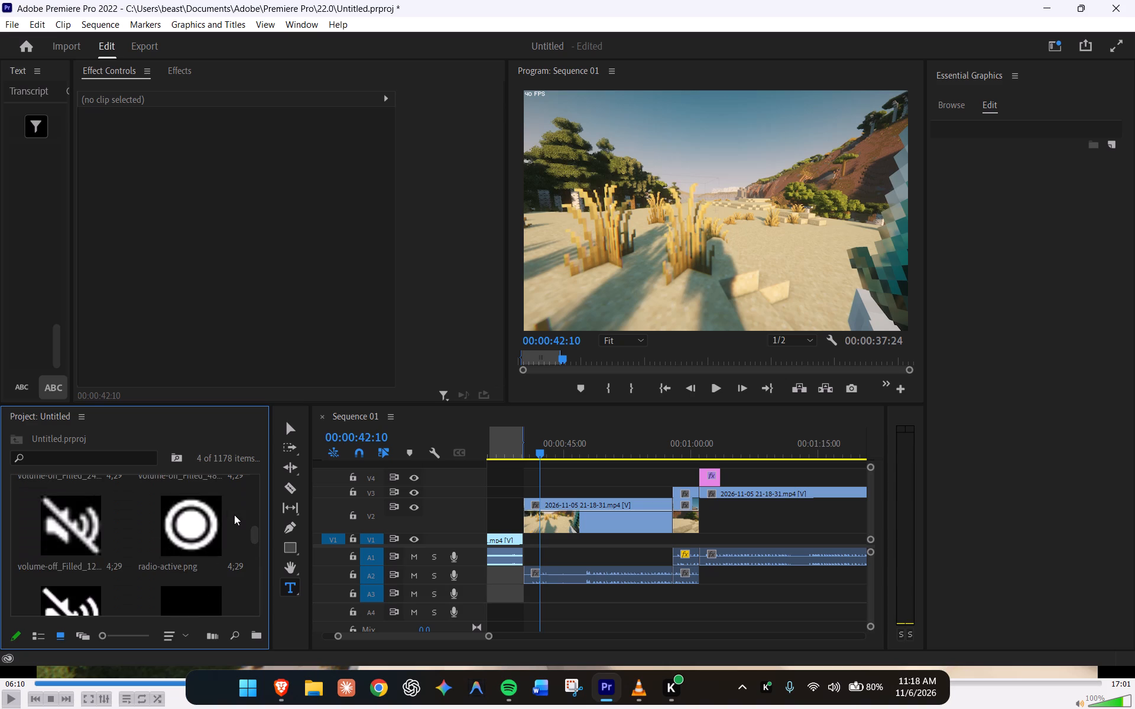
scroll(238, 503, "up", 17)
scroll(238, 497, "up", 12)
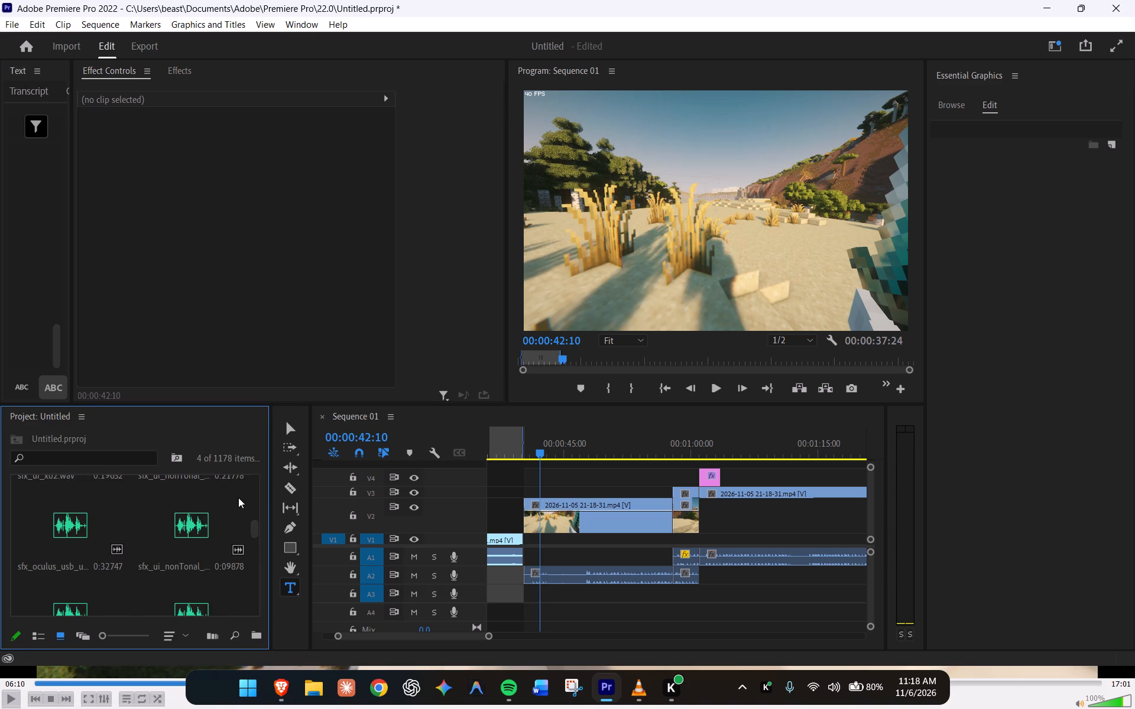
scroll(238, 497, "up", 13)
scroll(238, 497, "up", 9)
scroll(238, 497, "down", 4)
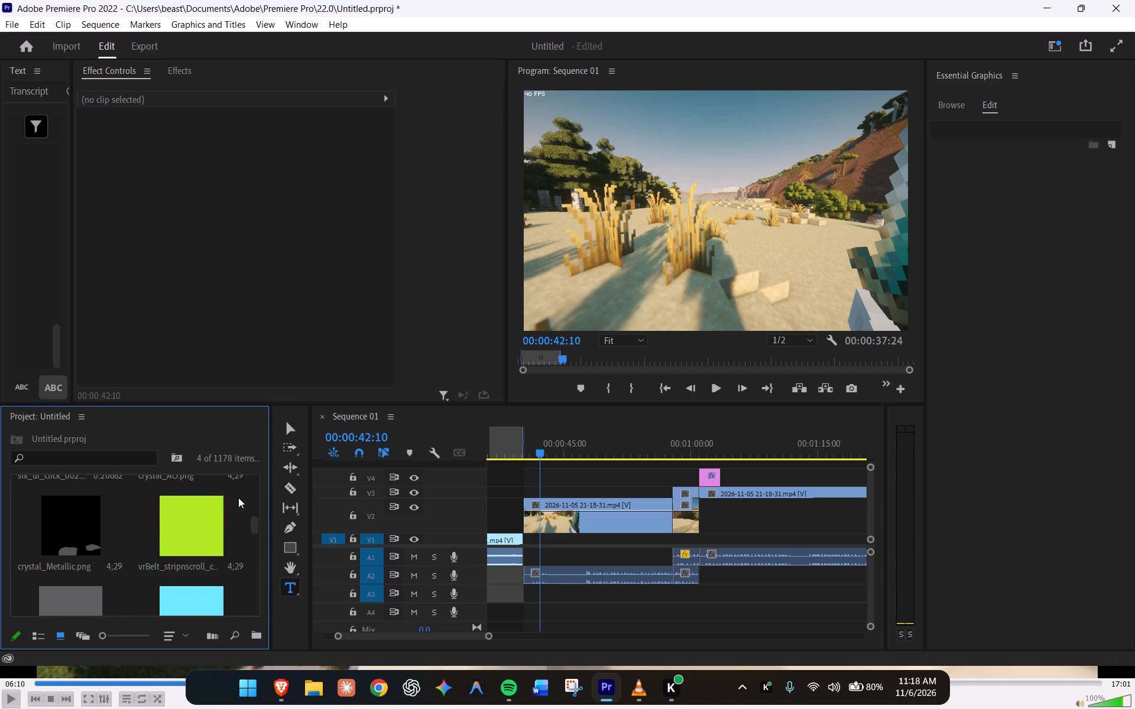
scroll(238, 497, "down", 3)
scroll(238, 497, "up", 9)
left_click(82, 525, "shift")
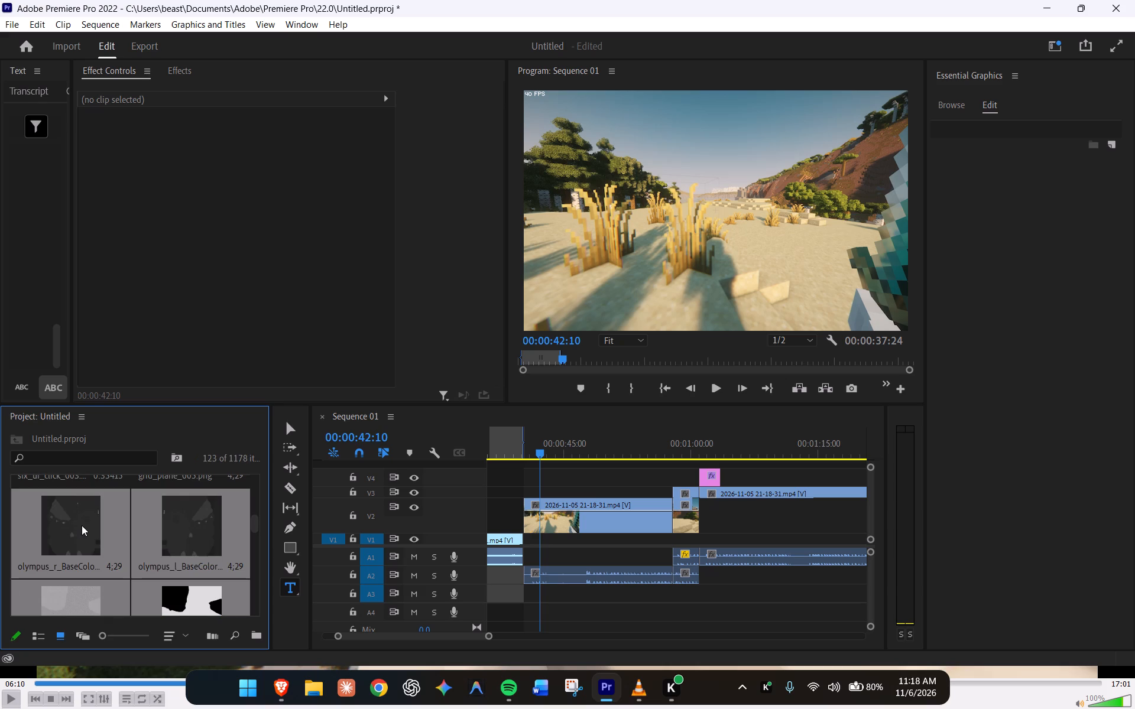
key("Delete")
Delete the block of imported assets from the screen-capture sound that starts the bin through the white-on-black image among the sfx_ui sounds.
scroll(82, 525, "up", 12)
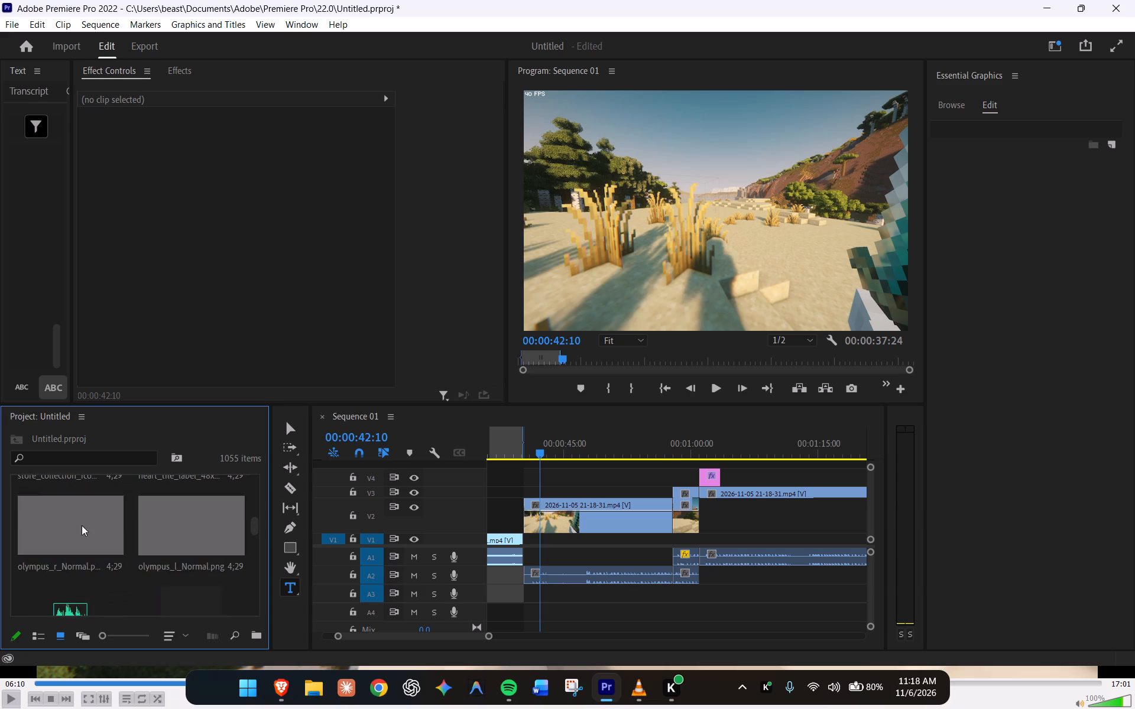
scroll(82, 525, "up", 8)
scroll(82, 528, "up", 20)
scroll(82, 528, "up", 10)
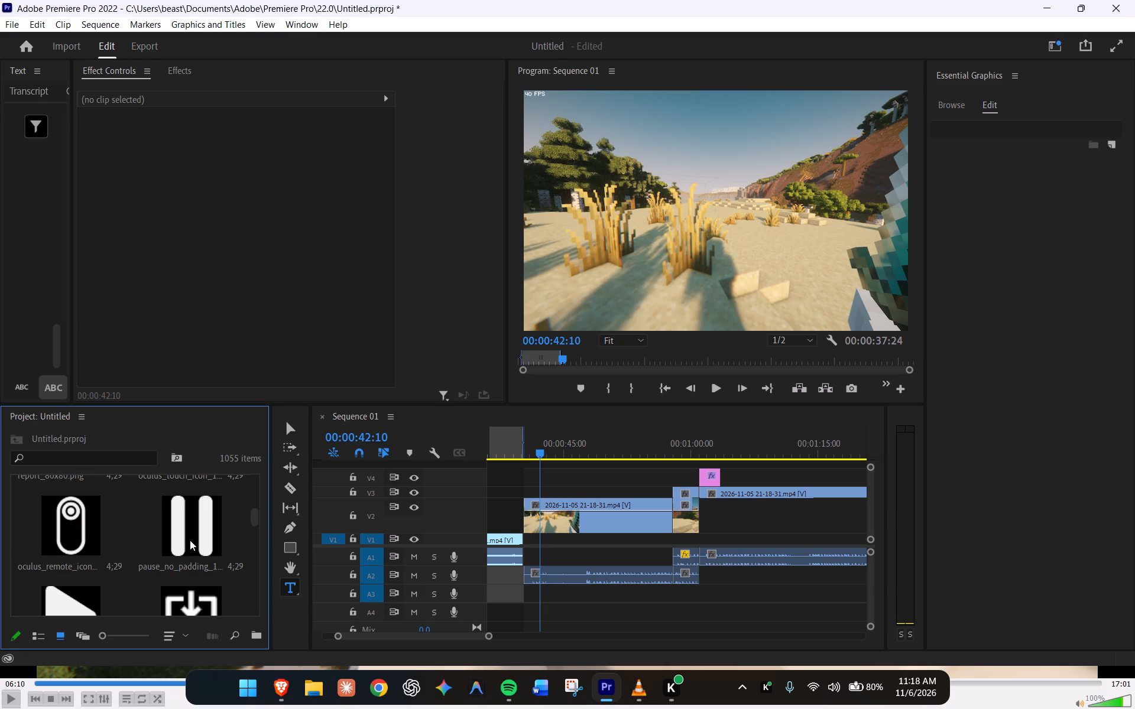
left_click_drag(256, 516, 264, 447)
left_click(85, 521)
scroll(153, 556, "down", 2)
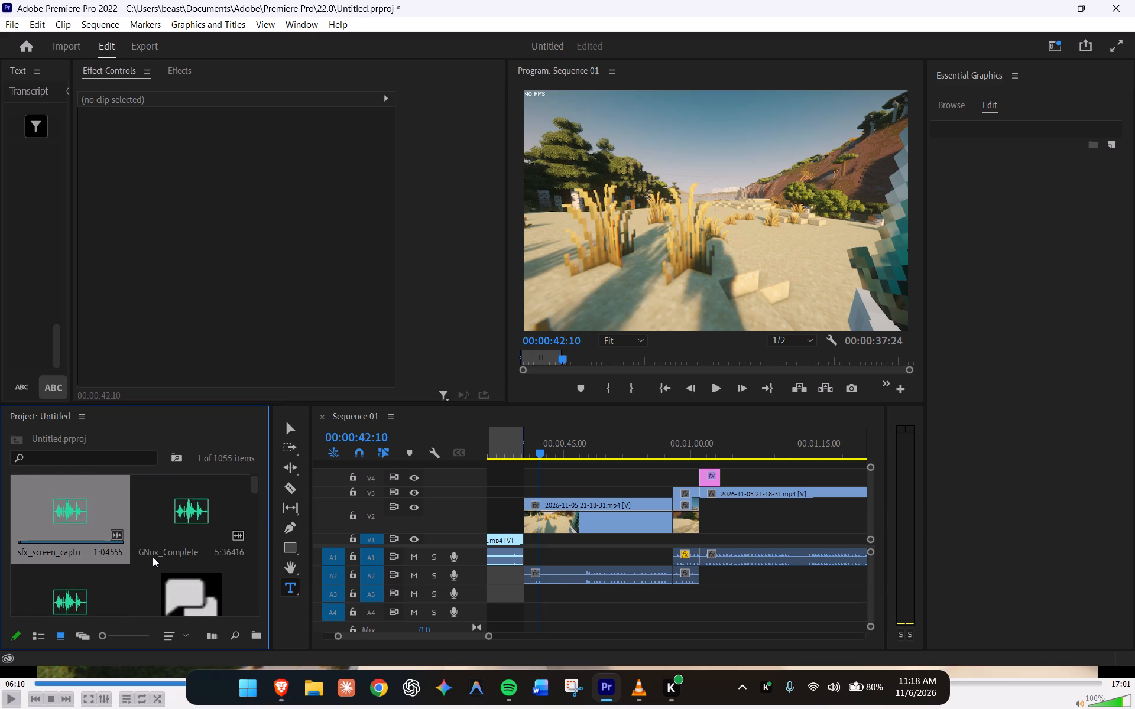
scroll(153, 557, "down", 20)
scroll(153, 557, "down", 20)
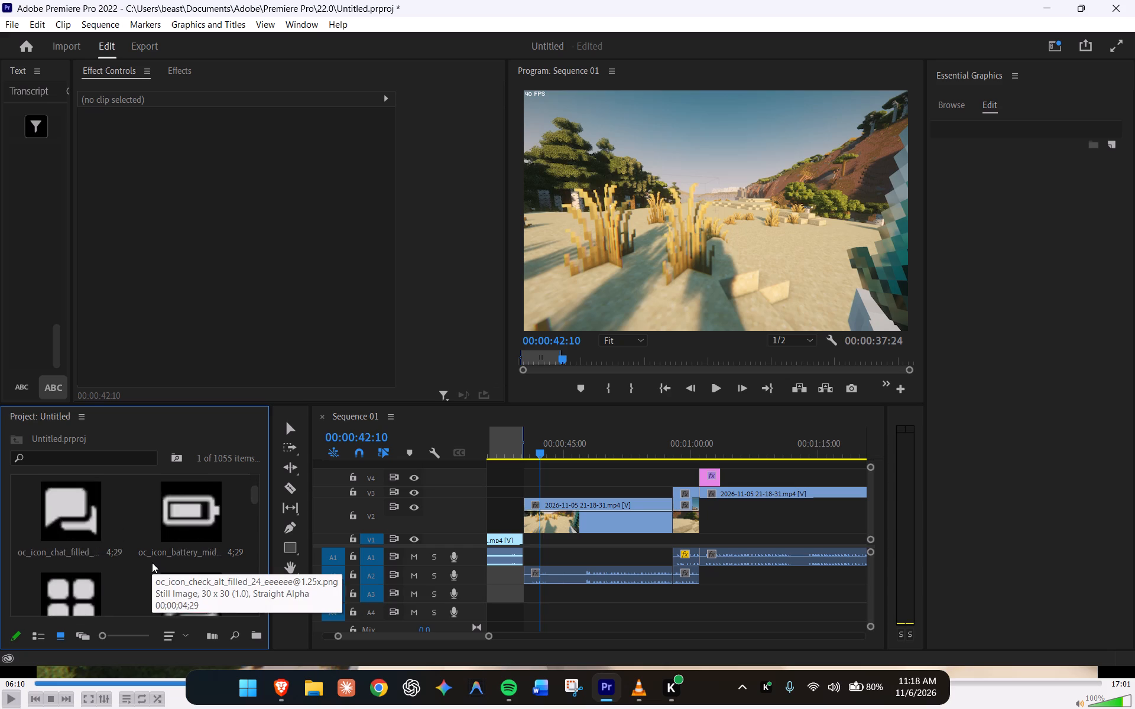
scroll(152, 562, "down", 20)
scroll(152, 562, "down", 20)
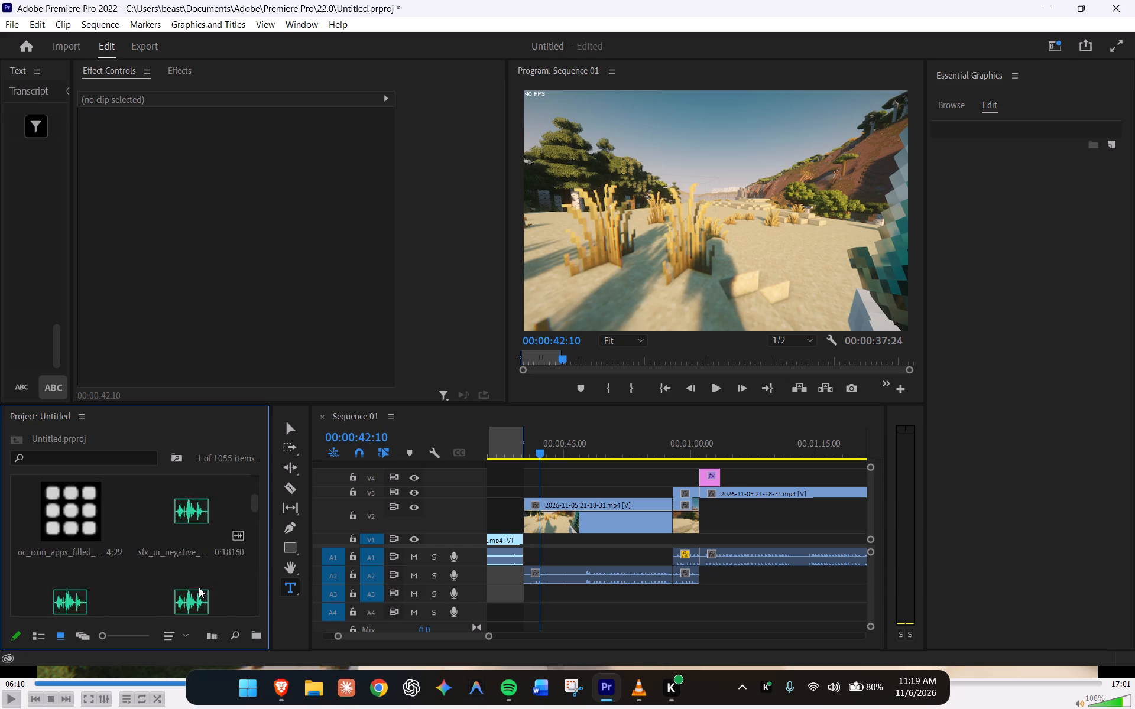
scroll(199, 587, "down", 9)
scroll(202, 588, "down", 16)
scroll(202, 588, "down", 10)
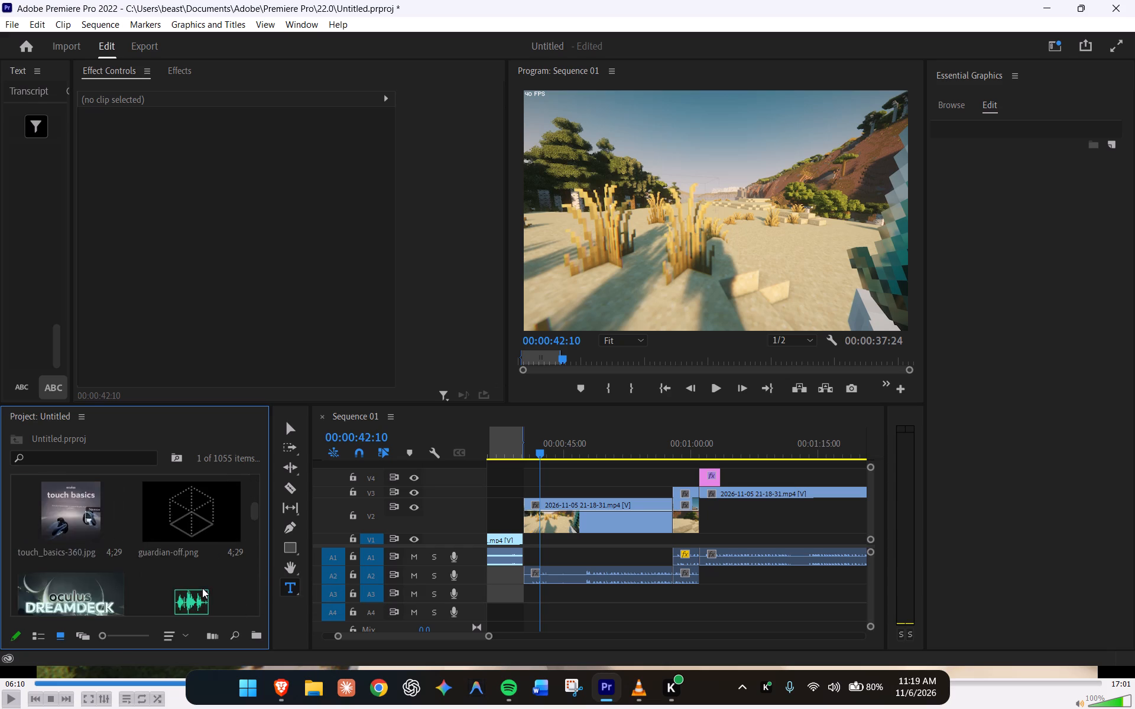
scroll(202, 588, "down", 13)
scroll(205, 588, "down", 14)
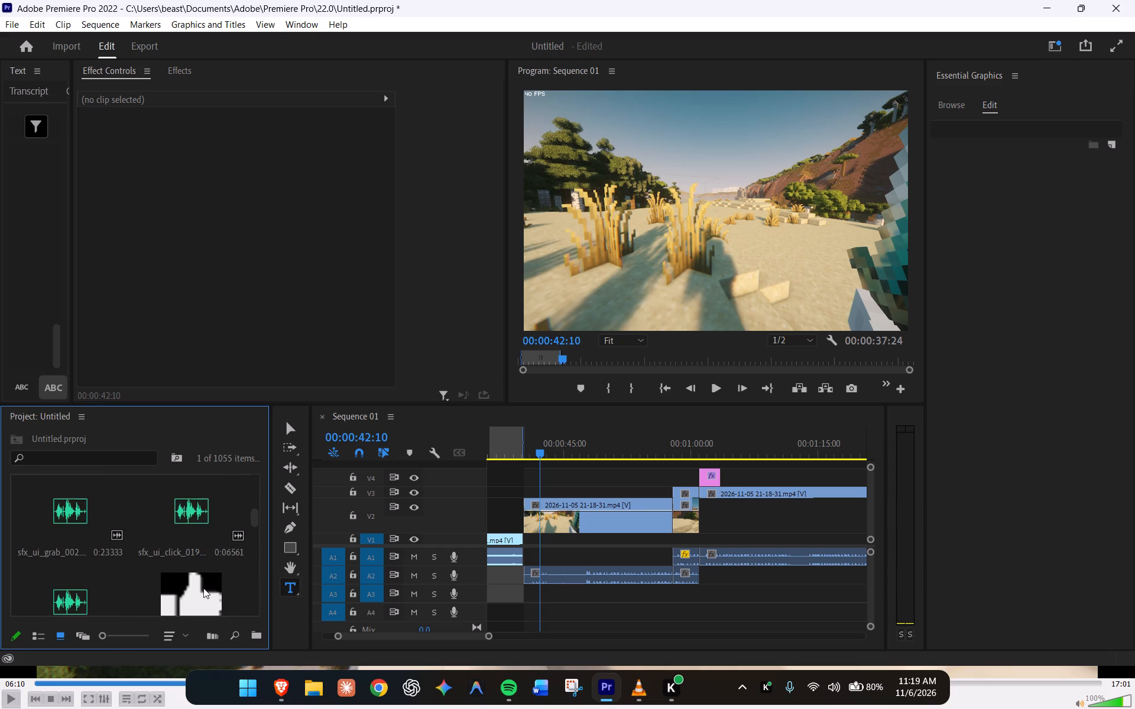
left_click(203, 588, "shift")
key("Delete")
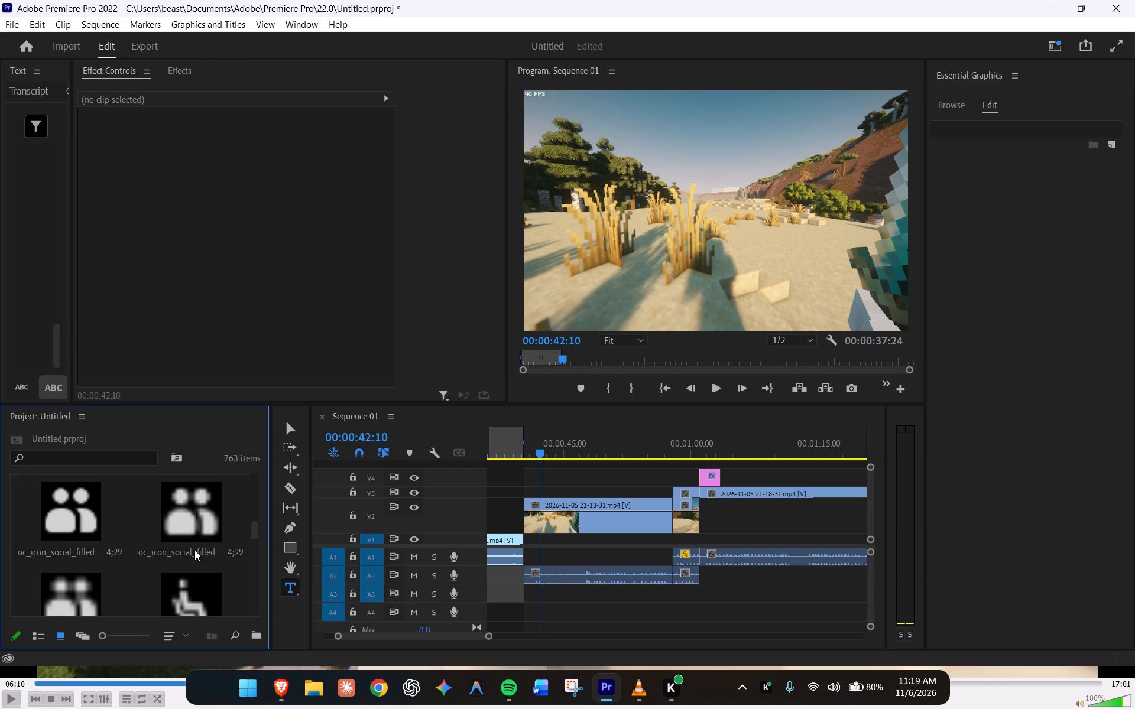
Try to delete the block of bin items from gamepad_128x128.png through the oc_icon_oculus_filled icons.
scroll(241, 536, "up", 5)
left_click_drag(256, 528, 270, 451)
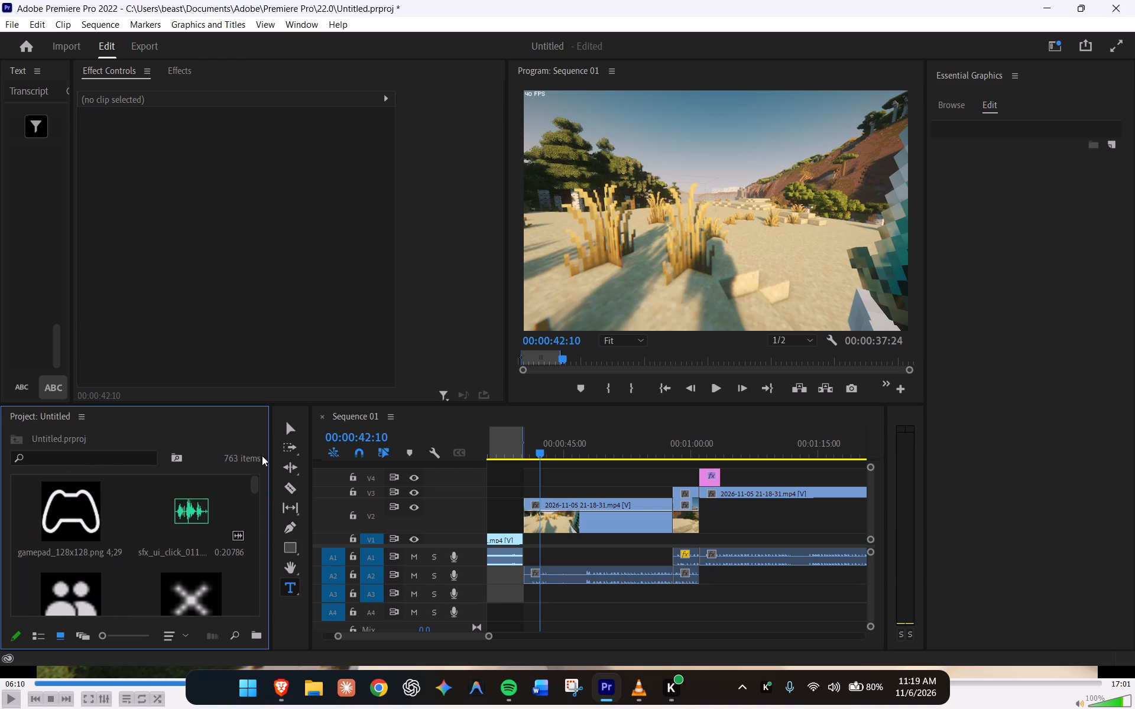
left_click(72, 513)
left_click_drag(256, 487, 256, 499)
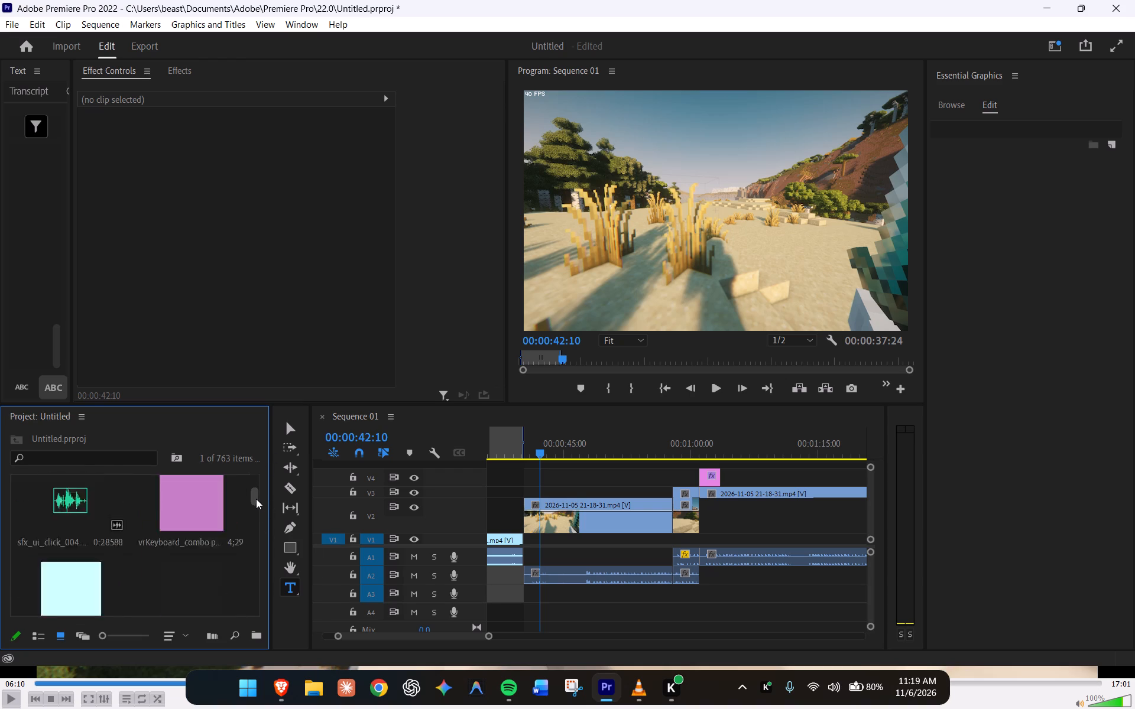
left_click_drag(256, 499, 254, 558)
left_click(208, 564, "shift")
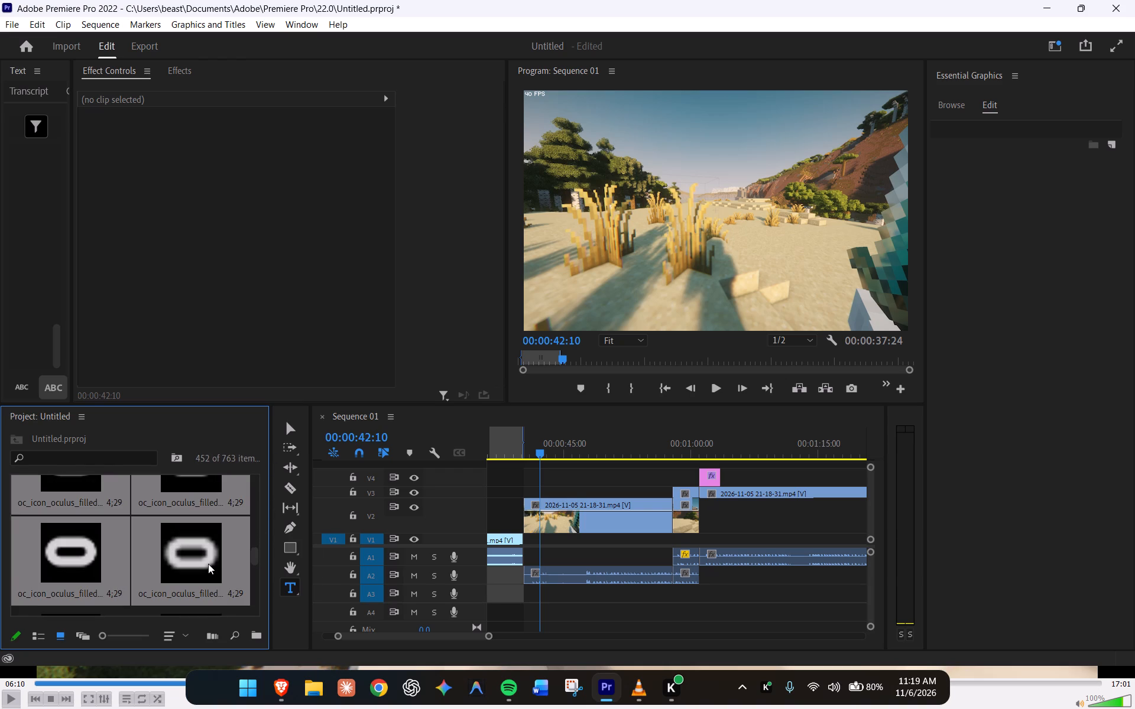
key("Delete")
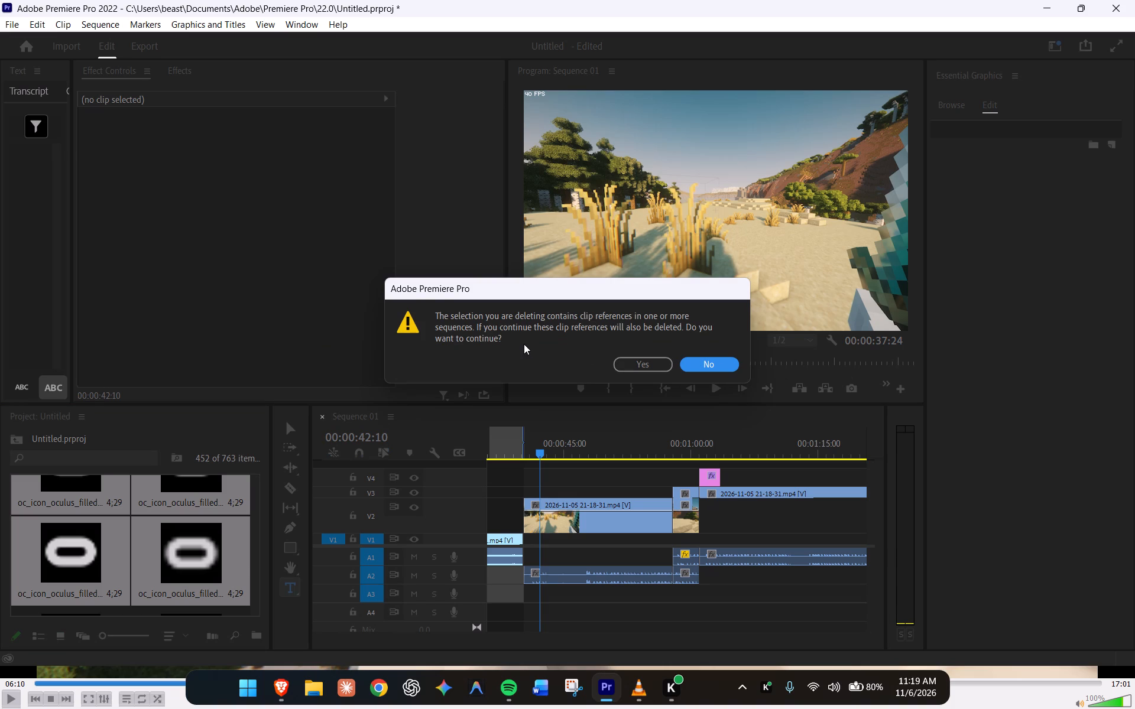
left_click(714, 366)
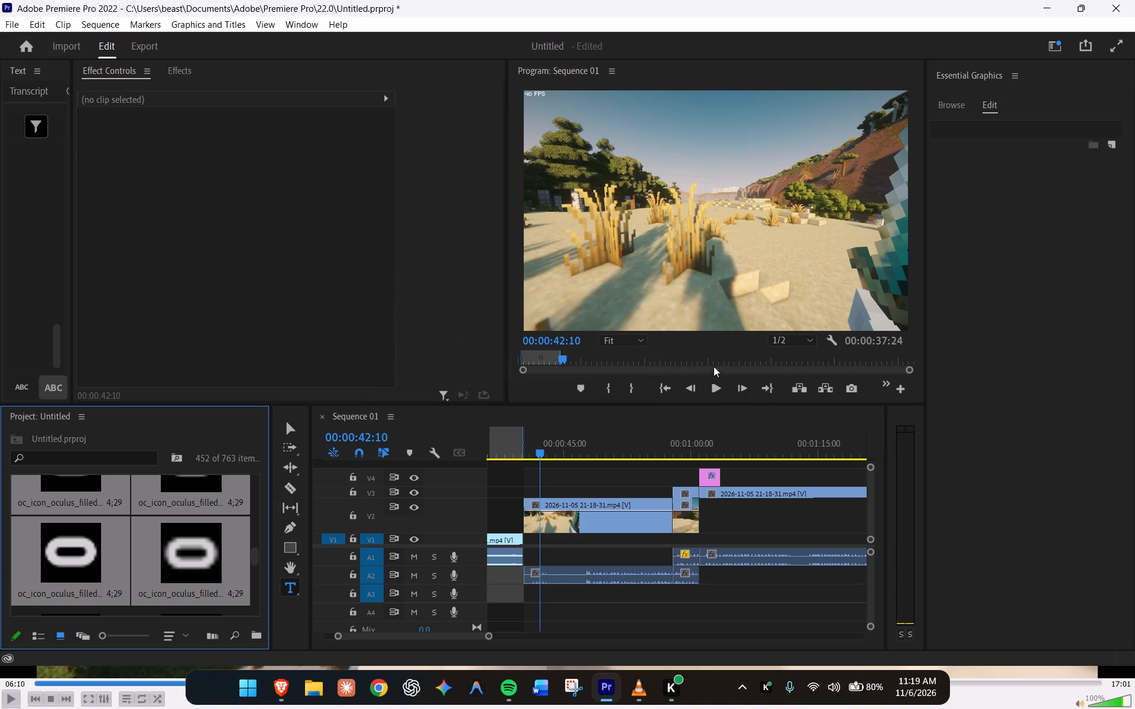
Delete the block of imported icons from the last oc_icon_widget_filled icon back to the oc_icon_screenshot icons.
left_click_drag(255, 547, 260, 584)
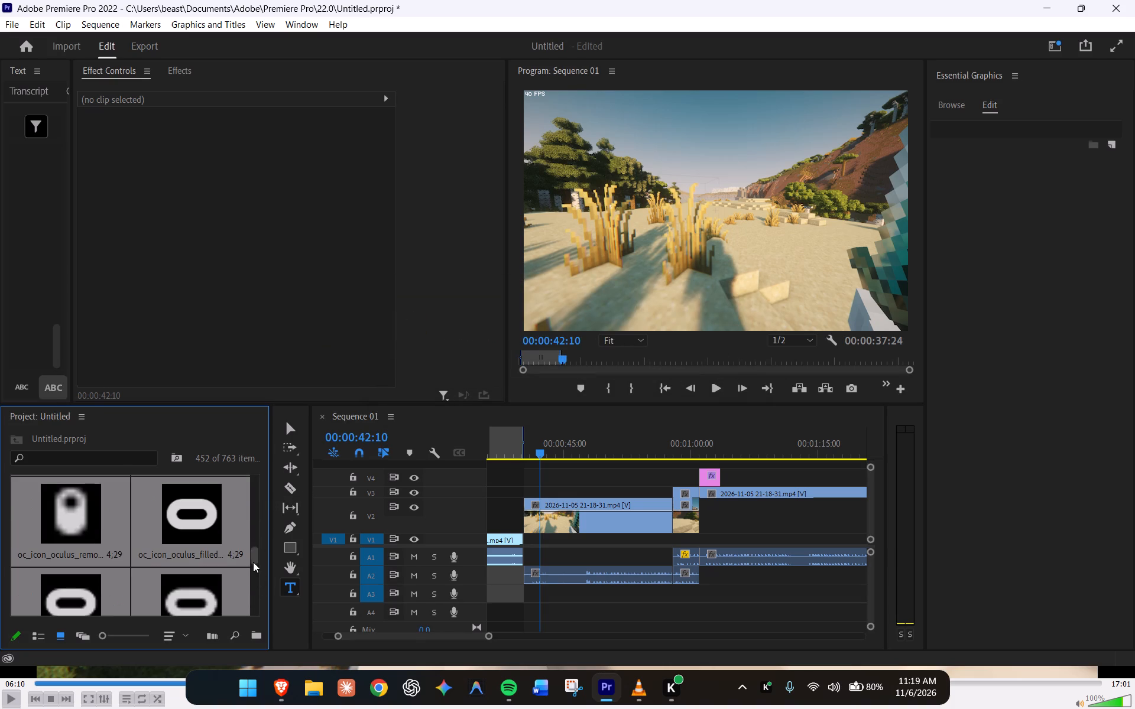
left_click_drag(253, 559, 265, 665)
left_click(77, 577)
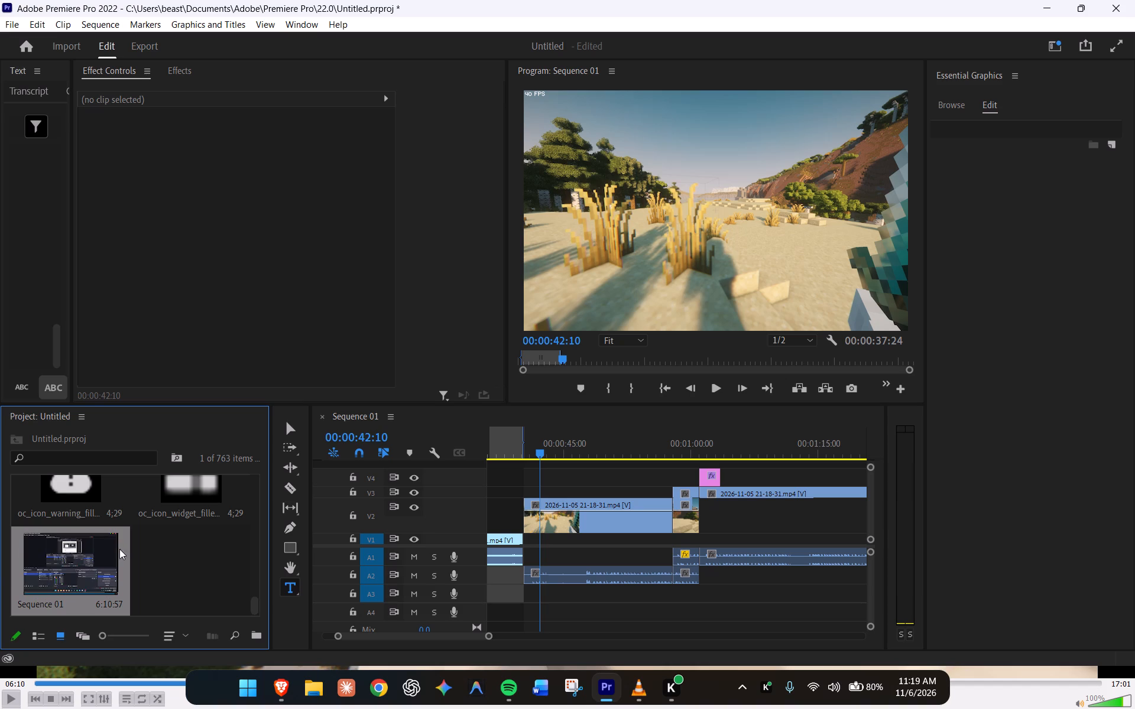
left_click(178, 486)
left_click_drag(253, 609, 255, 555)
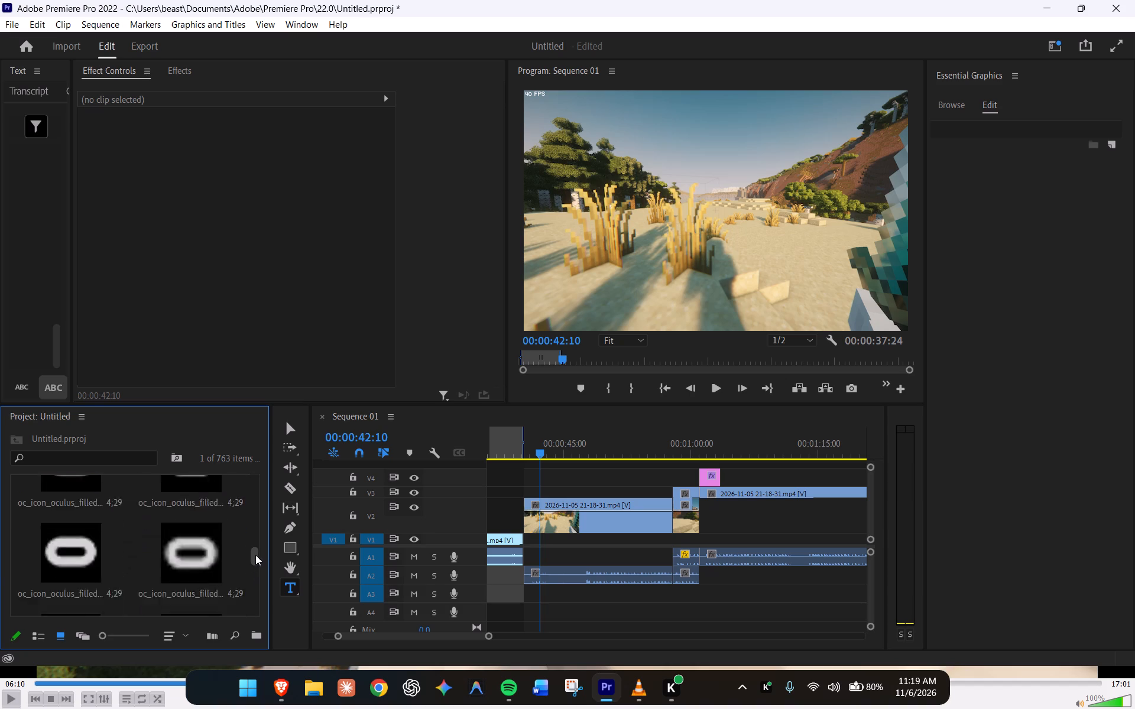
left_click_drag(255, 555, 259, 539)
left_click(75, 554, "shift")
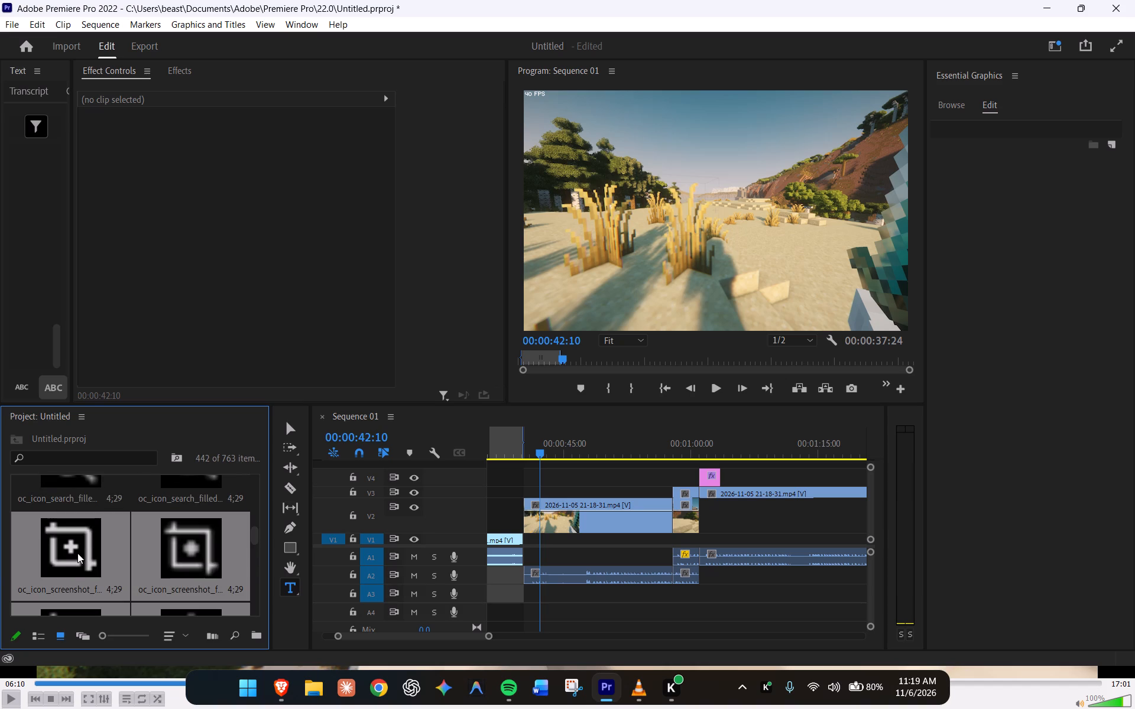
key("Delete")
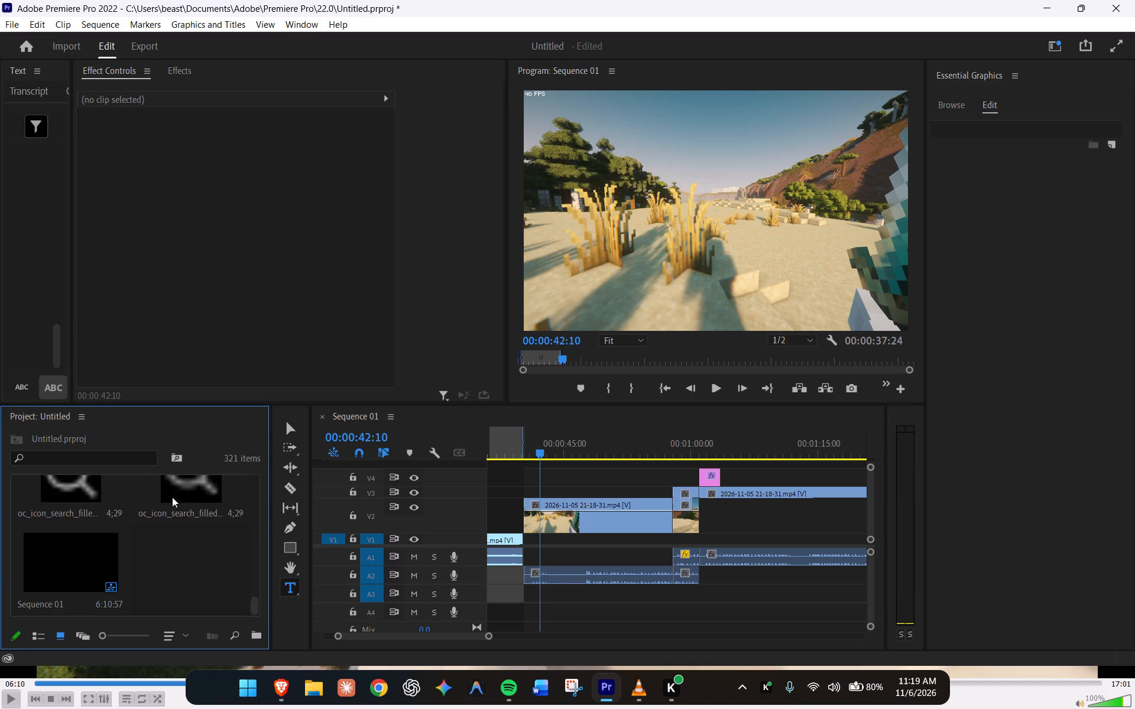
Delete the block of imported icons from the last oc_icon_search_filled icon back to the oc_icon_touch_3_left icons.
left_click(218, 488)
left_click_drag(258, 612, 256, 587)
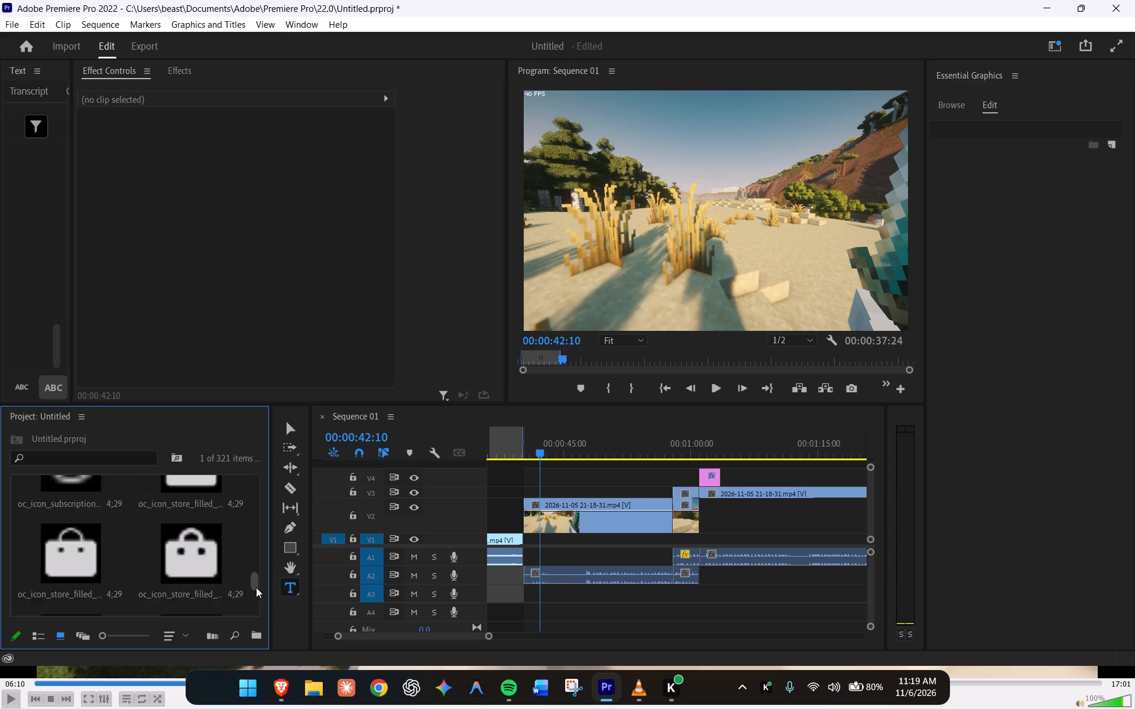
left_click_drag(256, 587, 256, 571)
left_click(70, 490, "shift")
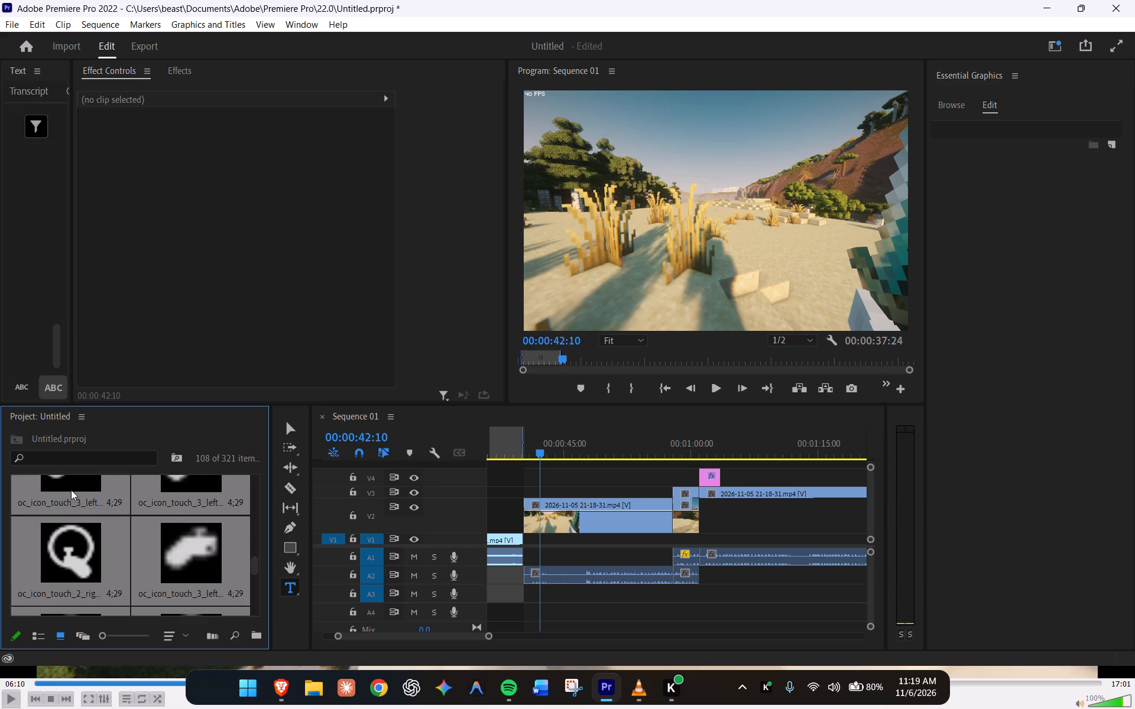
key("Delete")
Delete the block of imported assets from the last oc_icon_touch_3_right icon back to camera.png, just after the gameplay video.
left_click(157, 500)
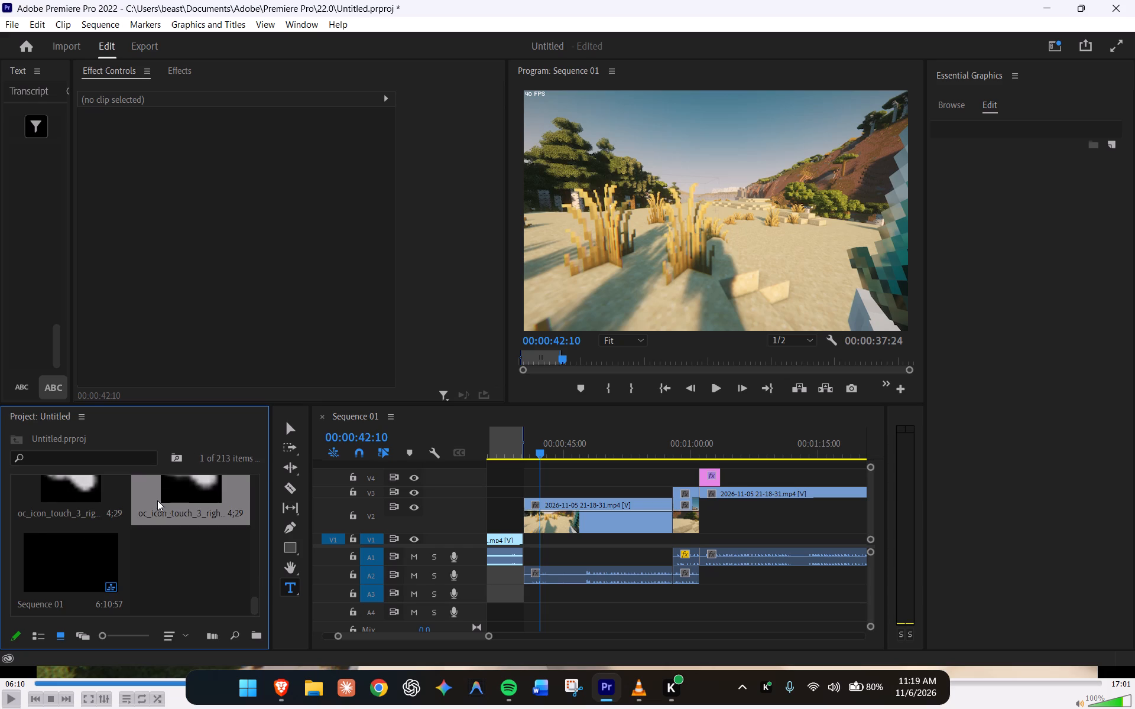
scroll(247, 565, "up", 20)
scroll(247, 565, "up", 7)
scroll(231, 519, "up", 3)
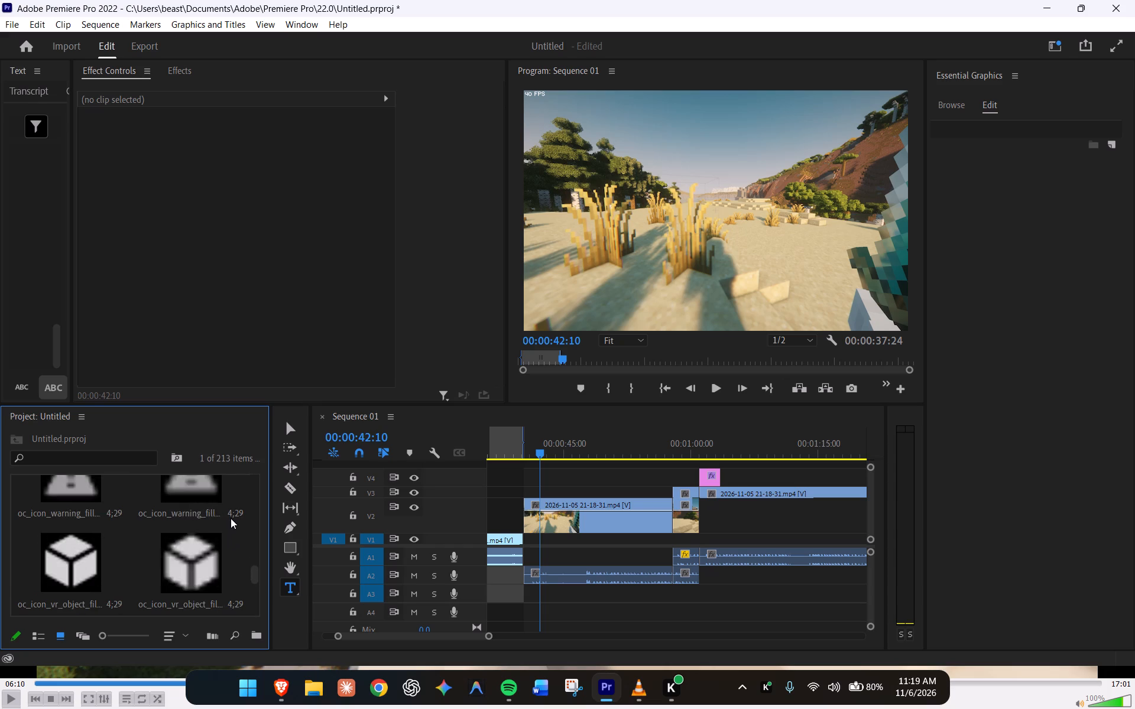
scroll(231, 518, "up", 17)
scroll(235, 513, "down", 5)
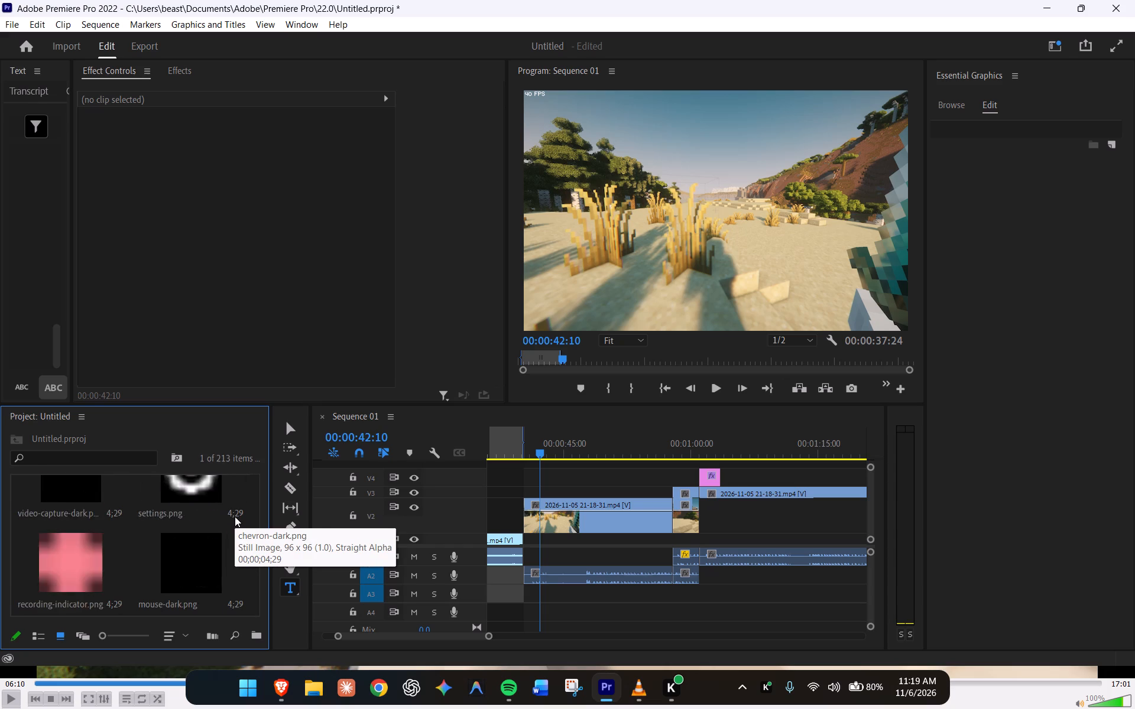
scroll(235, 516, "down", 2)
scroll(263, 565, "down", 2)
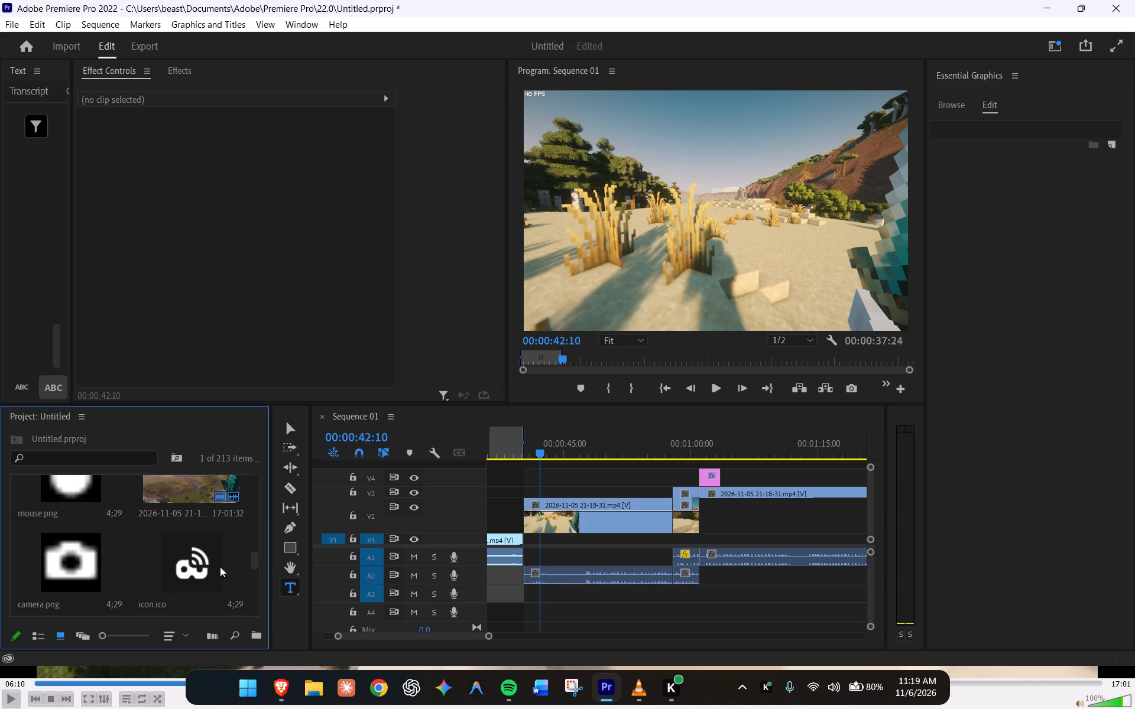
left_click(88, 573, "shift")
key("Delete")
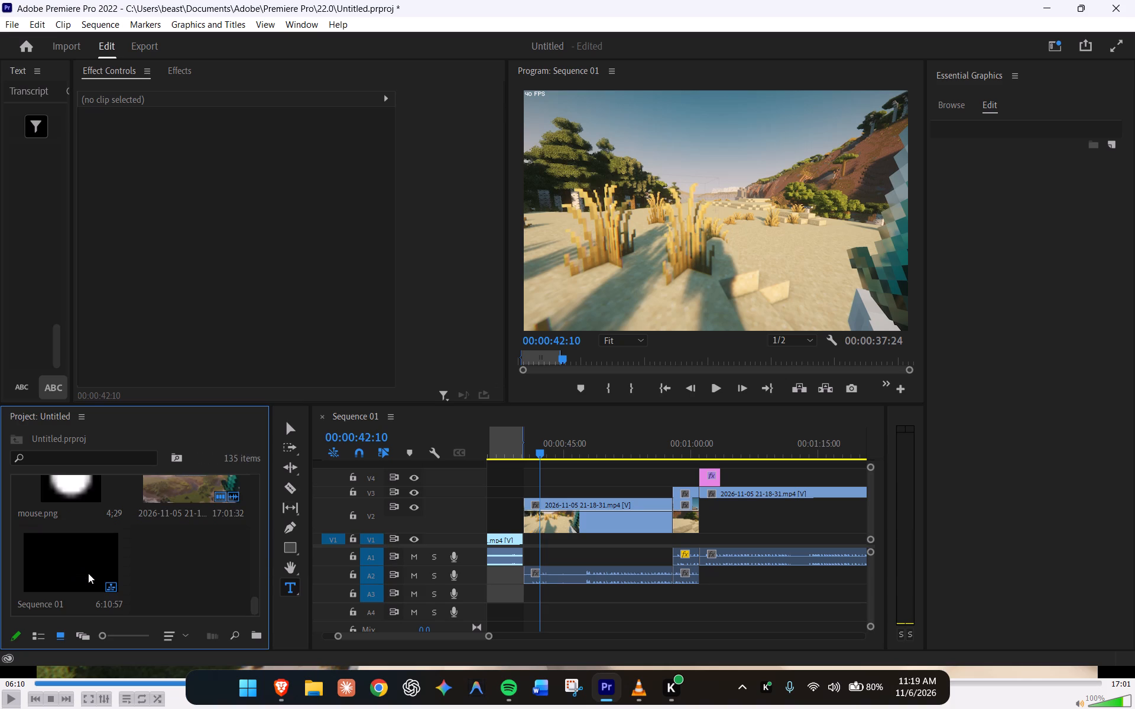
Delete the block of imported assets from mouse.png back to the first bin item, keeping the gameplay video and Sequence 01.
left_click(88, 573)
scroll(90, 543, "up", 1)
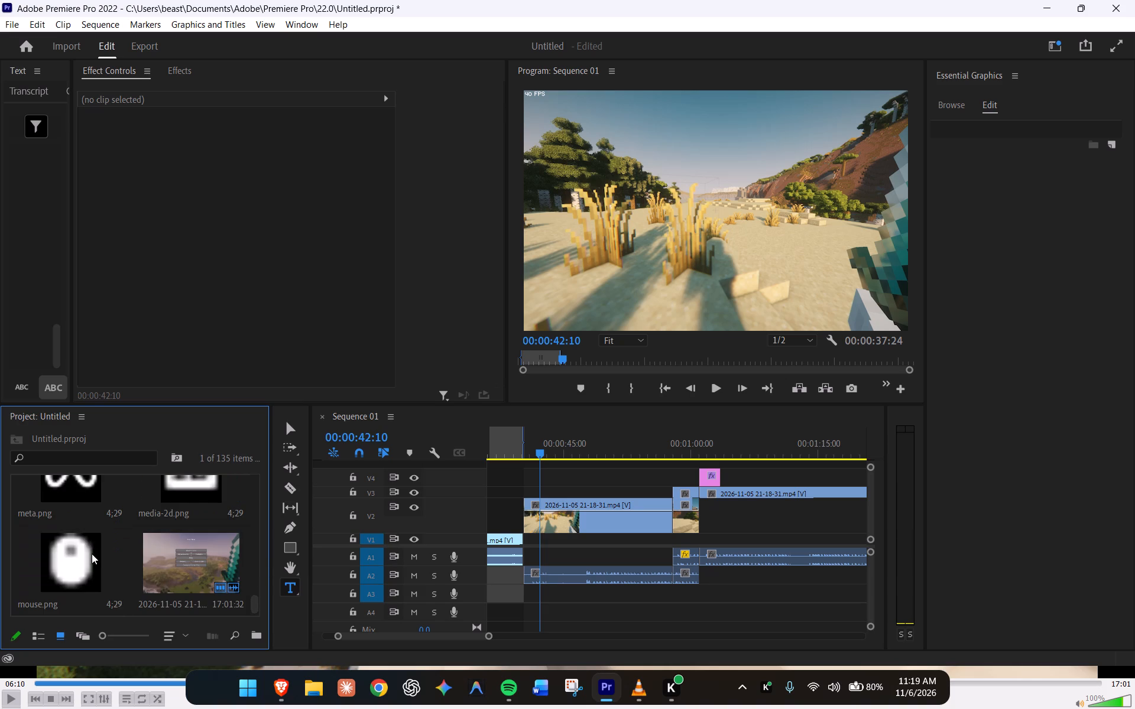
left_click(90, 559)
scroll(85, 527, "up", 9)
left_click_drag(257, 588, 257, 584)
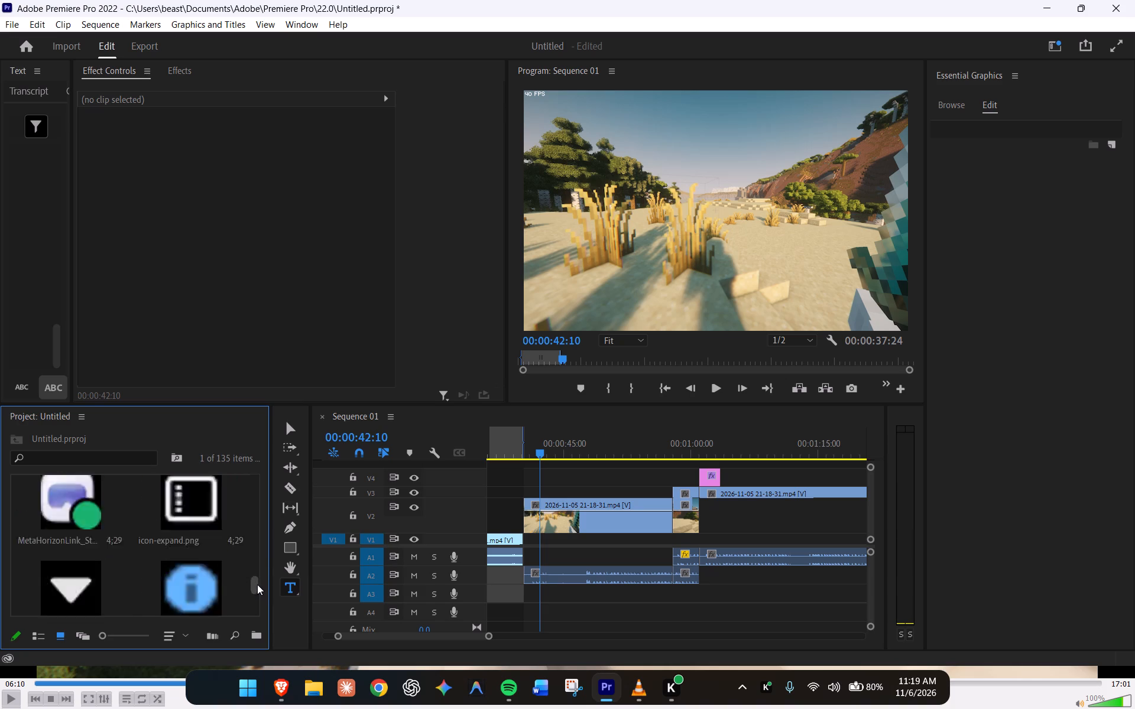
left_click_drag(257, 584, 249, 435)
left_click(78, 512, "shift")
key("Delete")
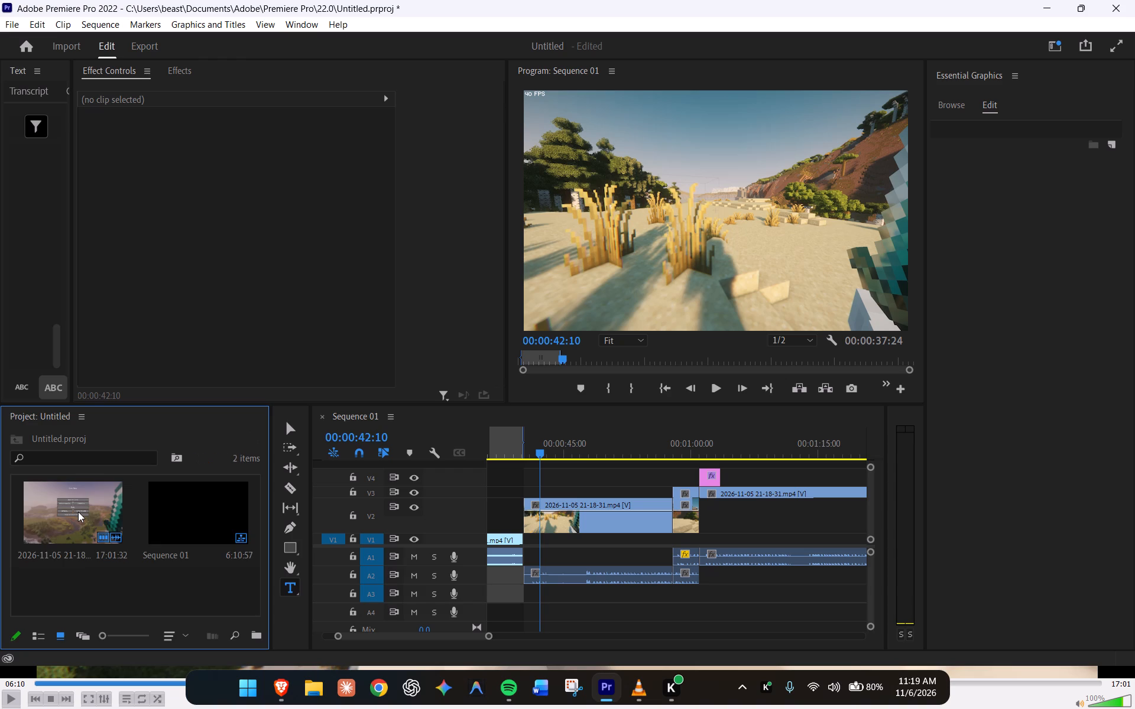
Create a new adjustment layer at 1920 x 1200, 60.00 fps, with square pixels.
left_click(113, 597)
right_click(112, 597)
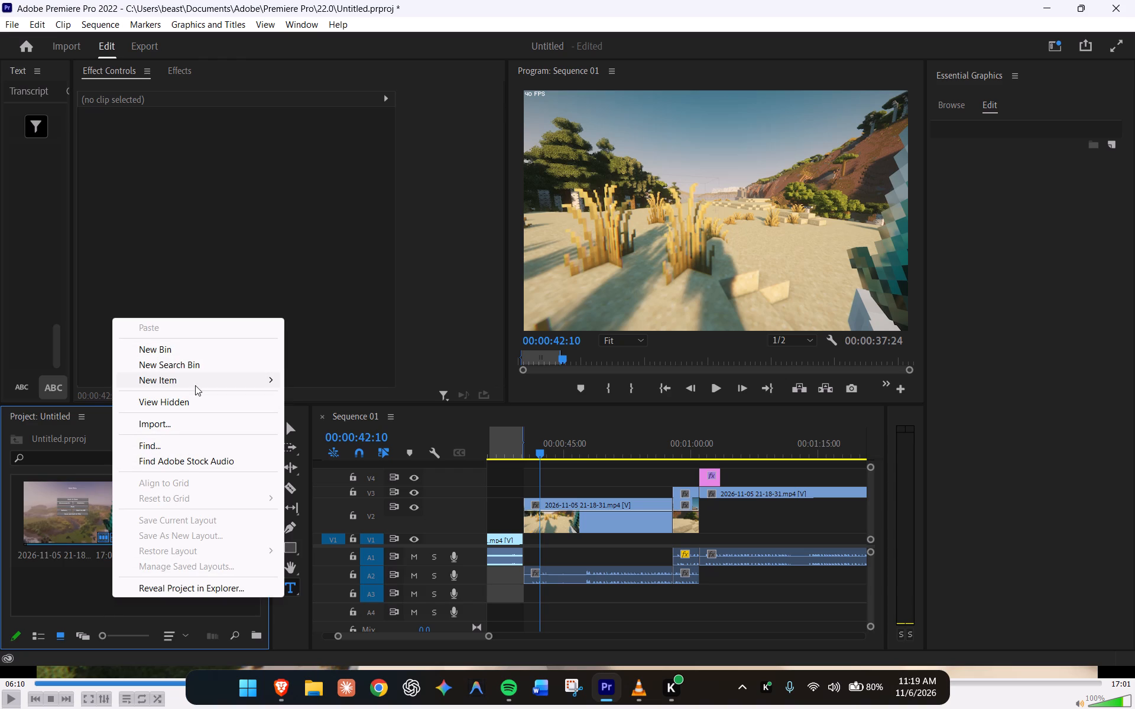
left_click(346, 422)
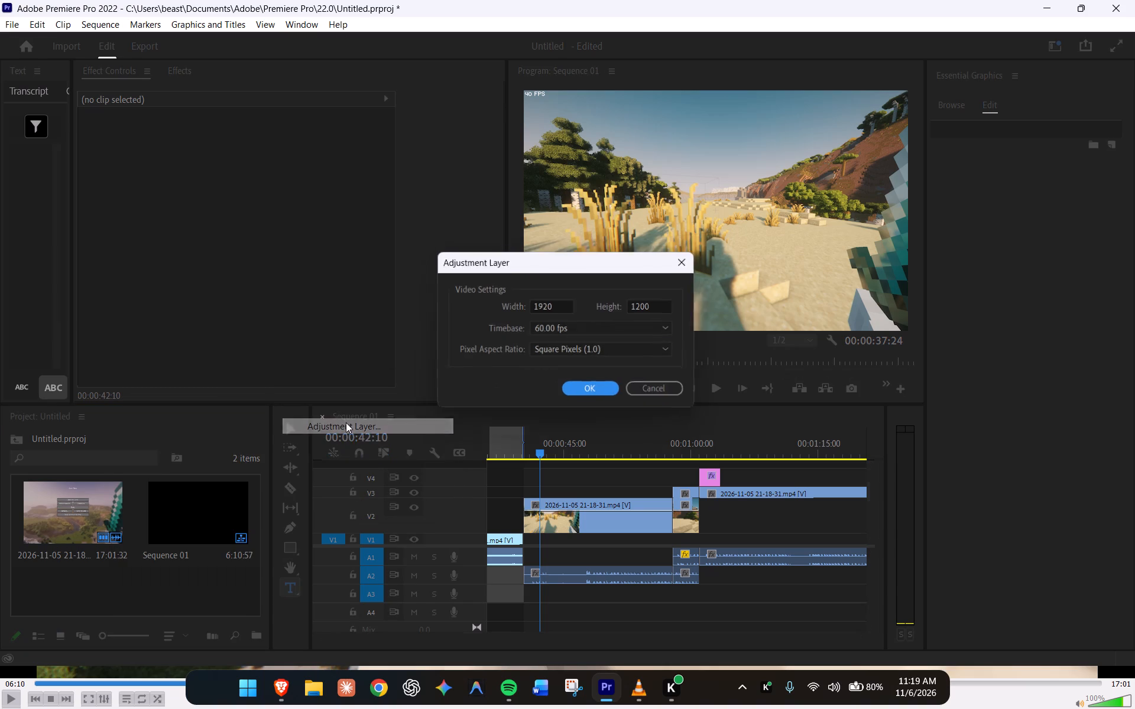
left_click(605, 388)
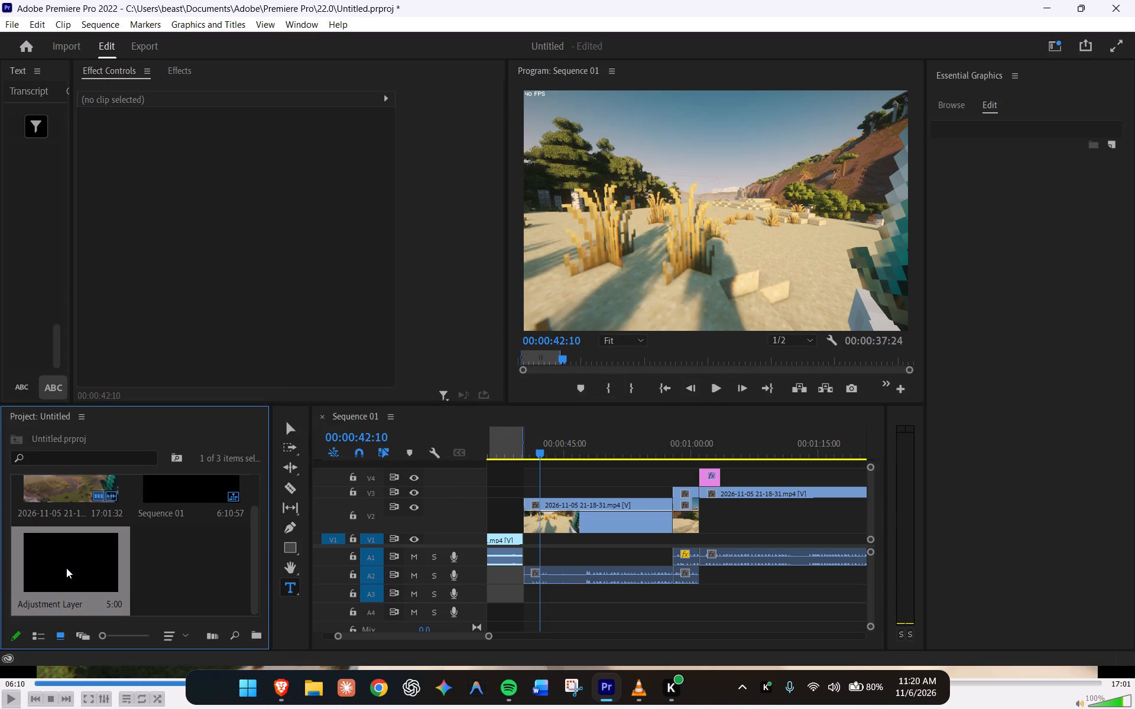
Place the adjustment layer on track V2 directly after the "The Shader Pack is complementary" title.
left_click_drag(66, 568, 487, 513)
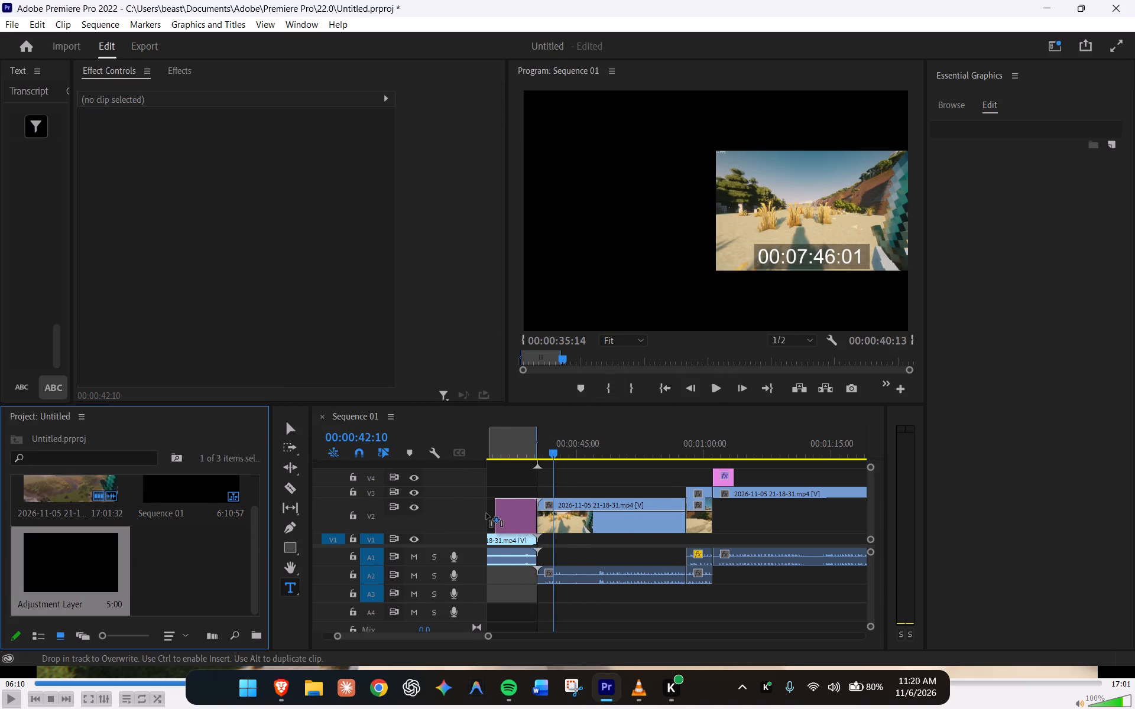
left_click_drag(487, 513, 424, 519)
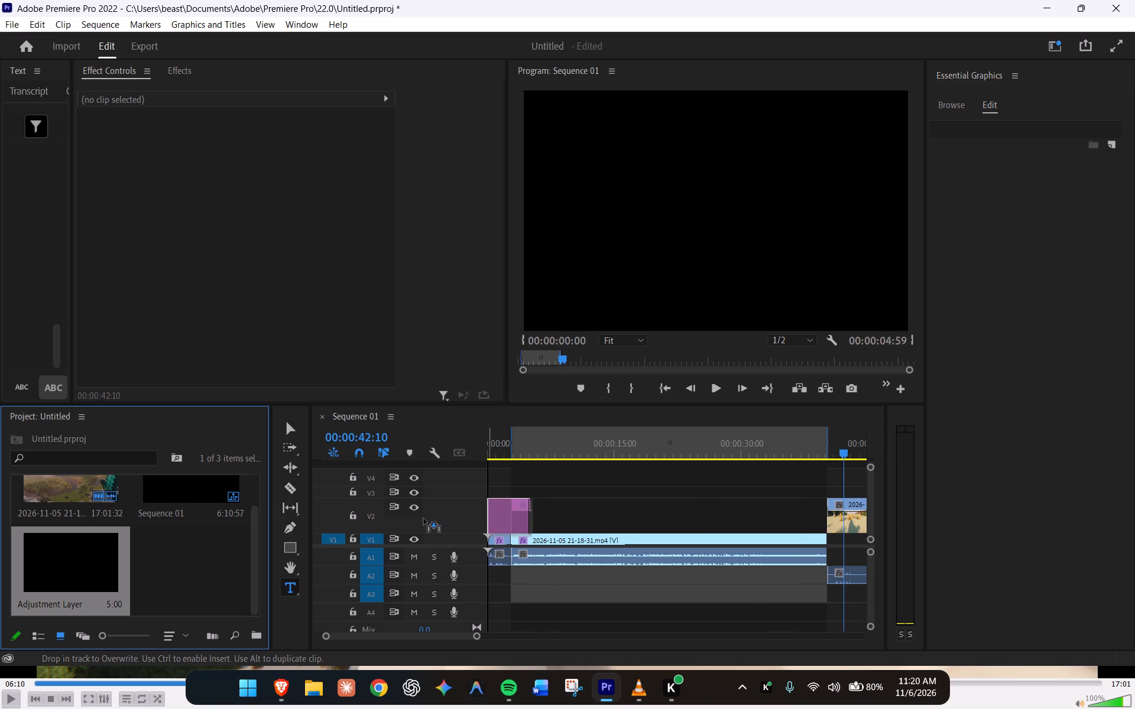
left_click_drag(424, 519, 535, 509)
scroll(534, 516, "up", 3, "alt")
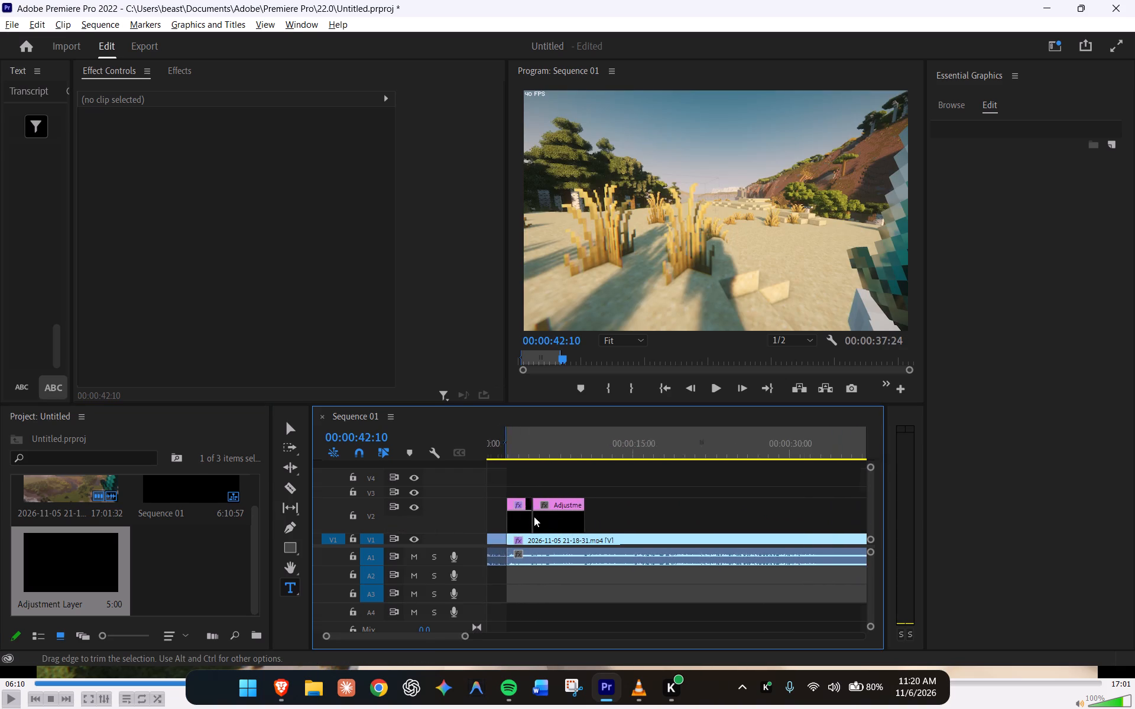
scroll(534, 516, "up", 6, "alt")
scroll(622, 512, "down", 5)
scroll(627, 509, "up", 13)
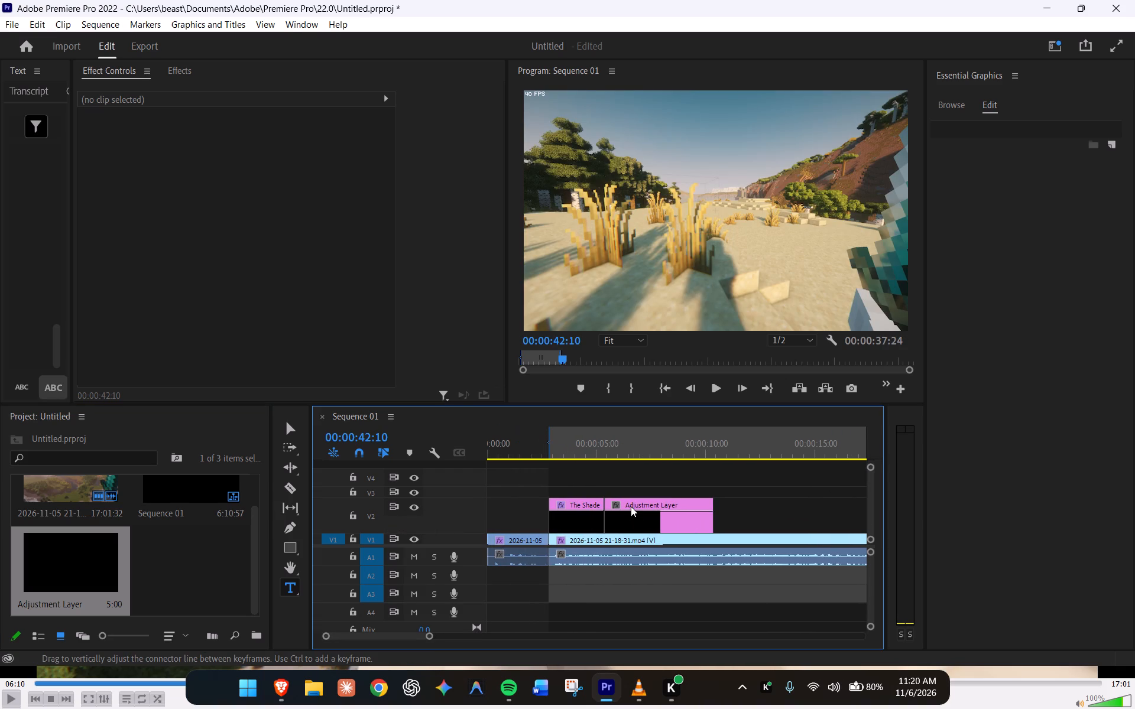
Move the "The Shader Pack is complementary" title from track V2 up to track V4.
left_click(583, 509)
left_click_drag(569, 510, 569, 506)
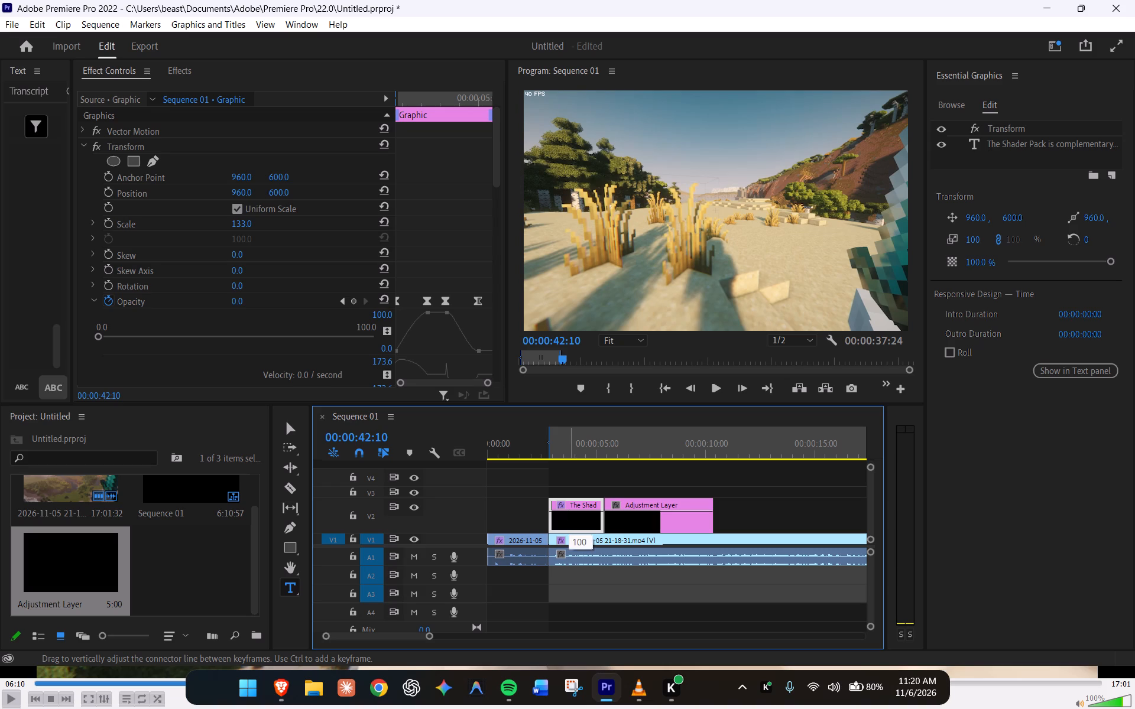
left_click_drag(569, 506, 569, 494)
left_click_drag(575, 508, 576, 495)
left_click_drag(576, 495, 576, 488)
scroll(564, 523, "up", 6, "ctrl")
scroll(564, 523, "up", 5, "alt")
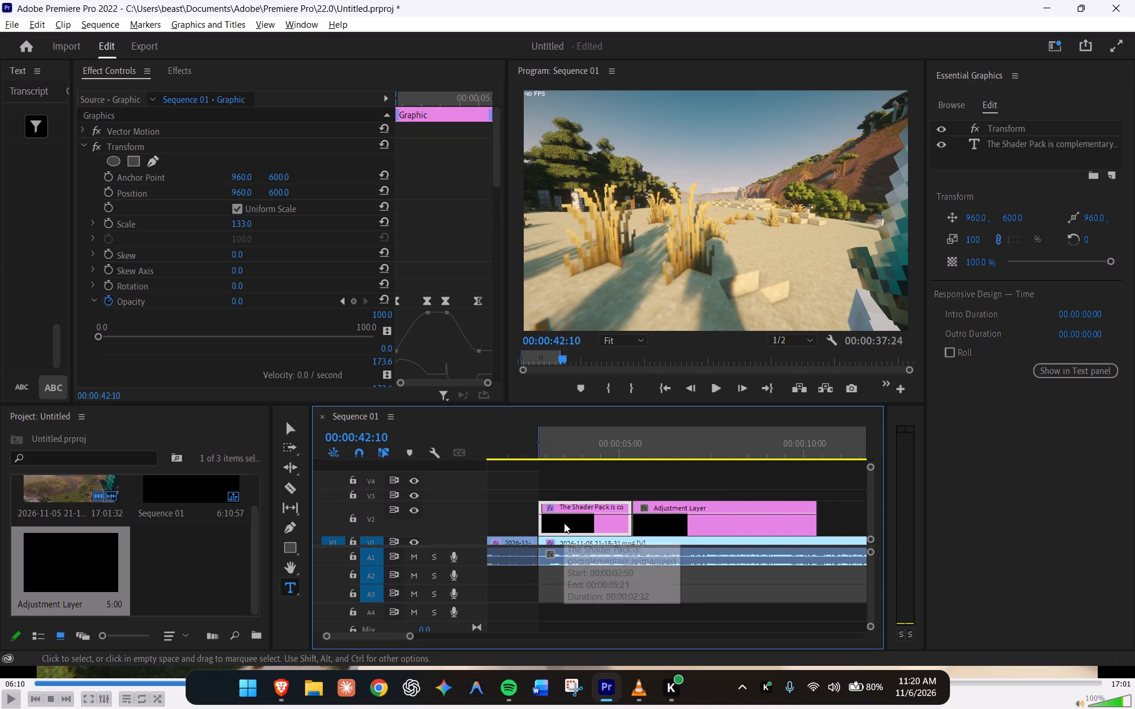
scroll(564, 523, "up", 3, "alt")
scroll(568, 523, "down", 6, "ctrl")
left_click_drag(615, 516, 615, 513)
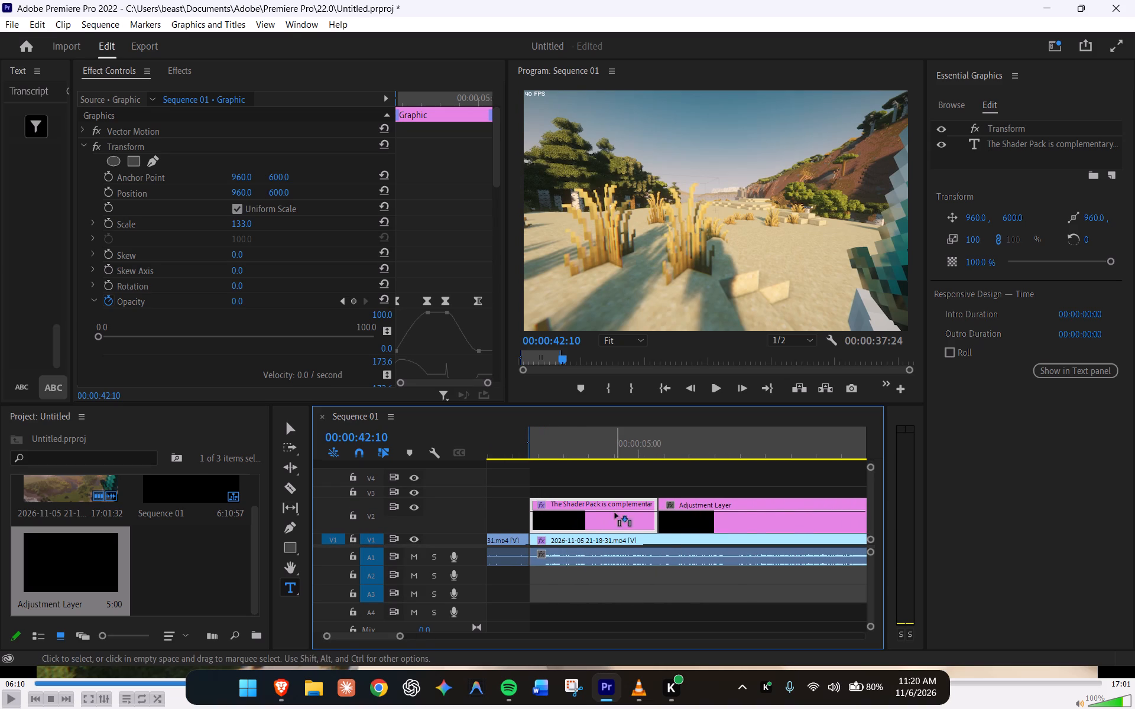
left_click_drag(615, 513, 614, 484)
Move the adjustment layer earlier on track V2 so it starts together with the title.
left_click(746, 516)
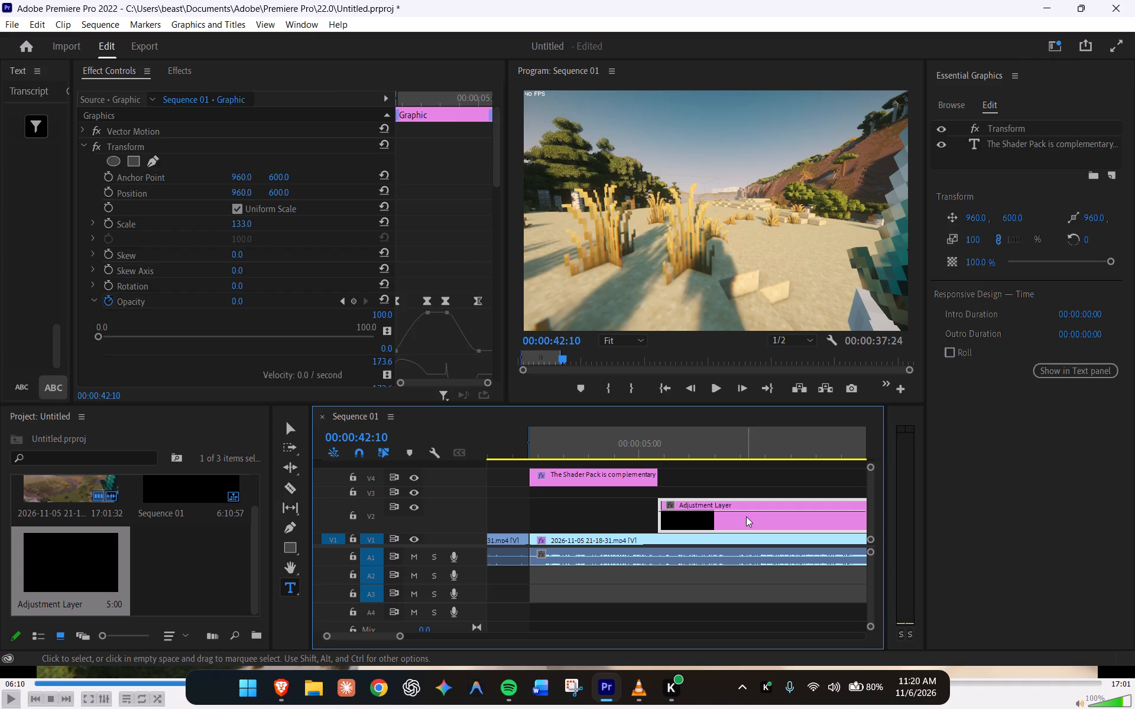
left_click_drag(746, 516, 740, 516)
left_click(752, 521)
left_click_drag(768, 522, 670, 523)
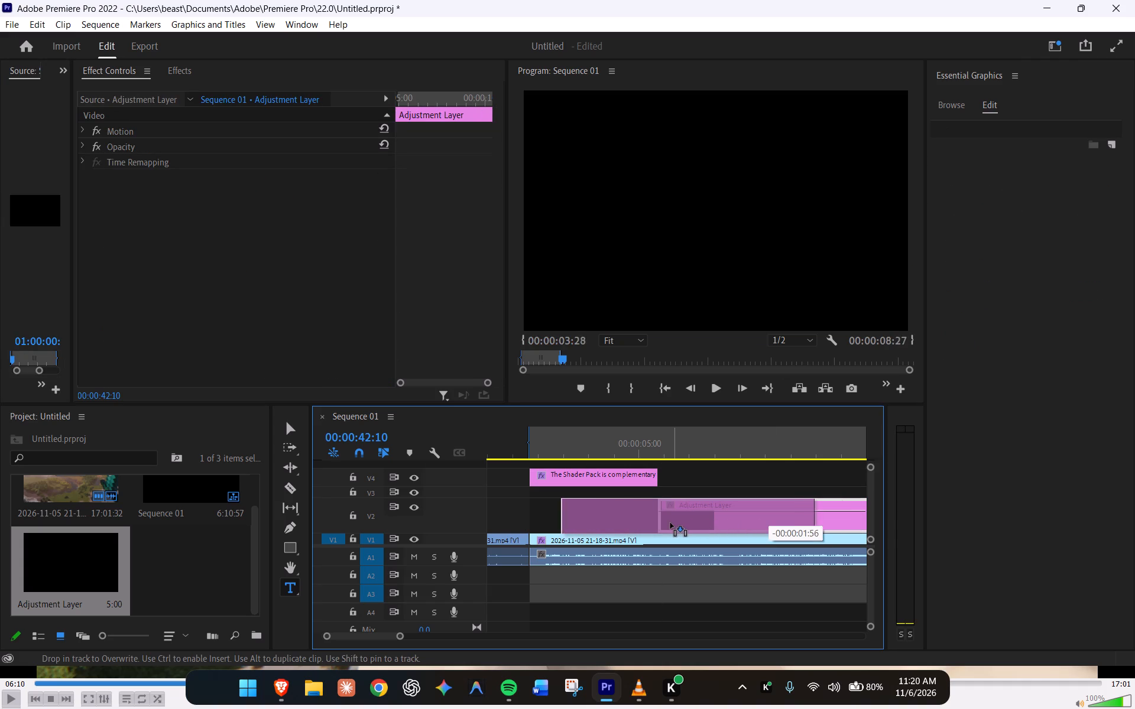
left_click_drag(670, 523, 643, 523)
Move the "The Shader Pack is complementary" title down to track V3, directly above the adjustment layer.
left_click(627, 481)
left_click_drag(627, 479, 627, 478)
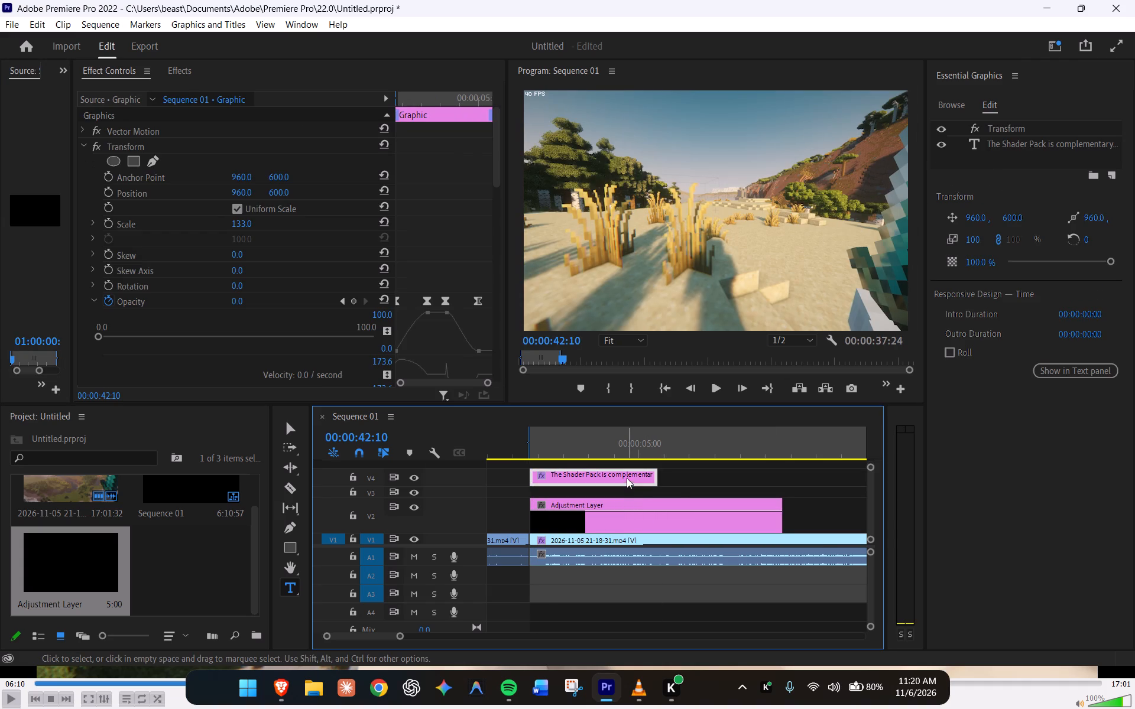
left_click_drag(627, 478, 627, 489)
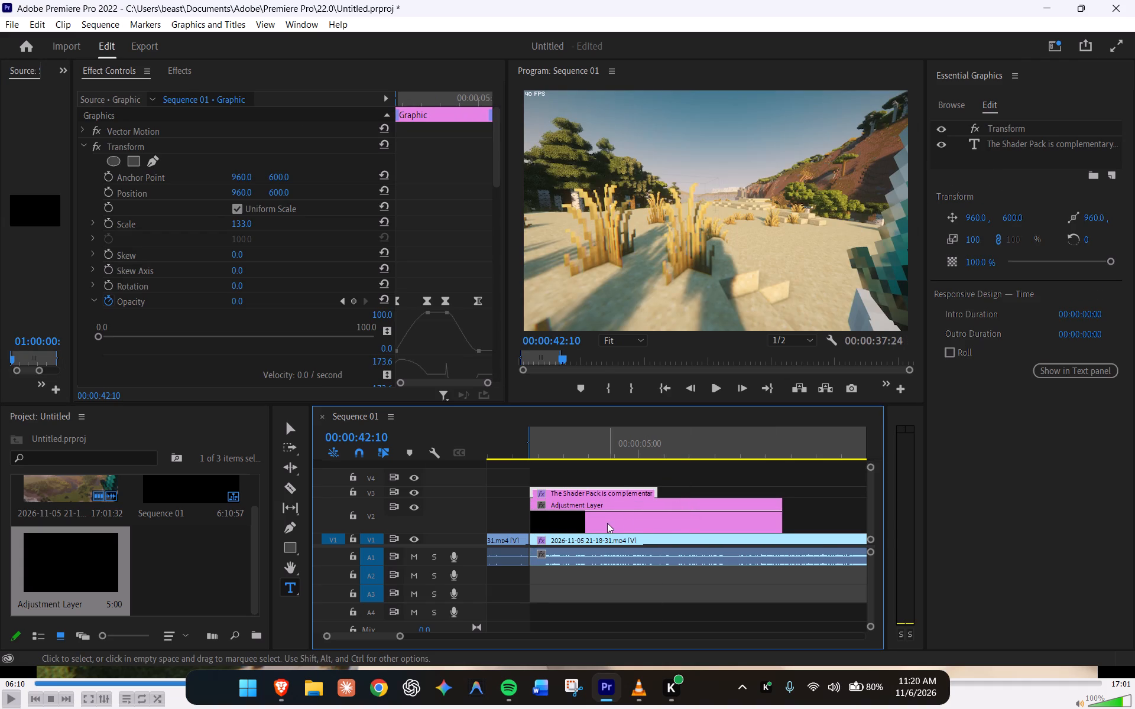
Cut the adjustment layer at the title's end and delete the part that extends past it.
left_click(618, 521)
key("x")
key("c")
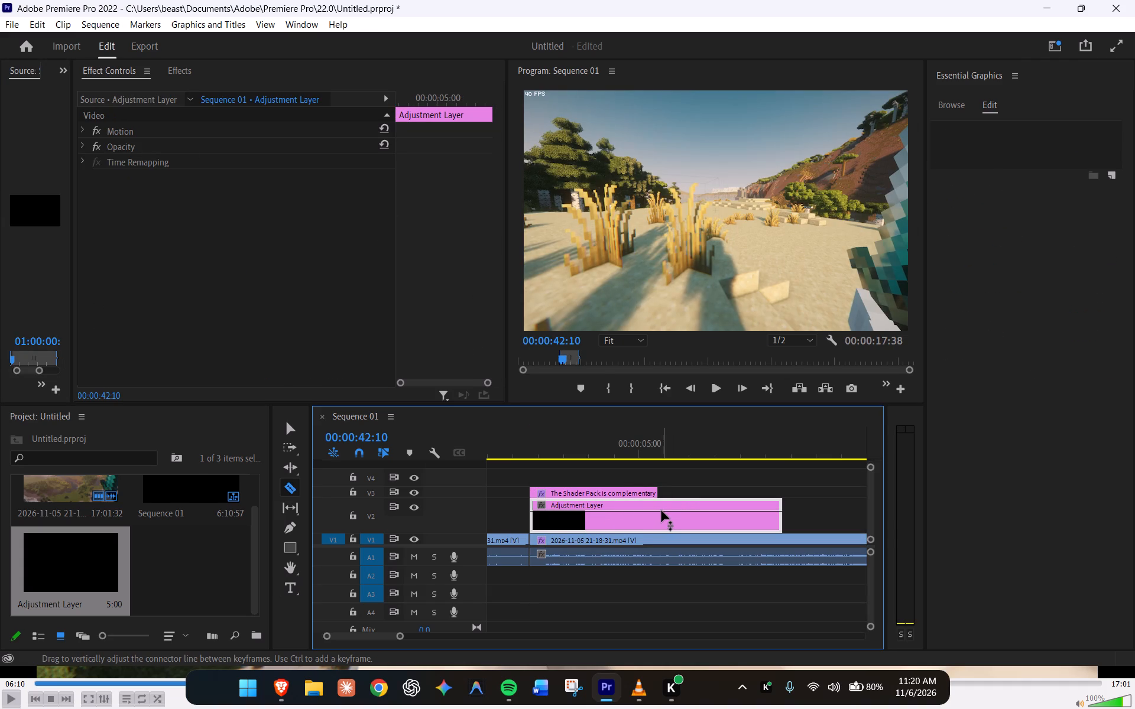
left_click(661, 510)
key("v")
left_click(689, 511)
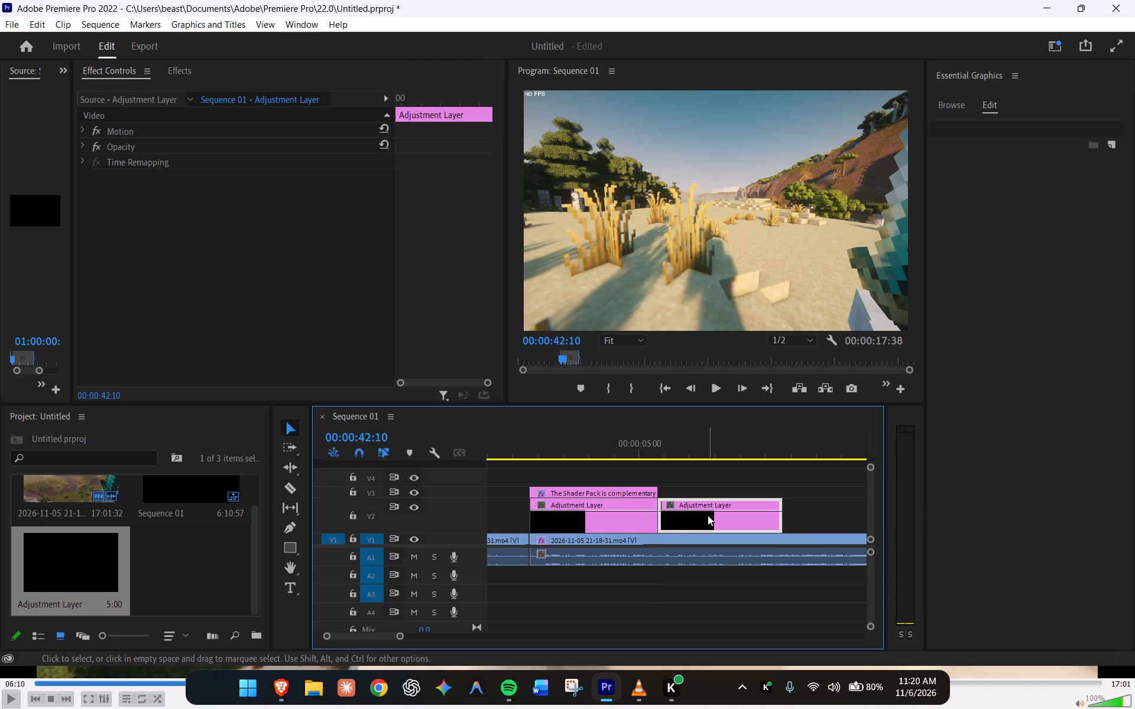
key("Delete")
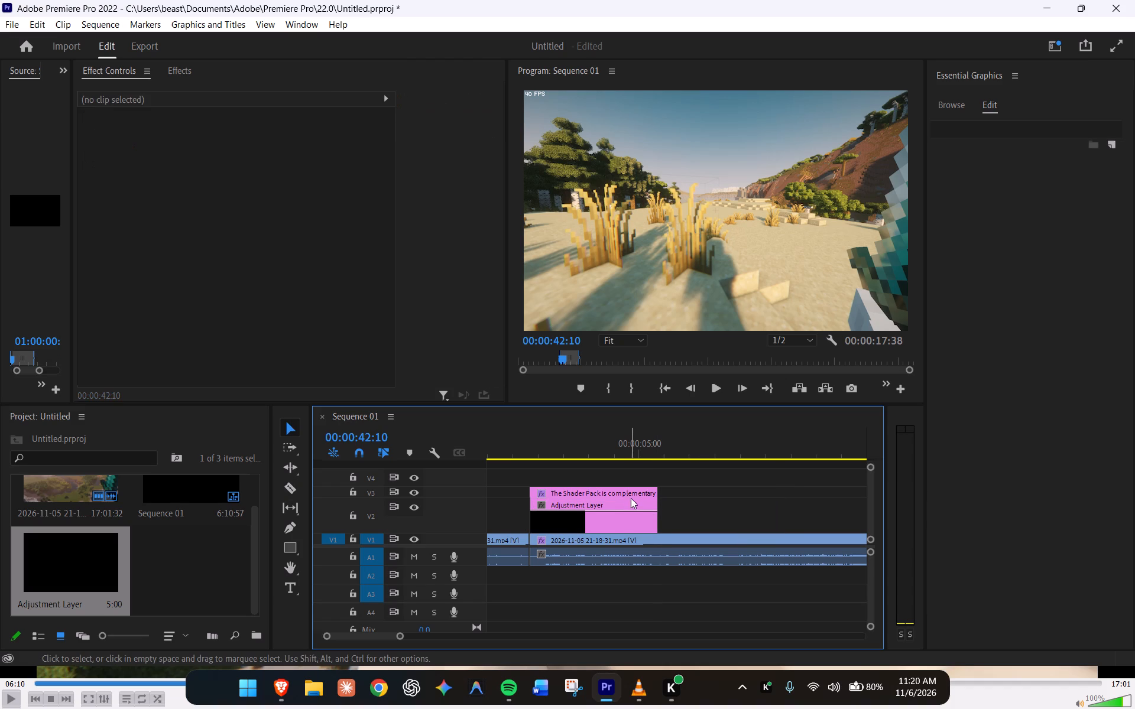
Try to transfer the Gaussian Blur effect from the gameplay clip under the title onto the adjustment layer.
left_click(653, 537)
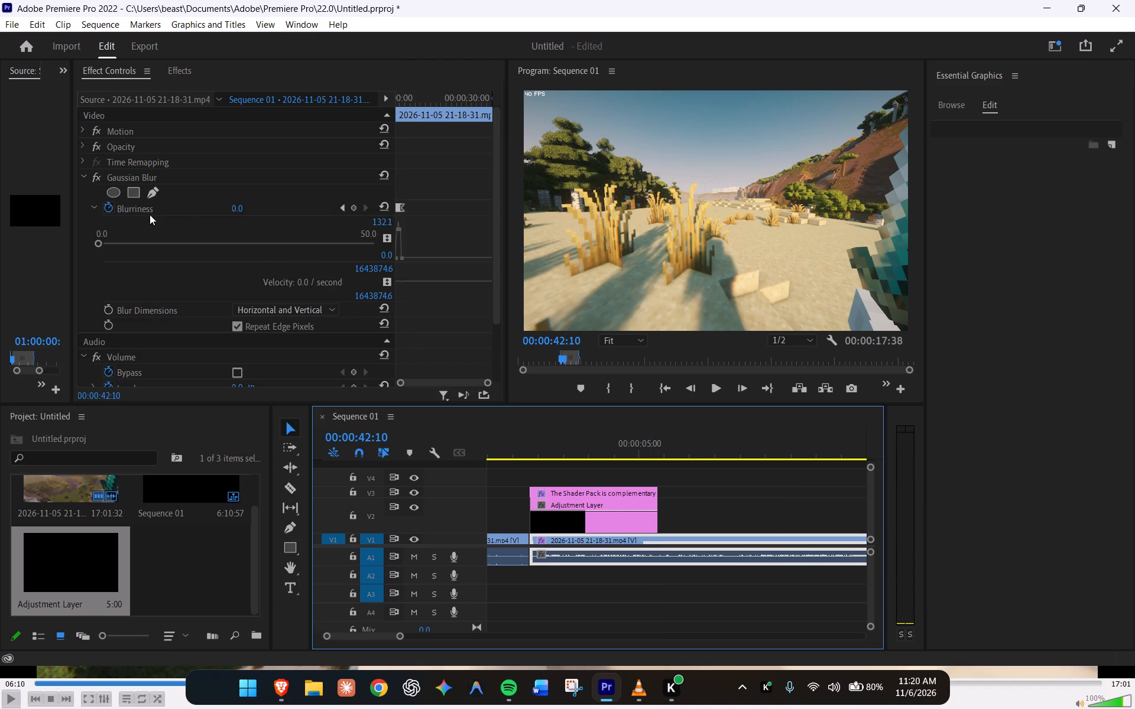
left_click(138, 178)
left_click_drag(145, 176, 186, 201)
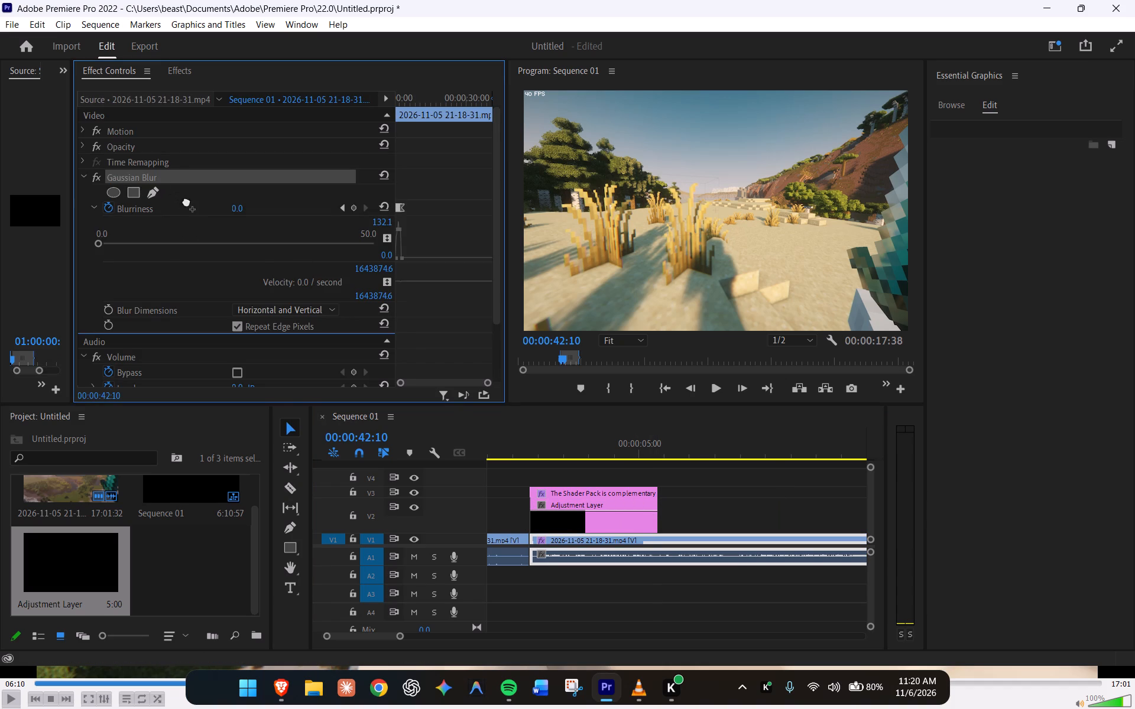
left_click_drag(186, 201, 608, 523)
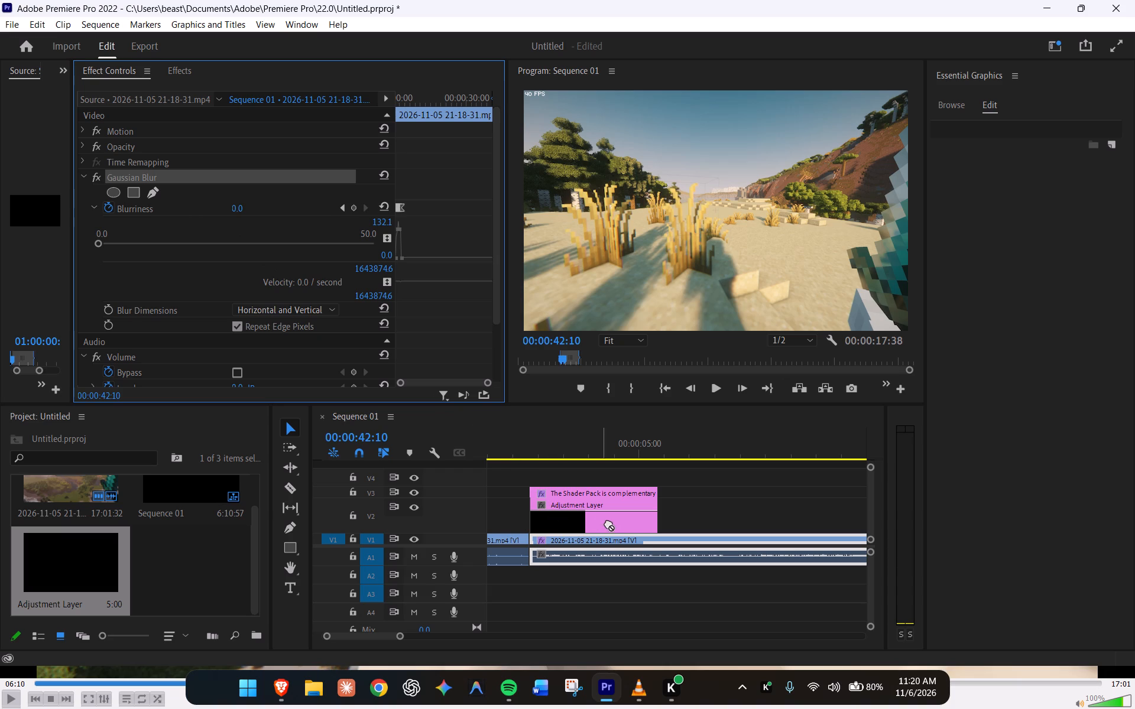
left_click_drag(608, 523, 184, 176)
Close the Source monitor and the Text panel beside the effect controls.
right_click(32, 69)
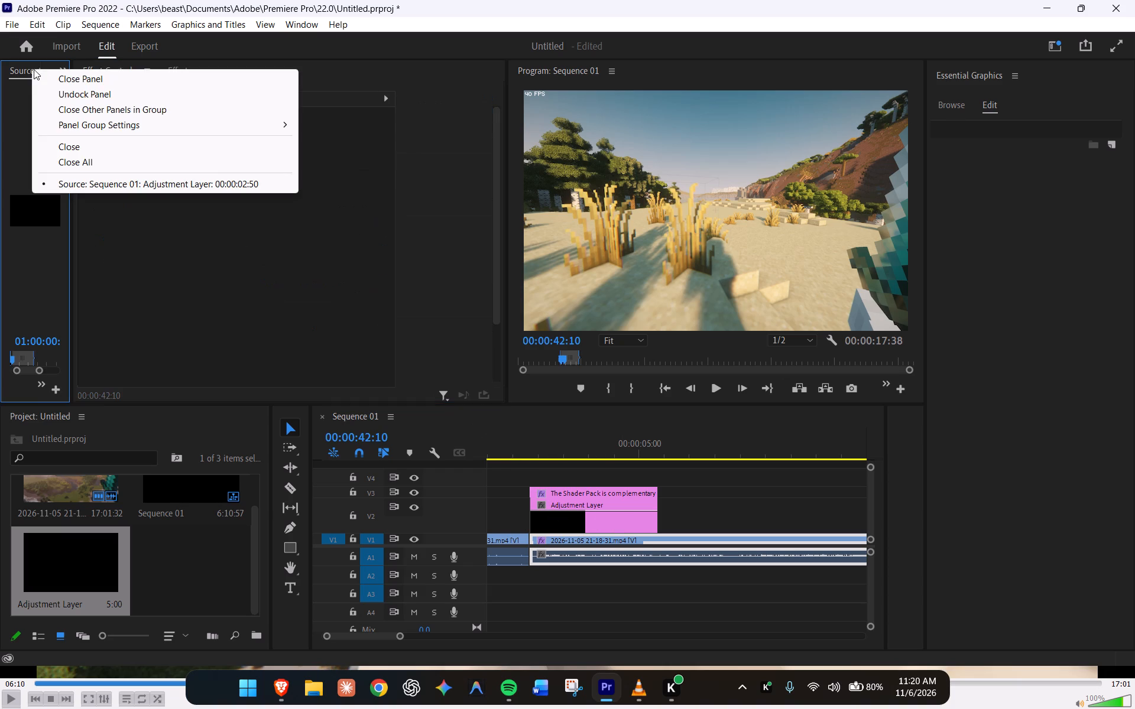
left_click(51, 74)
right_click(21, 66)
left_click(56, 79)
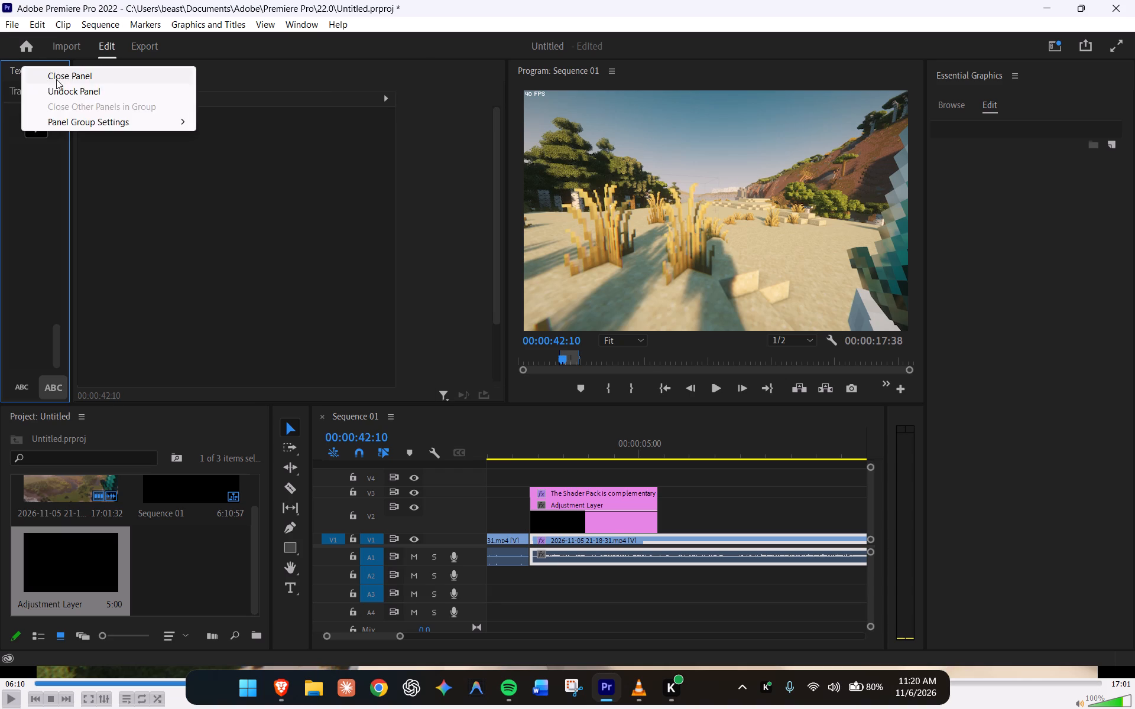
Apply the Gaussian Blur video effect to the adjustment layer under the "The Shader Pack is complementary reimagined" title.
left_click(113, 72)
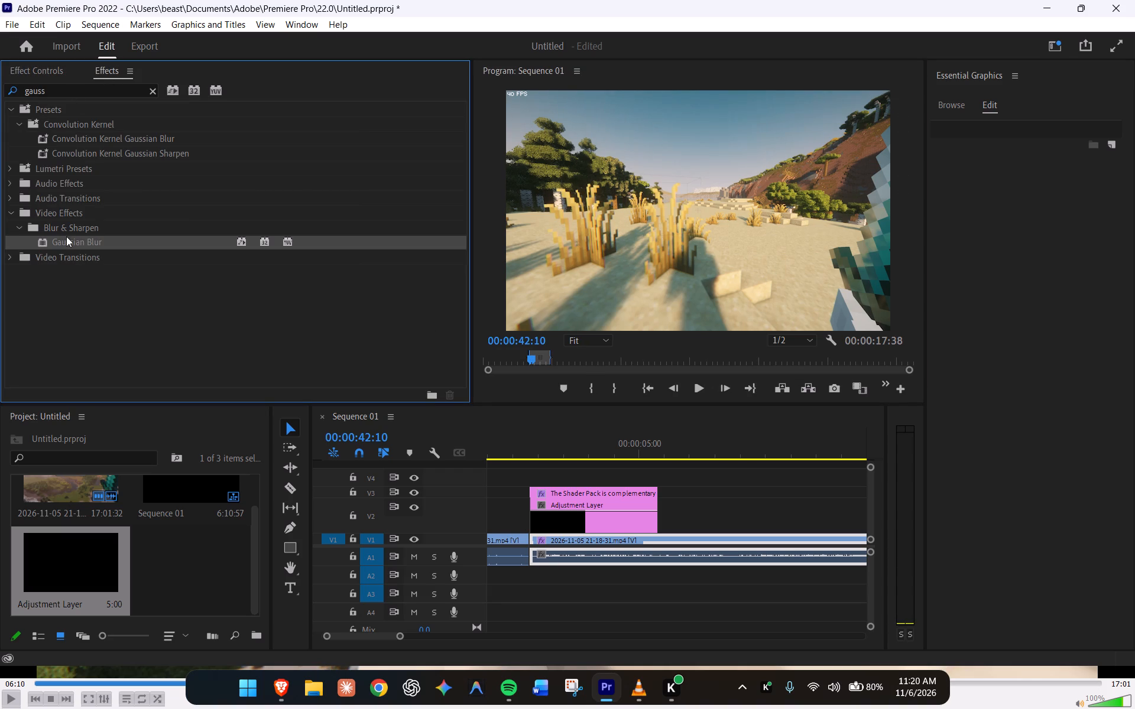
left_click_drag(73, 242, 560, 513)
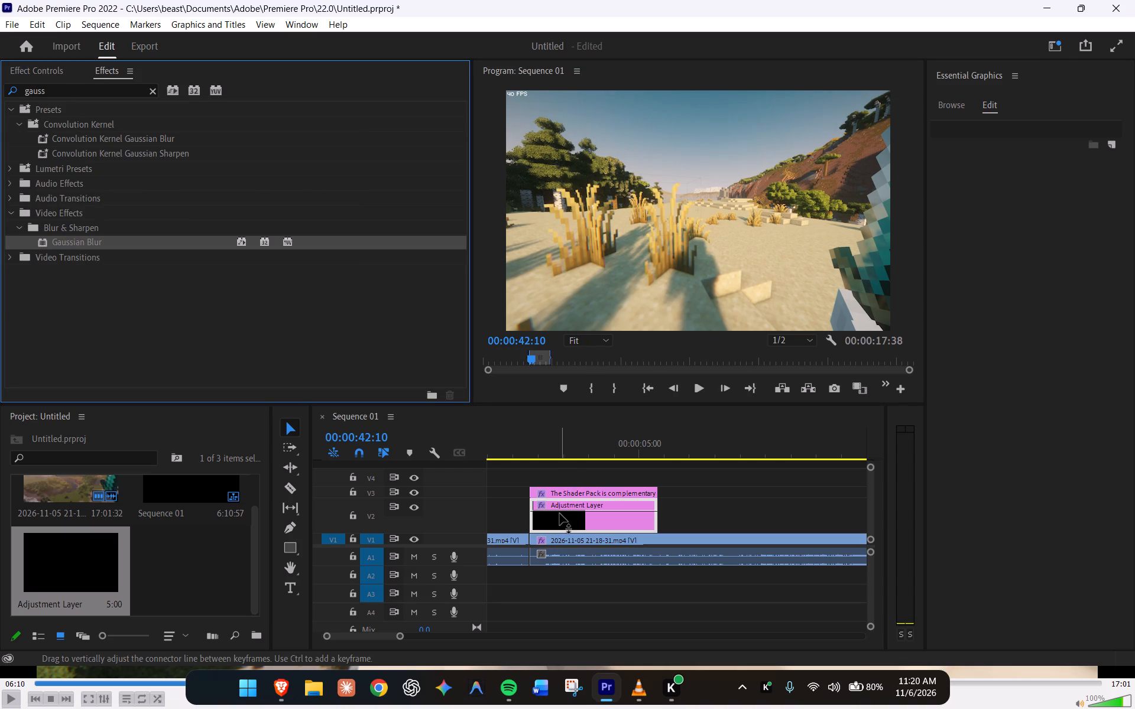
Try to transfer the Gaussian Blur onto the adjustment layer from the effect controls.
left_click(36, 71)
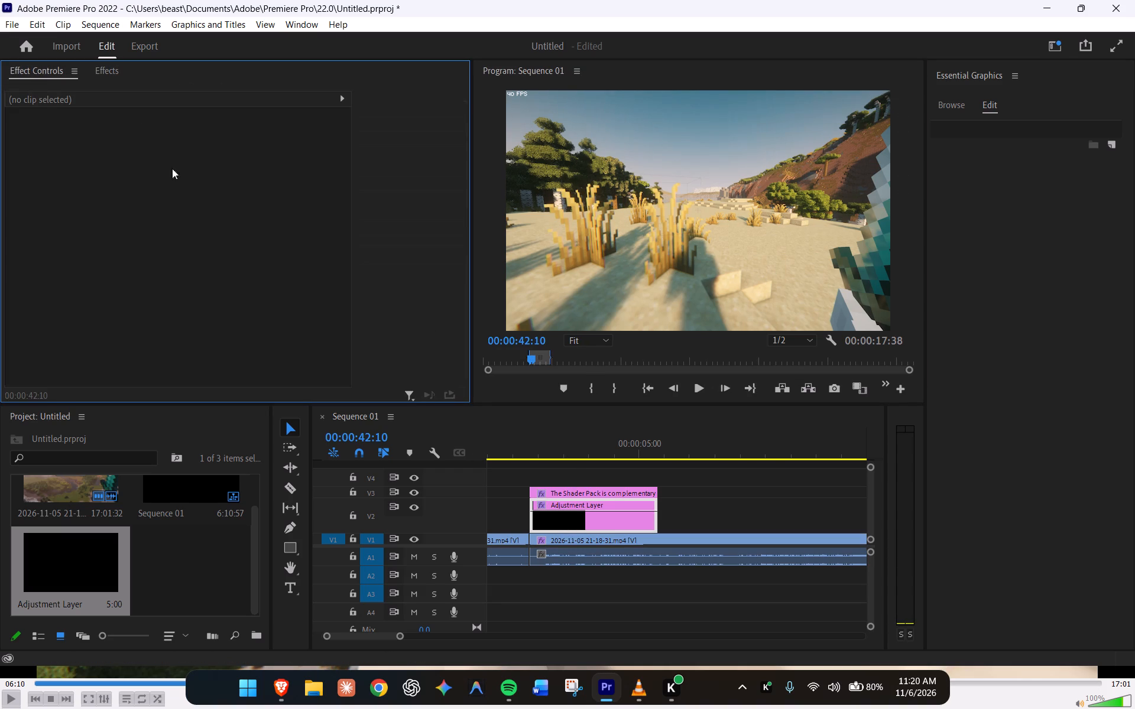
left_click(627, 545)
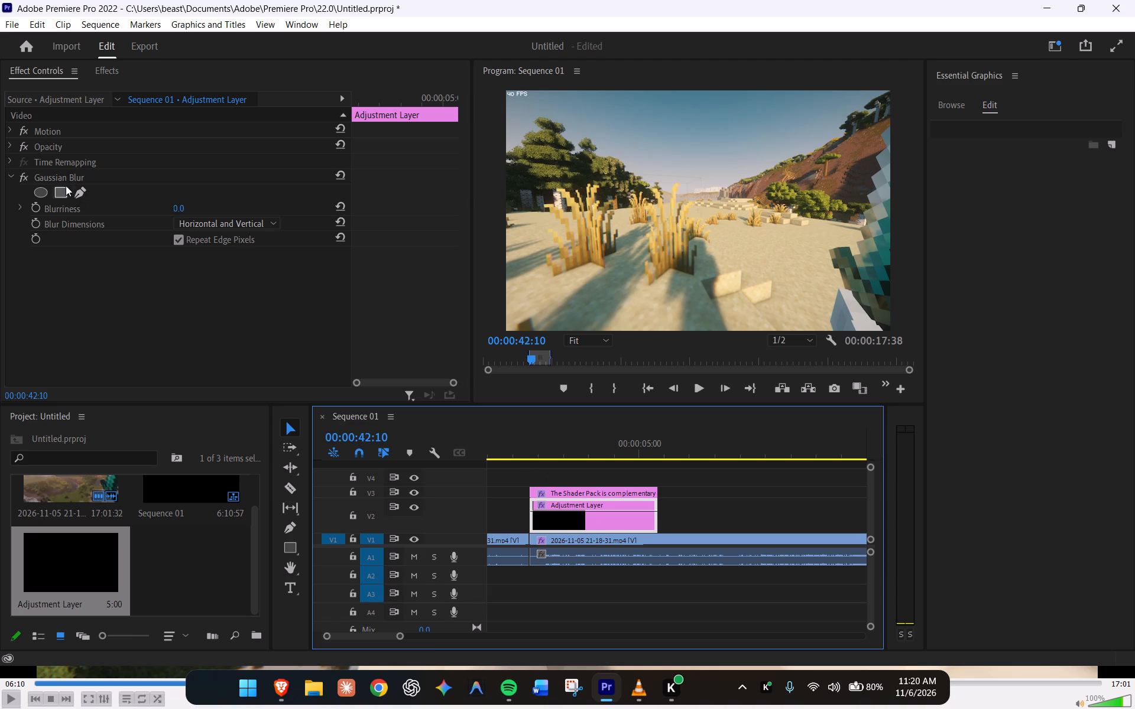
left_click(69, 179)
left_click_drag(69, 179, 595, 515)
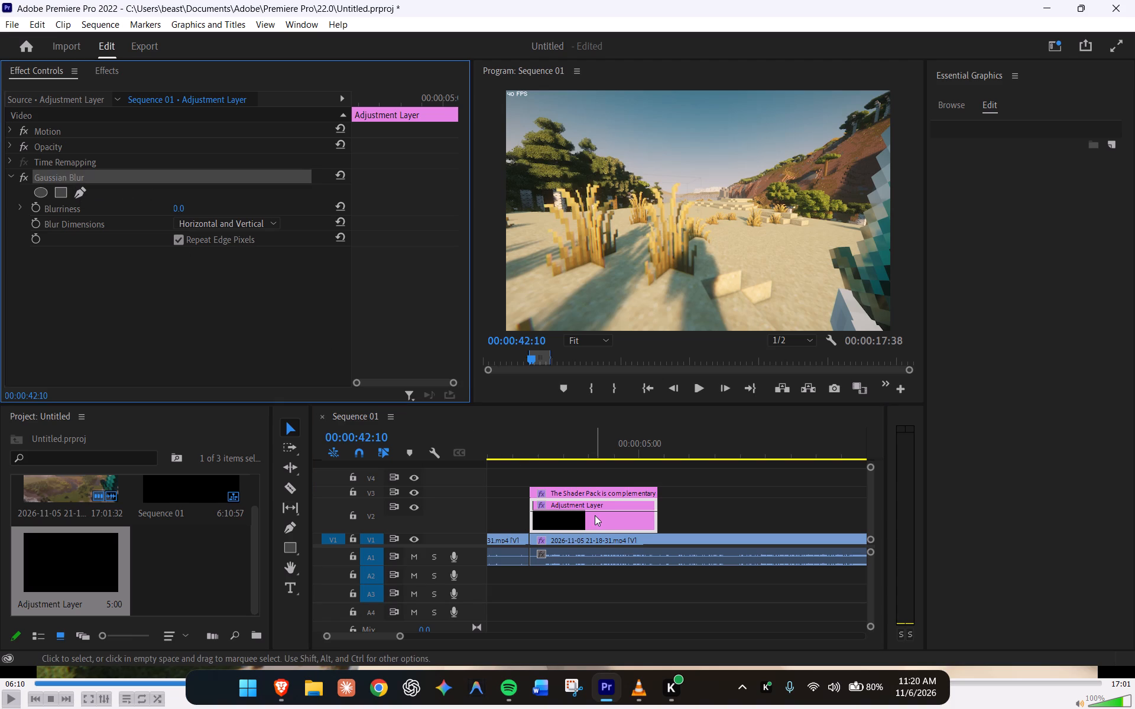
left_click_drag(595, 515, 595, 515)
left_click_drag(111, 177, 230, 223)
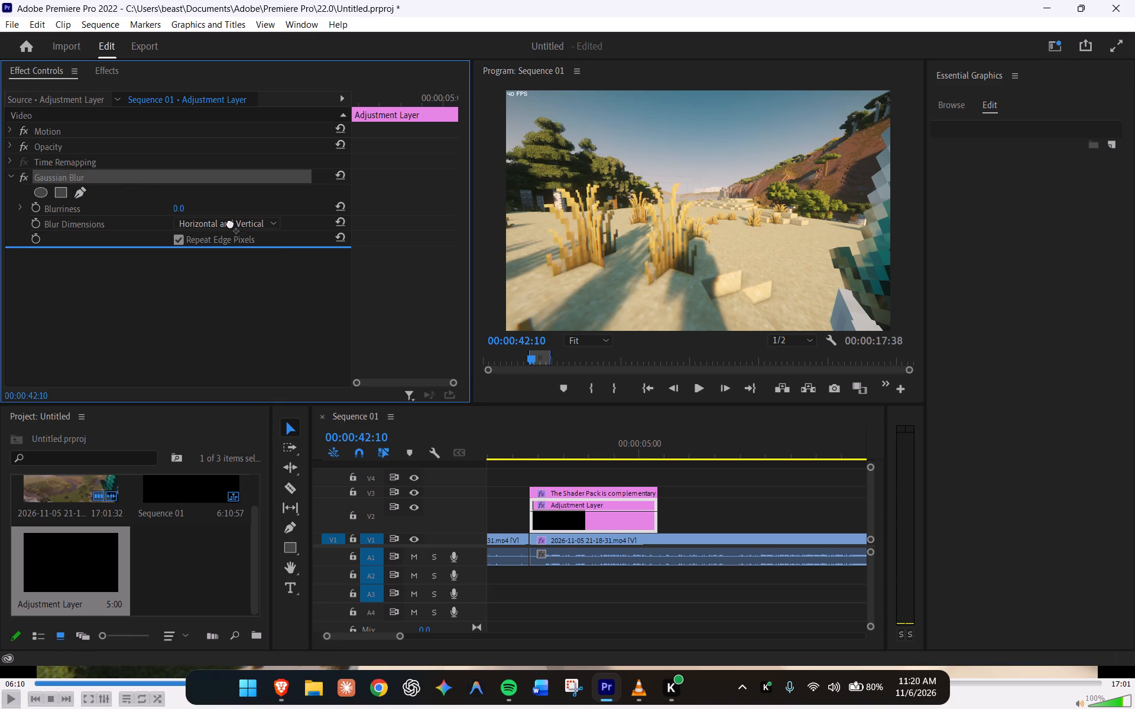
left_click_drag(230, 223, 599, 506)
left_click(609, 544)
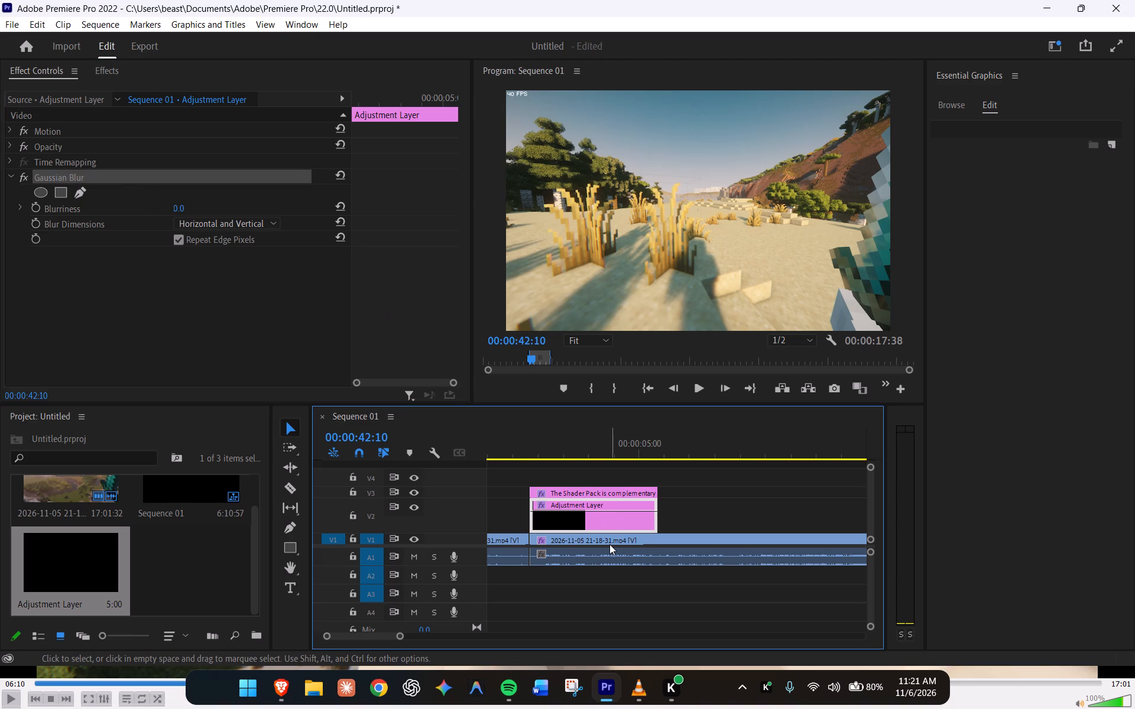
Select the gameplay clip under the title and place the playhead at its start, 00:00:02:50.
scroll(238, 234, "up", 4)
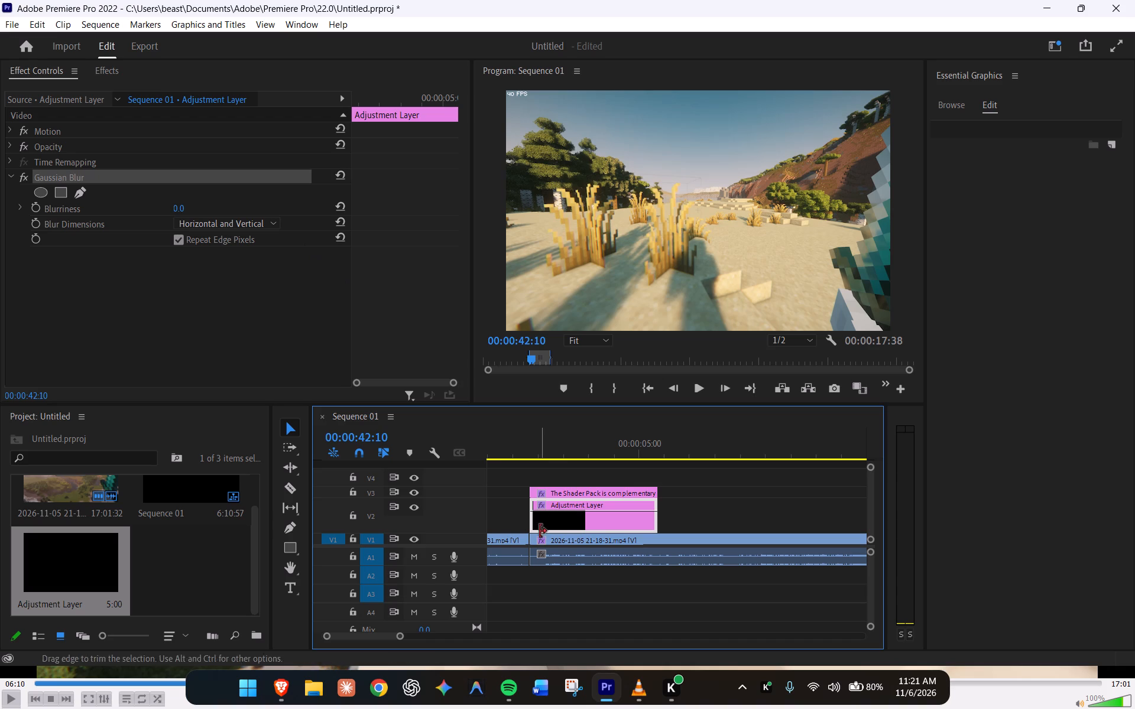
scroll(622, 471, "down", 13, "alt")
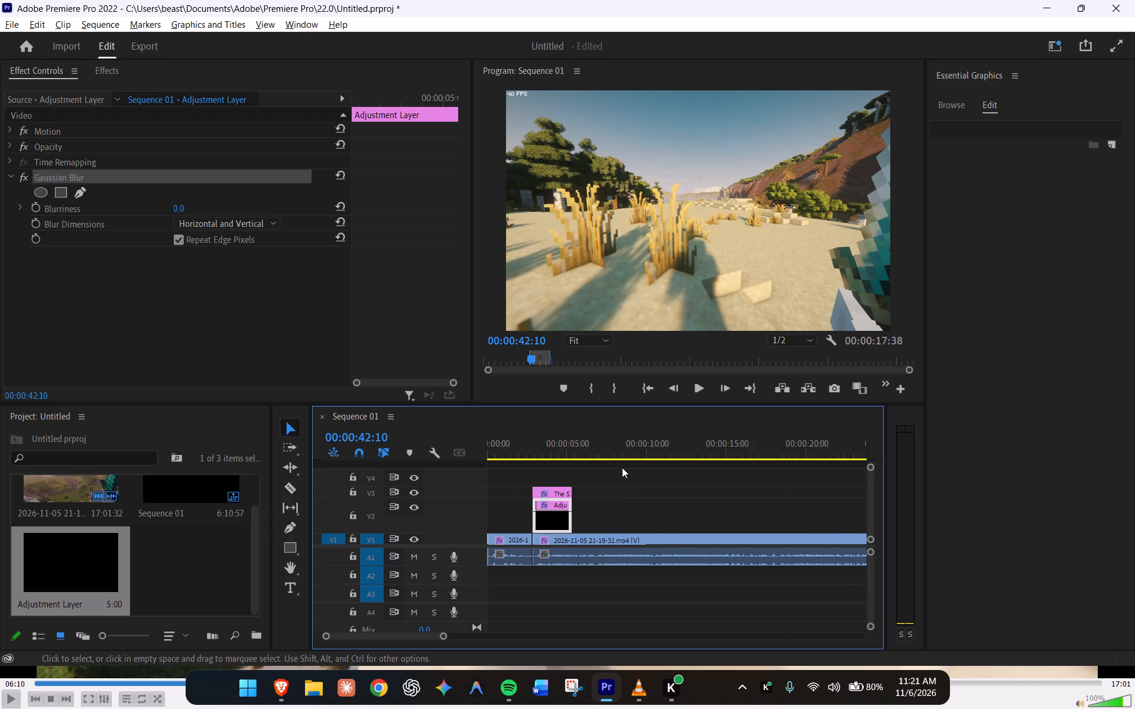
scroll(622, 467, "down", 9, "alt")
left_click_drag(696, 456, 465, 451)
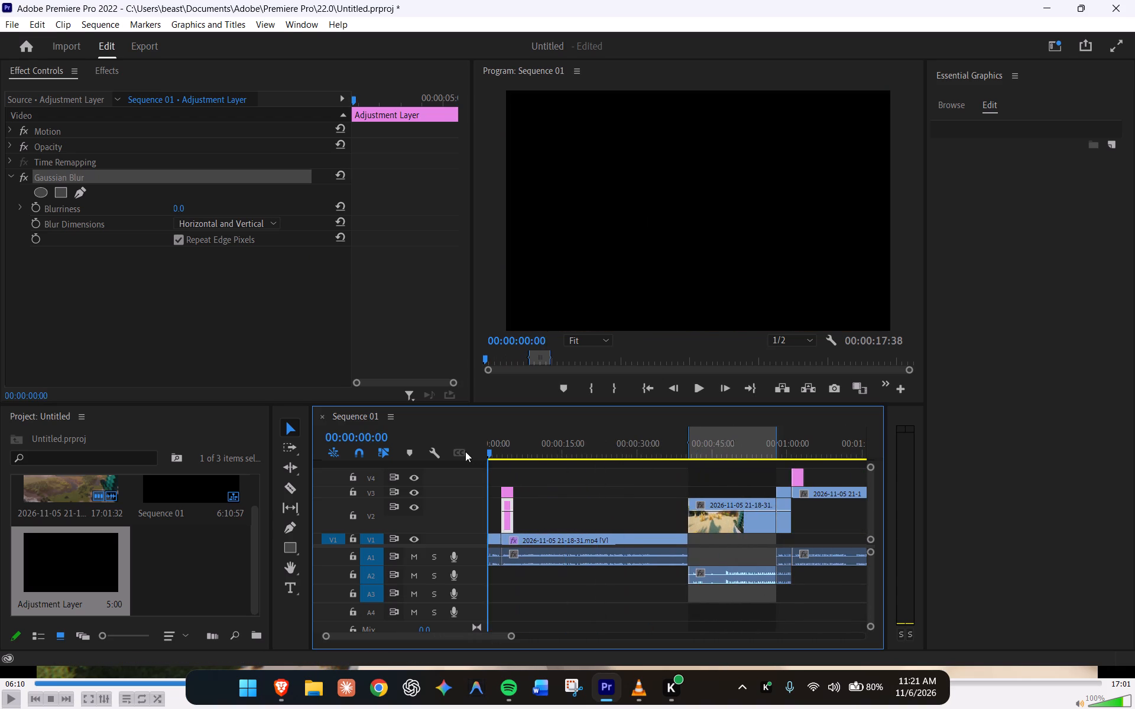
left_click_drag(465, 451, 502, 462)
scroll(515, 503, "up", 14, "alt")
scroll(534, 550, "up", 6)
left_click_drag(556, 451, 549, 453)
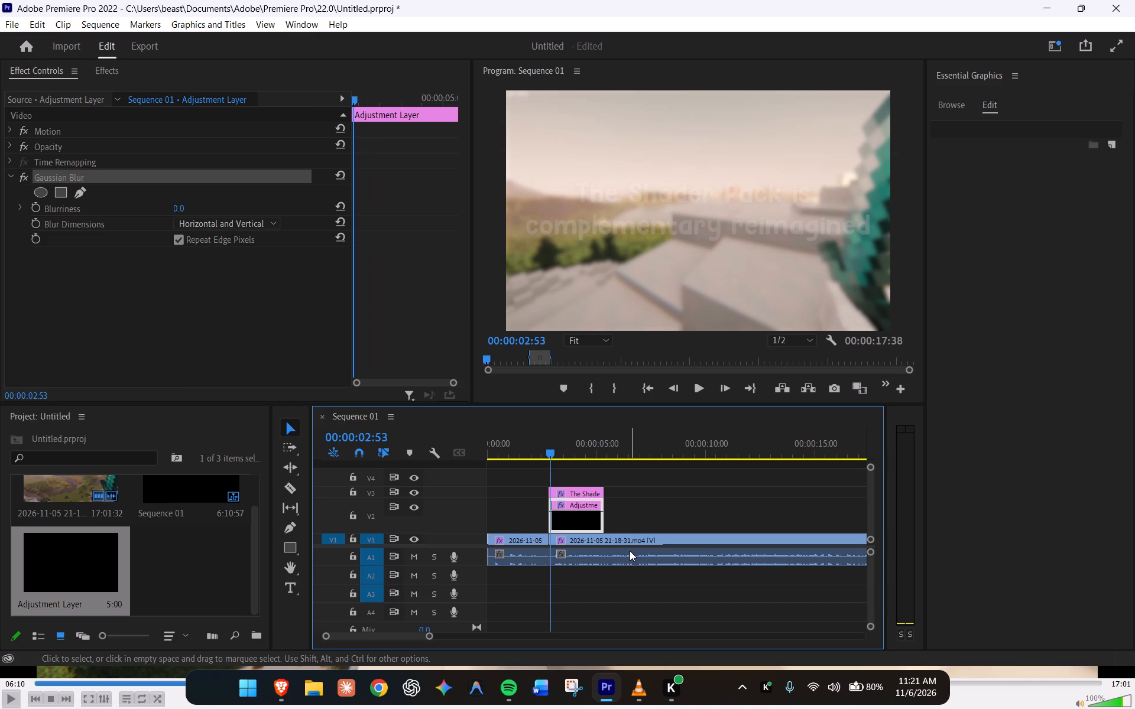
left_click(631, 543)
scroll(397, 276, "up", 2)
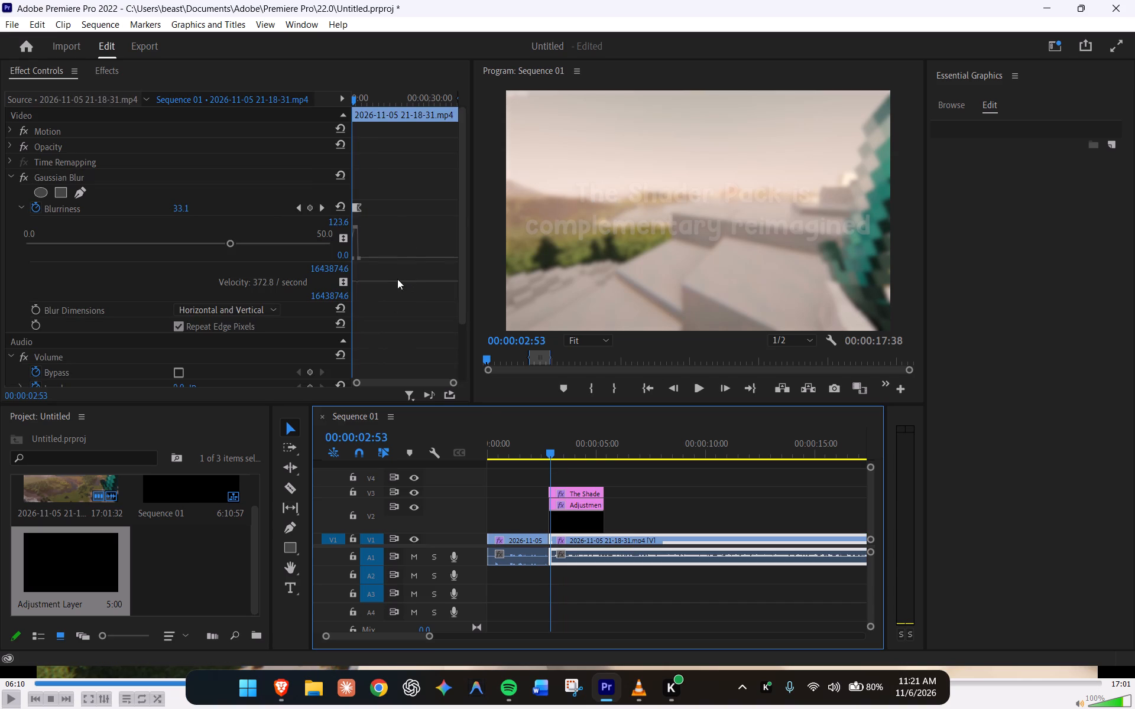
scroll(397, 279, "up", 4)
scroll(567, 521, "up", 16, "alt")
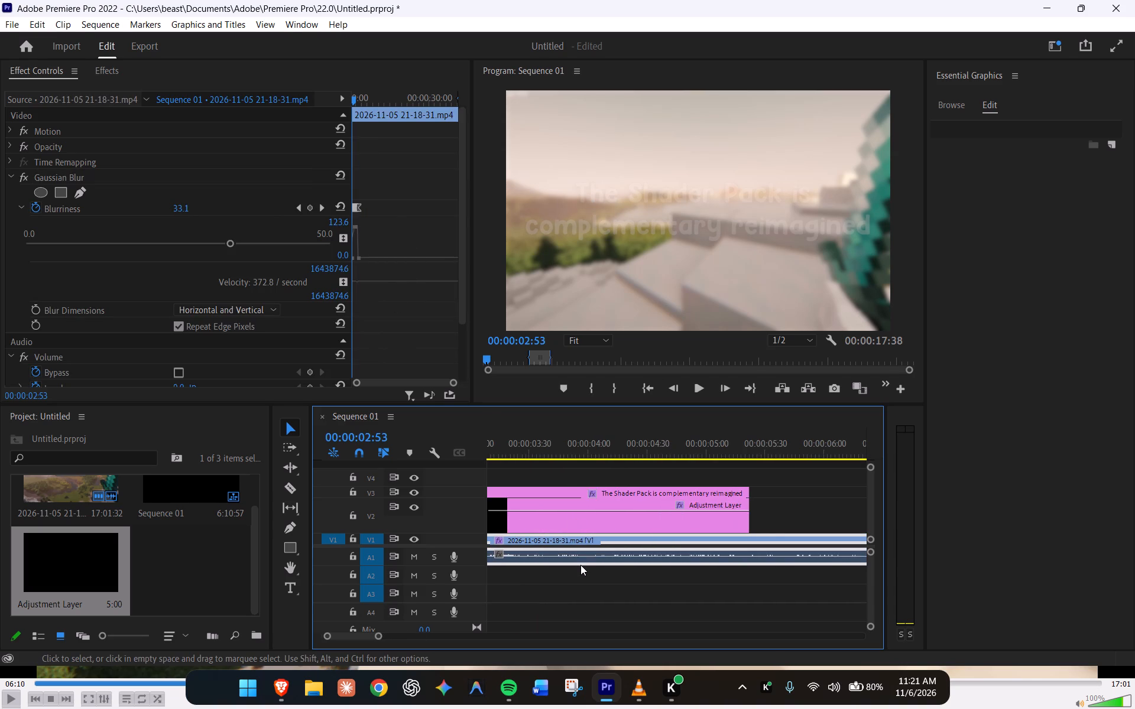
scroll(581, 565, "up", 12)
scroll(598, 558, "up", 12, "alt")
scroll(633, 555, "down", 18)
left_click_drag(612, 451, 609, 452)
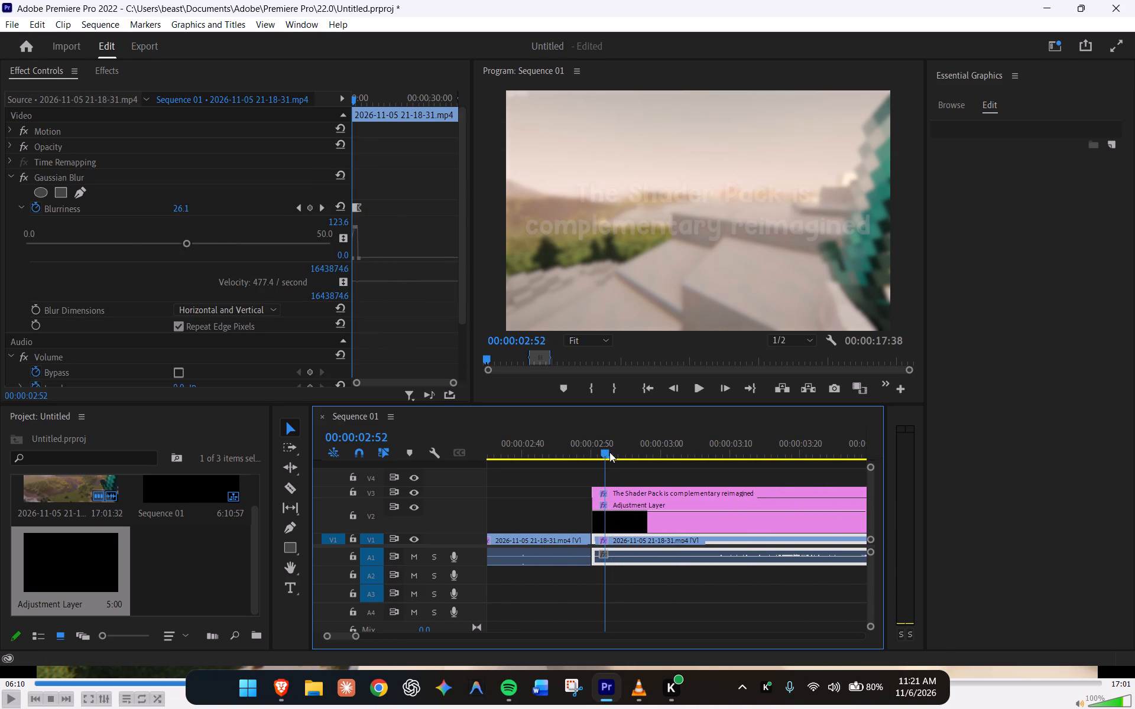
left_click_drag(609, 452, 595, 456)
Copy all the Gaussian Blur Blurriness keyframes from the gameplay clip and paste them onto the adjustment layer.
left_click_drag(403, 296, 380, 251)
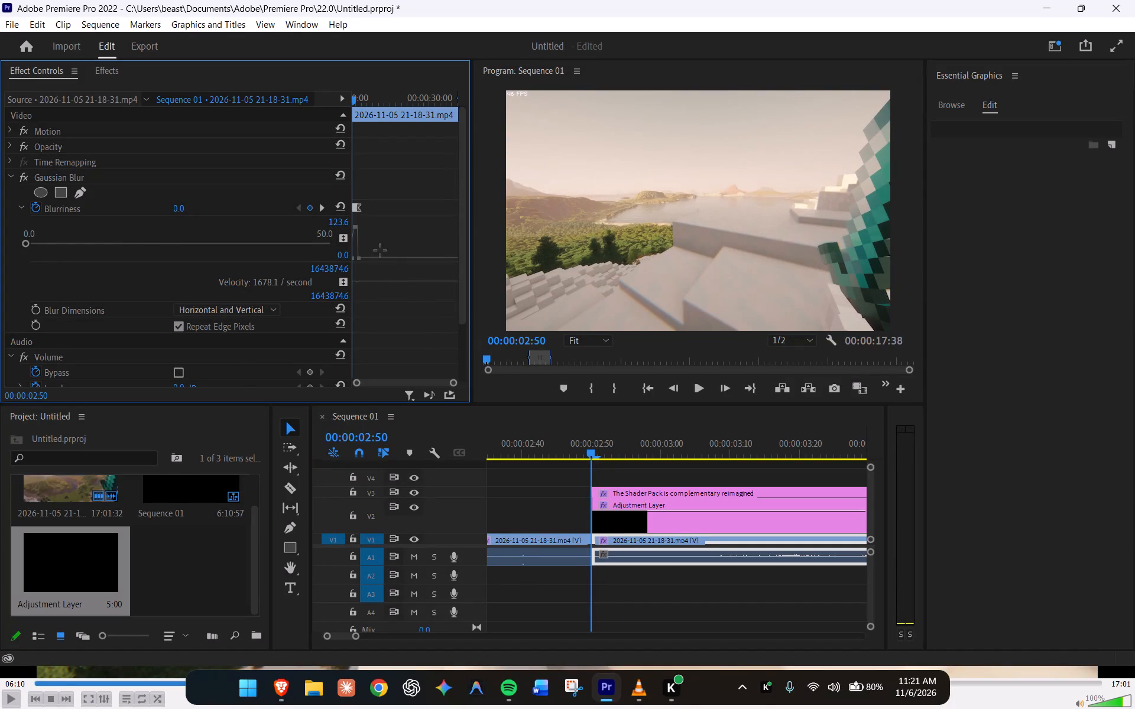
left_click_drag(380, 251, 373, 238)
scroll(424, 323, "down", 4)
scroll(424, 315, "up", 4, "alt")
left_click_drag(408, 277, 302, 152)
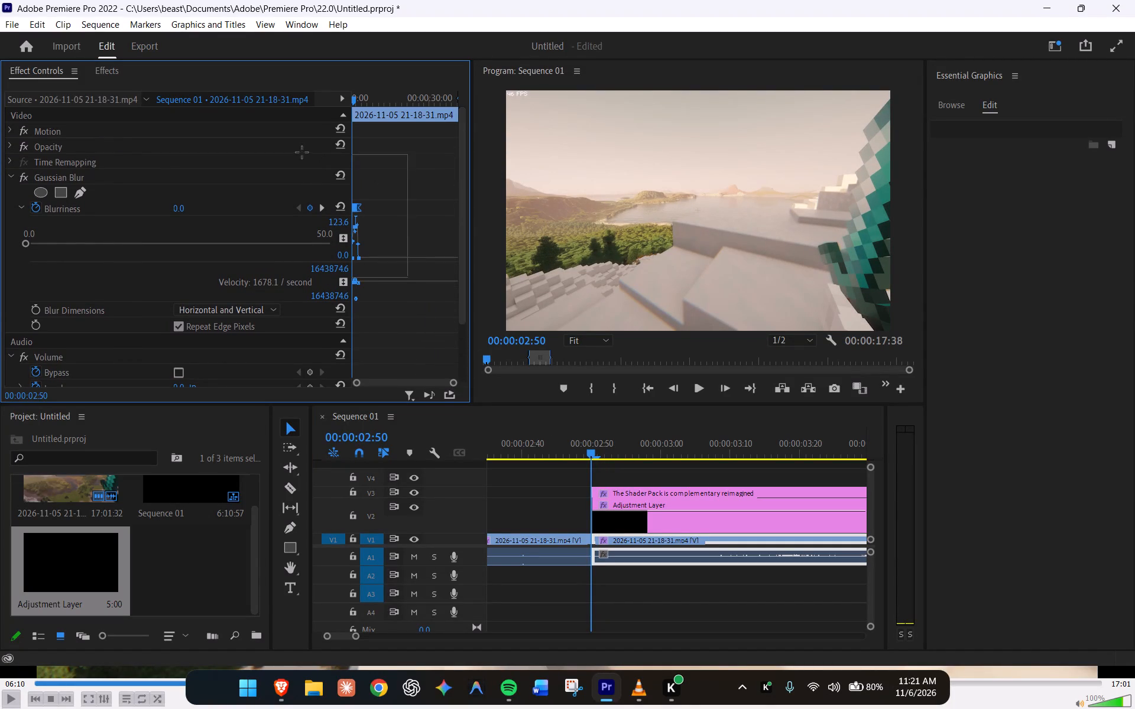
left_click_drag(302, 152, 297, 150)
key("ctrl+c")
left_click(648, 512)
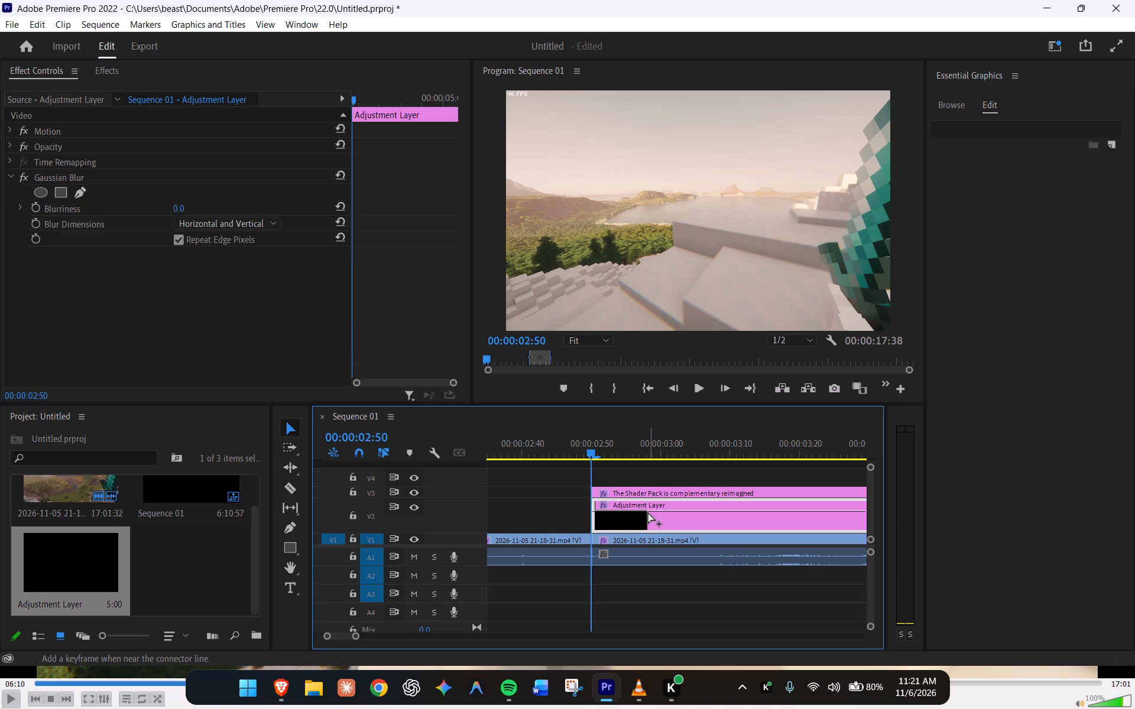
key("ctrl+v")
left_click(368, 262)
key("ctrl+v")
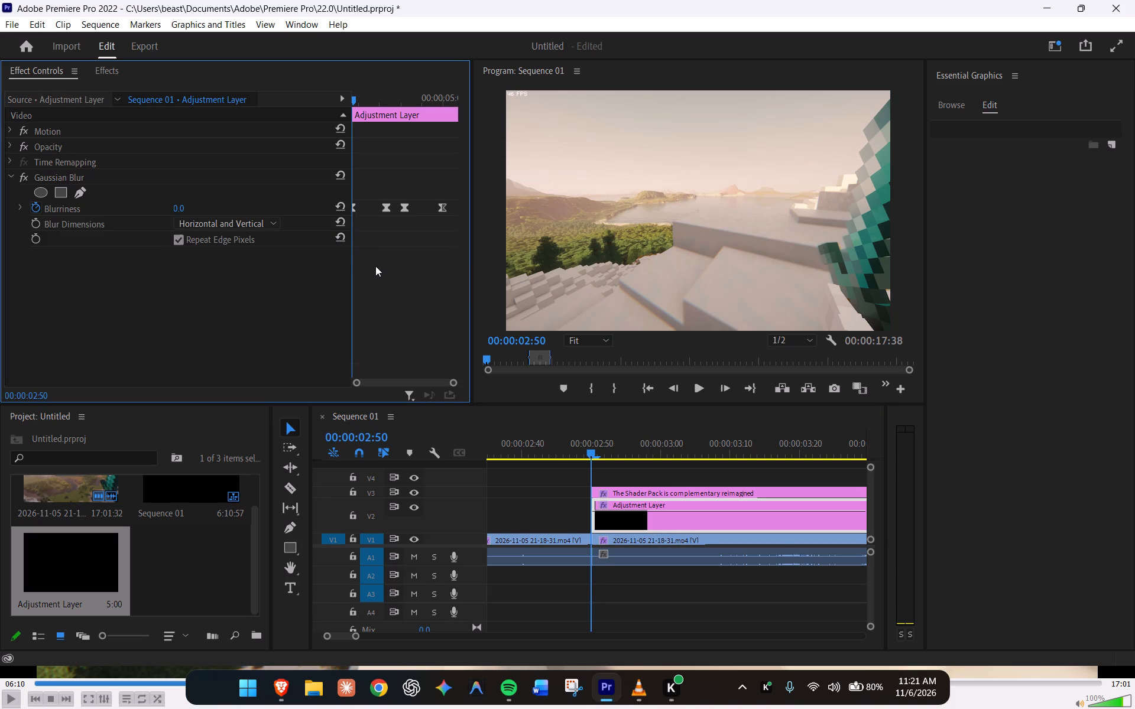
Scrub through the title's opening frames to check the adjustment layer's blur, and return to just before the title.
left_click_drag(591, 454, 607, 454)
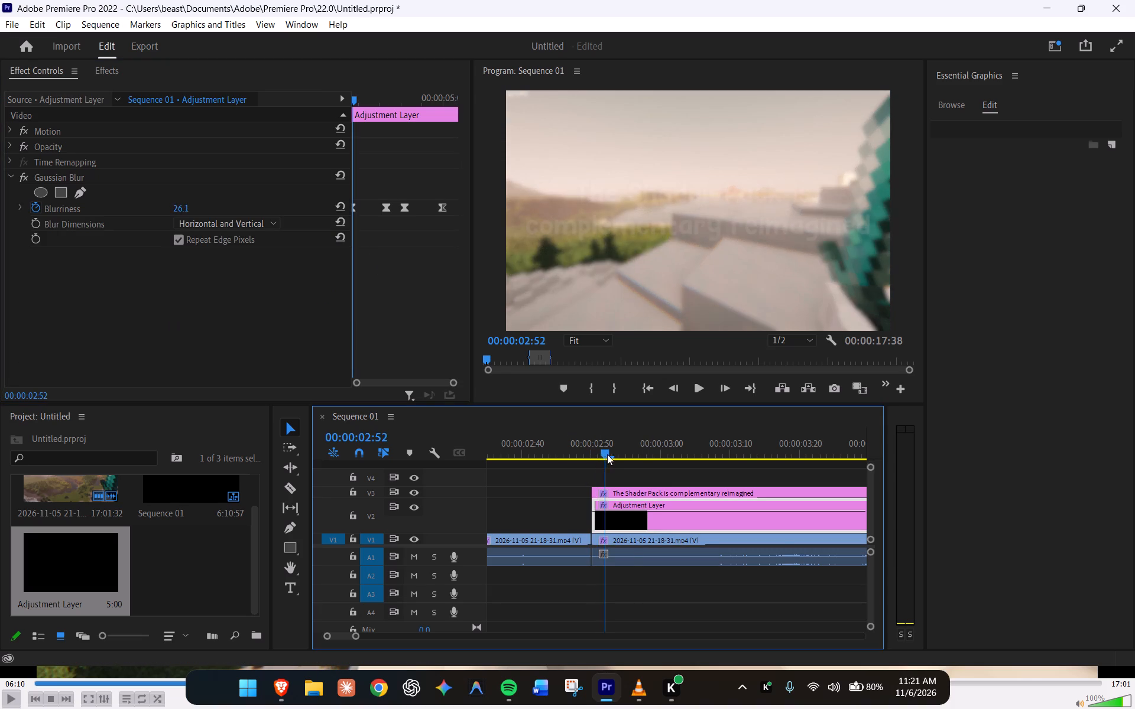
left_click_drag(607, 454, 670, 457)
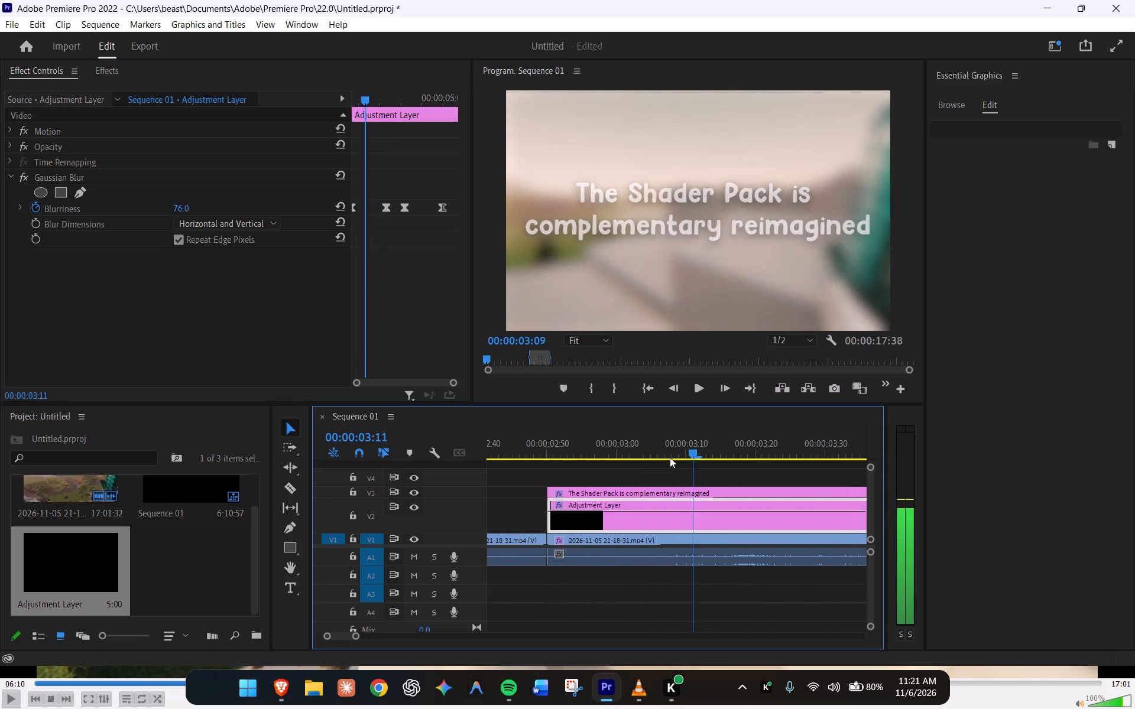
left_click_drag(670, 457, 539, 454)
Cut the Gaussian Blur effect from the gameplay clip under the title.
left_click(629, 541)
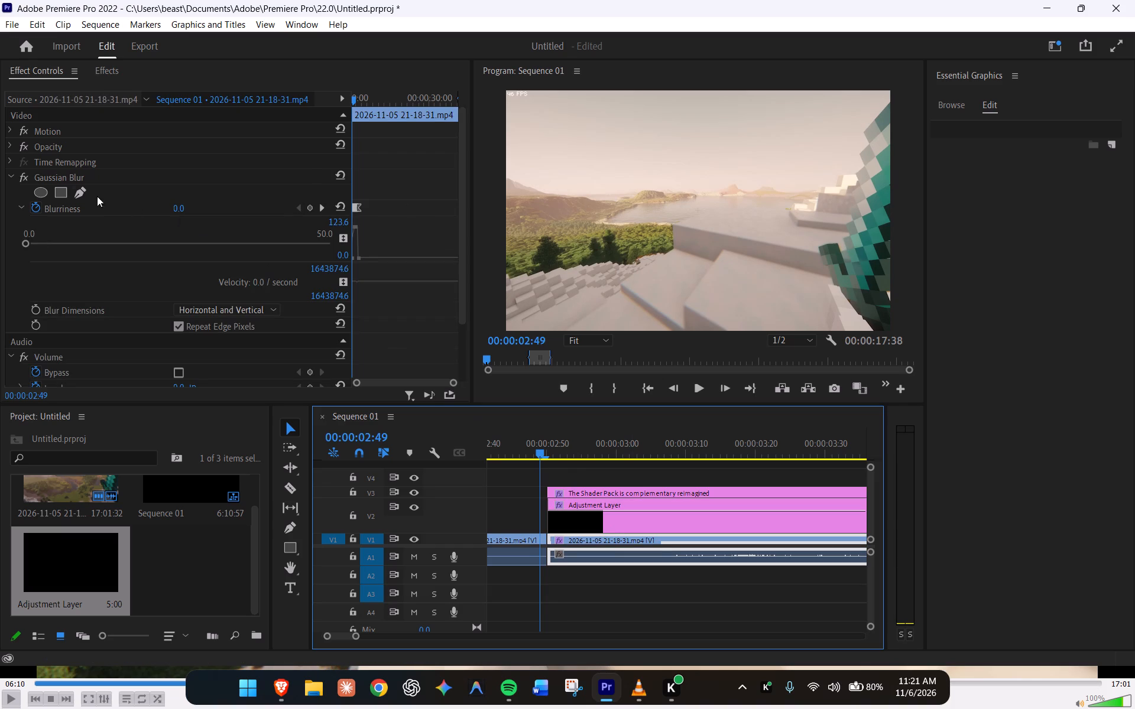
left_click(69, 181)
right_click(69, 181)
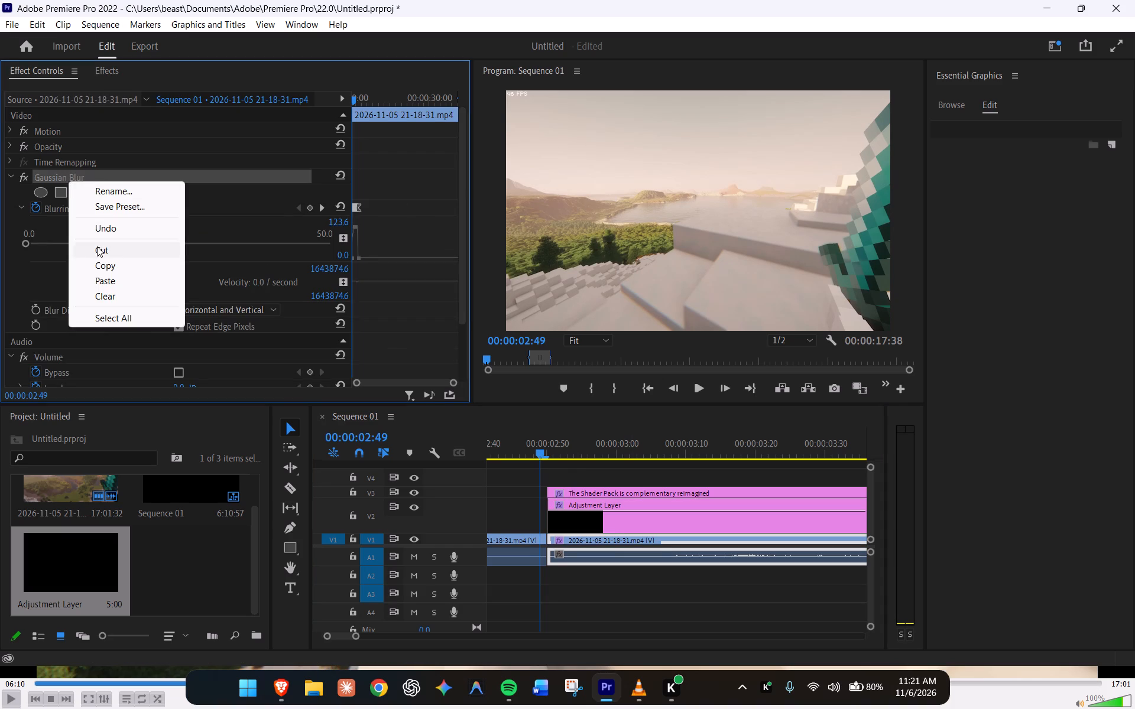
left_click(103, 251)
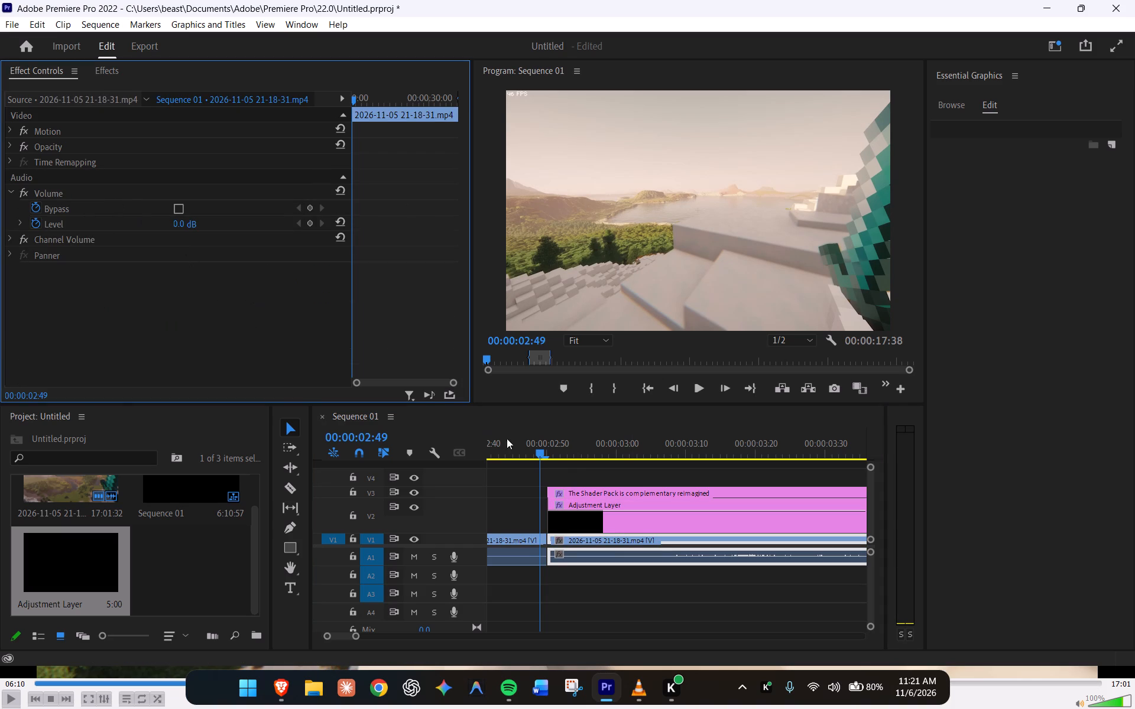
Play the title's opening to check the blur coming from the adjustment layer.
left_click_drag(539, 453, 518, 453)
key("space")
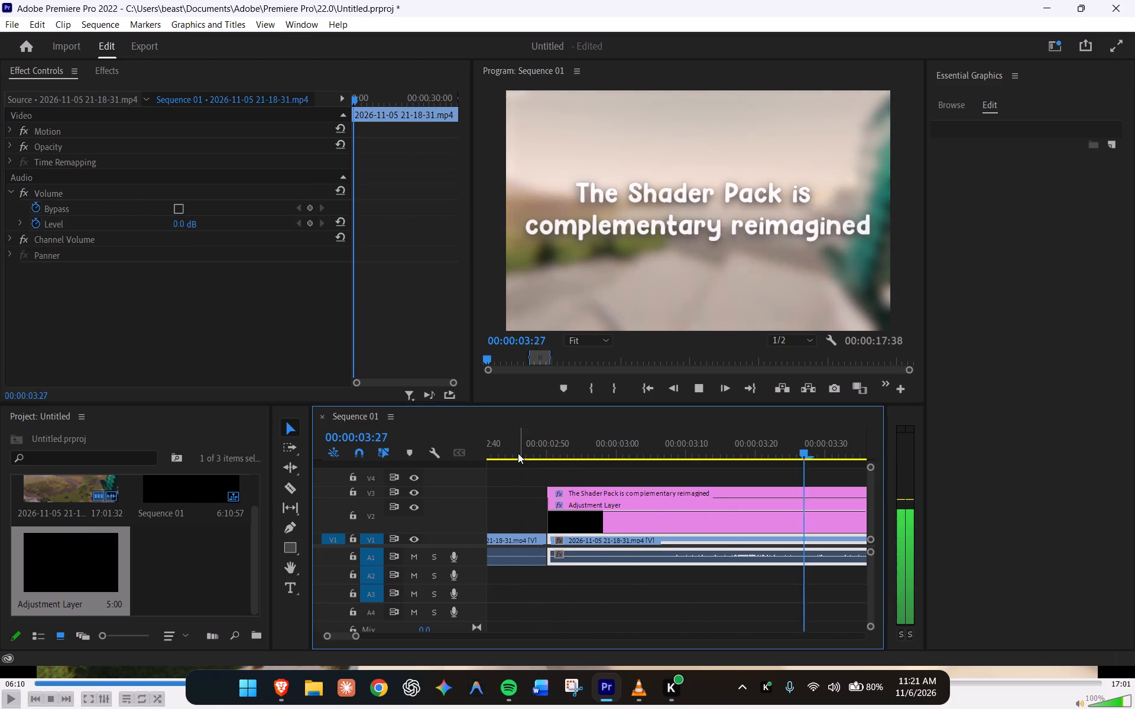
key("space")
Hide track V2, play through the title to compare it without the adjustment layer, and show the track again.
left_click(646, 529)
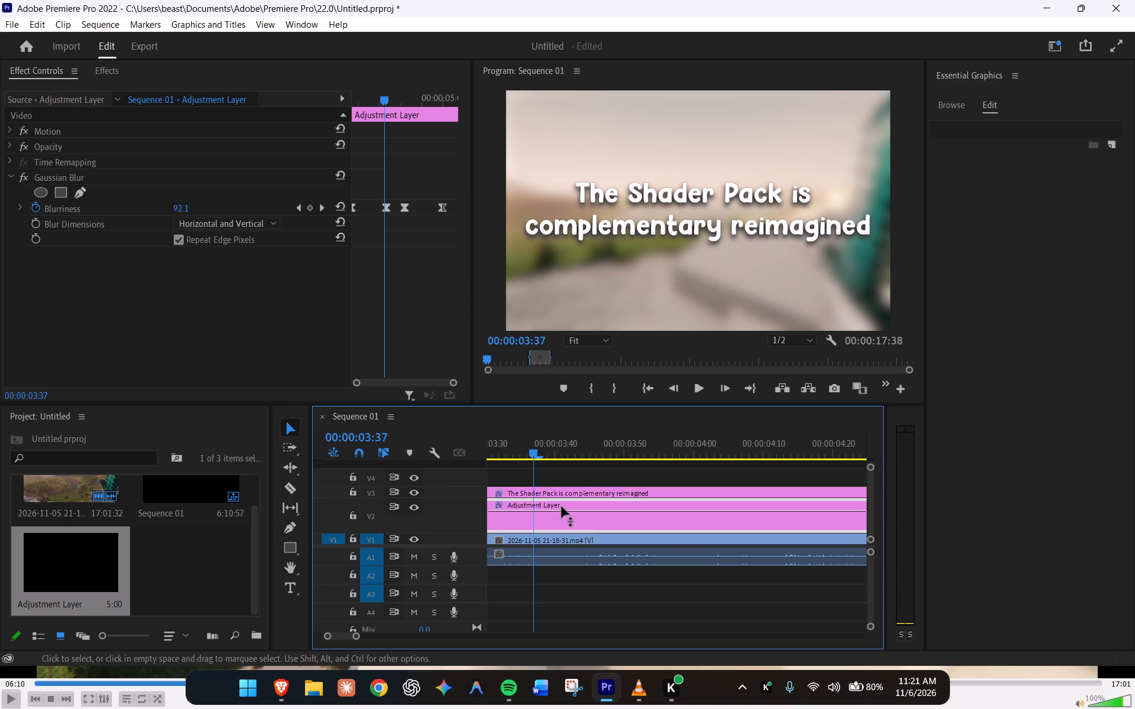
scroll(510, 506, "up", 2)
left_click(413, 509)
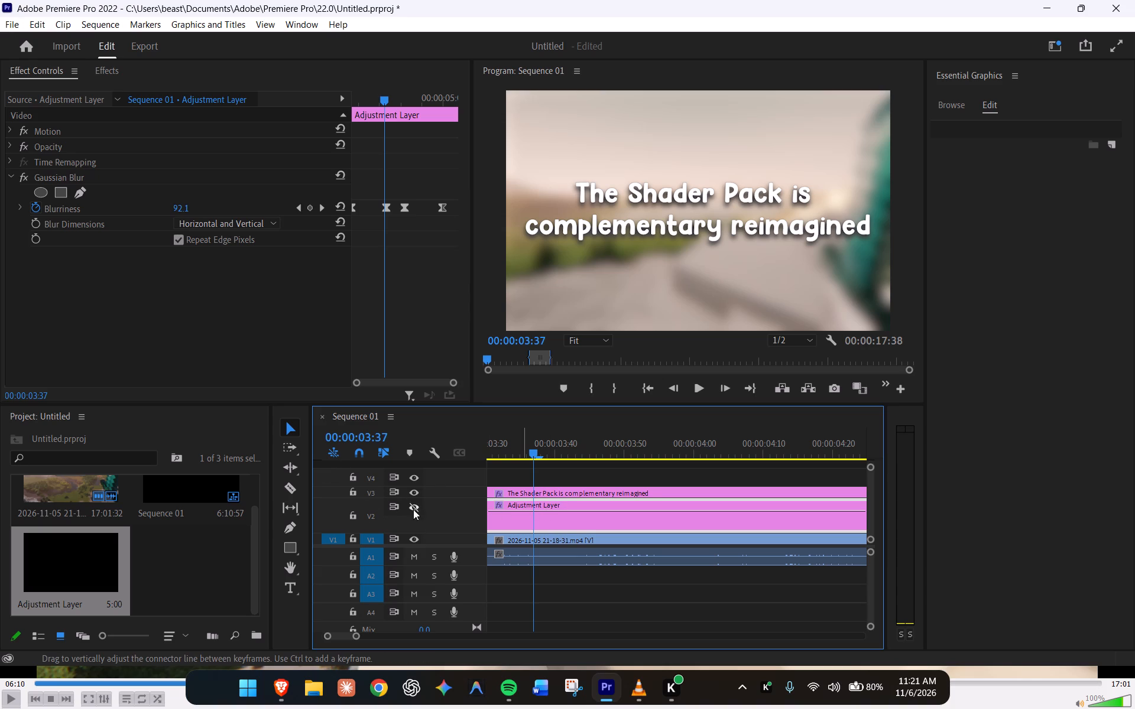
left_click_drag(540, 453, 383, 444)
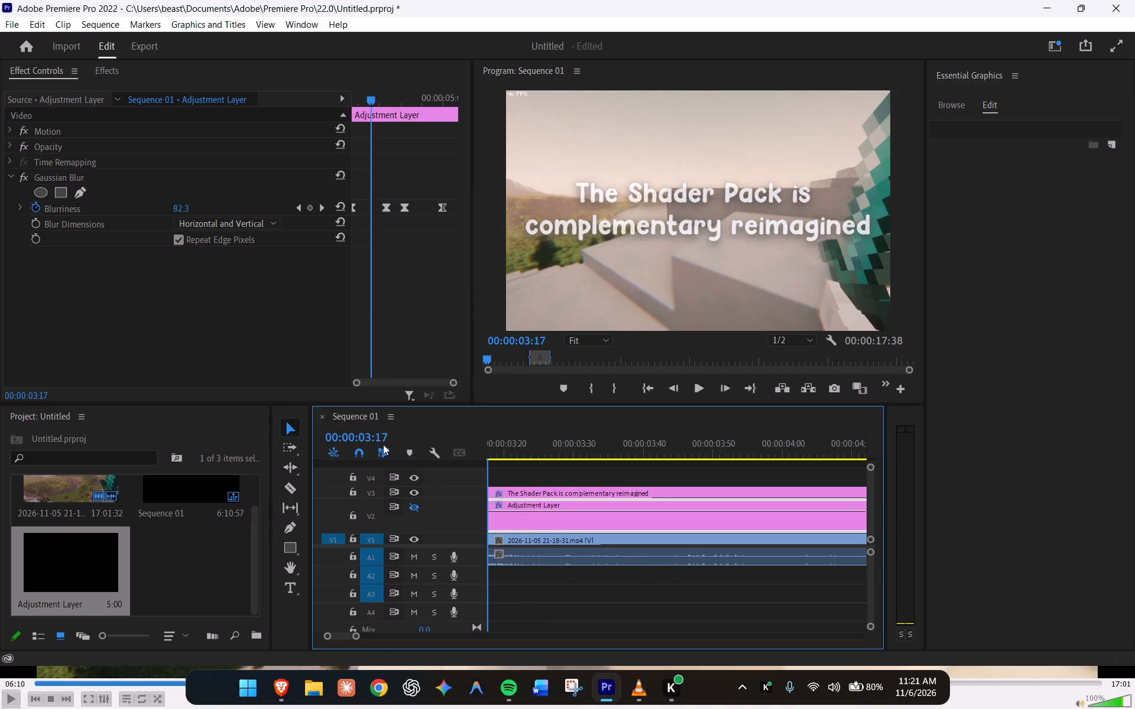
left_click_drag(383, 444, 377, 444)
scroll(585, 487, "down", 7, "alt")
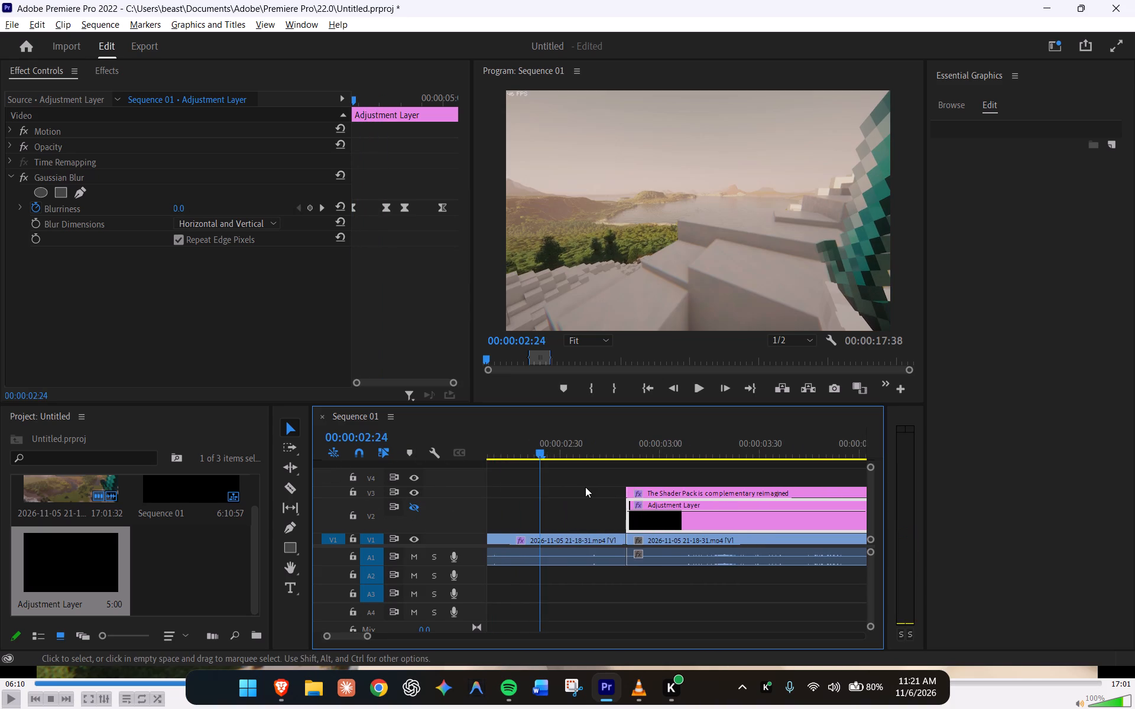
scroll(585, 487, "down", 5, "alt")
key("space")
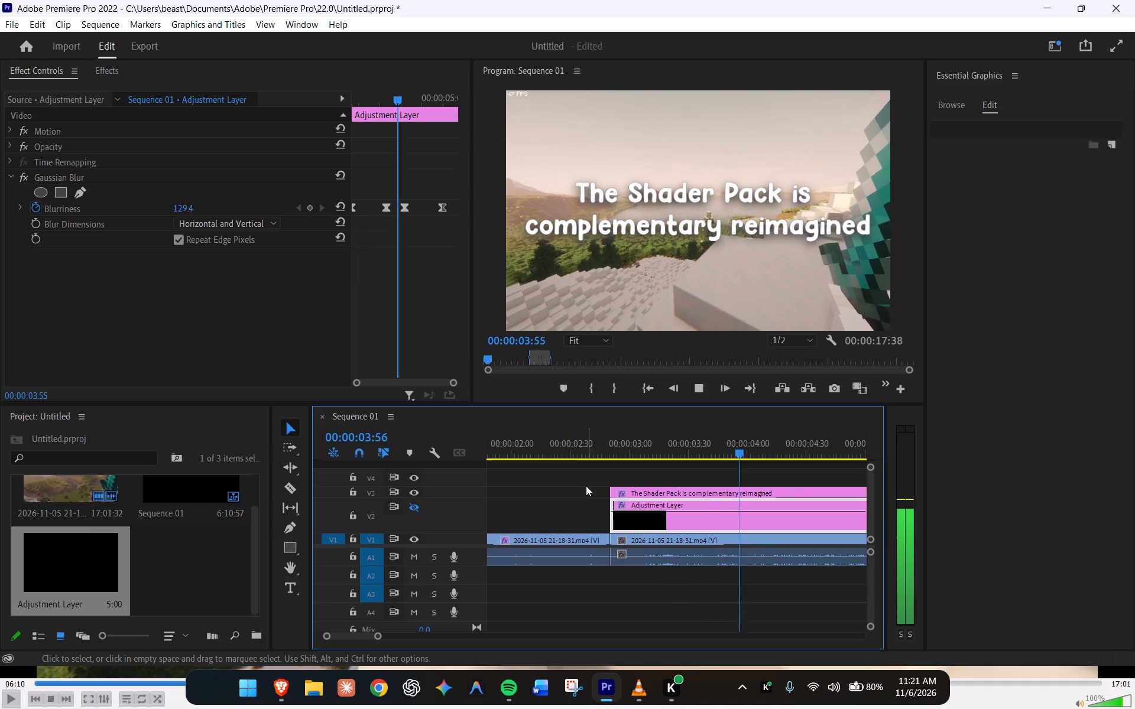
scroll(630, 503, "down", 4, "alt")
key("space")
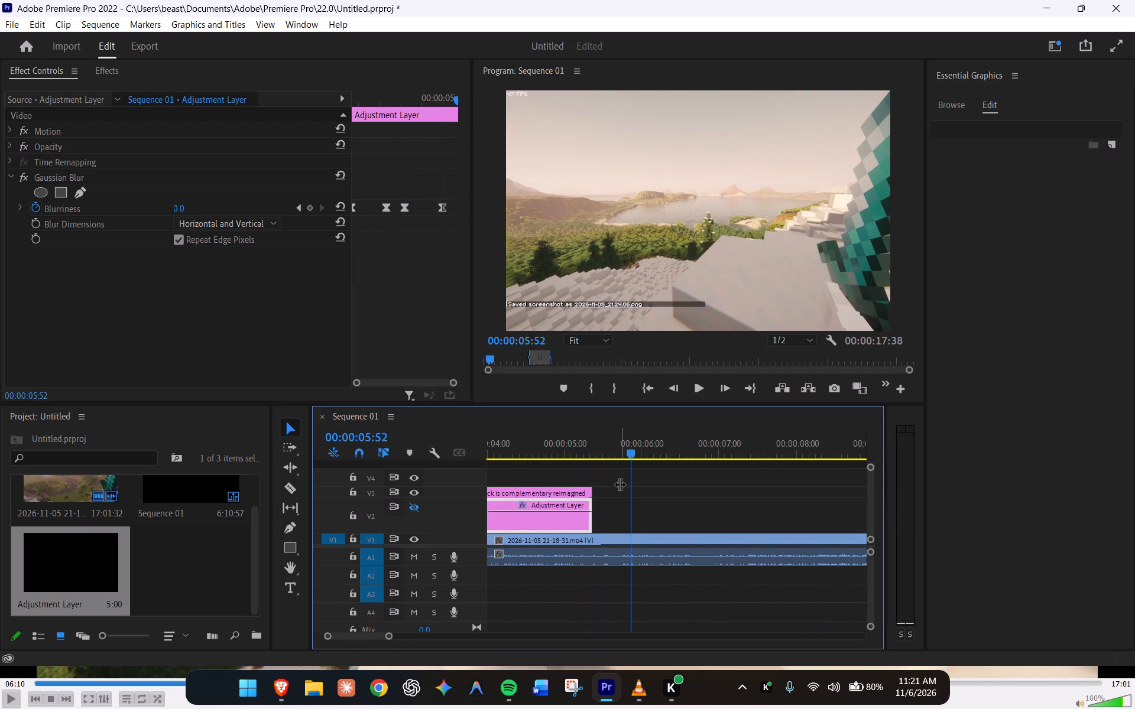
left_click(418, 512)
Play the whole title section from the start of the sequence to review the adjustment layer's animated blur.
scroll(622, 515, "down", 7, "alt")
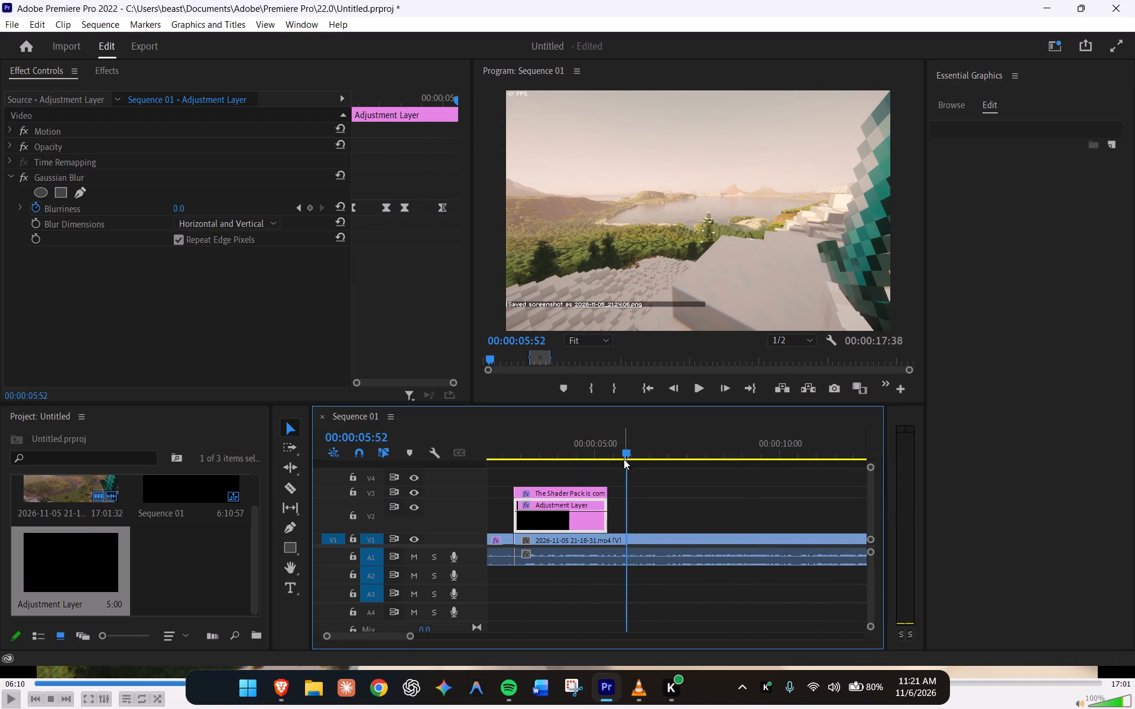
left_click_drag(625, 454, 492, 454)
key("space")
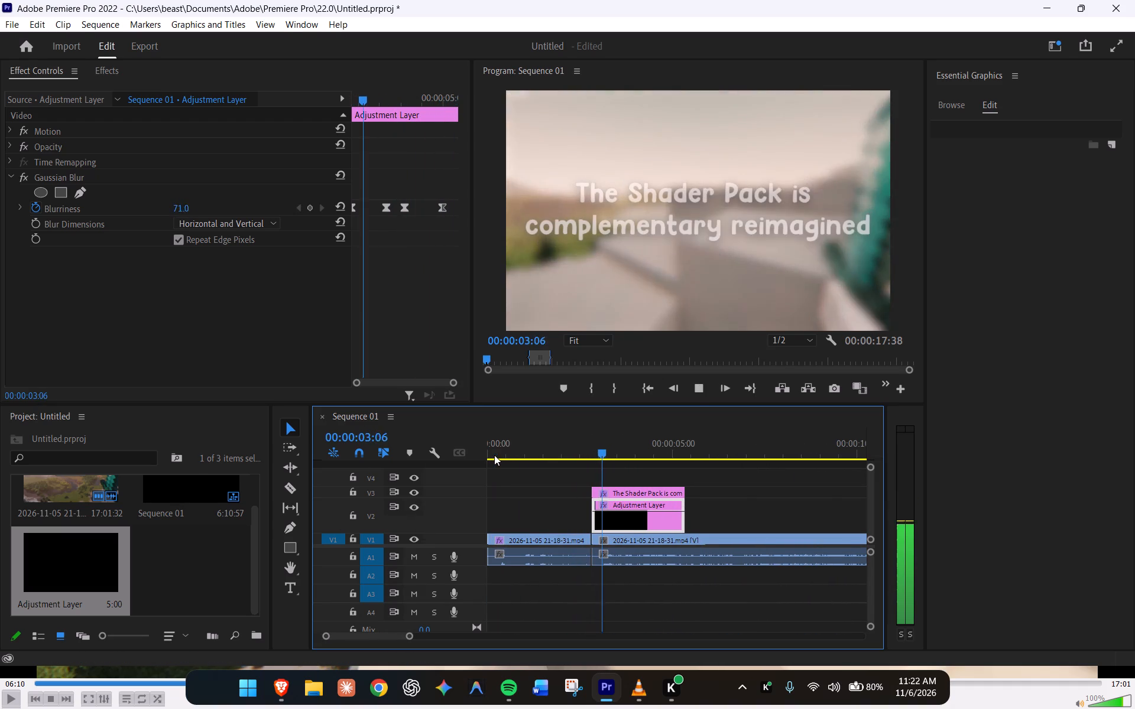
key("space")
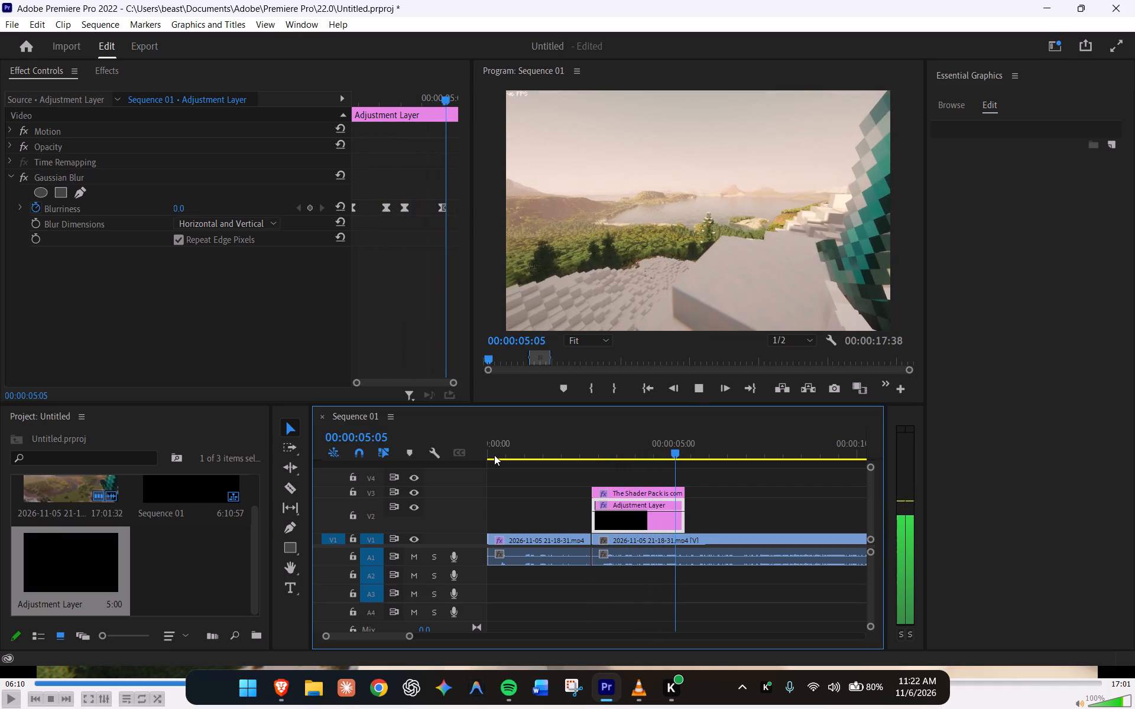
Move the title's Opacity keyframe that starts the fade-out later, closer to the final keyframe.
scroll(643, 487, "up", 8, "alt")
left_click(657, 490)
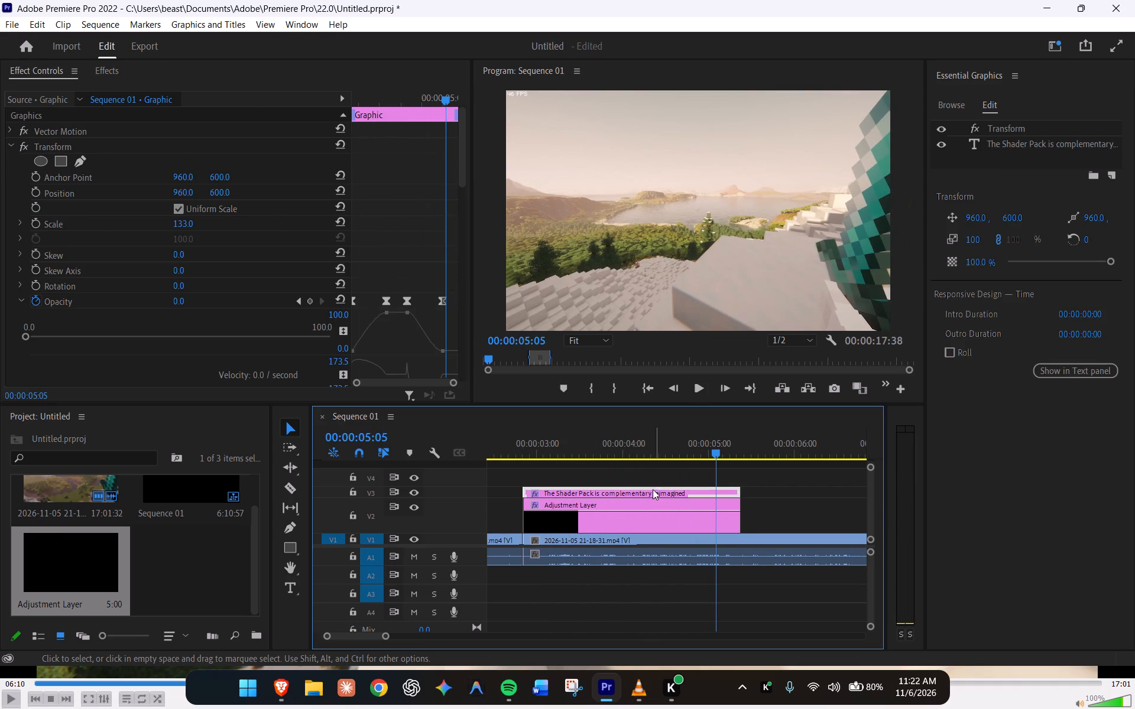
left_click_drag(410, 302, 417, 303)
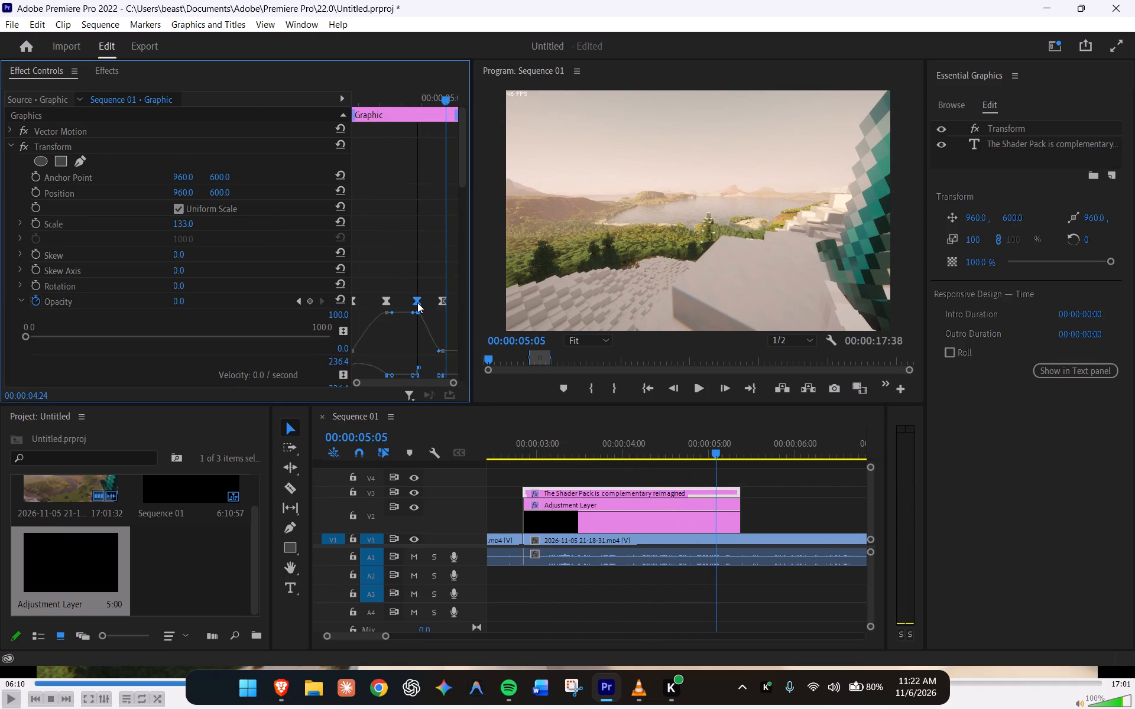
left_click_drag(417, 303, 422, 303)
Cut the title and its adjustment layer at 00:00:05:02 and delete the leftover pieces after the cut.
left_click(716, 453)
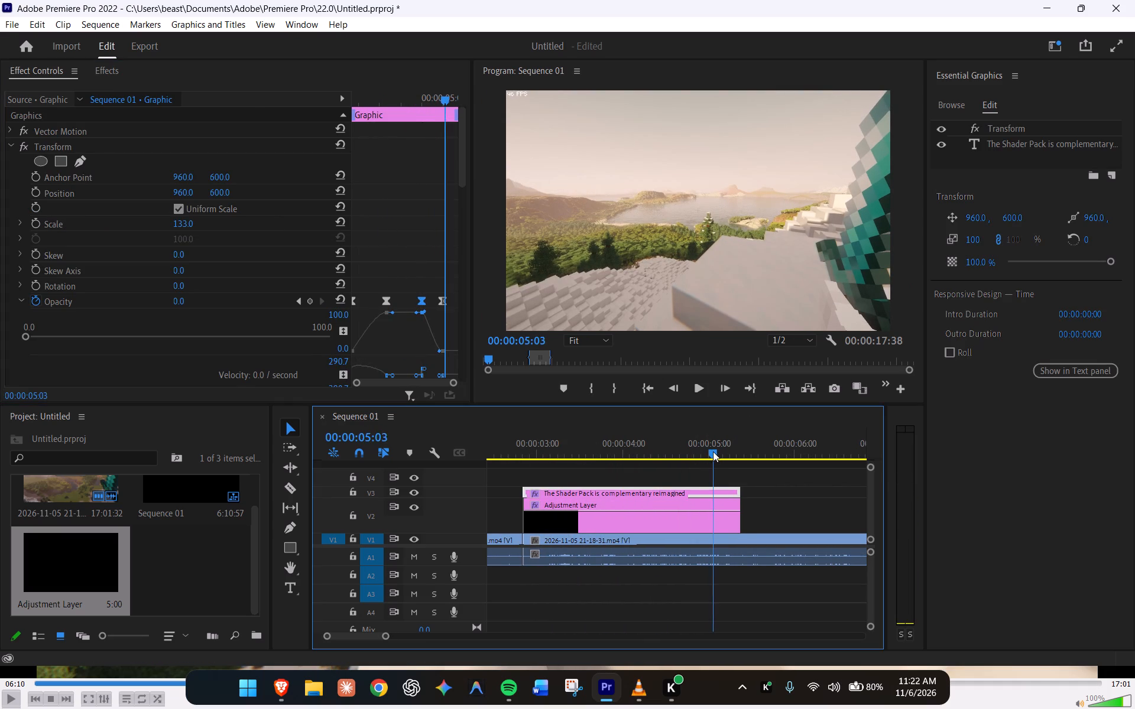
key("c")
left_click(712, 492)
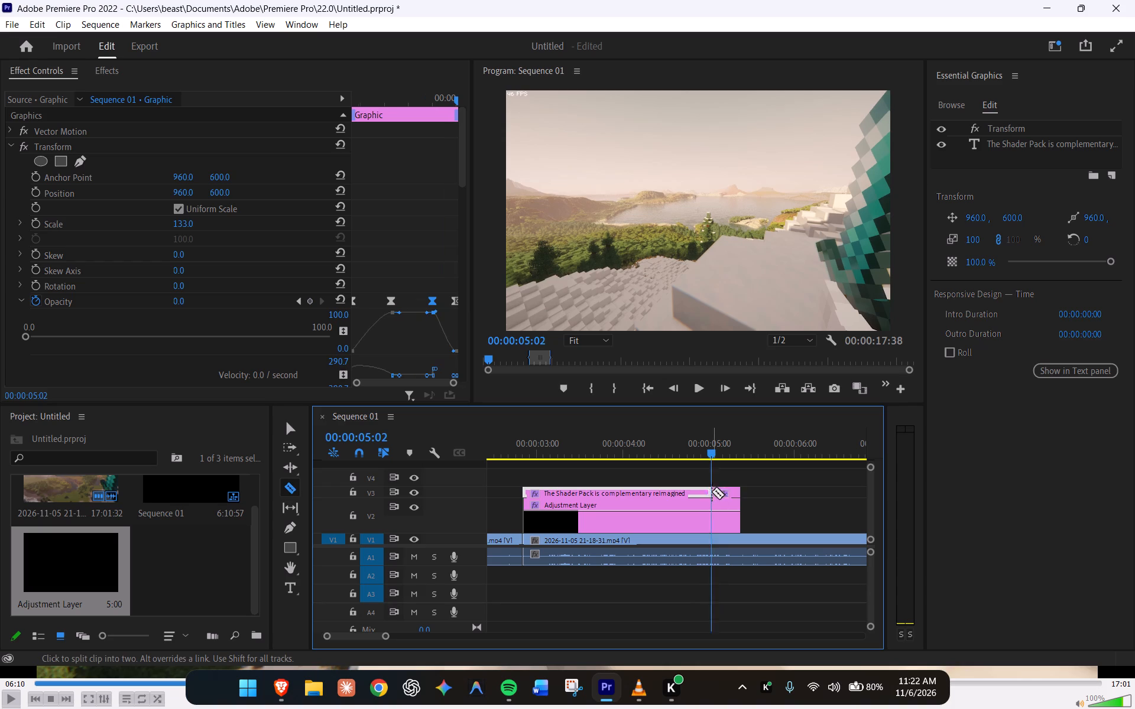
left_click(712, 508)
key("v")
left_click_drag(772, 509, 724, 490)
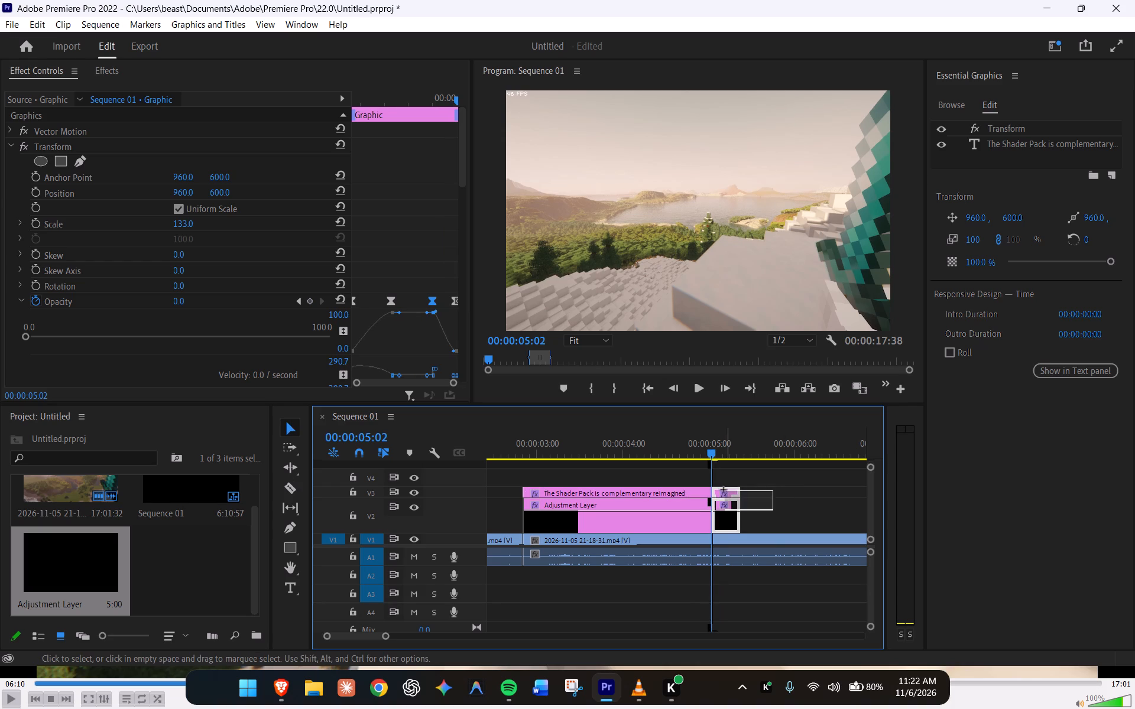
left_click_drag(724, 490, 722, 488)
key("Delete")
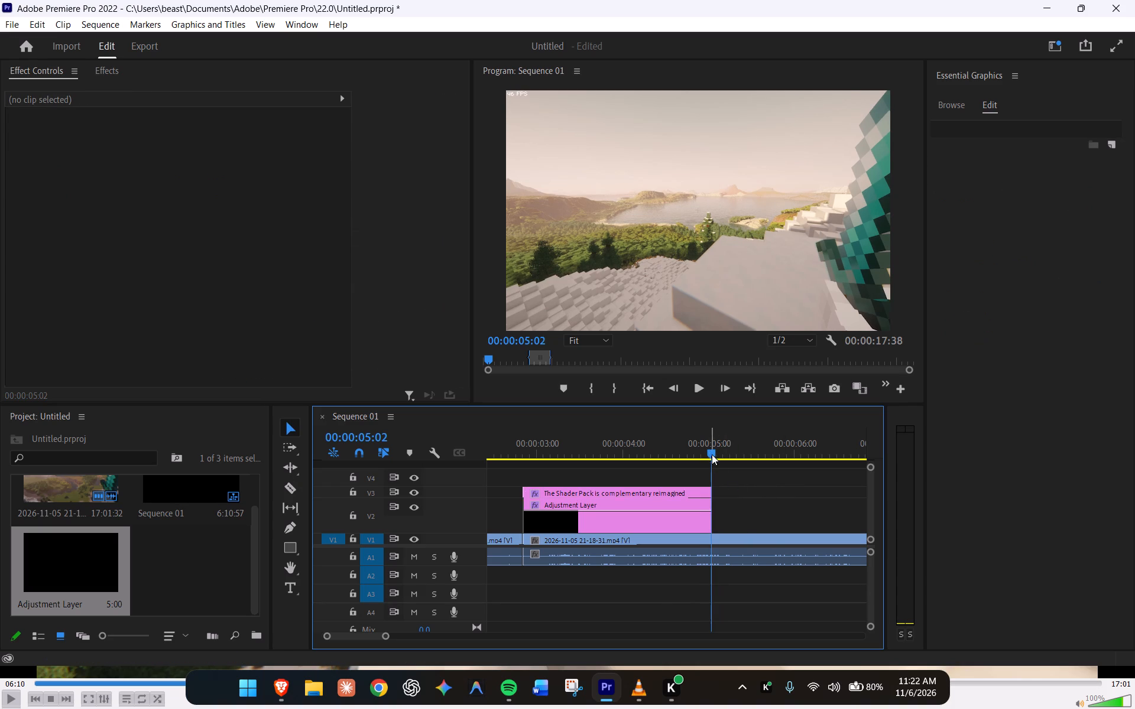
Play through the shortened title section to review the fade and blur.
left_click_drag(712, 454, 508, 455)
key("space")
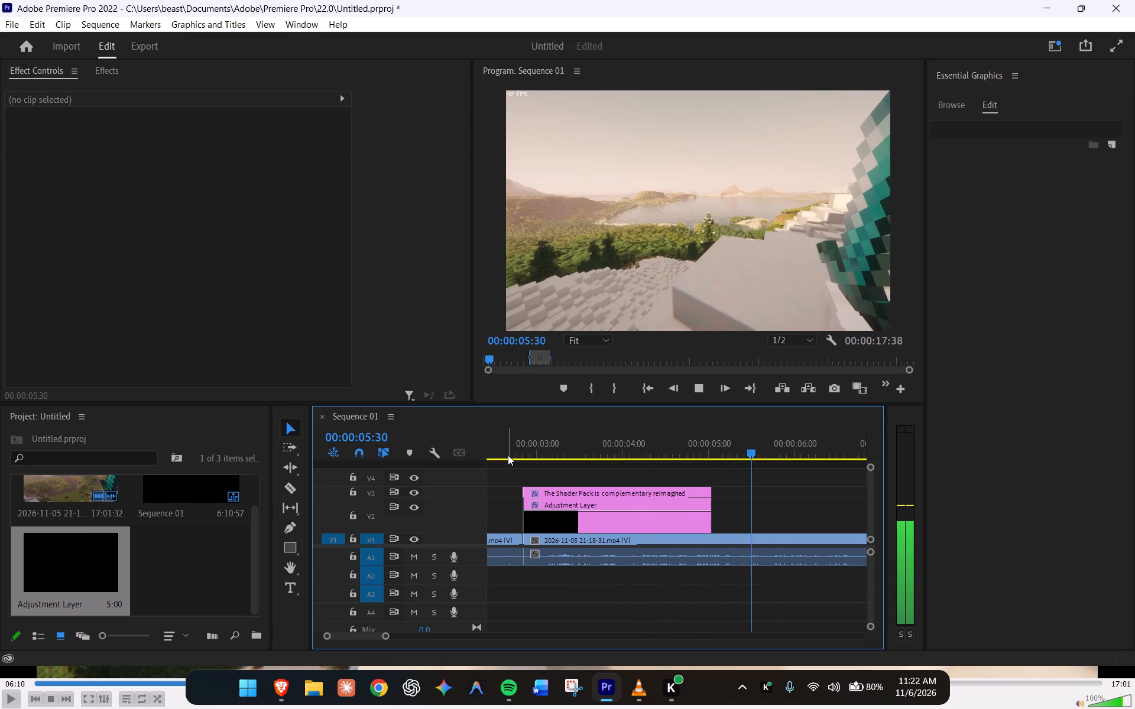
key("space")
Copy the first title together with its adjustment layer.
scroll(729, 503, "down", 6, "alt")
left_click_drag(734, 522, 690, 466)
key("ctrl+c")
Delete the old Photon title graphic from track V4 near the one-minute mark.
scroll(745, 468, "down", 2, "alt")
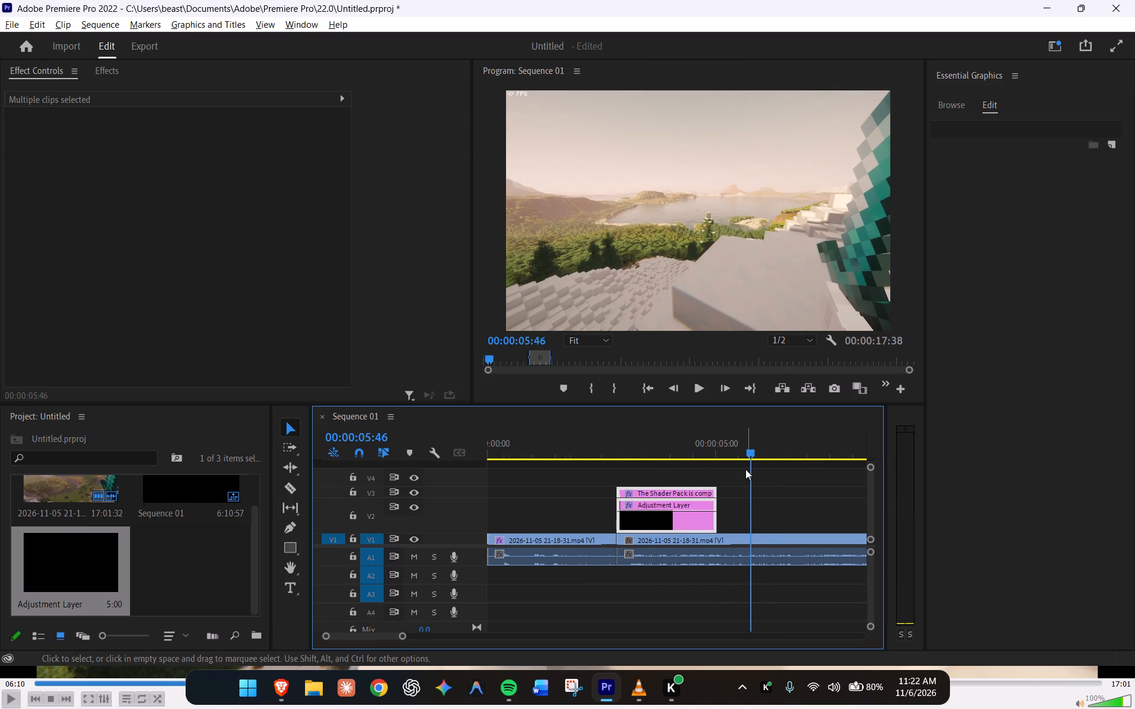
scroll(745, 469, "down", 14, "alt")
scroll(692, 474, "down", 9, "alt")
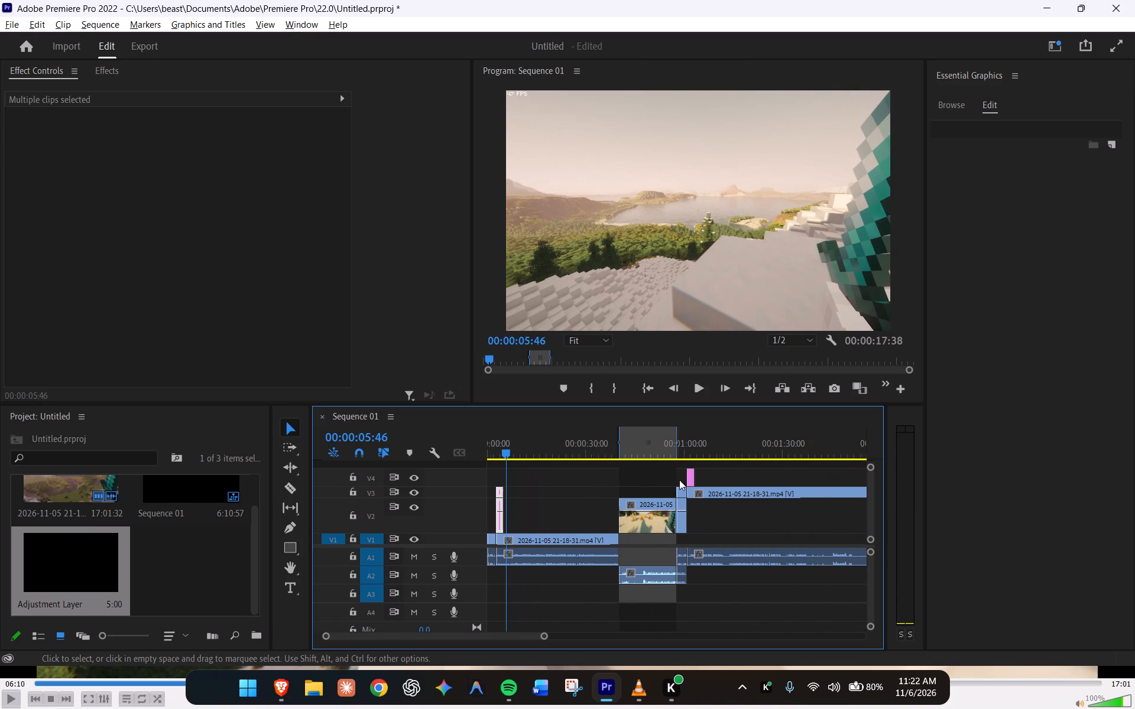
left_click(692, 472)
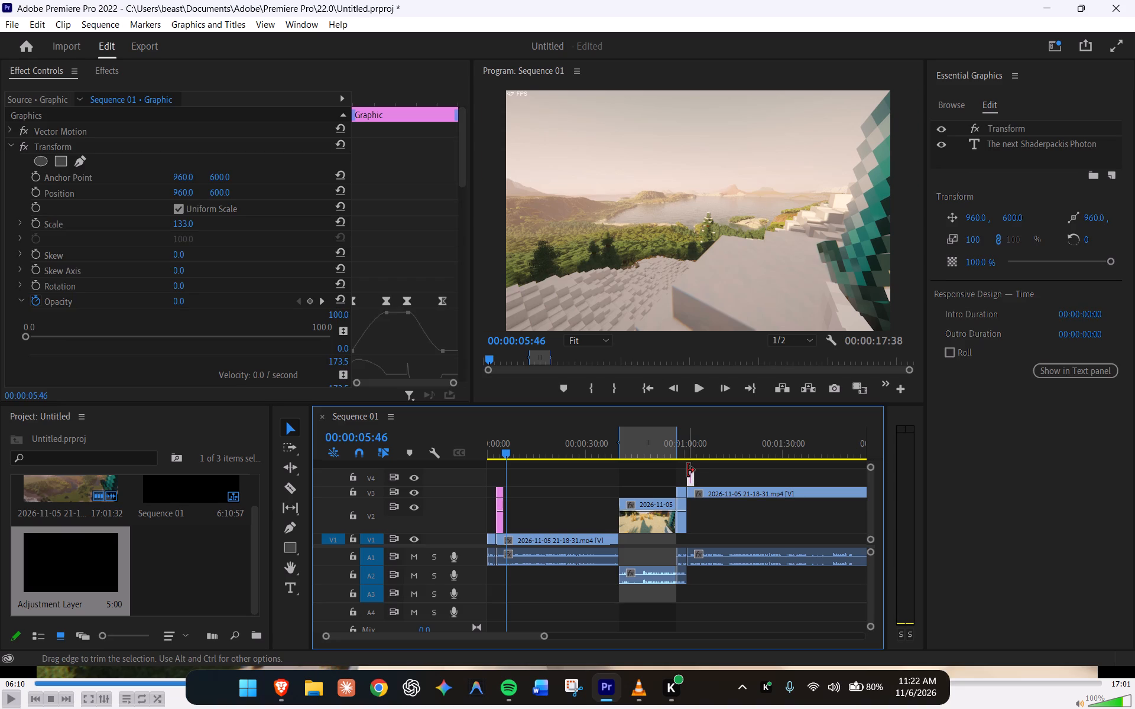
key("Delete")
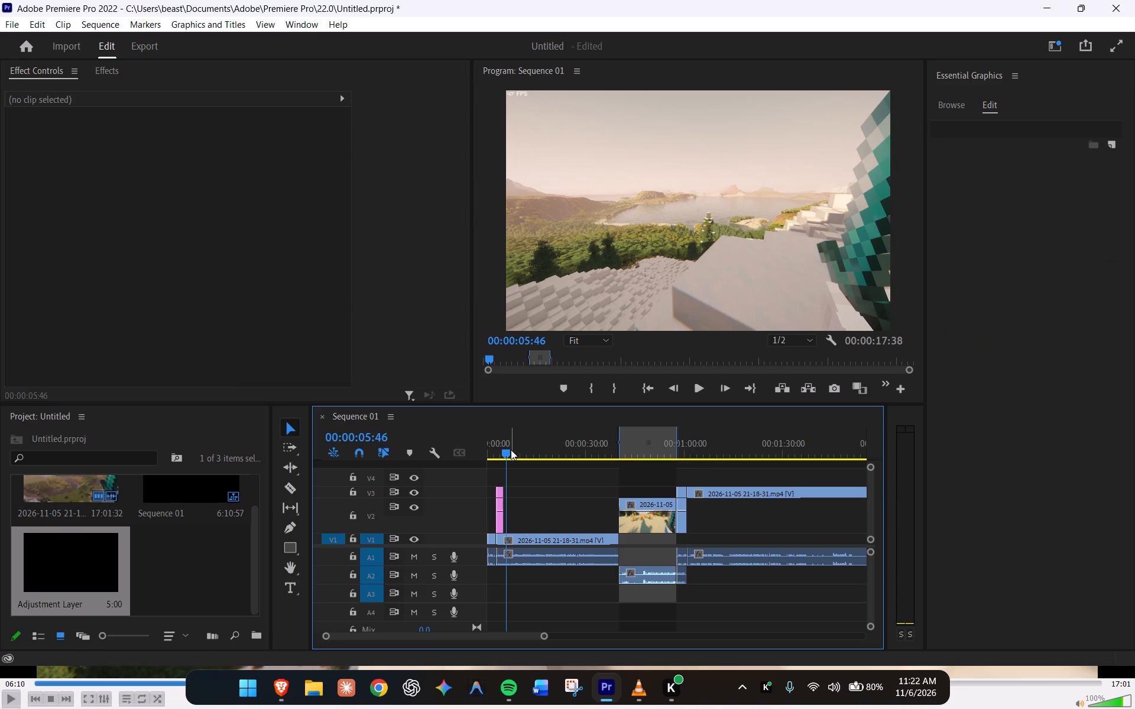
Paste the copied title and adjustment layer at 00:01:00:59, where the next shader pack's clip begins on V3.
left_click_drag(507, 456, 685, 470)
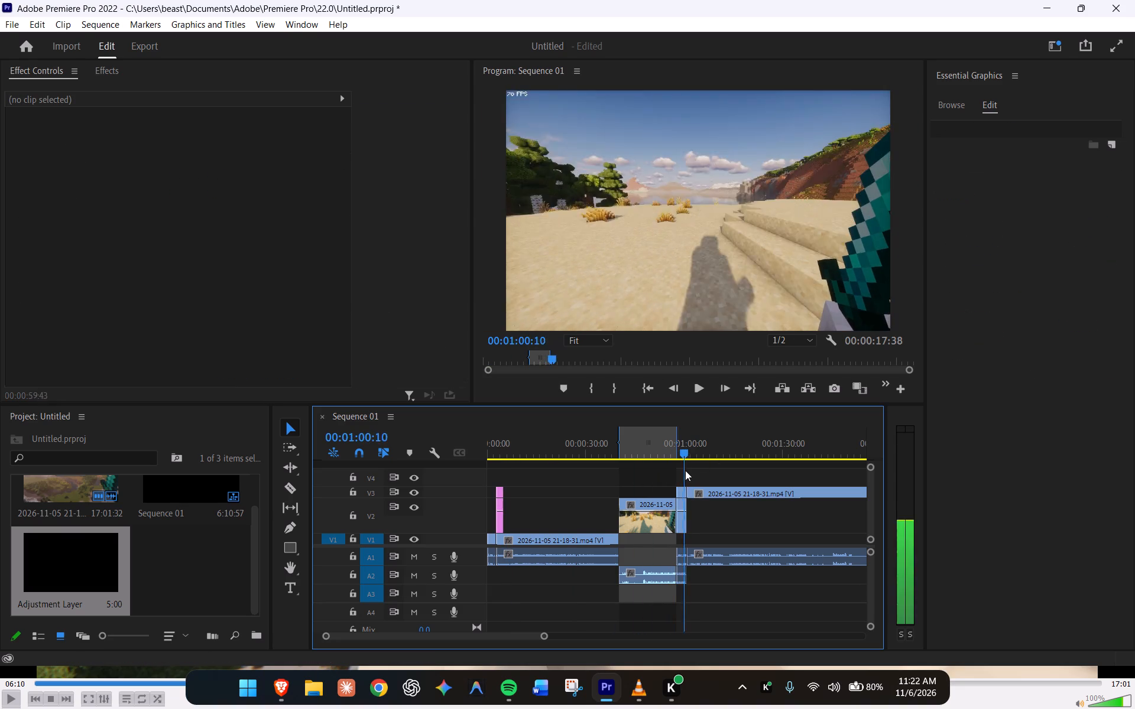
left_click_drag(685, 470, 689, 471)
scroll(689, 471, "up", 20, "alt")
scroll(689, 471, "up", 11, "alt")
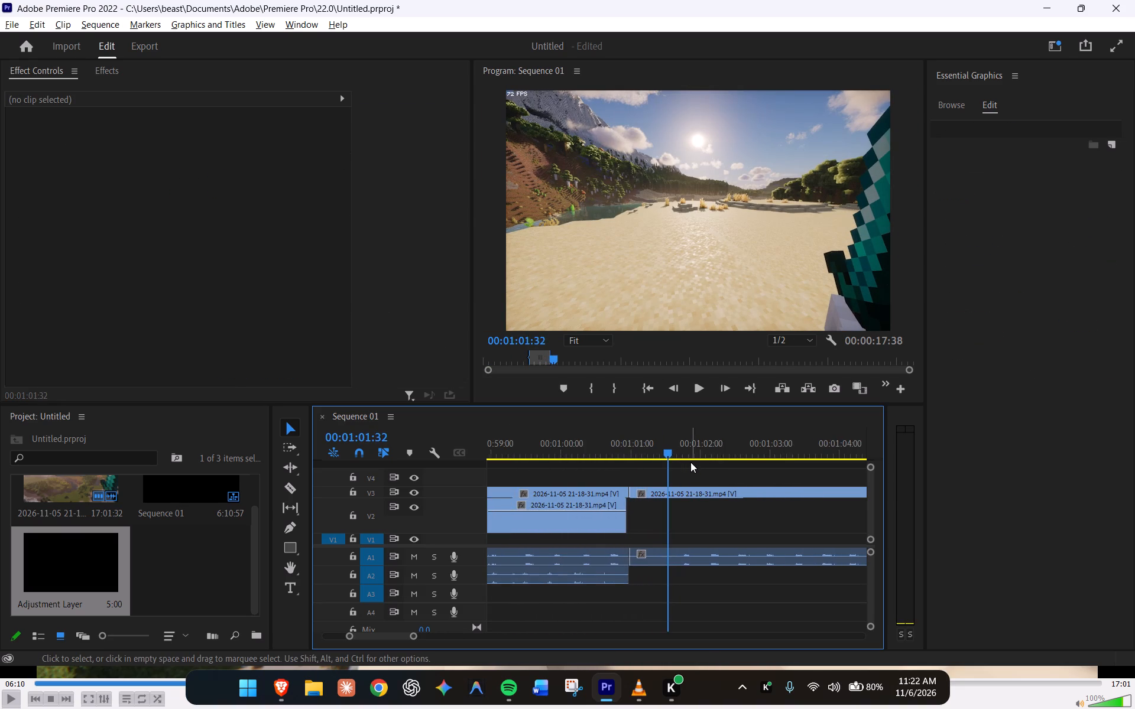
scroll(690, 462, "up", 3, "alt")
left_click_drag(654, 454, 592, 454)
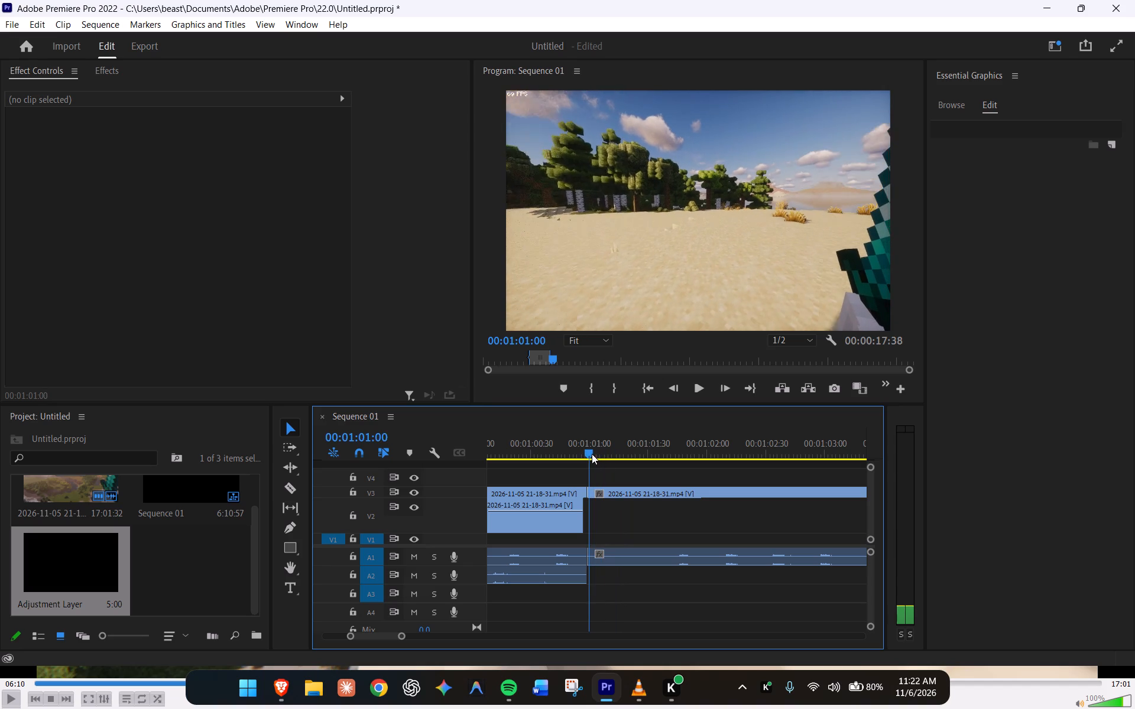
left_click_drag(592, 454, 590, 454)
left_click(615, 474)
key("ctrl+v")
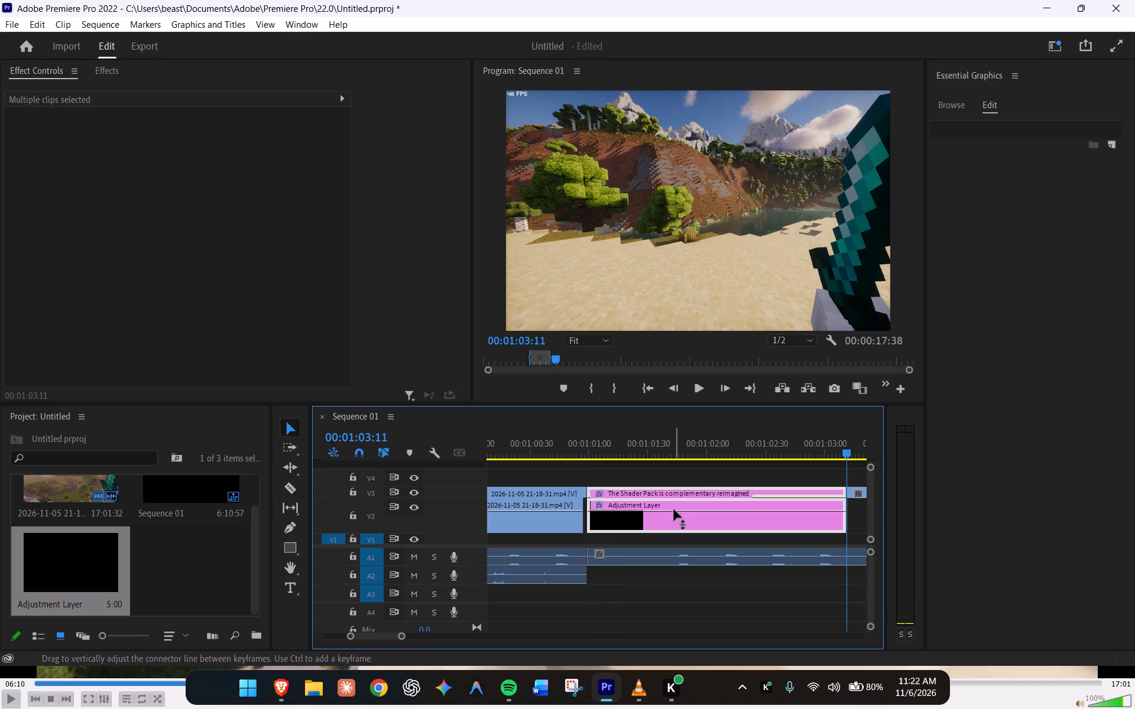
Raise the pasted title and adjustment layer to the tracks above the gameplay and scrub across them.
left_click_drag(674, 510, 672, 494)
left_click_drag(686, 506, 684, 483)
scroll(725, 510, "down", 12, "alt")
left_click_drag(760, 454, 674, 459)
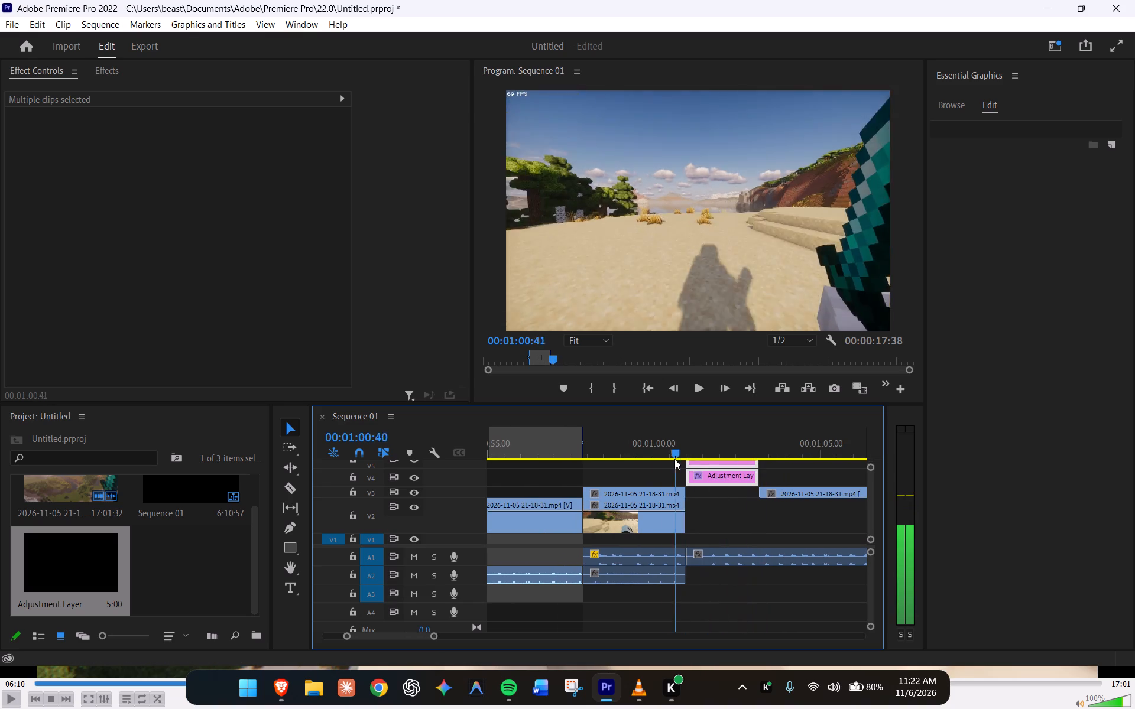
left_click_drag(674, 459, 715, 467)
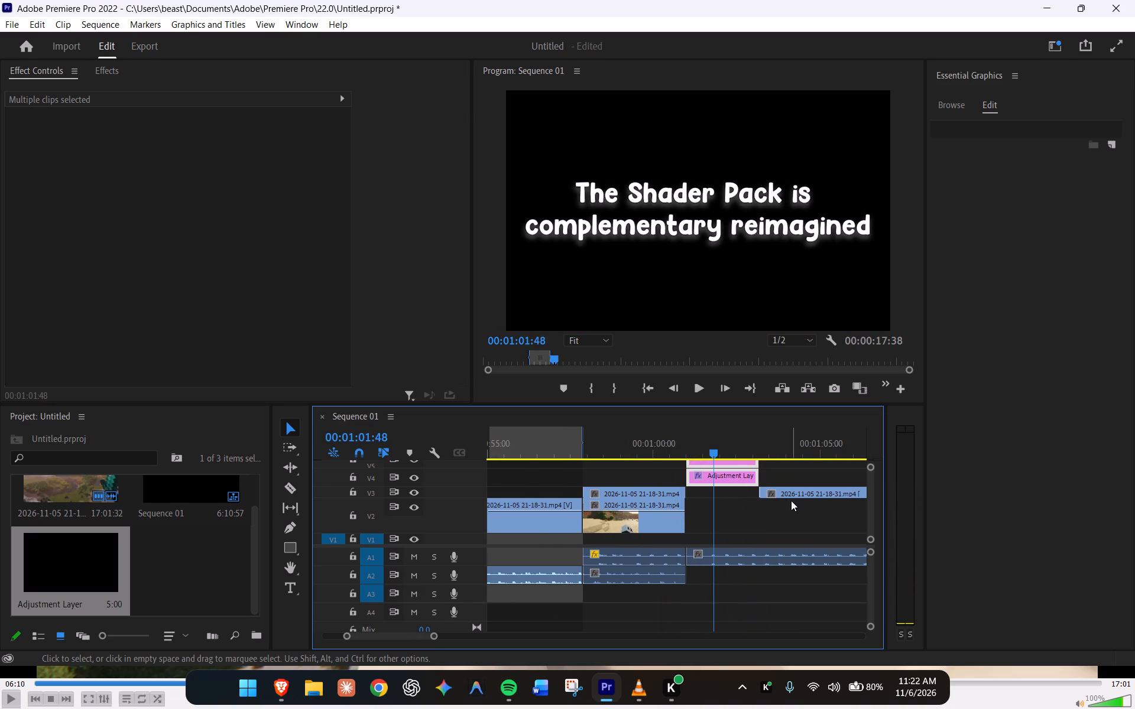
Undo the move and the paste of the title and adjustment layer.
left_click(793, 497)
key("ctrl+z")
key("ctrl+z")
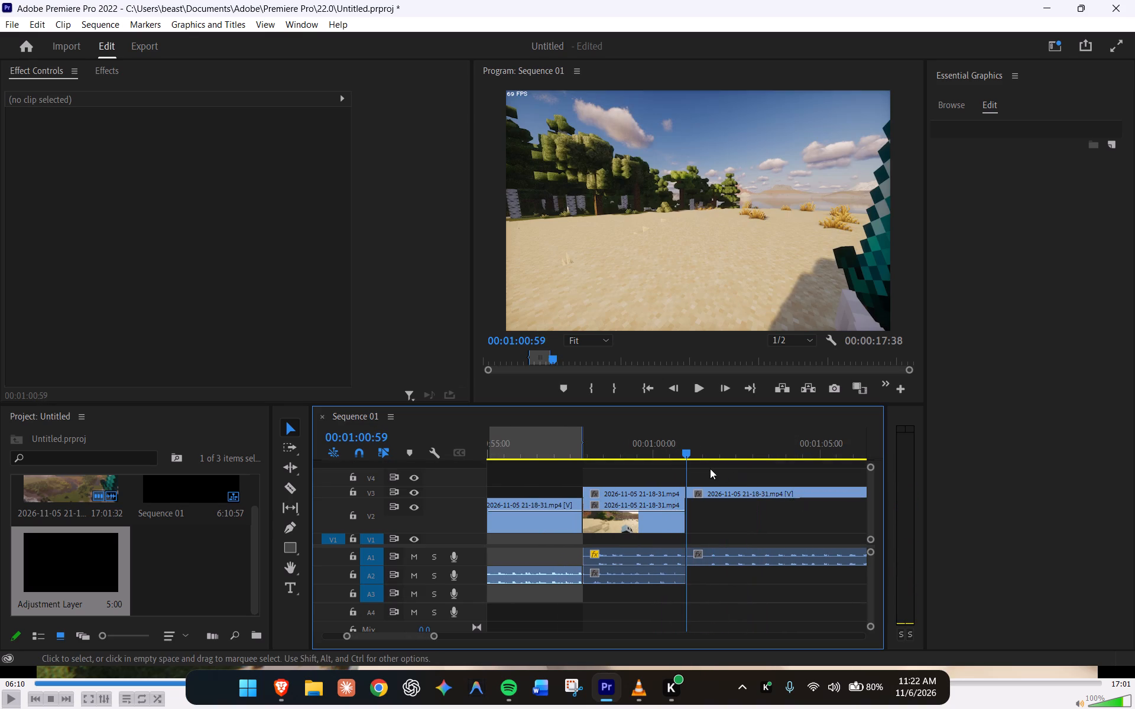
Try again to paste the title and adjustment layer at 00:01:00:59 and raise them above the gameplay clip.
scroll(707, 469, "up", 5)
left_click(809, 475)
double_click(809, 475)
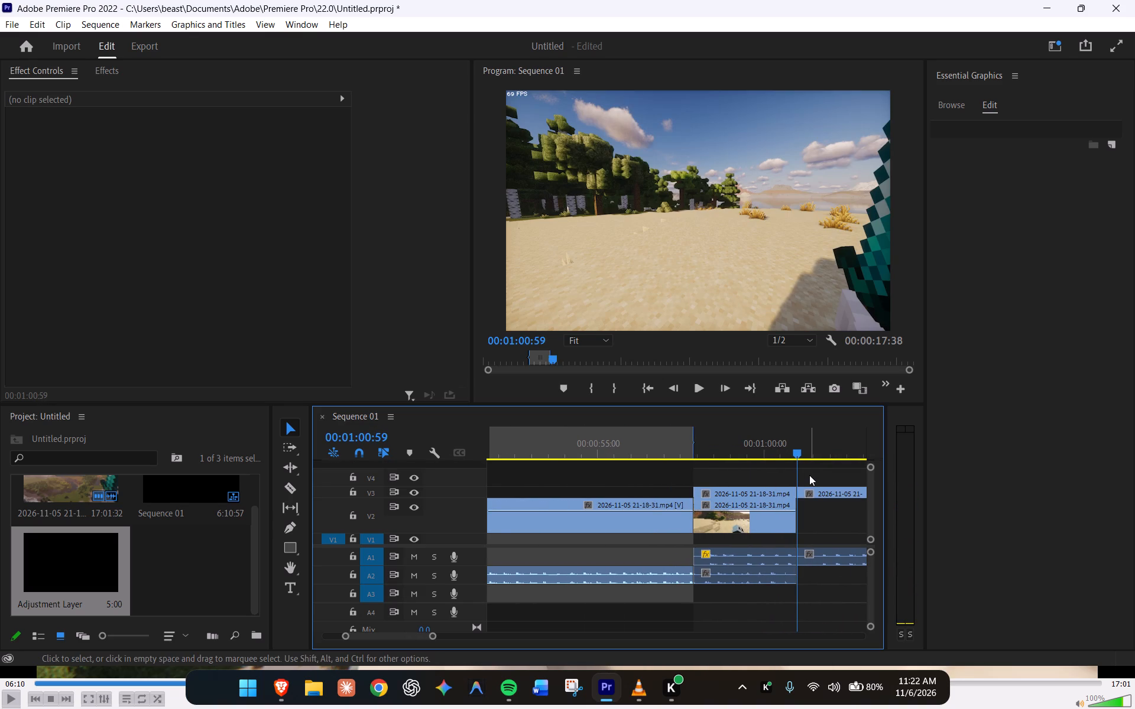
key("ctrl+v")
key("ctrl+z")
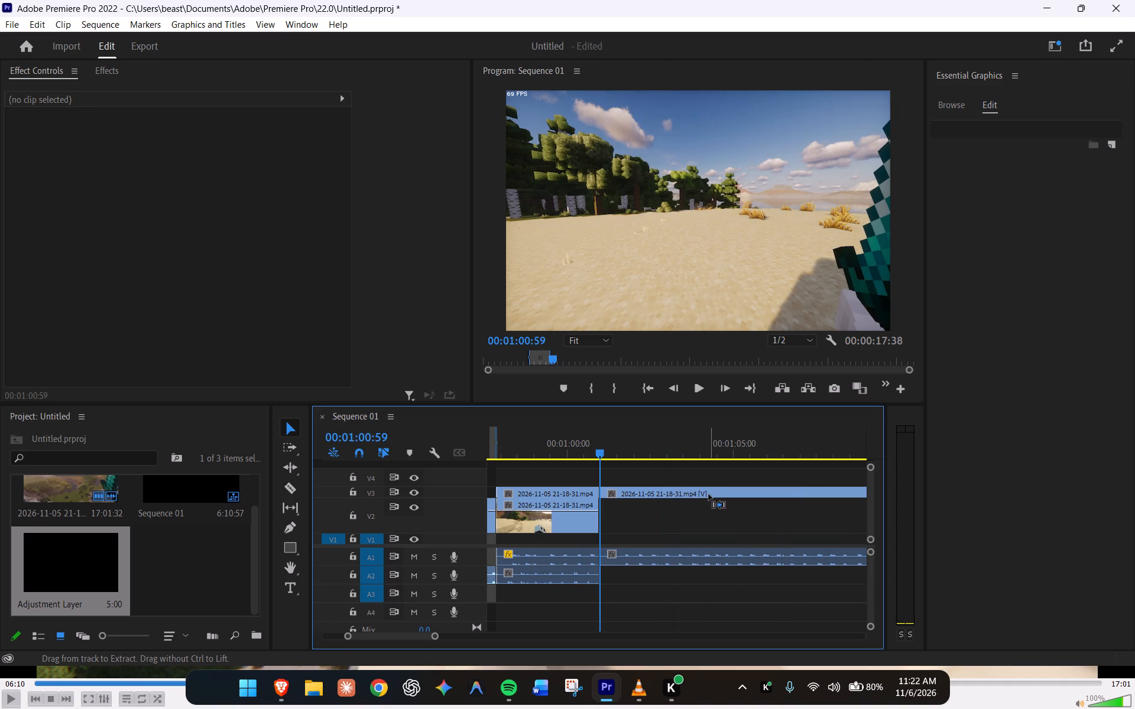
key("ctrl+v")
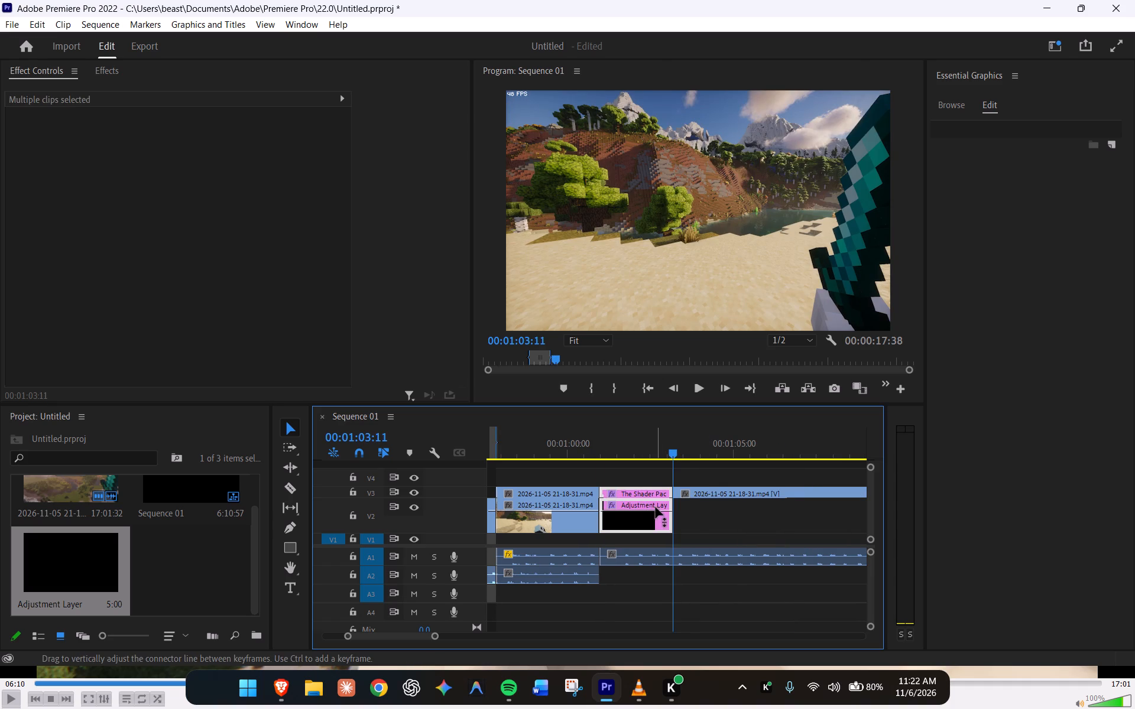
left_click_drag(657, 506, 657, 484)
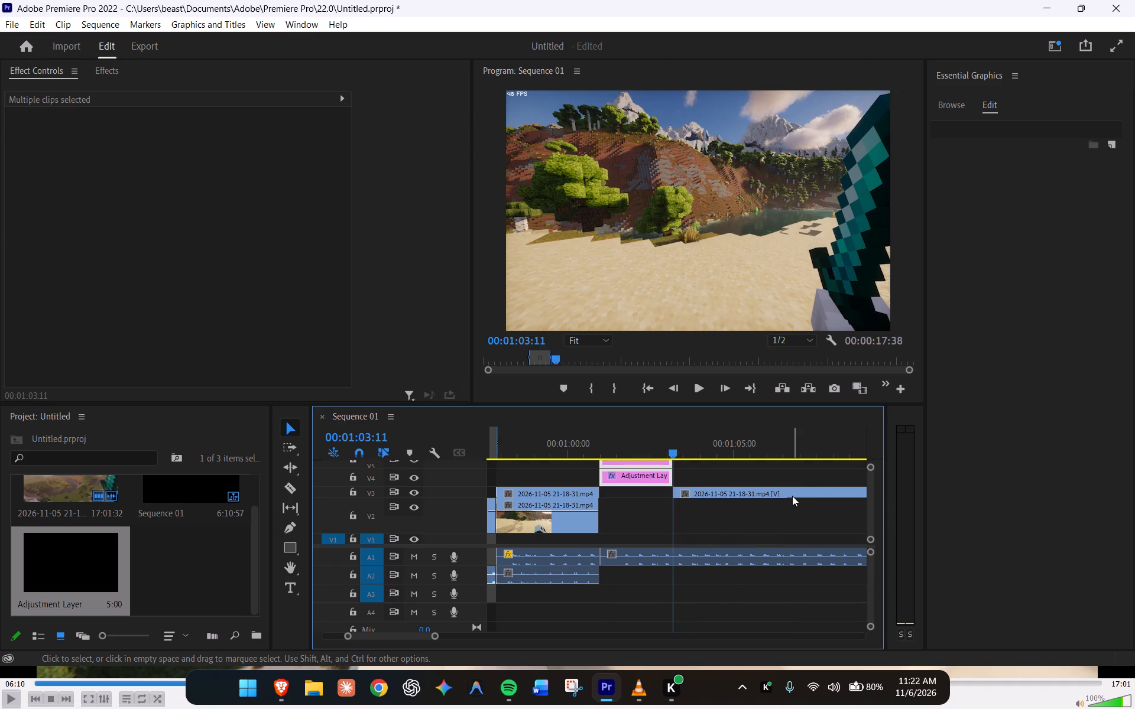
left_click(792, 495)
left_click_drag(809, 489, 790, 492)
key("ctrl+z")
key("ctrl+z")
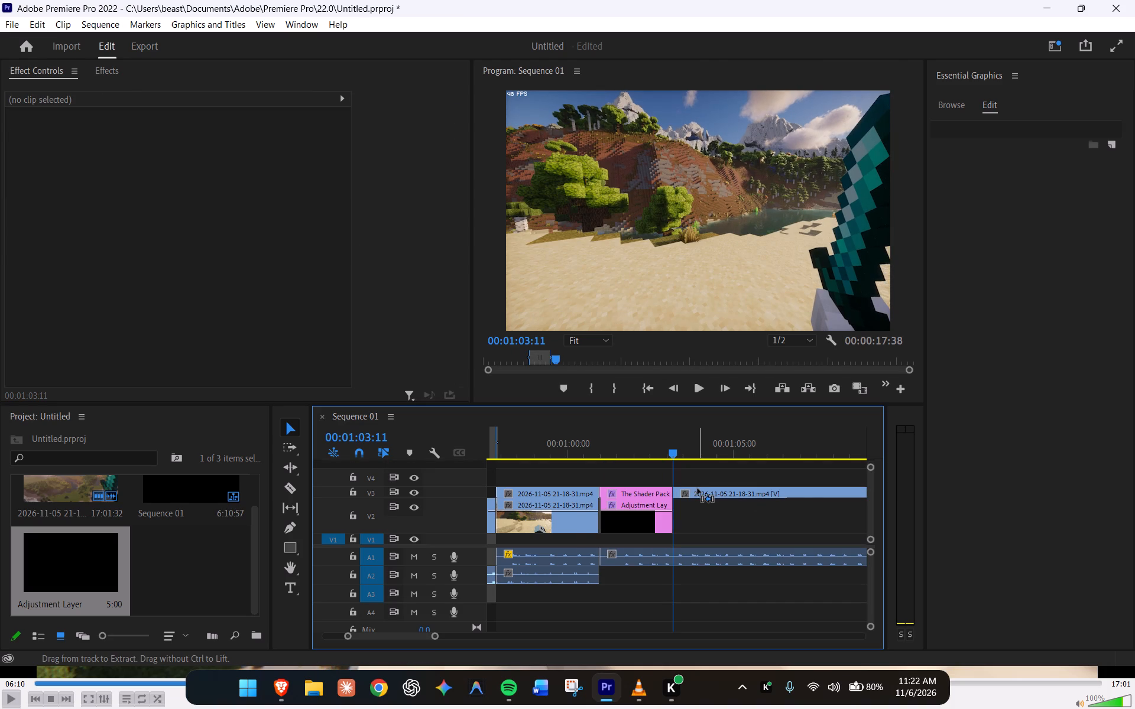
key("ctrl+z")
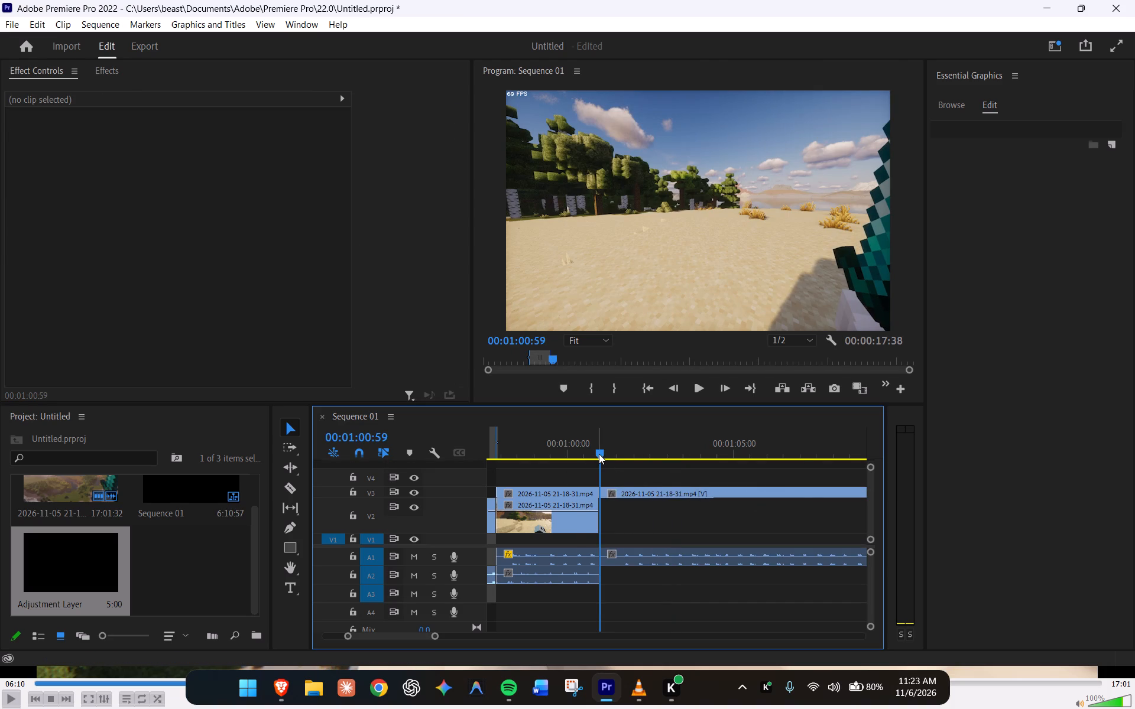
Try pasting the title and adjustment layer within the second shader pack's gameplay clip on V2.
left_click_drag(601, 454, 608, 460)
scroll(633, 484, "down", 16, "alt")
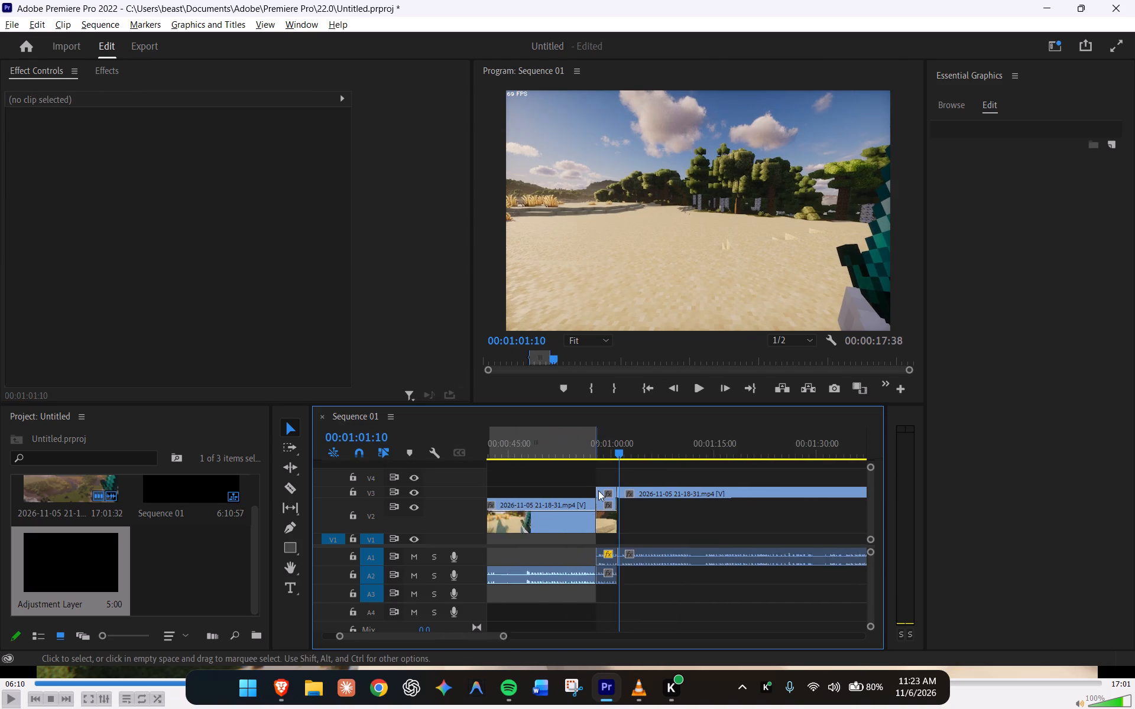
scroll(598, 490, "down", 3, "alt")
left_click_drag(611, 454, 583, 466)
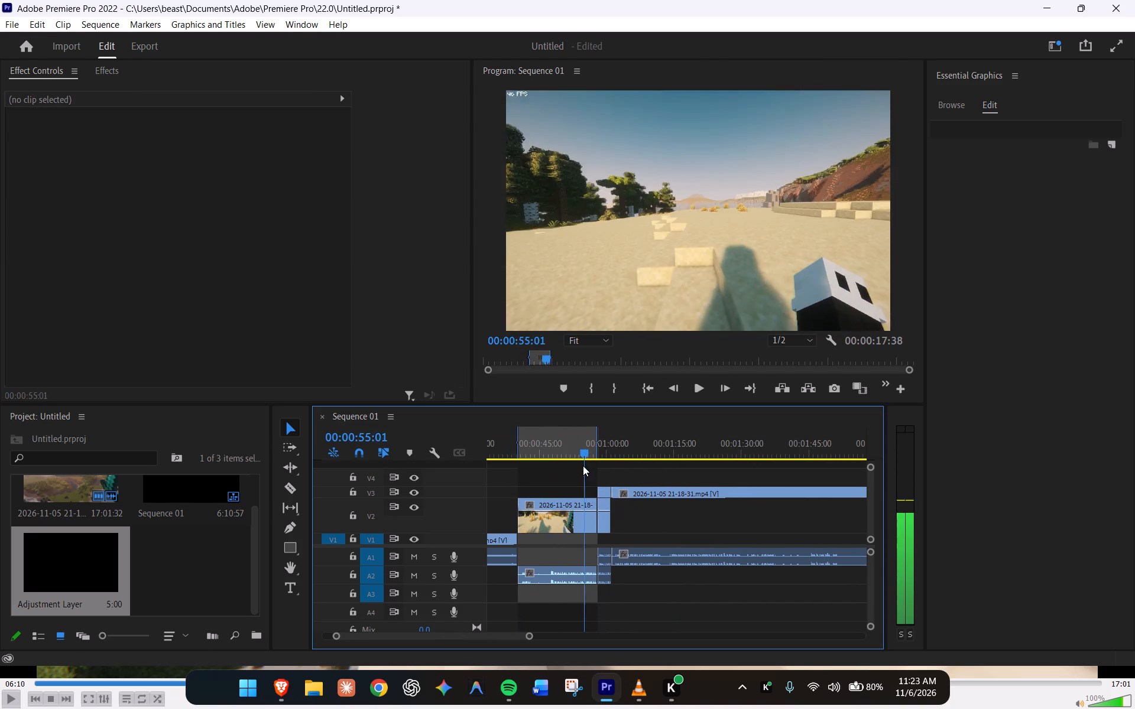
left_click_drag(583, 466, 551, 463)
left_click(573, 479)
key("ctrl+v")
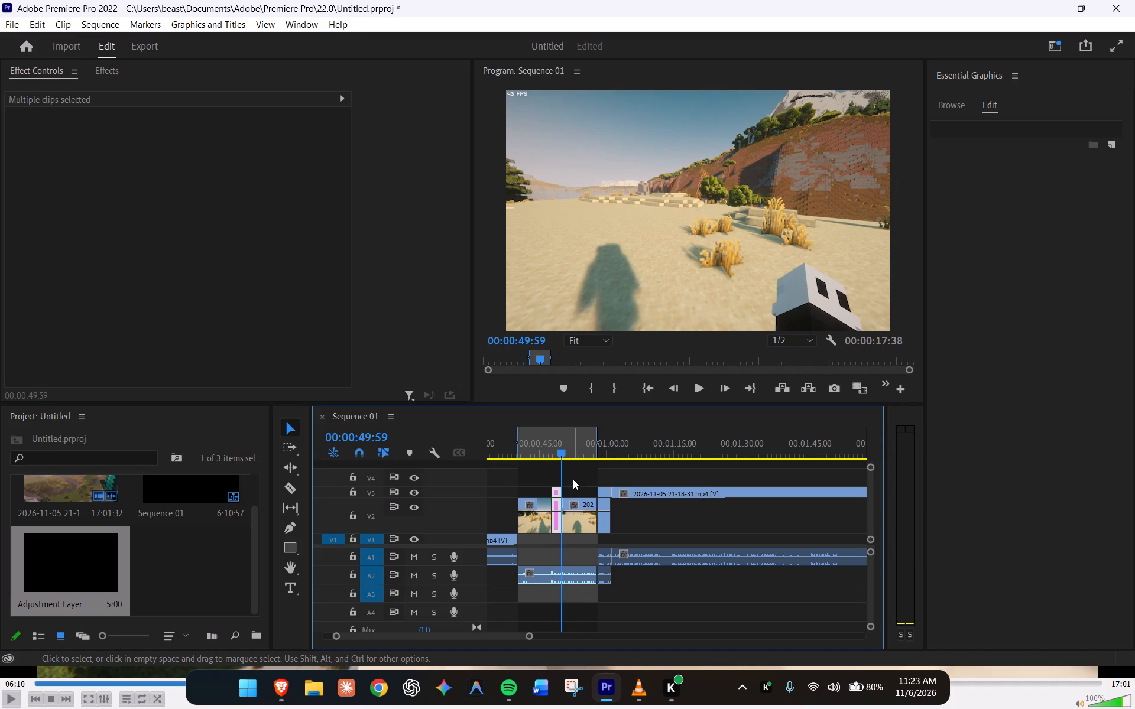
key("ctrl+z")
Duplicate the first title and its adjustment layer onto V5 and V4, starting where the Photon pack's clip begins on V3.
left_click_drag(547, 453, 437, 447)
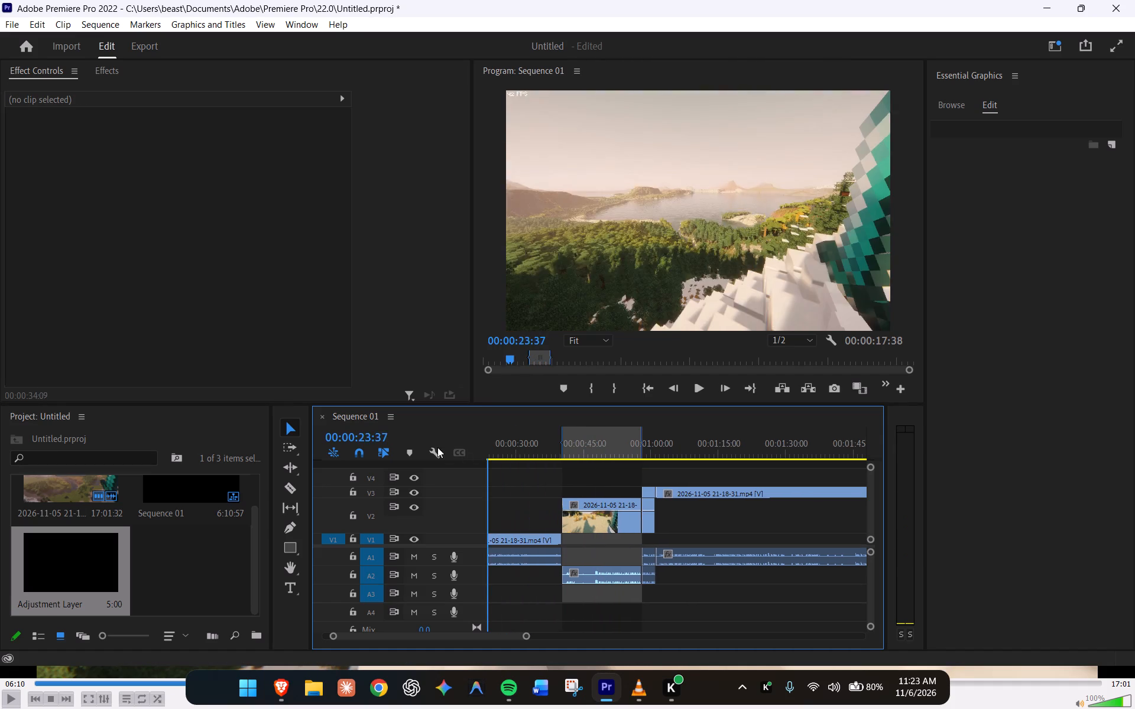
left_click_drag(437, 447, 364, 441)
left_click_drag(527, 518, 502, 505)
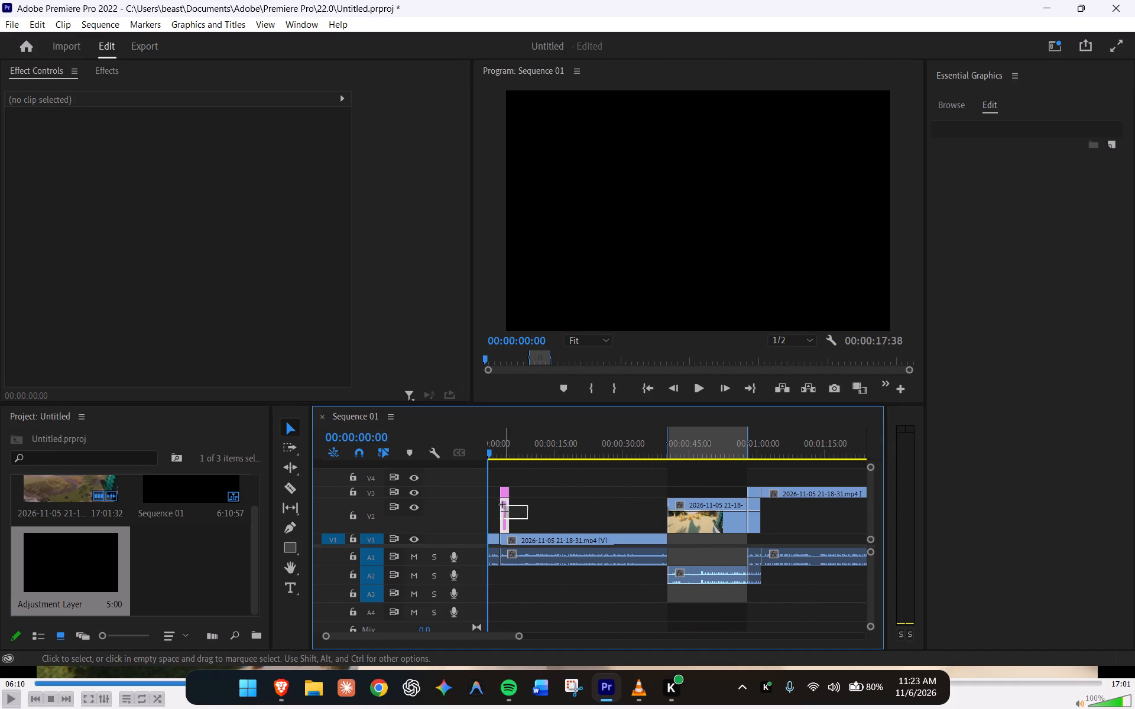
left_click_drag(502, 505, 494, 477)
left_click_drag(505, 492, 508, 492, "alt")
left_click_drag(508, 492, 763, 474, "alt")
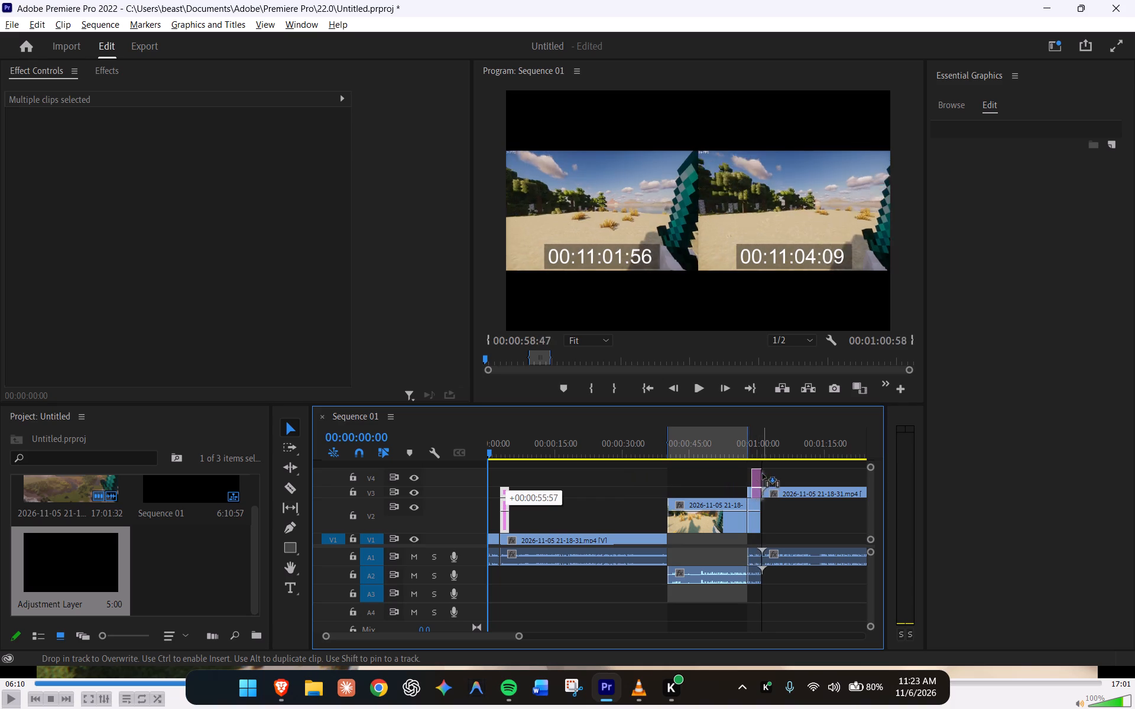
left_click_drag(763, 474, 766, 465, "alt")
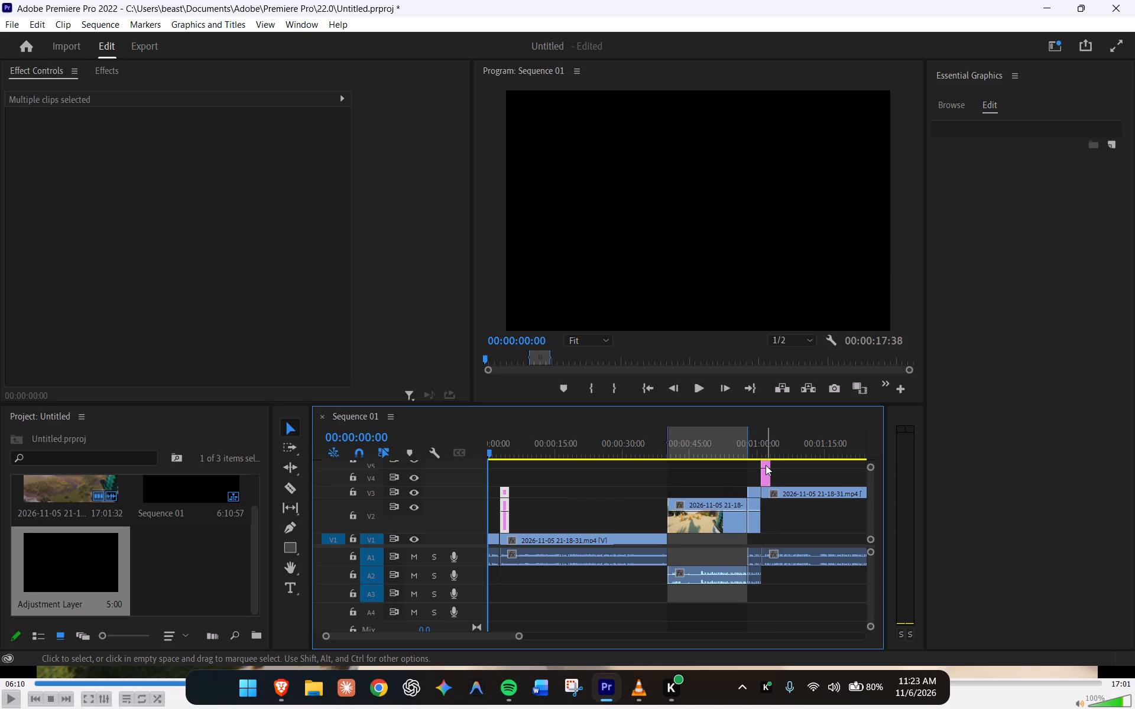
Play back the opening title, and scrub through the second shader pack's clip to the start of the Photon overlap.
scroll(764, 486, "down", 5, "alt")
scroll(764, 486, "up", 13, "alt")
scroll(644, 500, "up", 8)
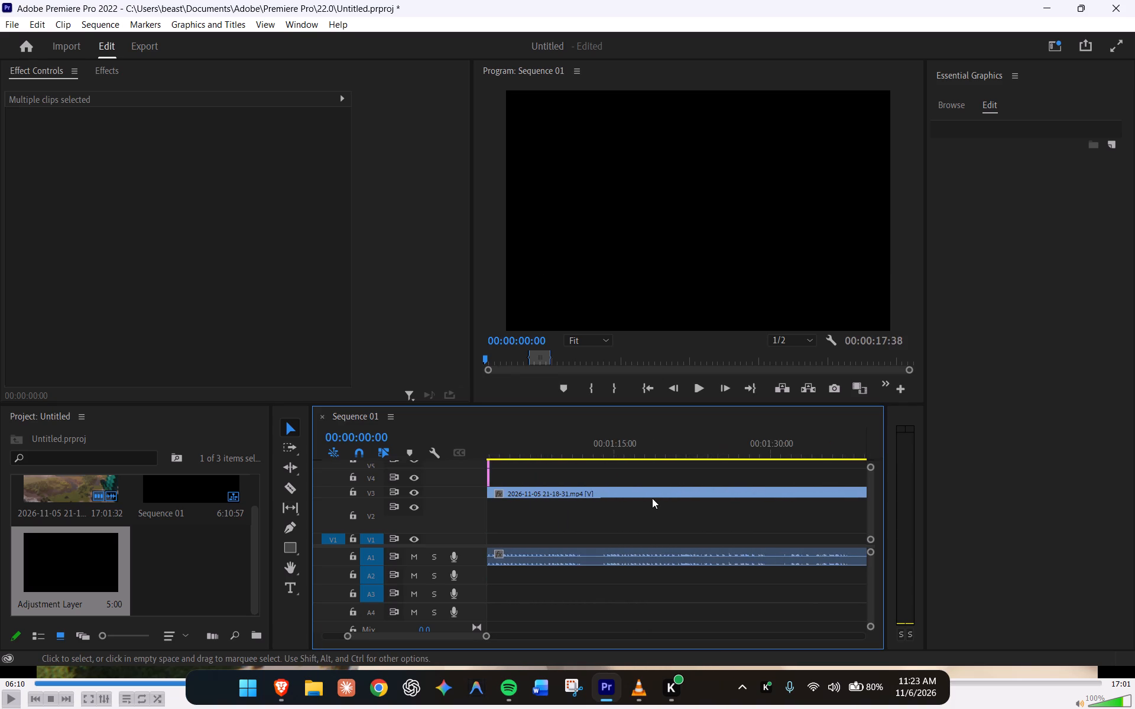
scroll(652, 498, "up", 12)
scroll(648, 494, "up", 2, "alt")
scroll(649, 494, "up", 4)
scroll(651, 496, "down", 3)
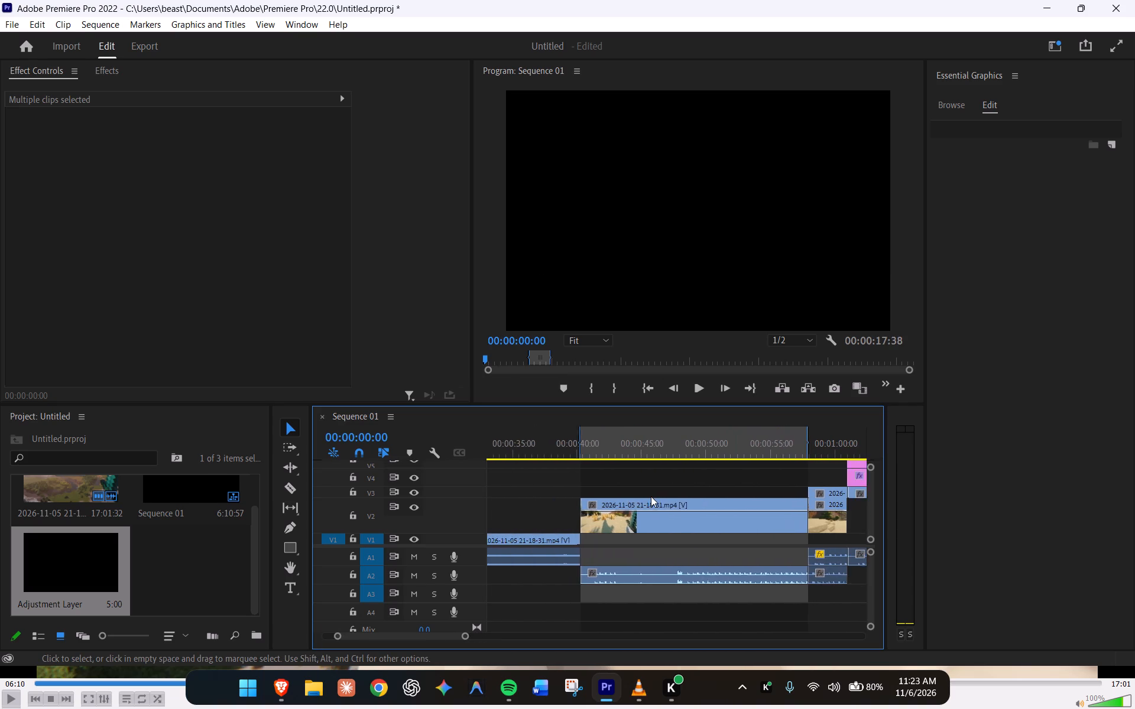
scroll(651, 496, "down", 4)
key("space")
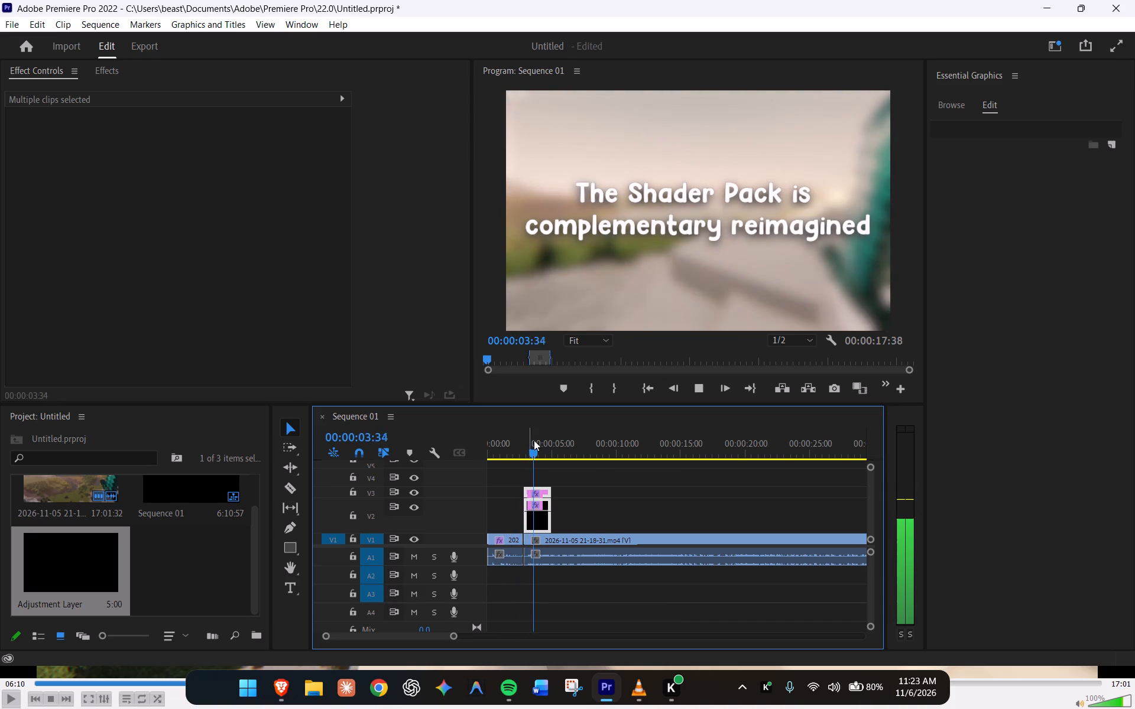
scroll(636, 479, "down", 7, "alt")
scroll(545, 477, "down", 7, "alt")
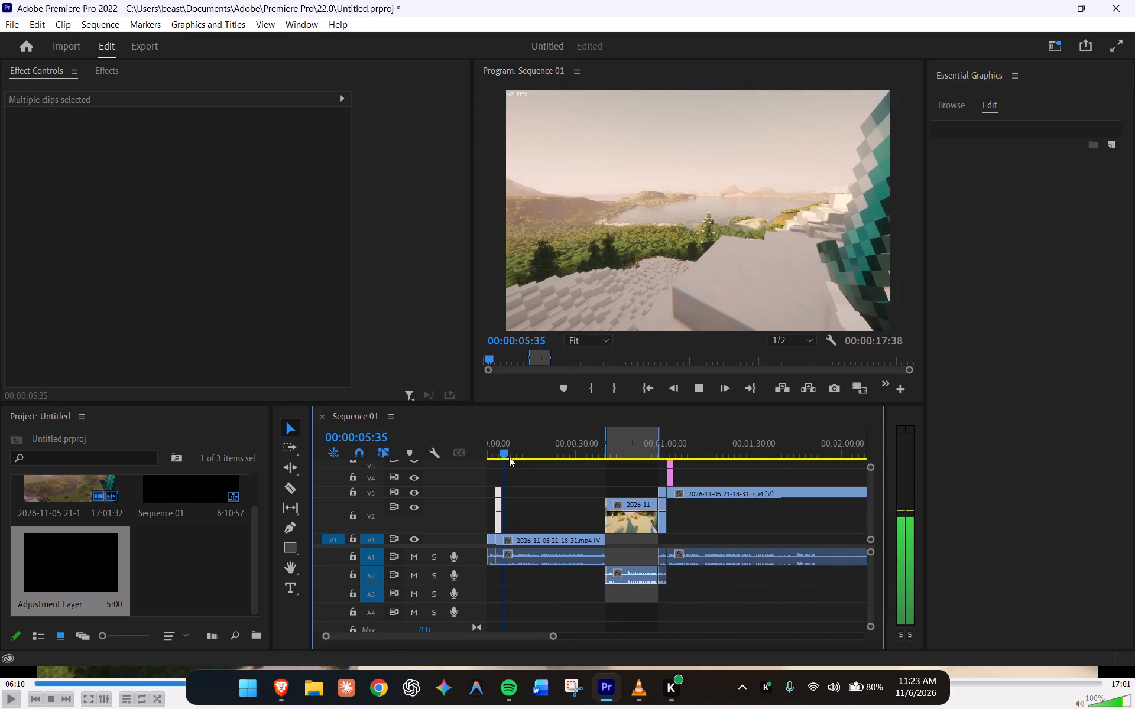
left_click_drag(509, 454, 638, 456)
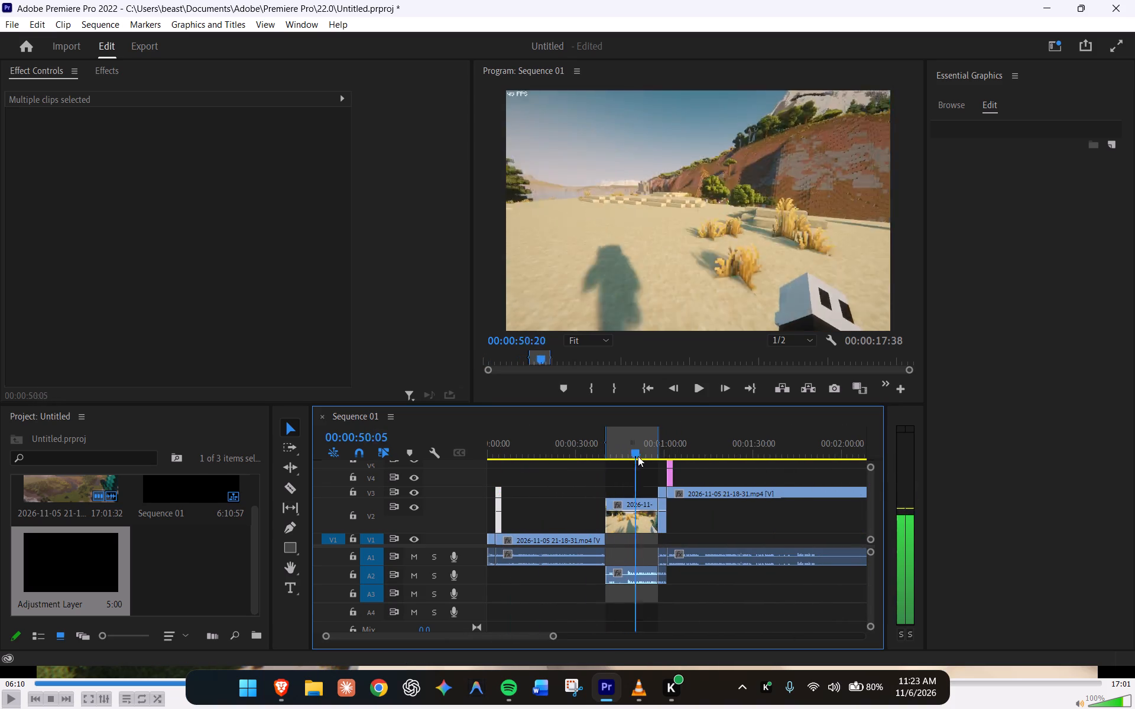
left_click_drag(638, 456, 659, 456)
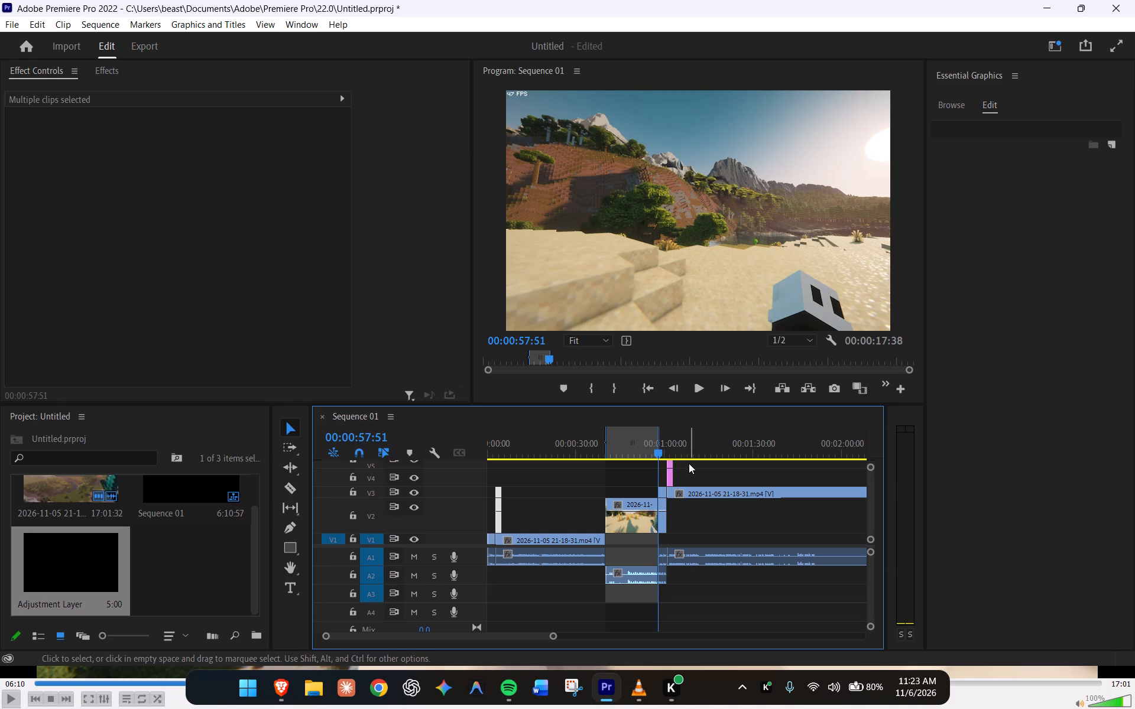
Inspect the duplicated adjustment layer and title on V4 and V5, looking for where the title's wording can be edited.
left_click(670, 470)
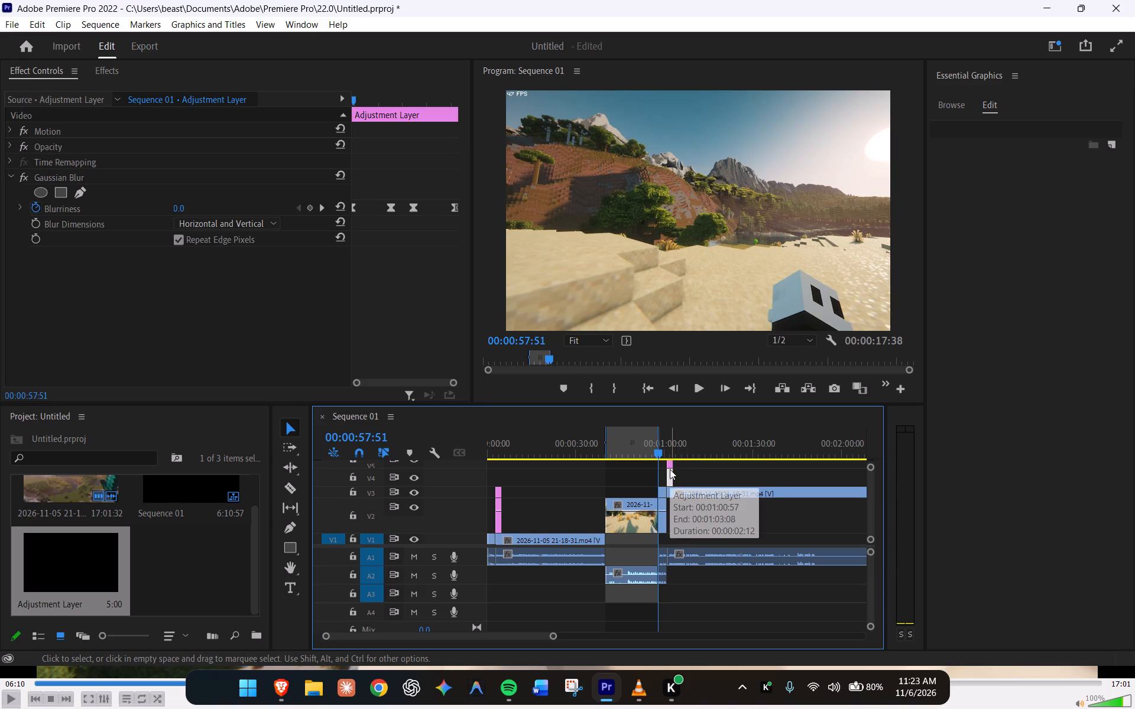
left_click(670, 466)
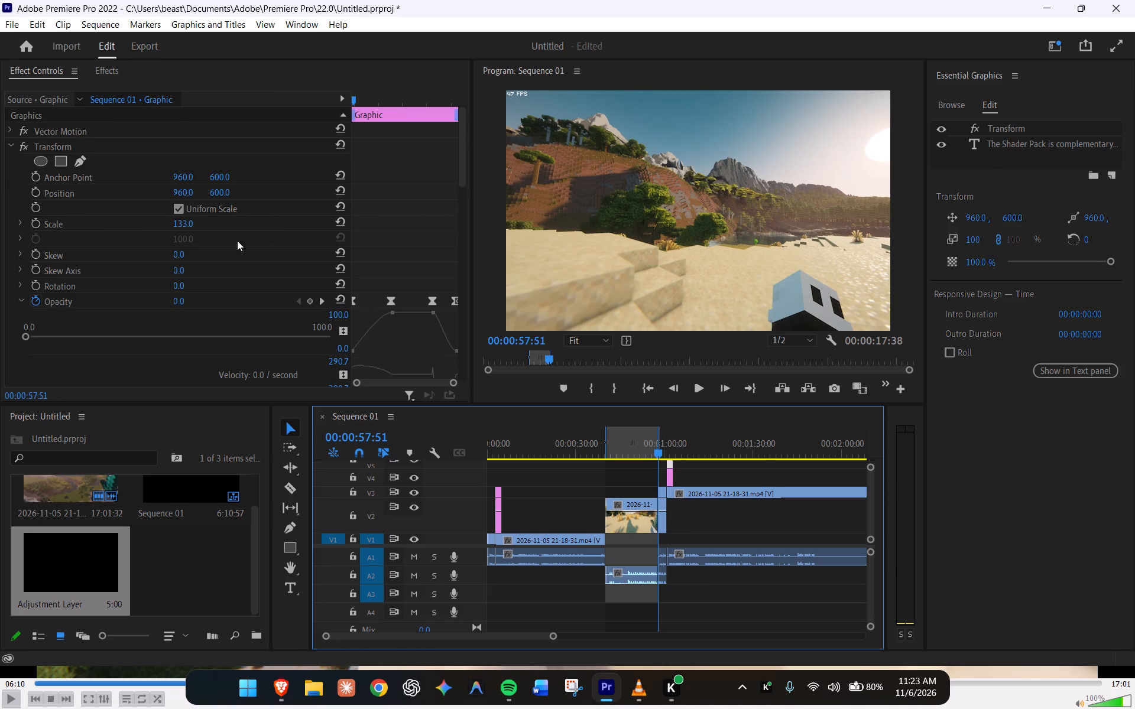
scroll(186, 226, "down", 6)
scroll(192, 307, "down", 7)
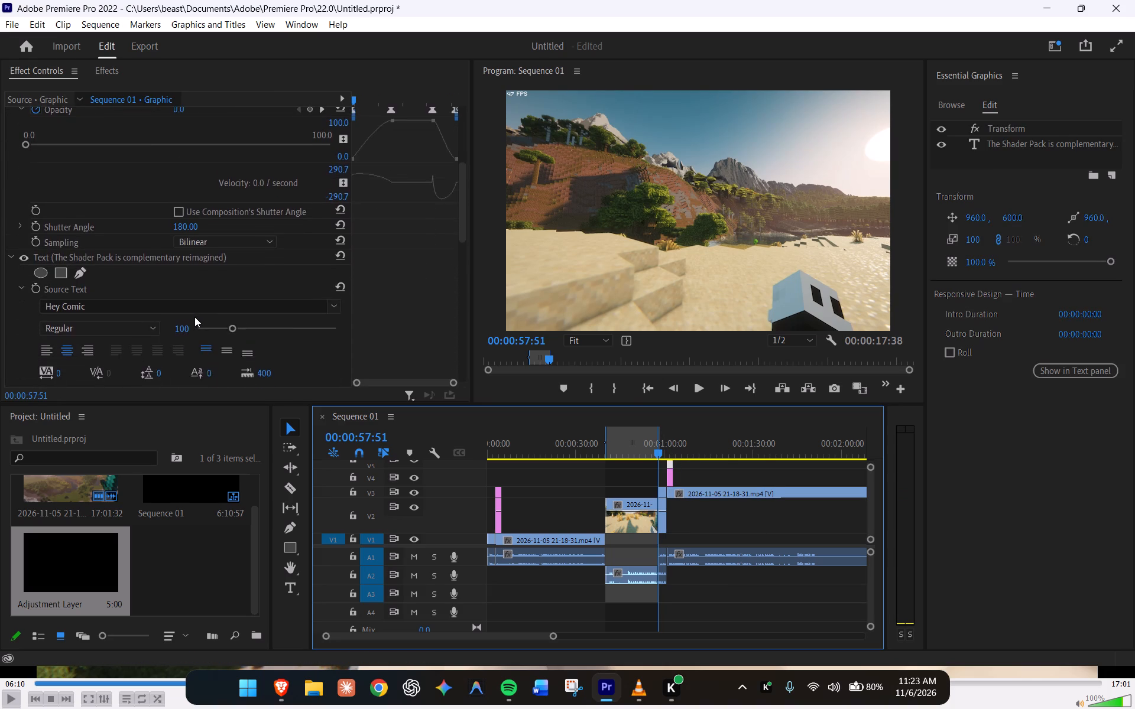
scroll(194, 317, "down", 6)
left_click(1049, 144)
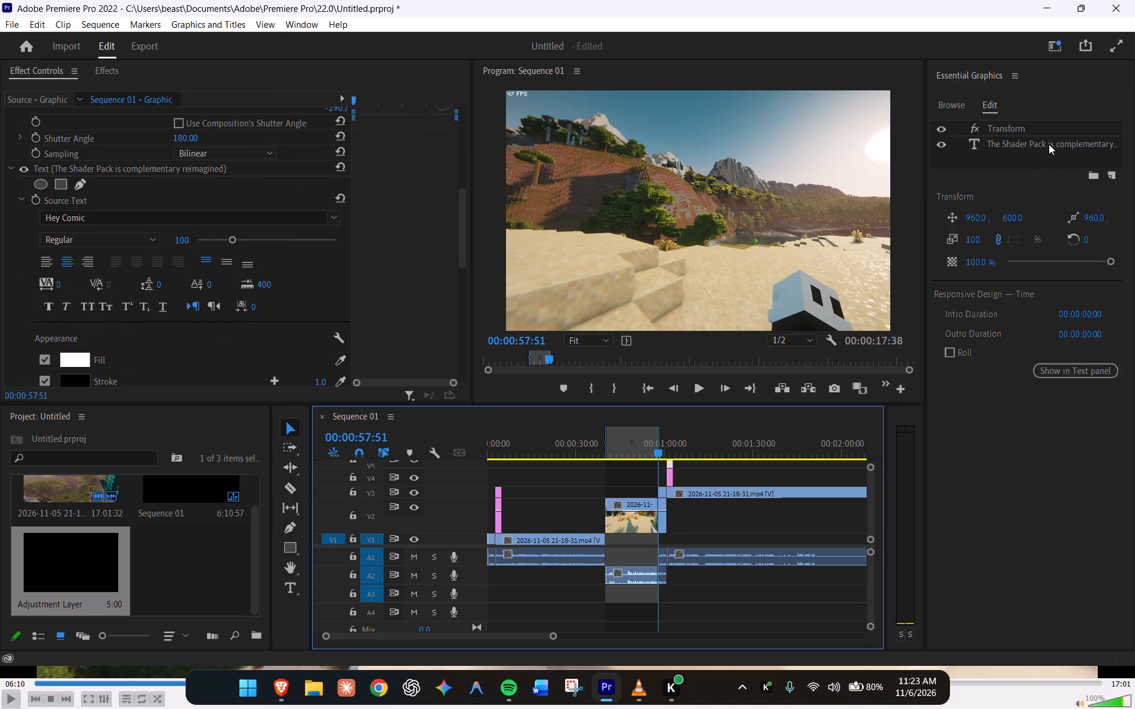
left_click(1049, 144)
double_click(1058, 149)
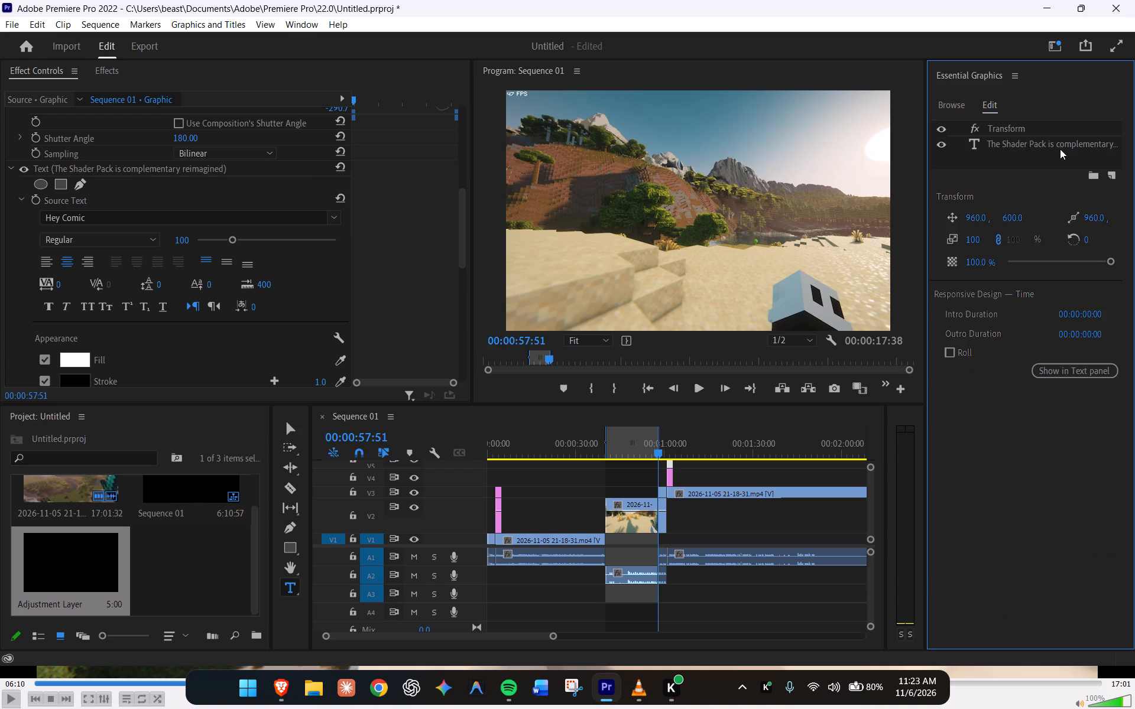
double_click(1061, 148)
scroll(245, 297, "down", 13)
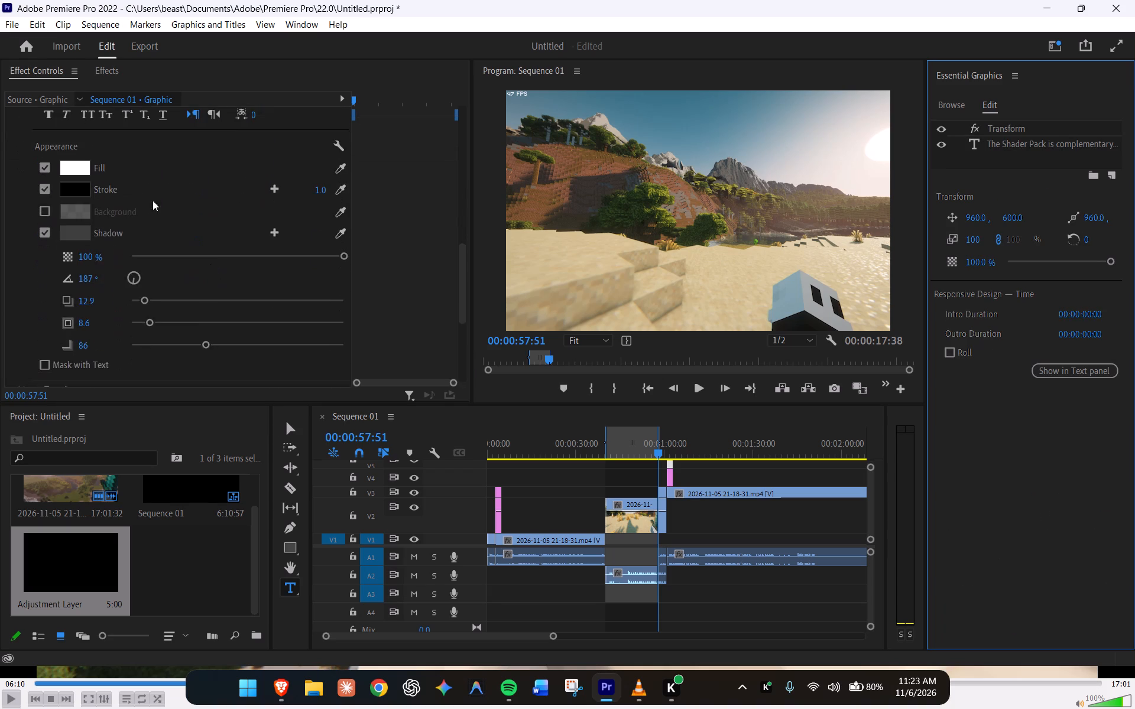
scroll(145, 193, "up", 13)
scroll(0, 206, "up", 5)
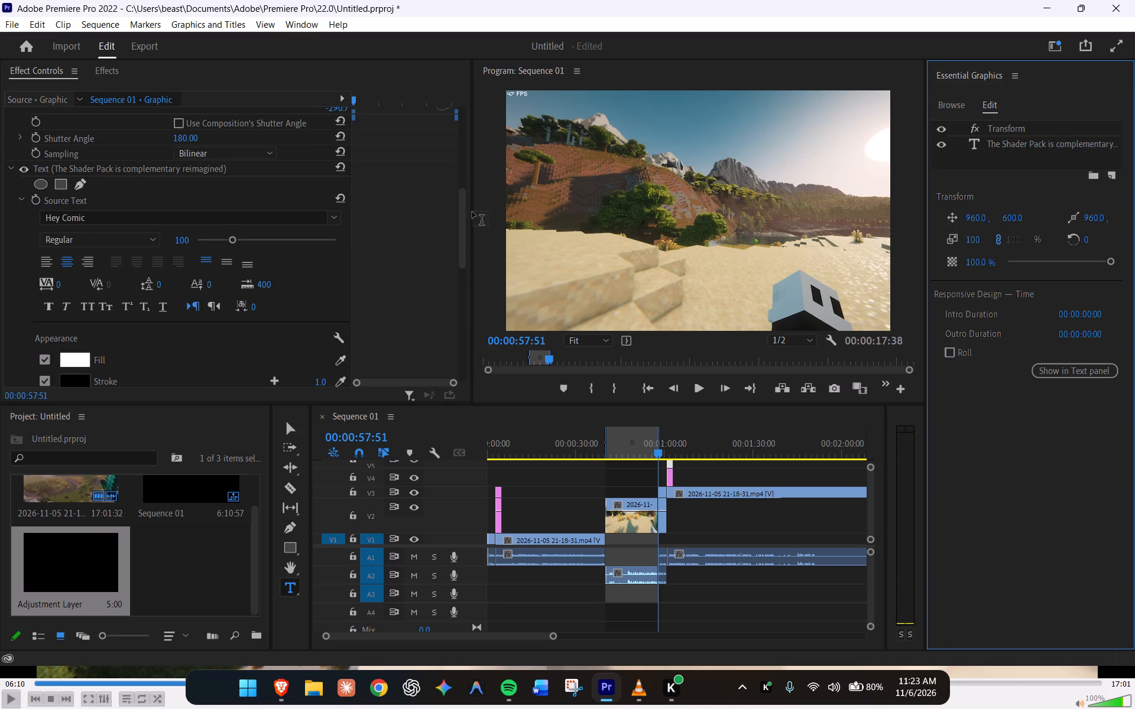
Replace the duplicated V5 title's text with "The next Shaderpack" on the first line and "is Photon" on the second.
scroll(670, 465, "up", 18, "alt")
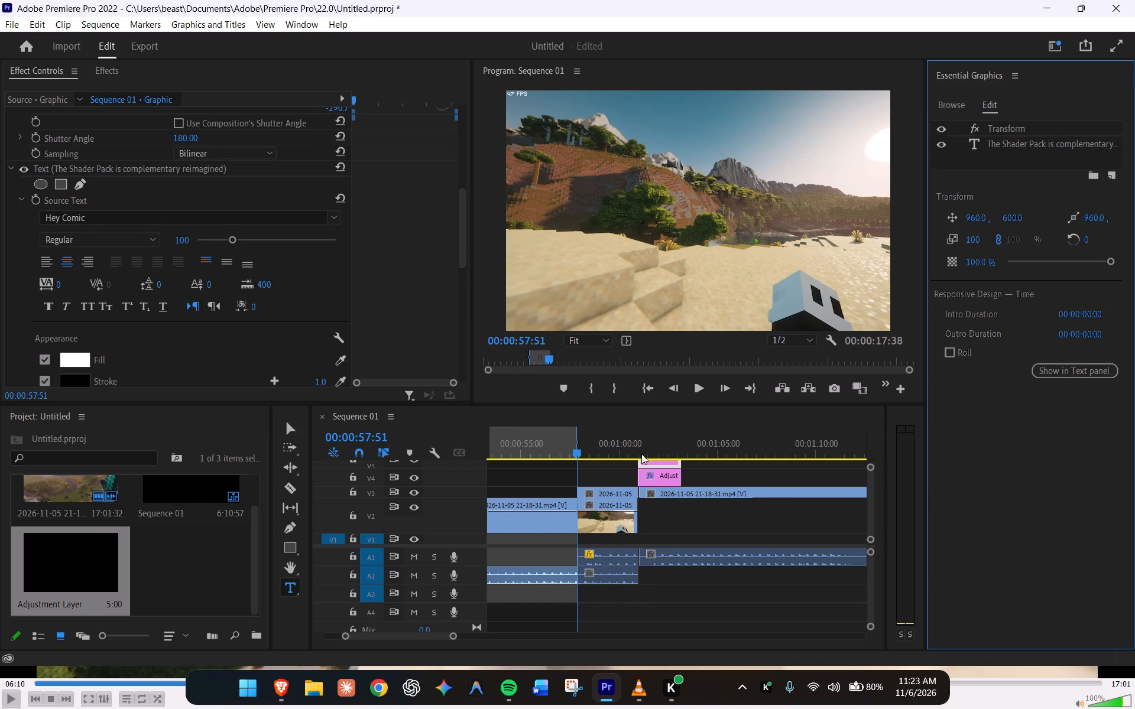
left_click_drag(575, 451, 622, 453)
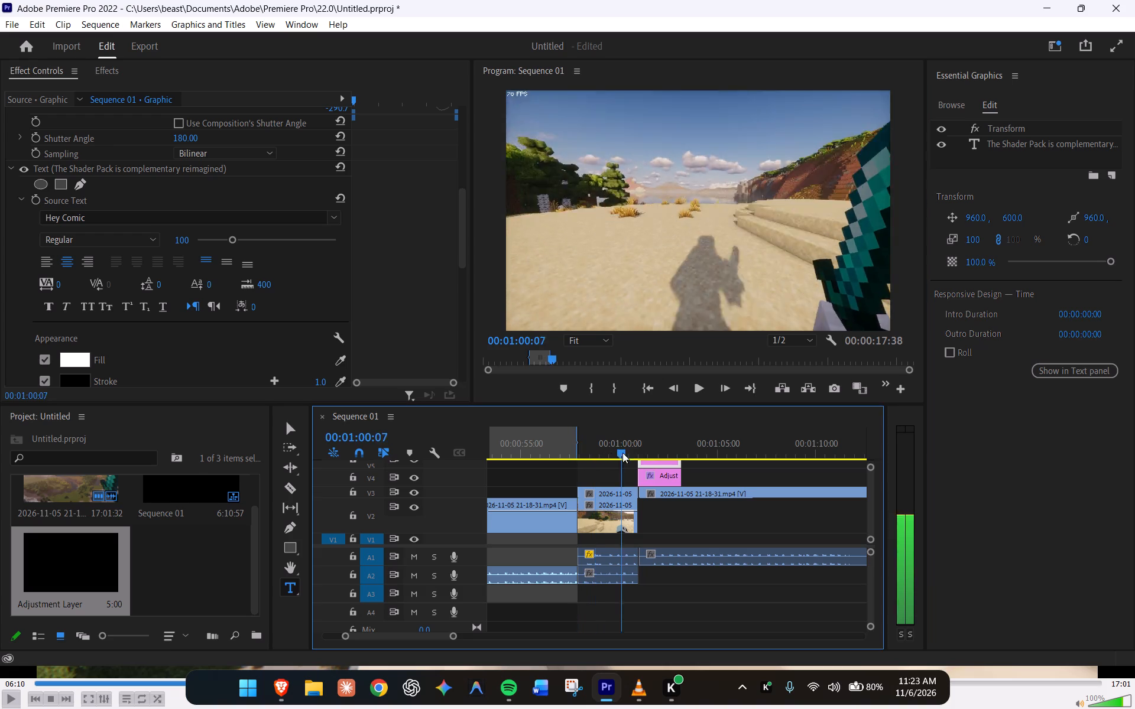
left_click_drag(622, 453, 650, 453)
left_click_drag(870, 470, 871, 478)
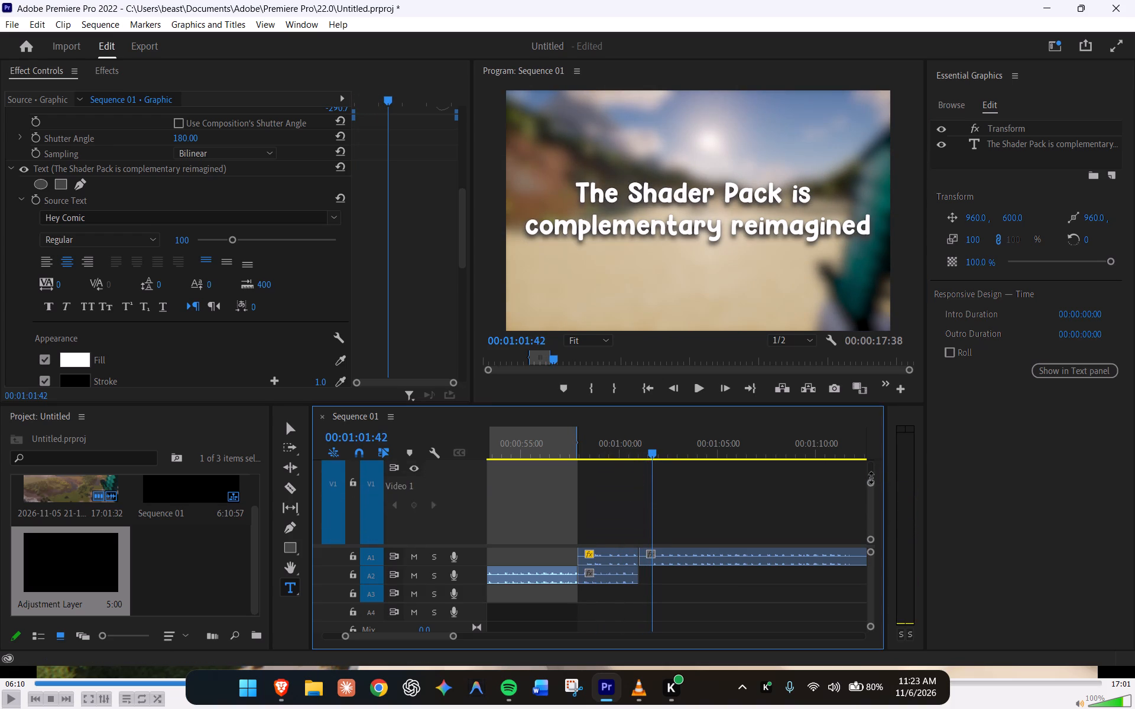
left_click_drag(871, 478, 870, 419)
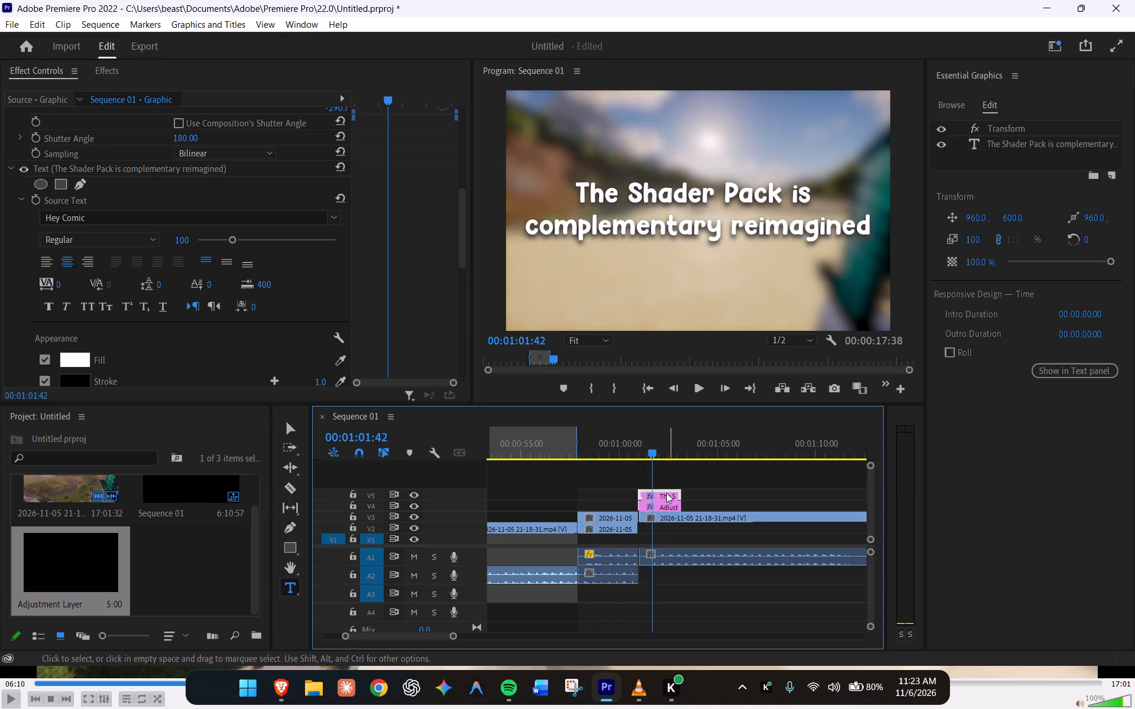
double_click(735, 191)
key("ctrl+a")
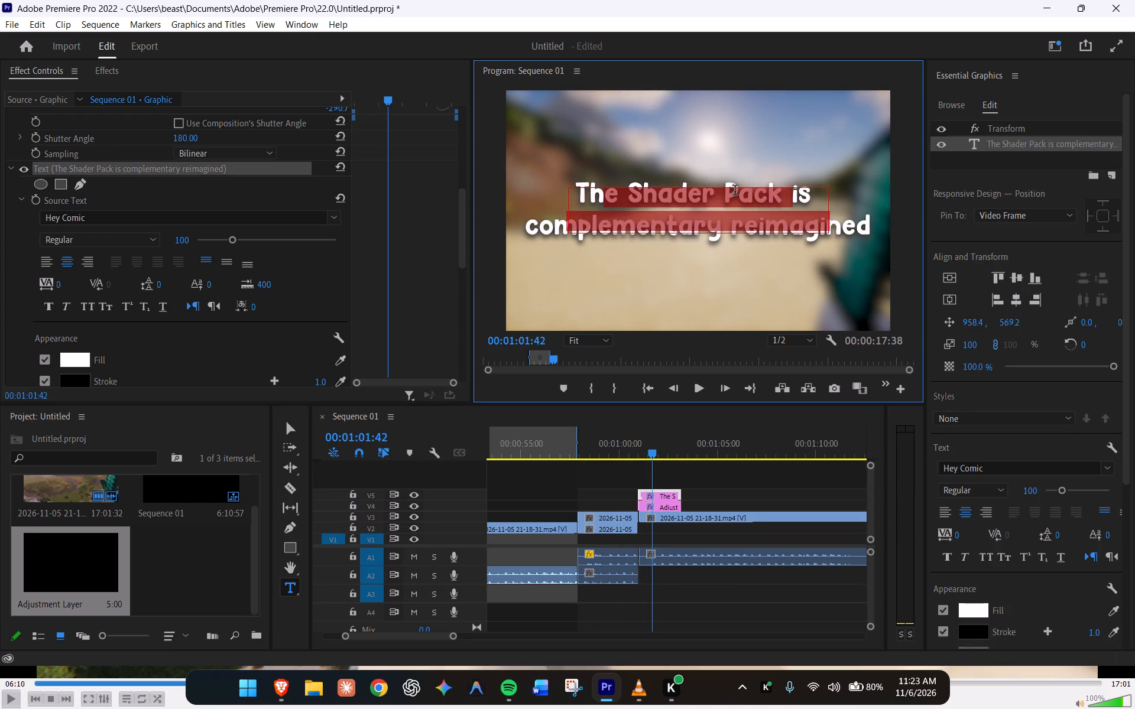
type("The next Shader")
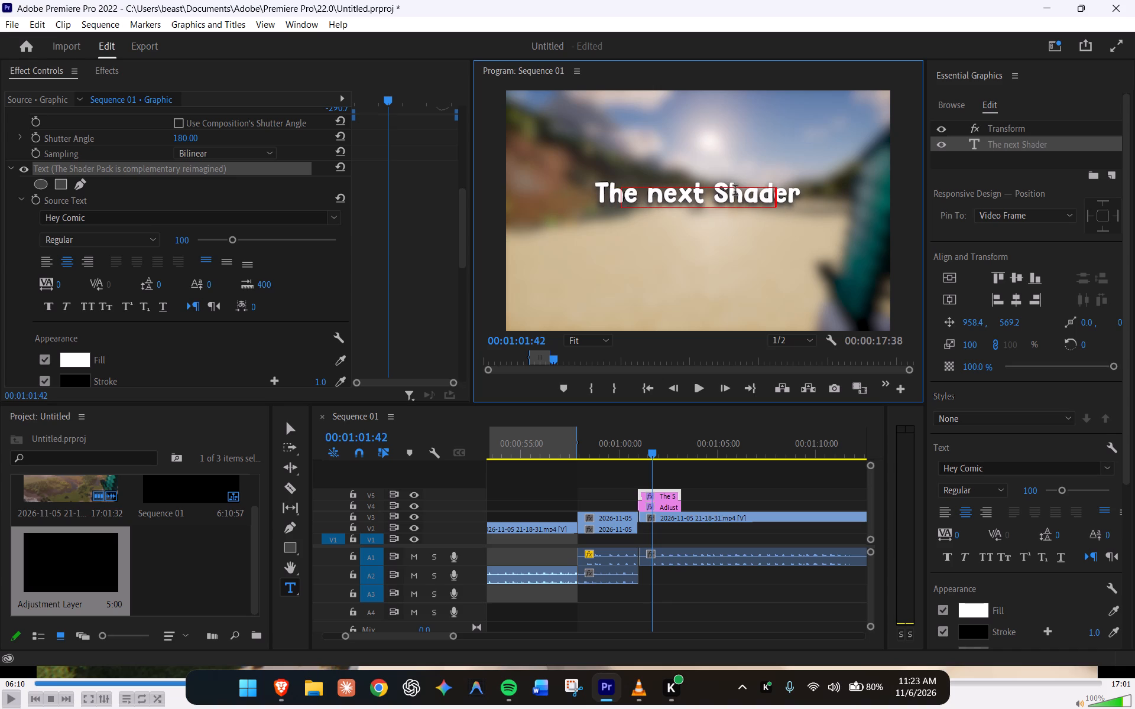
type("pack")
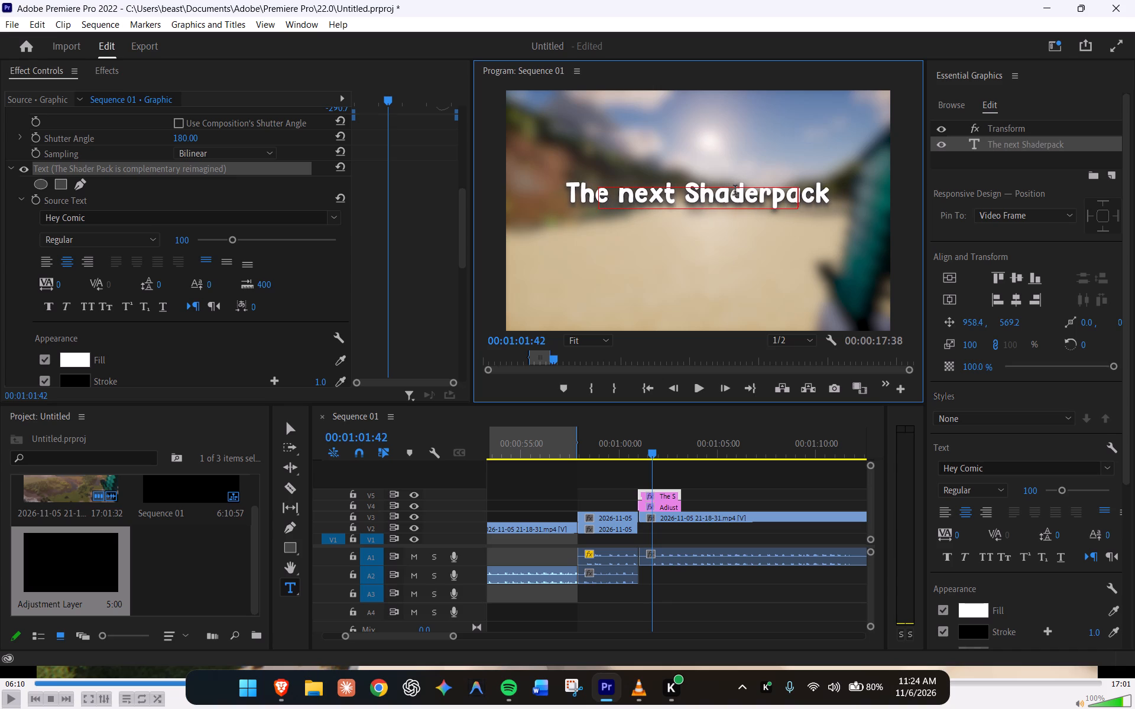
key("Return")
type("is {")
key("BackSpace")
key("BackSpace")
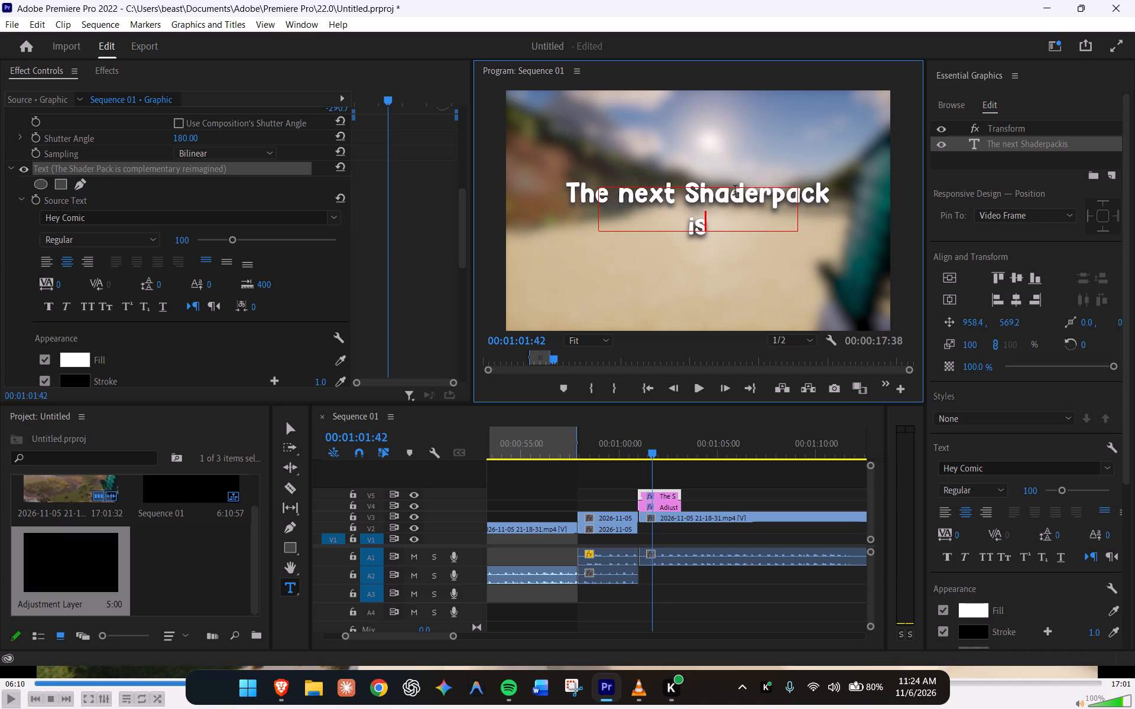
key("p")
key("BackSpace")
key("space")
type("P")
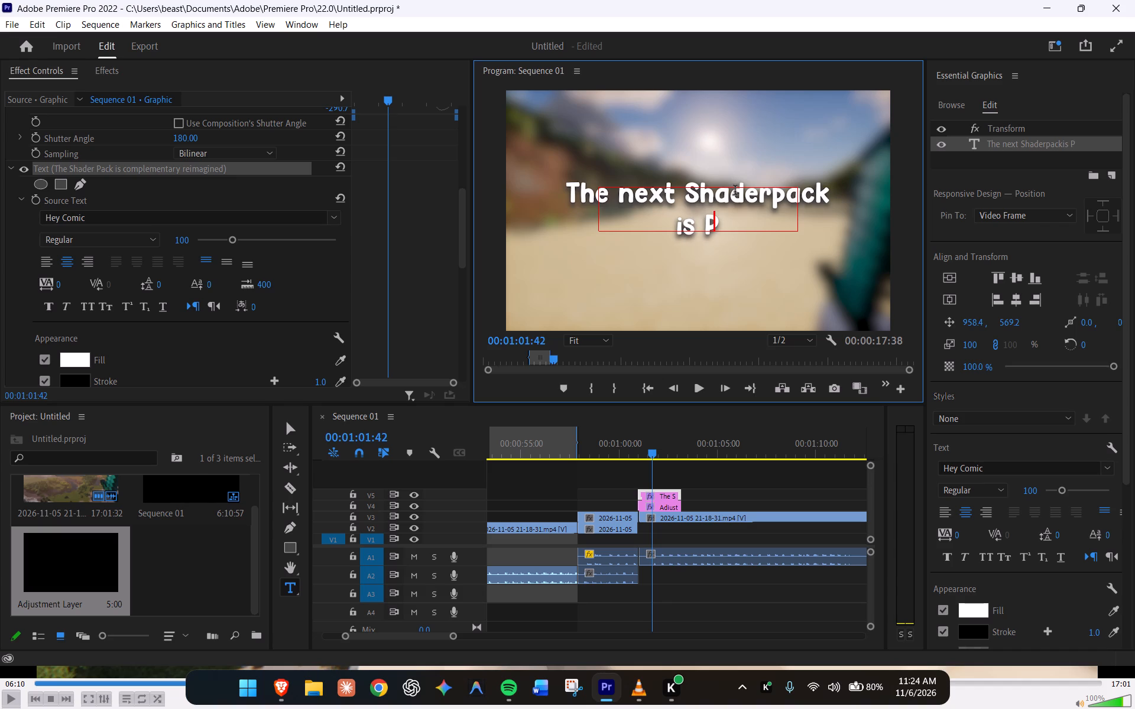
type("hoton")
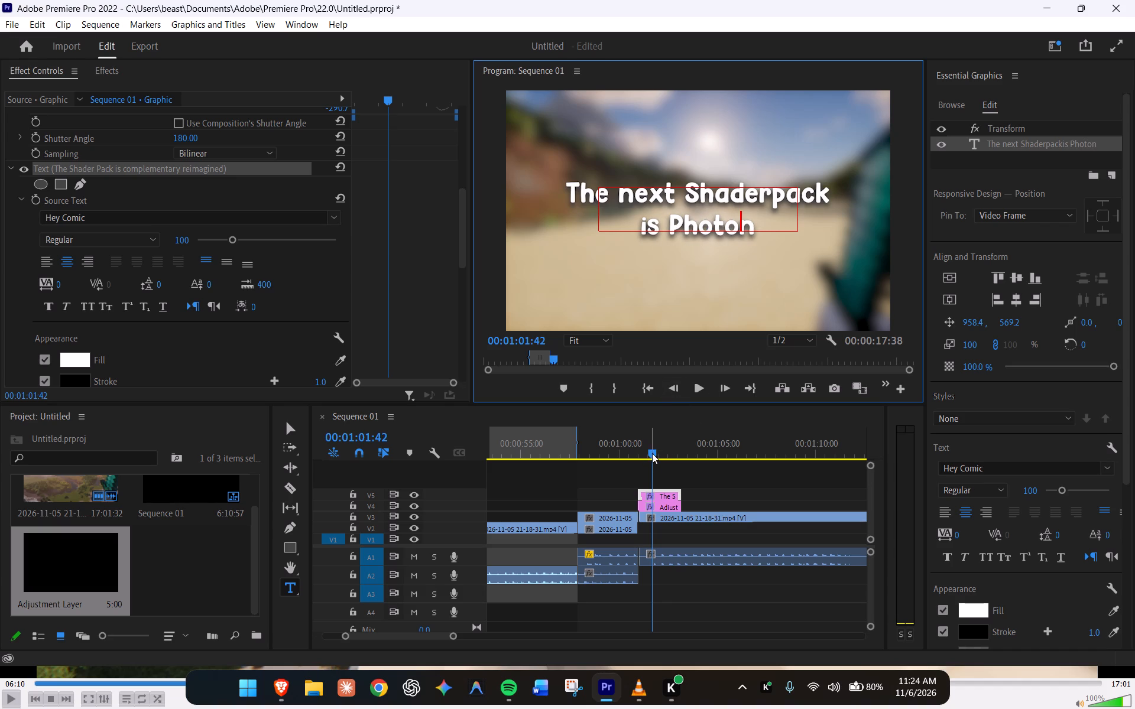
Play the sequence from shortly before the Photon title to check the transition and the title's fade.
left_click_drag(652, 453, 611, 457)
key("space")
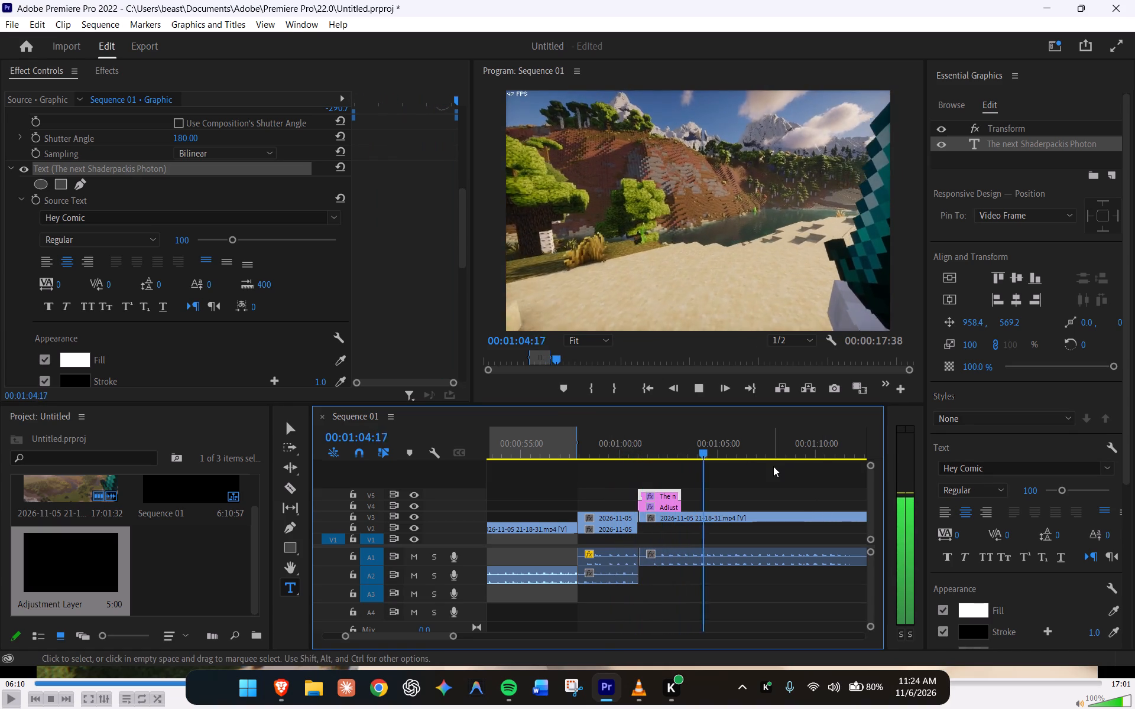
Scrub through the Photon footage on V3 from the end of its title to the in-game shader pack selection menu.
scroll(771, 466, "down", 16, "alt")
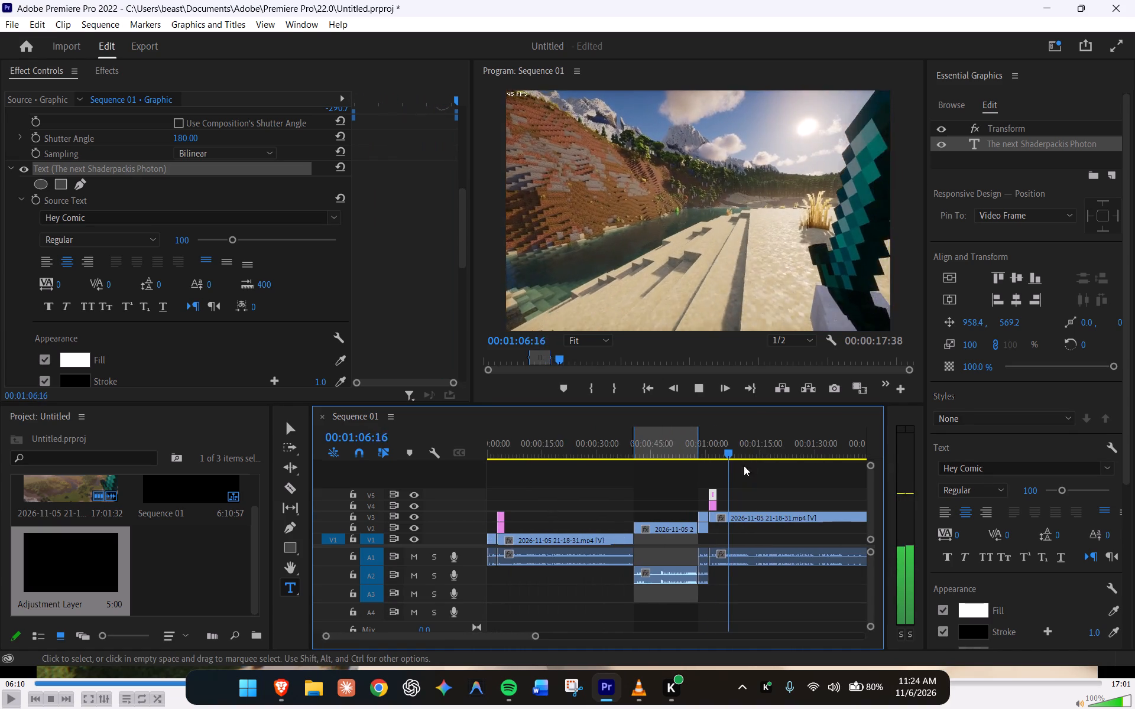
scroll(732, 465, "down", 8)
scroll(728, 463, "down", 6, "alt")
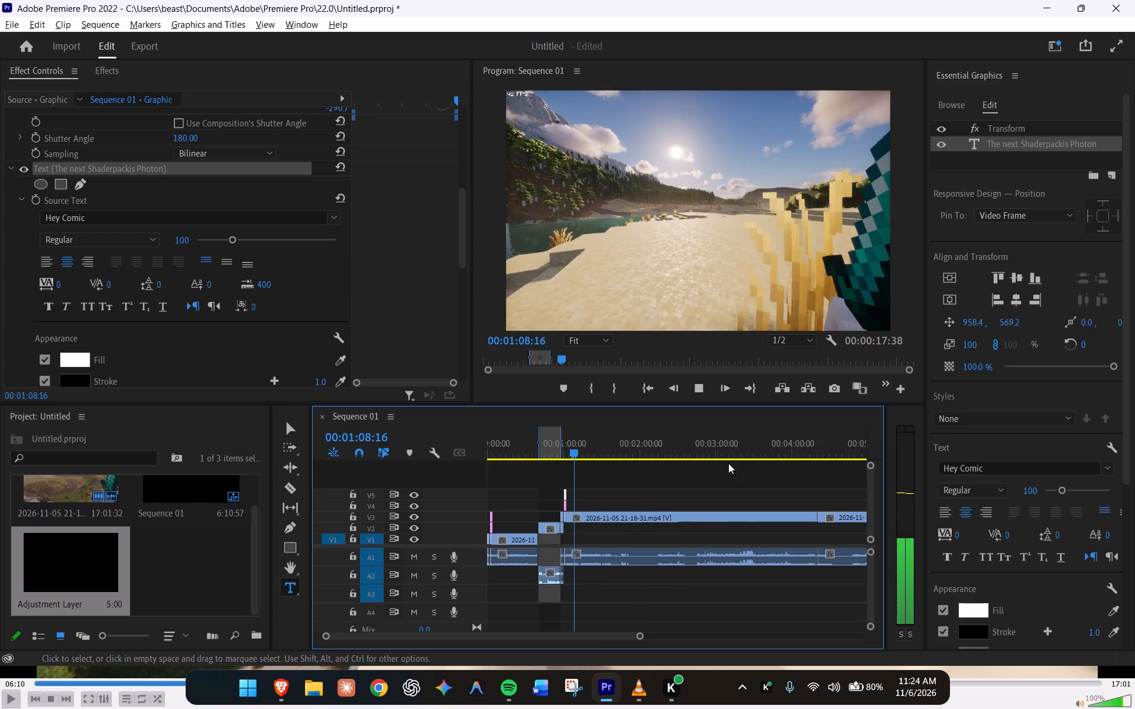
scroll(728, 464, "down", 6, "alt")
scroll(728, 467, "up", 3, "alt")
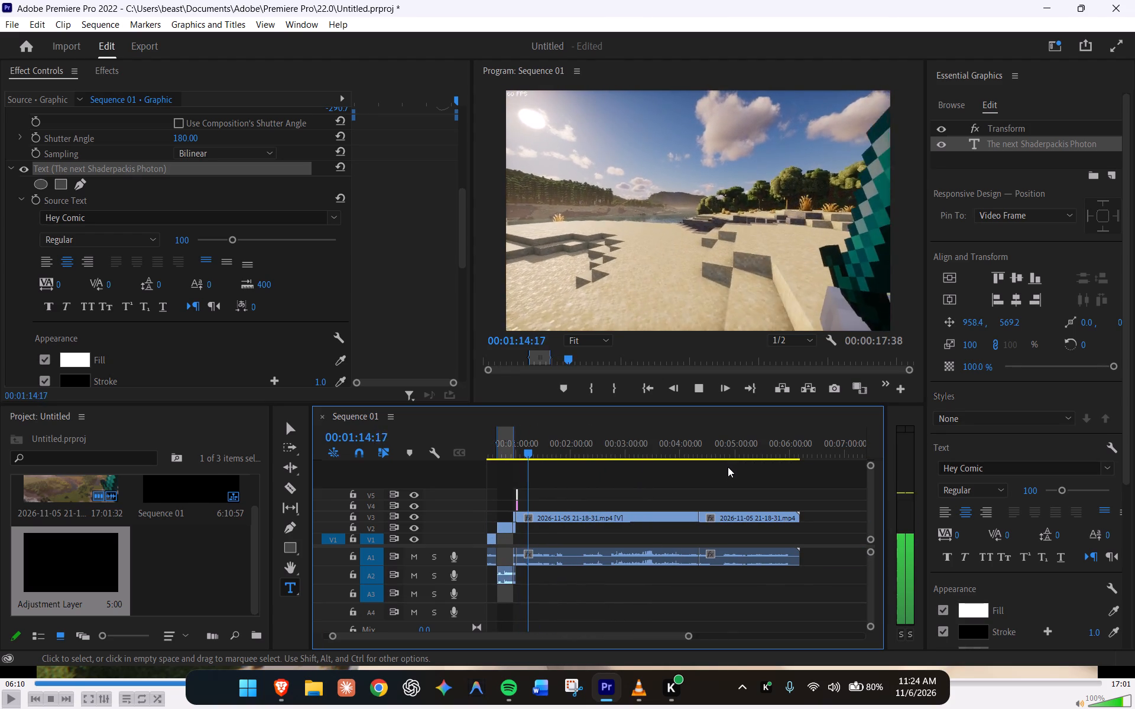
scroll(526, 477, "up", 3, "alt")
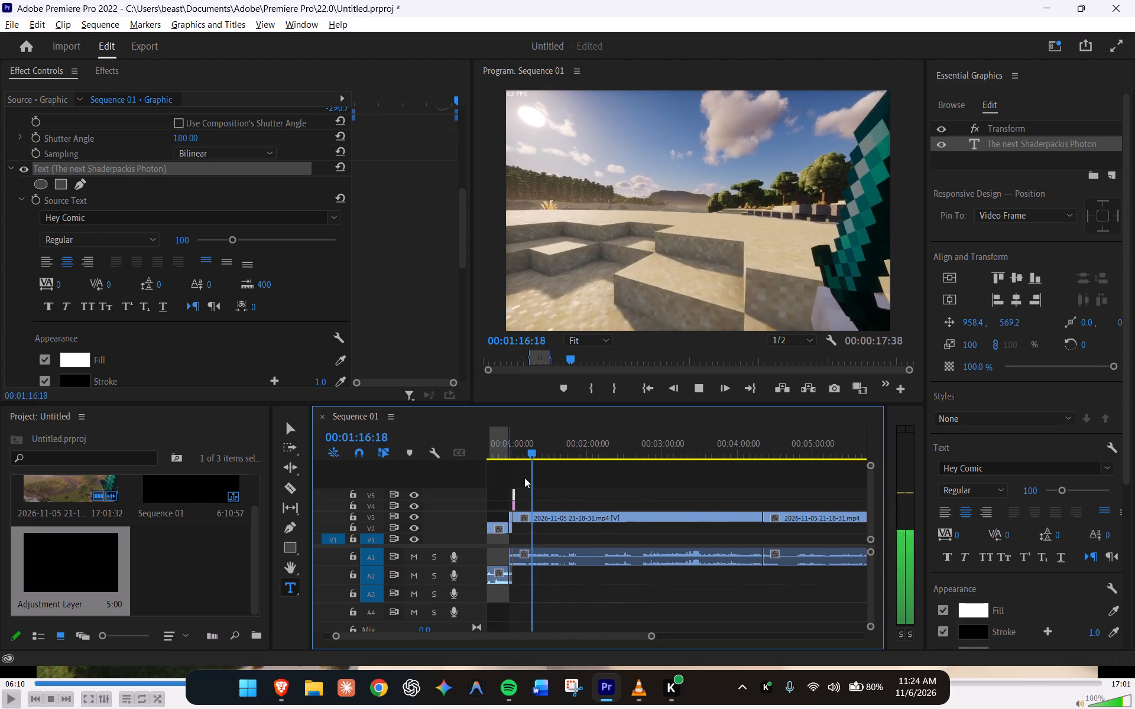
scroll(530, 470, "up", 4, "alt")
left_click_drag(533, 456, 538, 456)
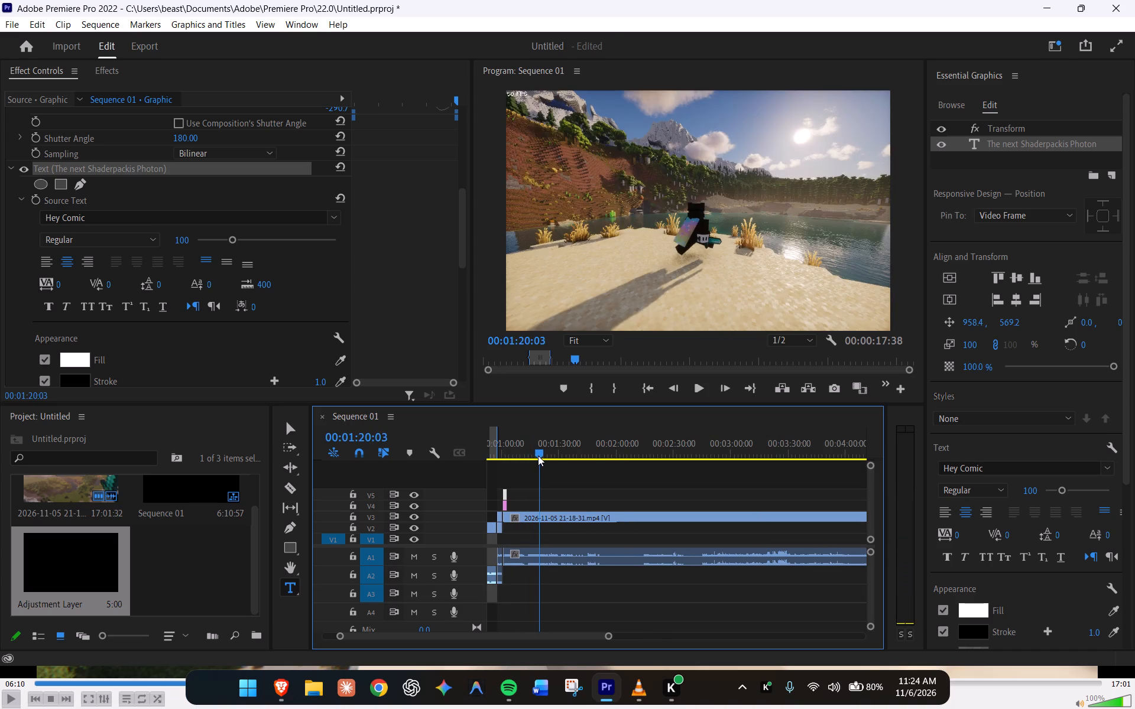
left_click_drag(538, 456, 559, 457)
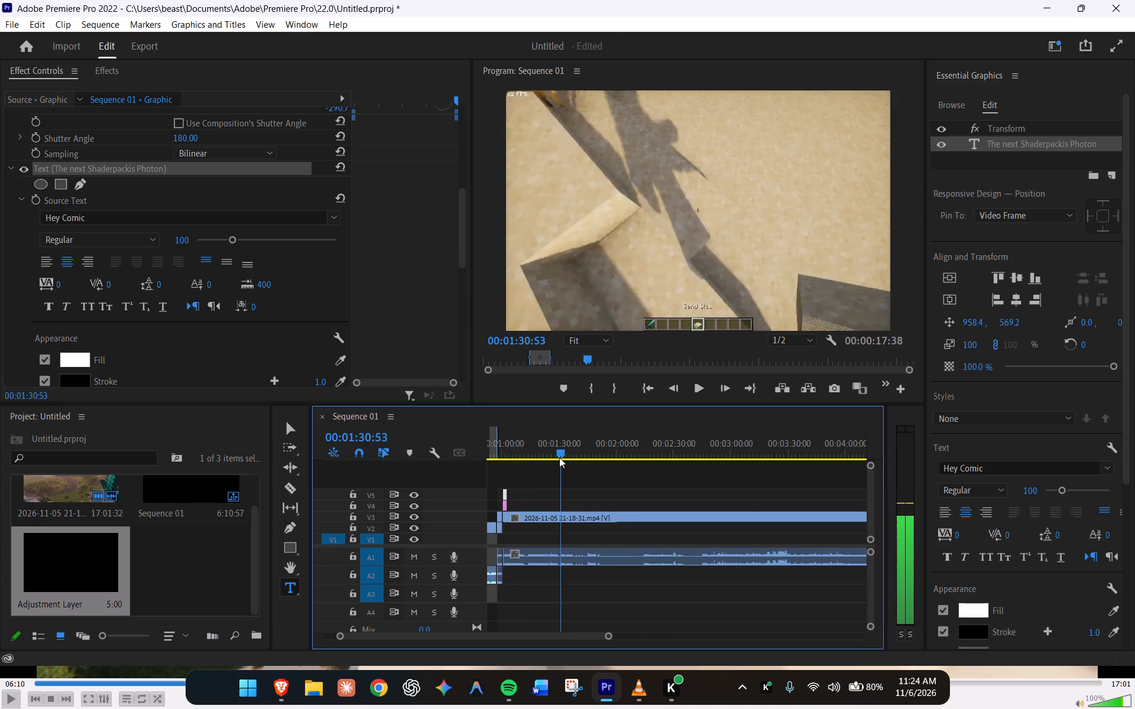
left_click_drag(559, 457, 605, 461)
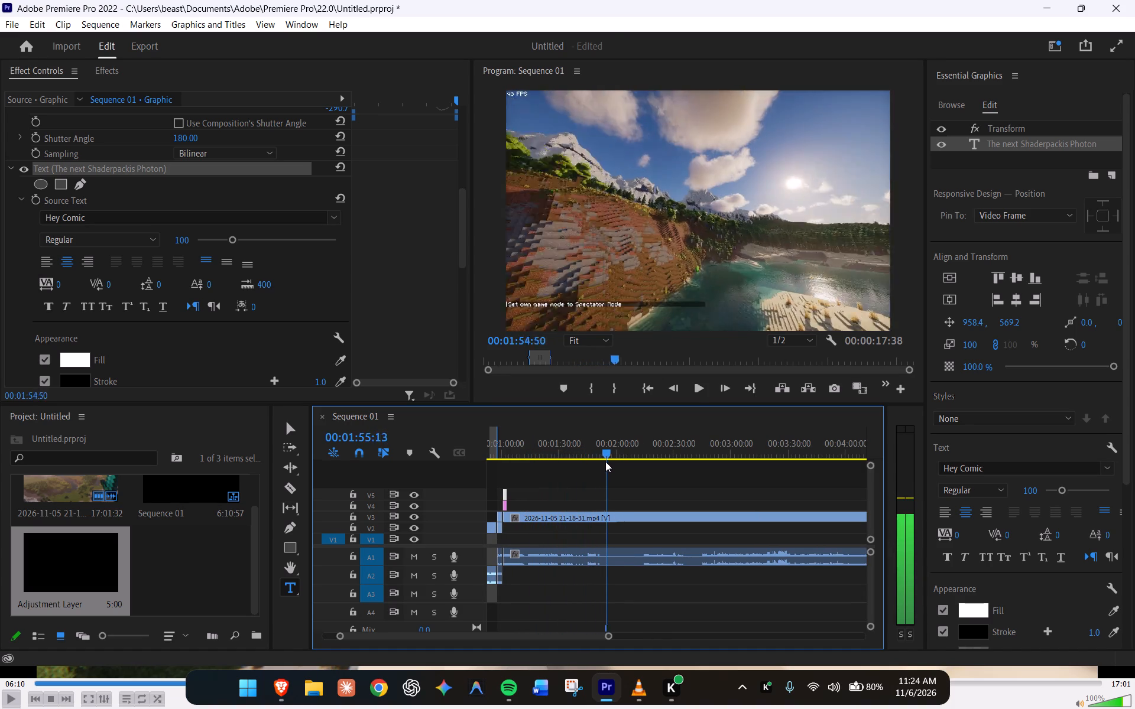
left_click_drag(605, 461, 650, 461)
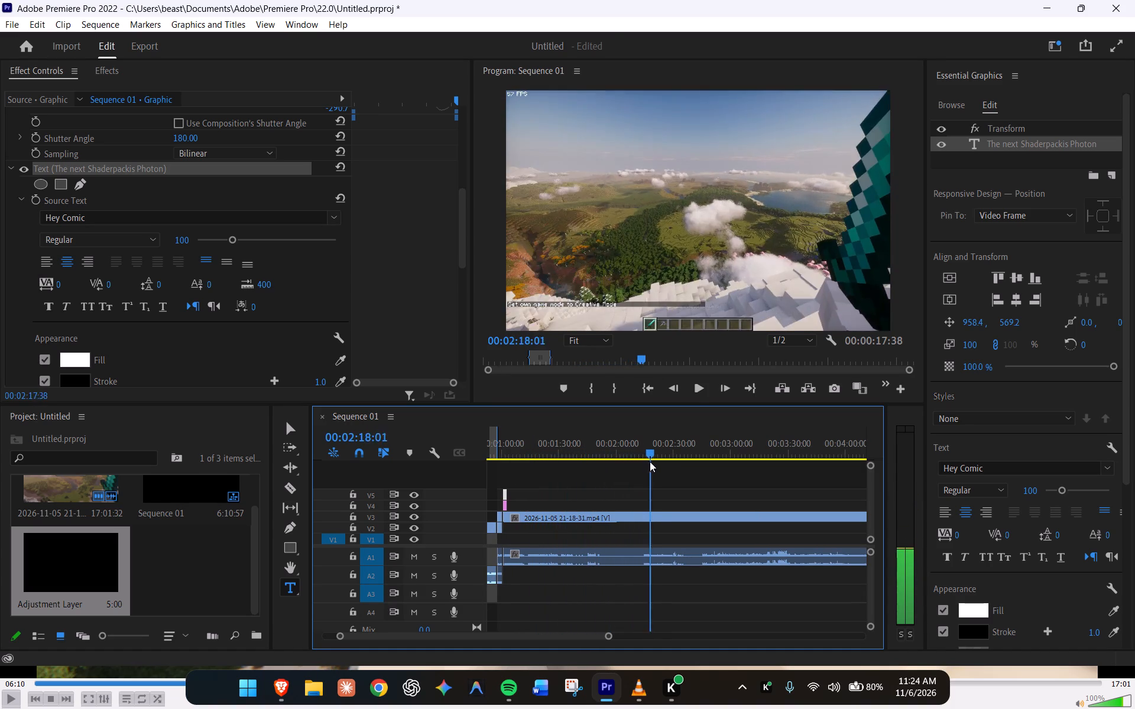
left_click_drag(650, 461, 674, 461)
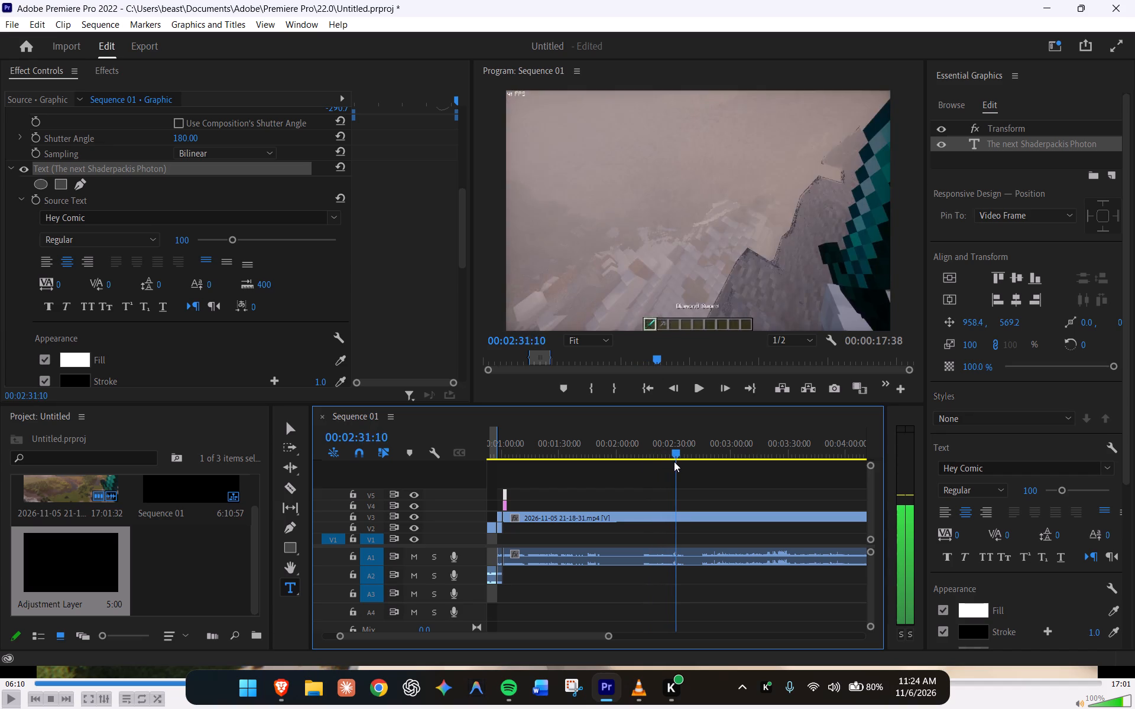
left_click_drag(674, 461, 699, 461)
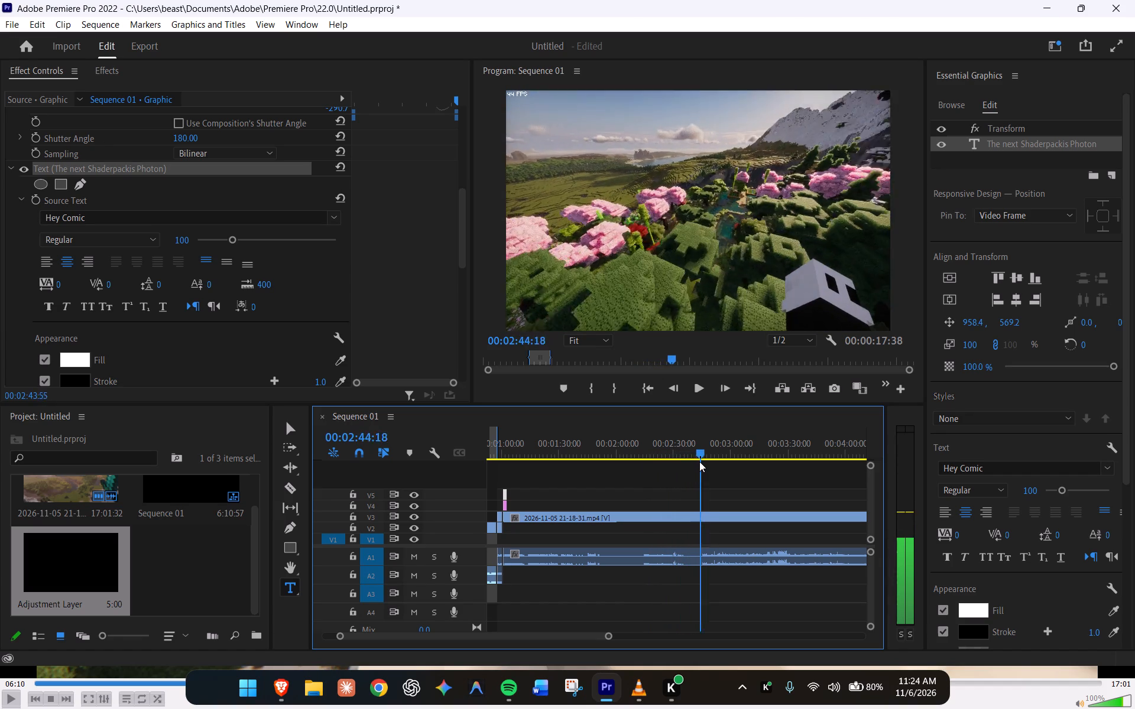
left_click_drag(699, 461, 723, 462)
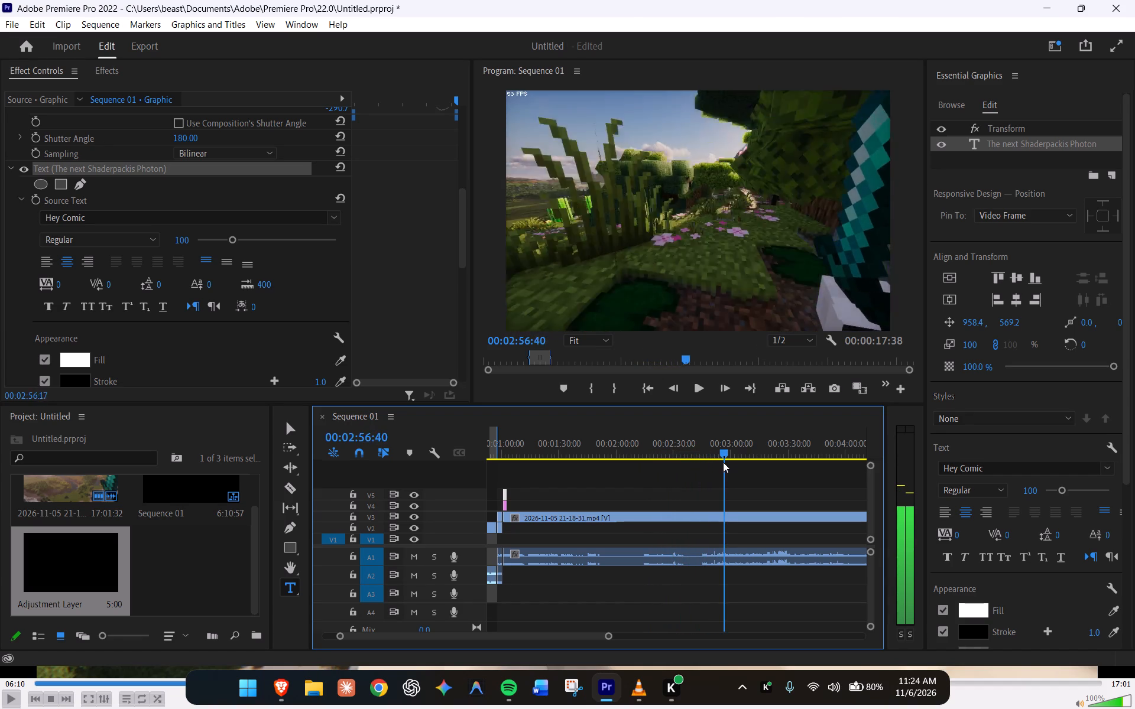
left_click_drag(723, 462, 739, 463)
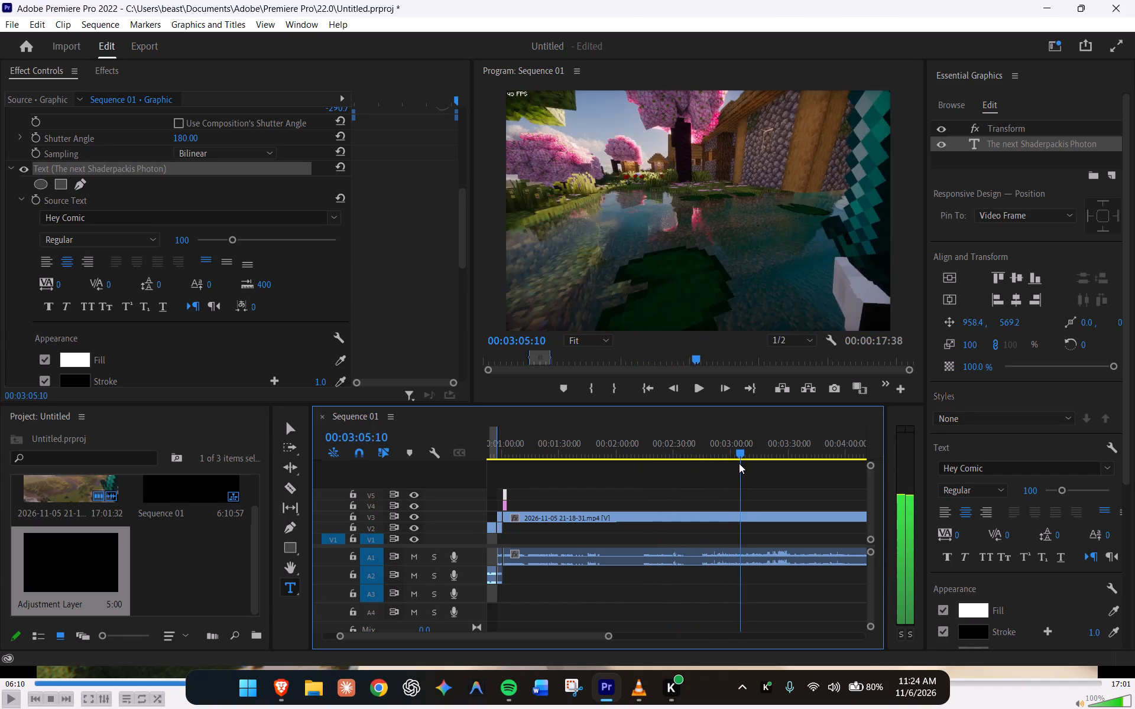
left_click_drag(739, 463, 780, 464)
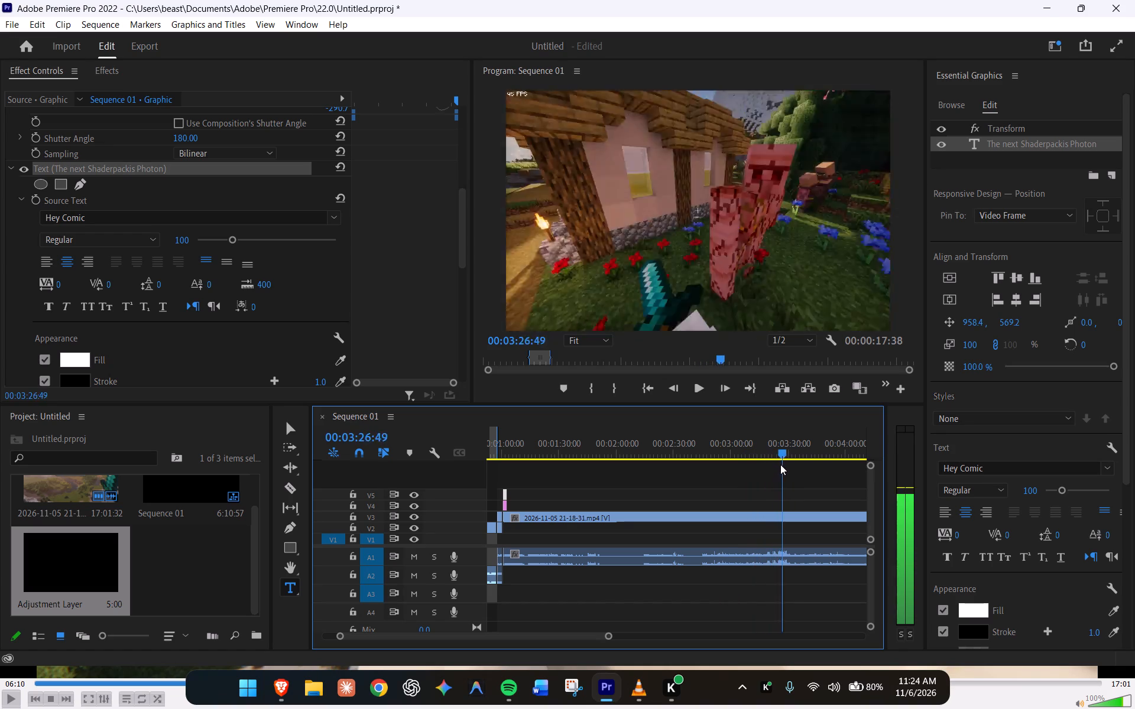
left_click_drag(780, 464, 809, 465)
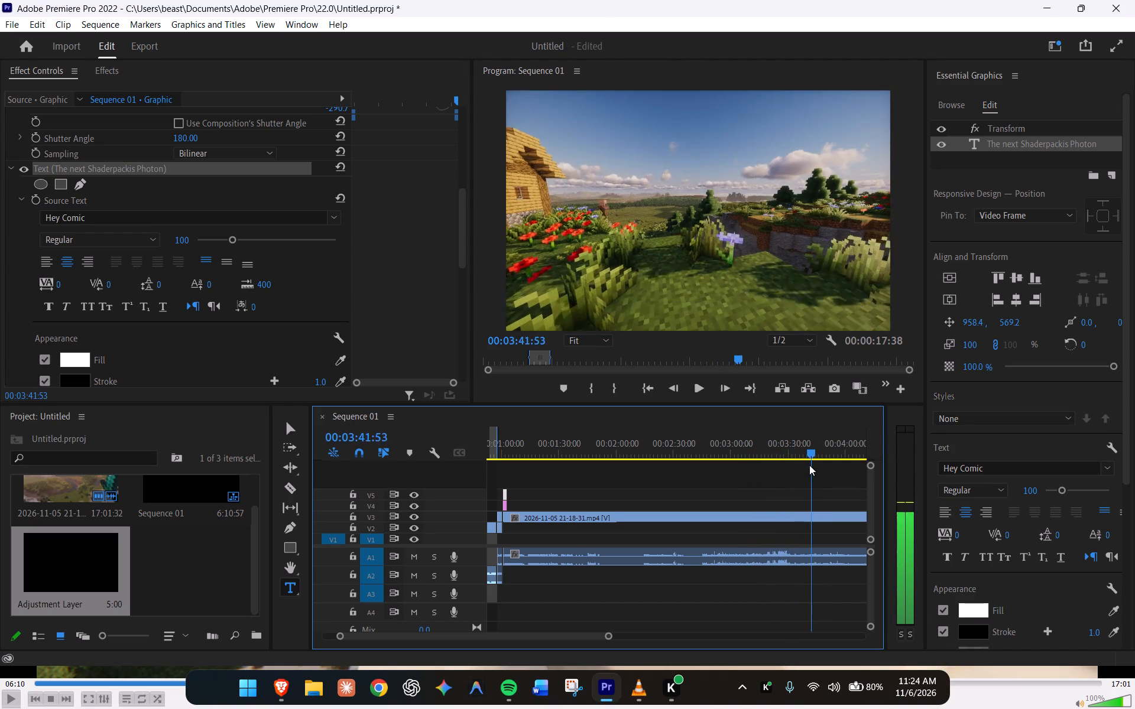
left_click_drag(809, 465, 831, 465)
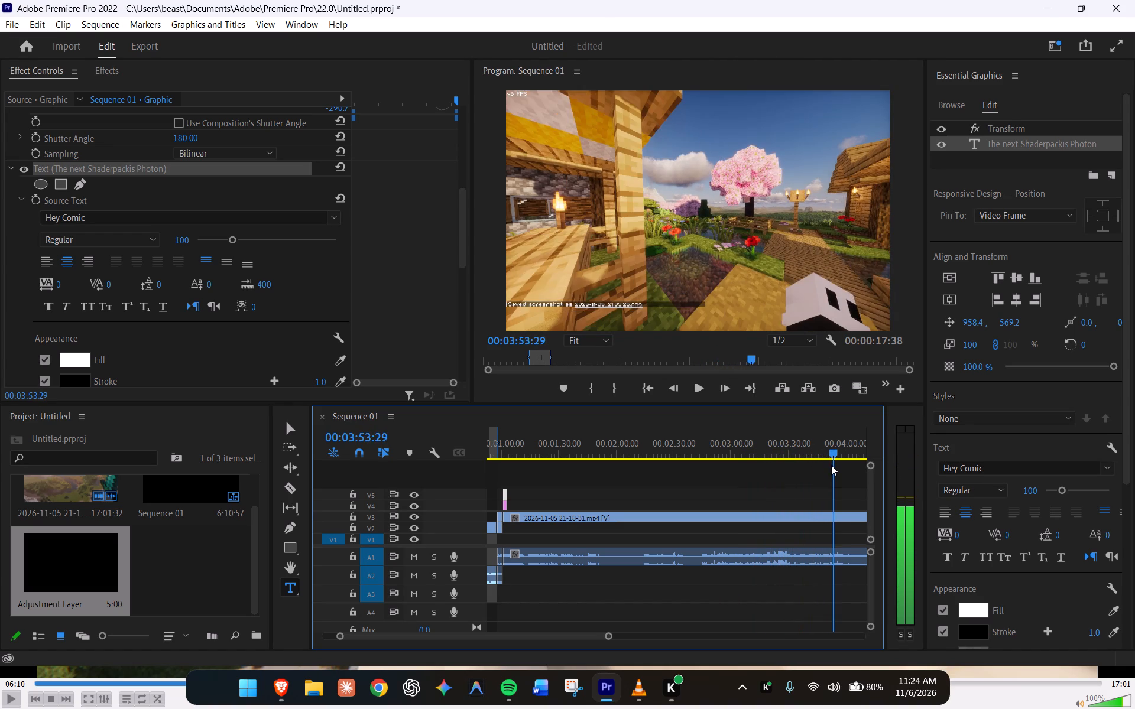
left_click_drag(831, 465, 839, 465)
scroll(838, 465, "down", 9, "alt")
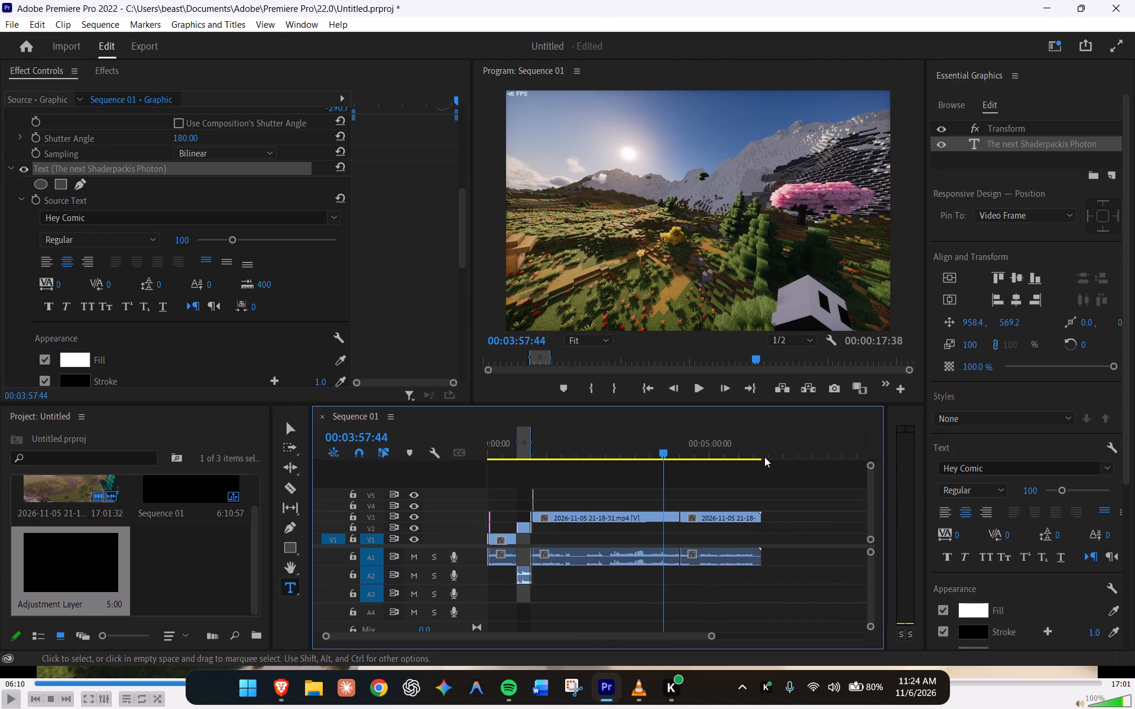
left_click_drag(666, 453, 677, 453)
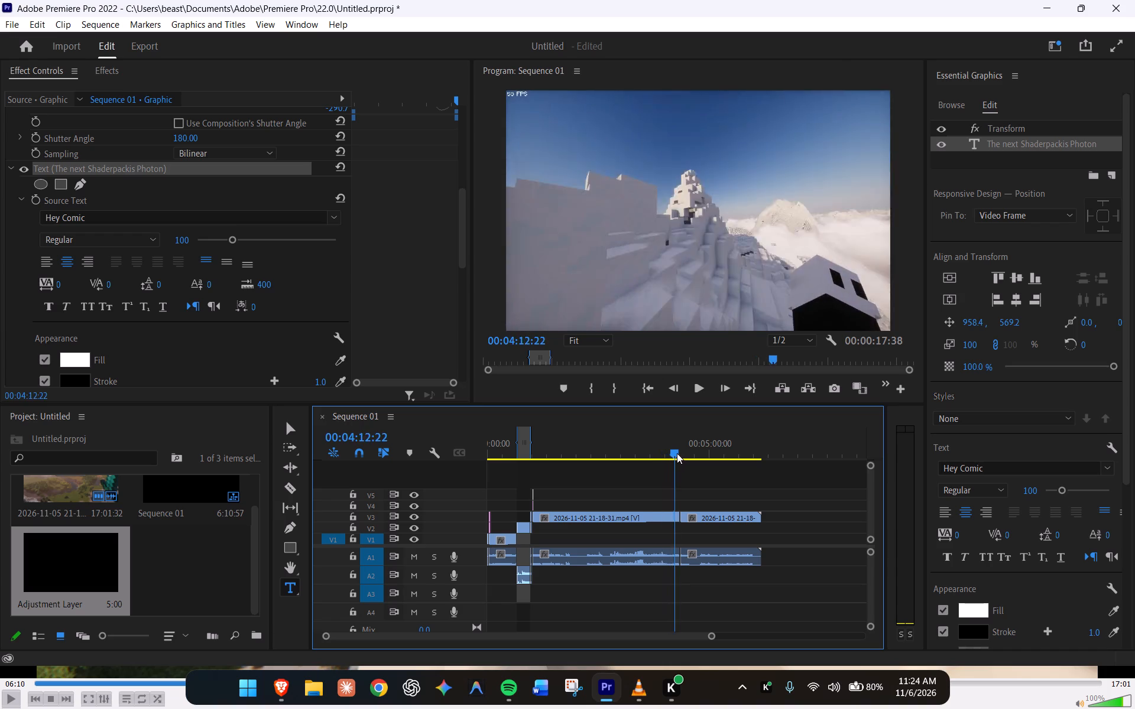
left_click_drag(677, 453, 700, 453)
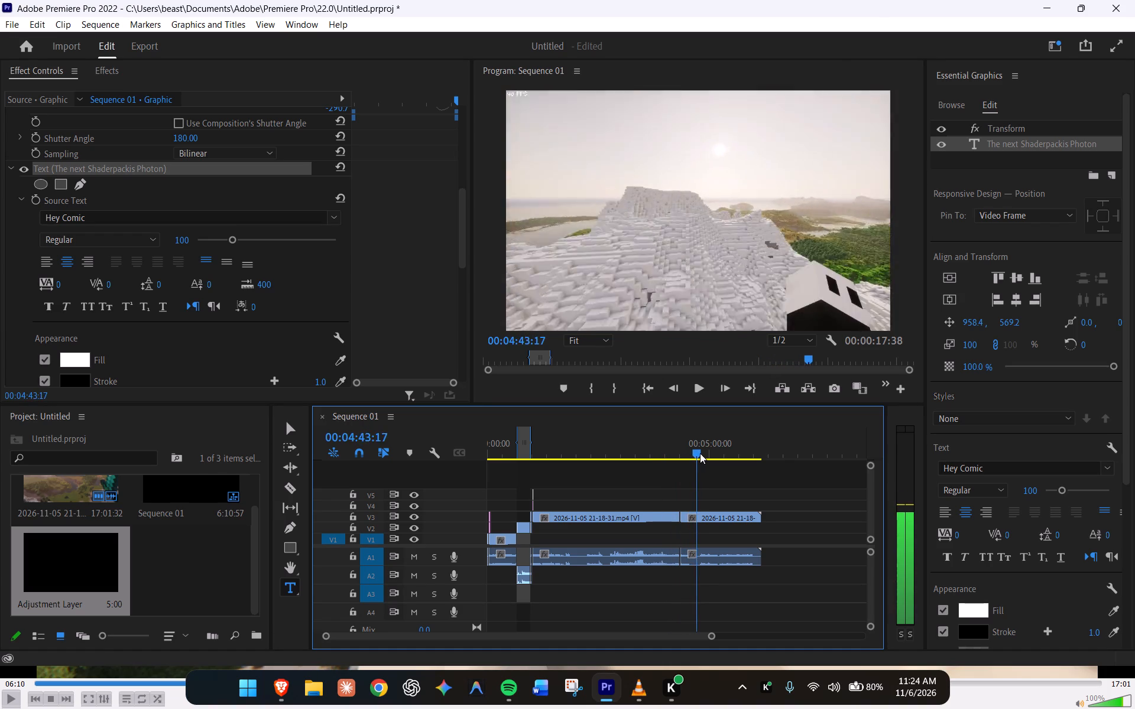
left_click_drag(700, 453, 716, 453)
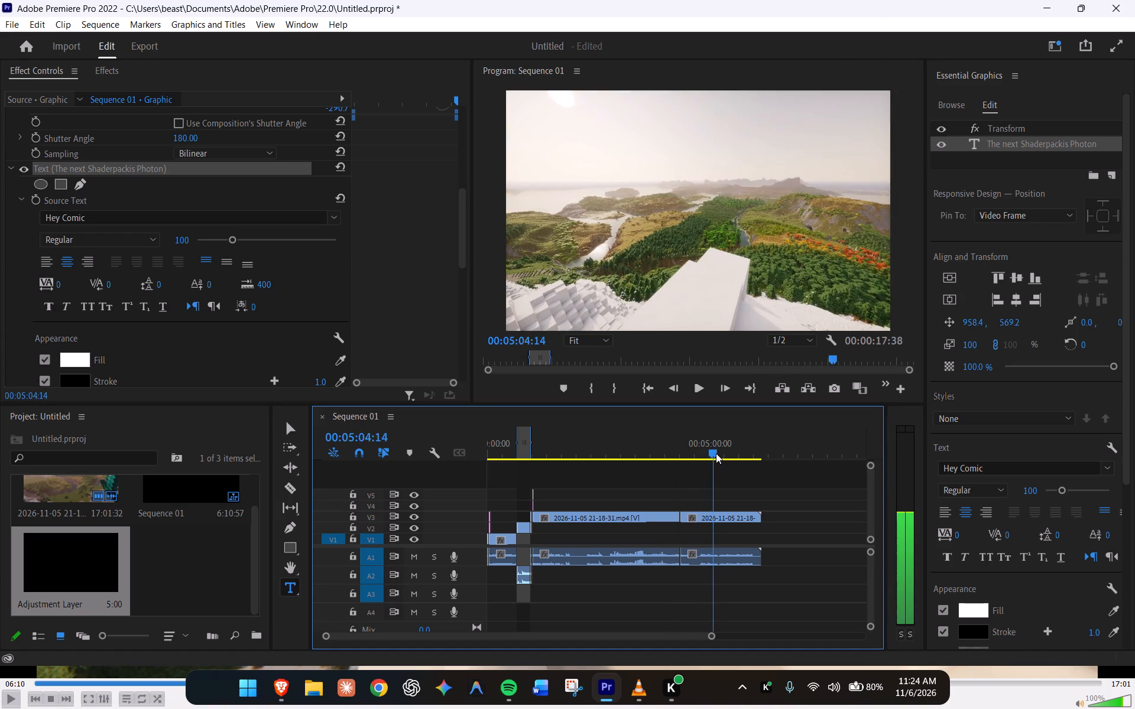
left_click_drag(716, 453, 719, 453)
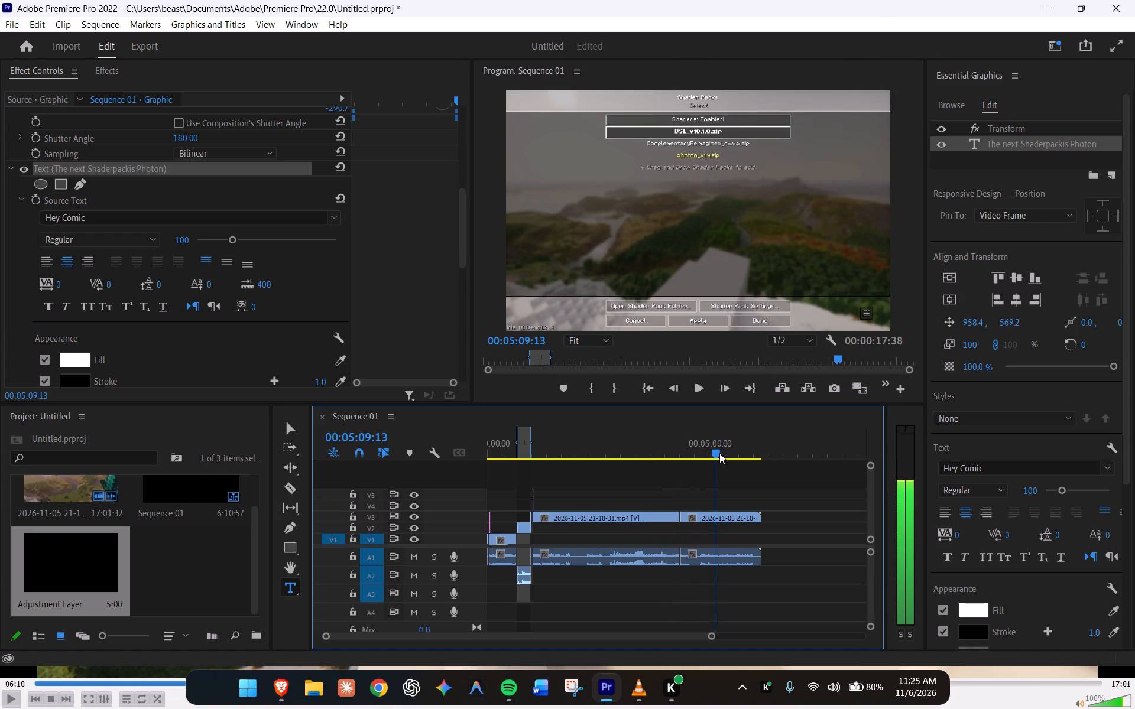
left_click_drag(719, 453, 719, 453)
Step frame by frame around the shader pack menu and set the playhead at 00:05:06:11, just before the menu fades in.
left_click(695, 511)
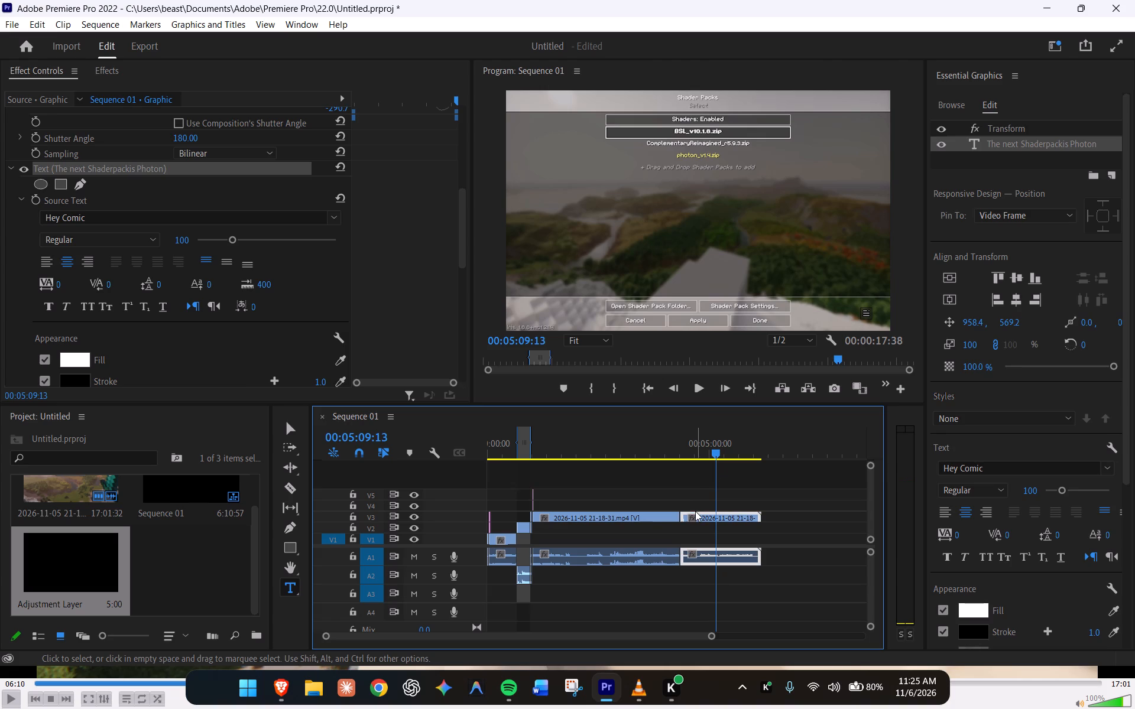
left_click(718, 463)
scroll(718, 470, "up", 9, "alt")
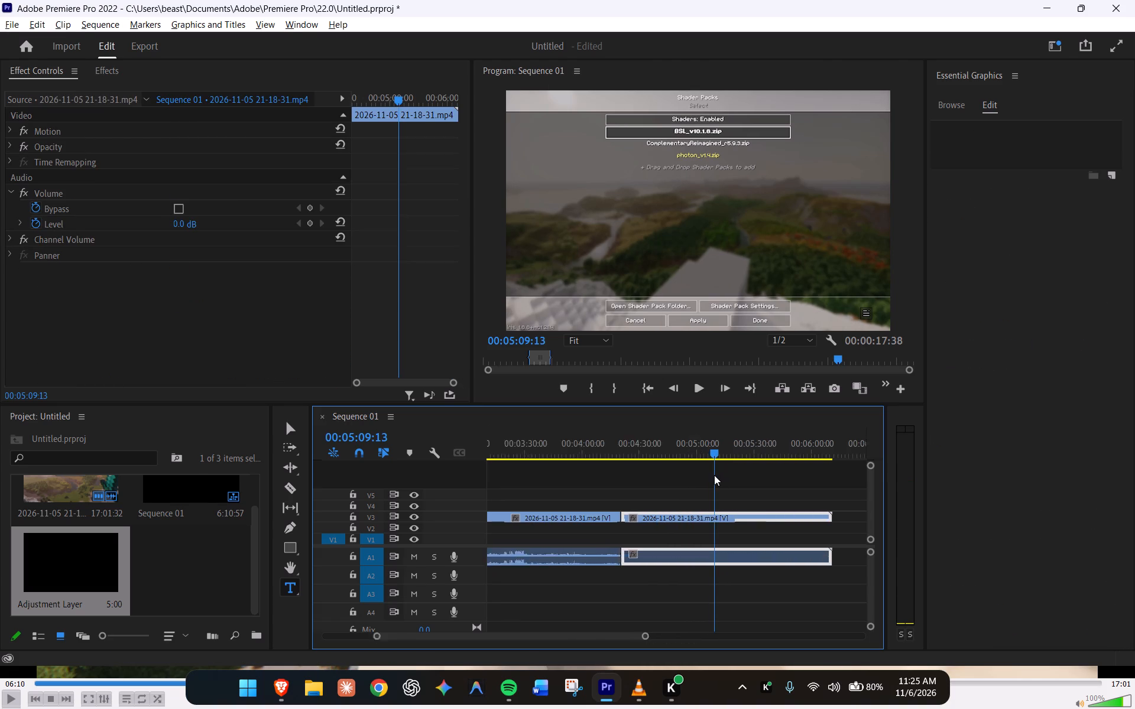
scroll(714, 475, "up", 8, "alt")
left_click(714, 456)
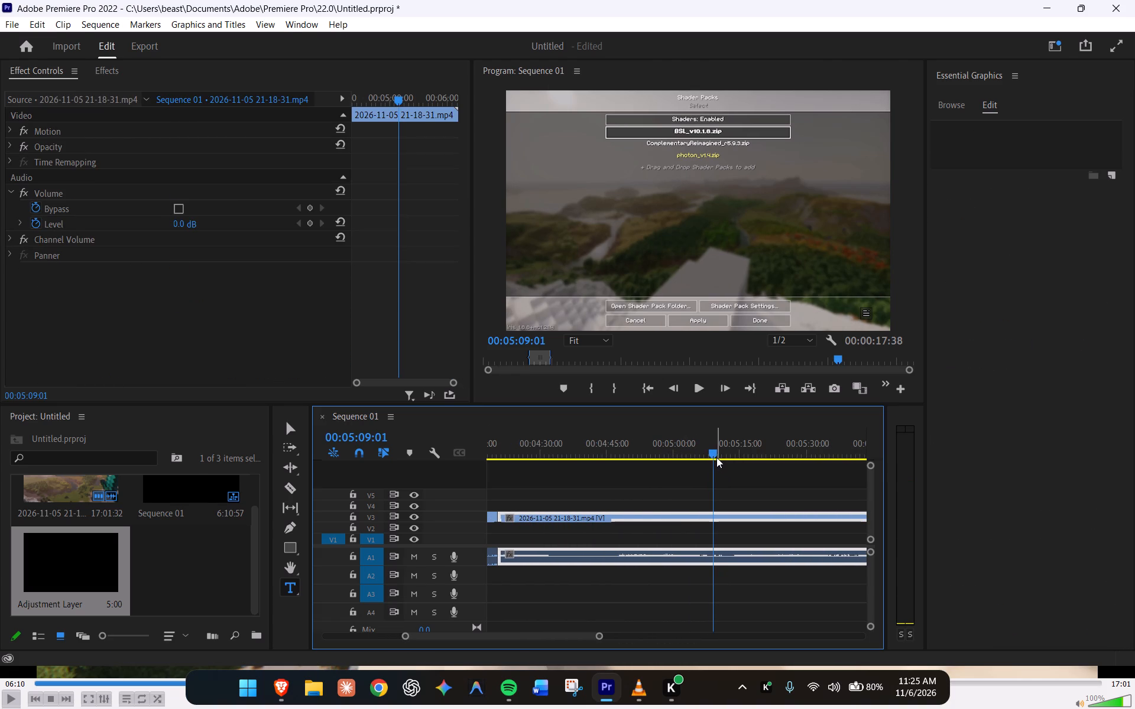
left_click_drag(714, 457, 703, 459)
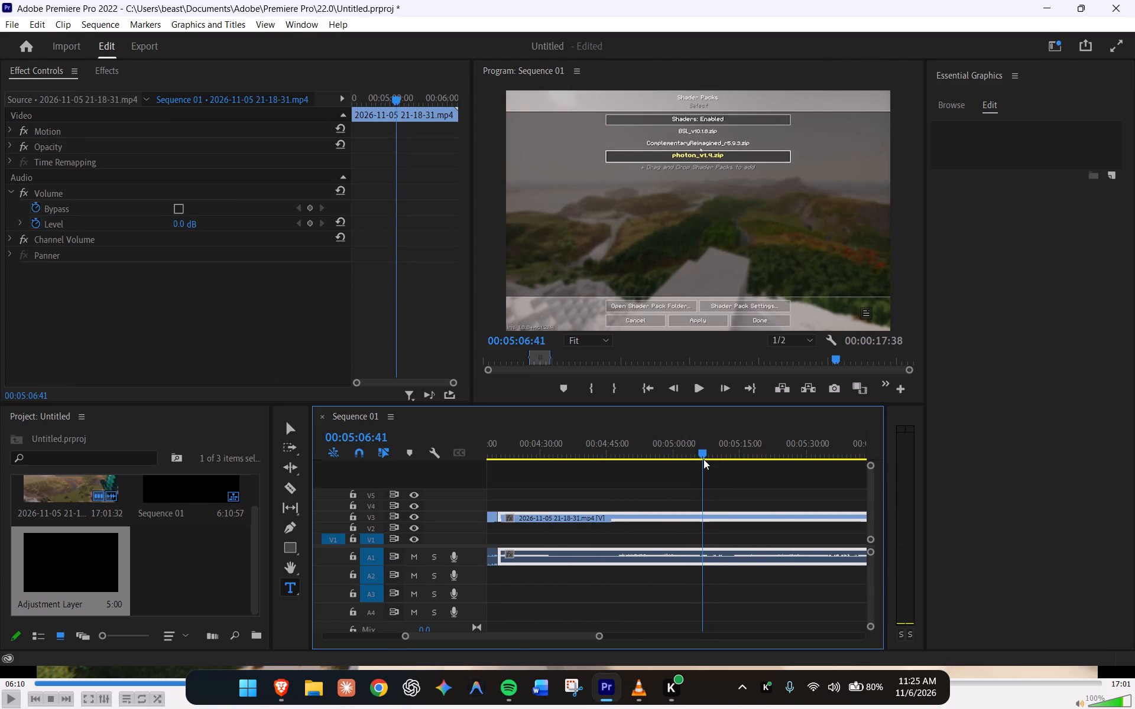
key("Left")
key("Left")
key("Left")
key("Left")
key("Left")
key("Left")
key("Left")
key("Left")
key("Left")
key("Left")
key("Left")
key("Left")
key("Left")
key("Left")
key("Left")
key("Left")
key("Left")
key("Left")
key("Left")
key("Left")
key("Left")
key("Left")
key("Left")
key("Left")
key("Left")
key("Left")
key("Left")
key("Left")
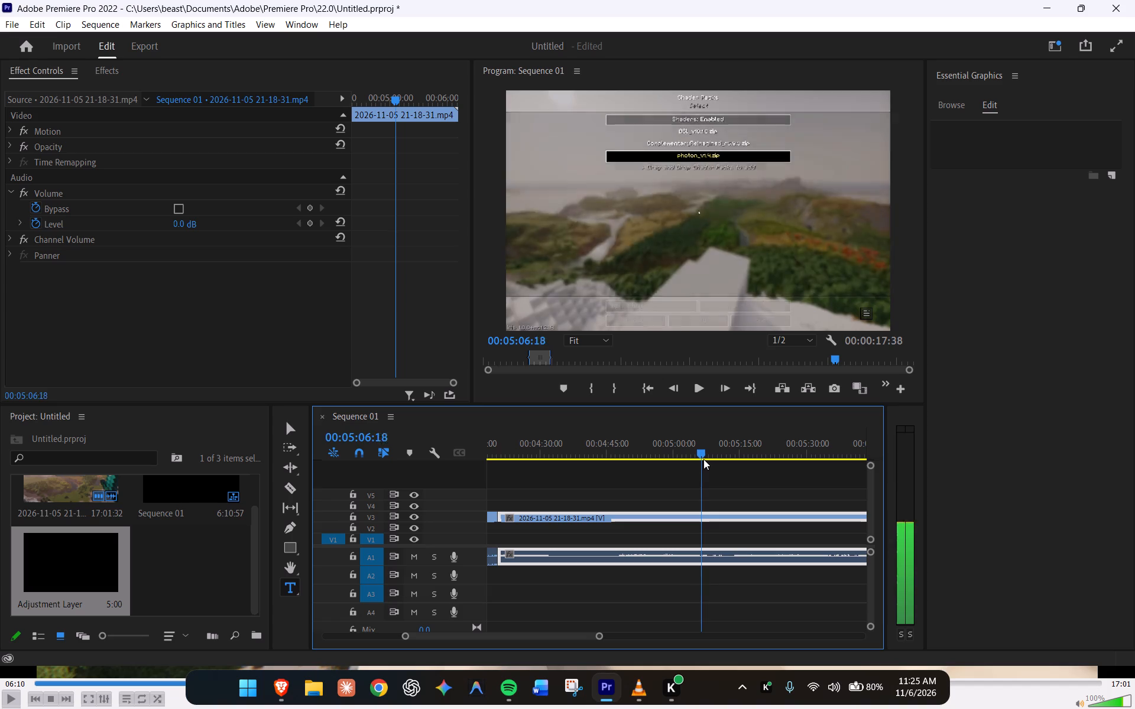
key("Right")
key("Left")
key("Left")
key("Left")
key("Left")
key("Left")
key("Left")
key("Left")
key("Left")
key("Left")
key("Left")
key("Left")
key("Left")
key("Left")
key("Right")
key("Right")
key("Right")
key("Right")
key("Right")
key("Right")
key("Right")
key("Right")
key("Right")
key("Right")
key("Right")
key("Right")
key("Right")
key("Right")
key("Right")
key("Right")
key("Right")
key("Right")
key("Right")
key("Right")
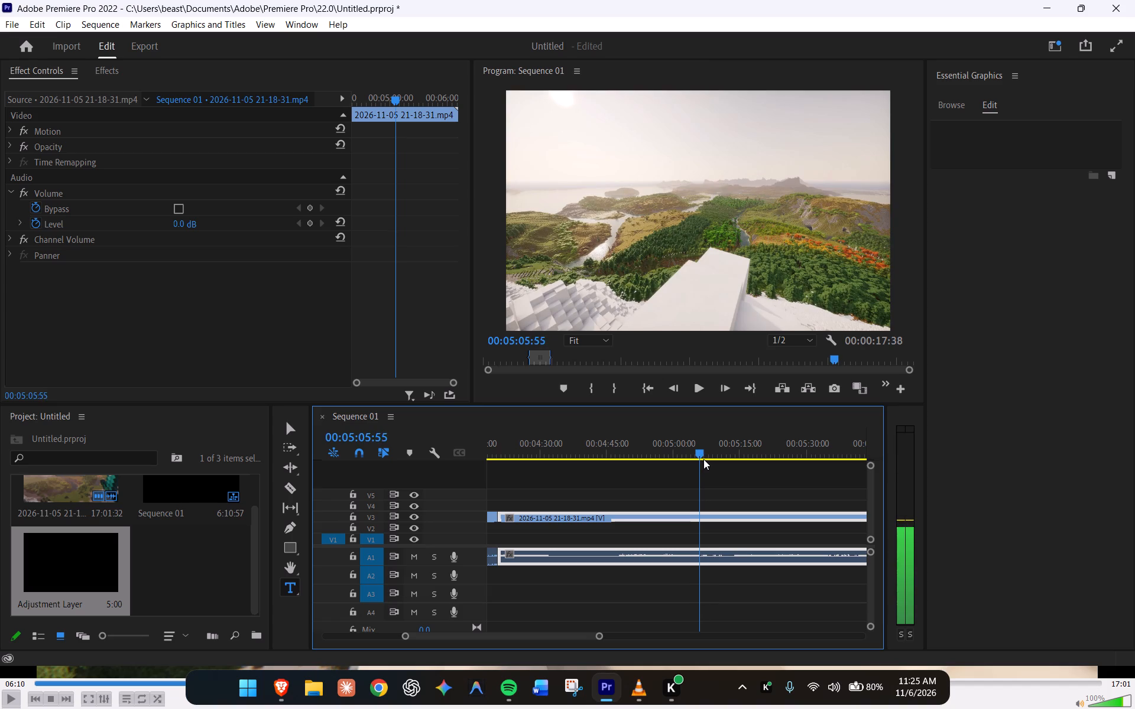
key("Left")
key("Left")
key("Left")
key("Left")
key("Left")
key("Left")
key("Left")
key("Left")
key("Left")
key("Left")
key("Left")
key("Left")
key("Left")
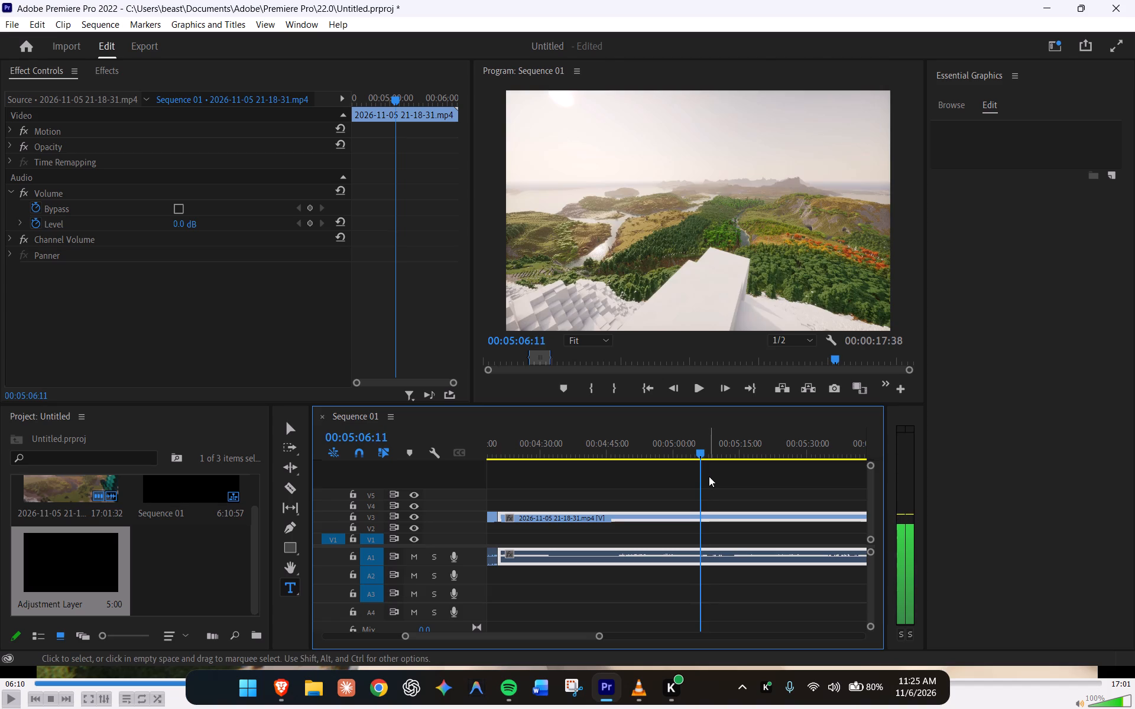
Duplicate the Photon title and its adjustment layer, placing the copies on V5 and V4 starting at 00:05:06:11.
scroll(709, 489, "down", 13, "alt")
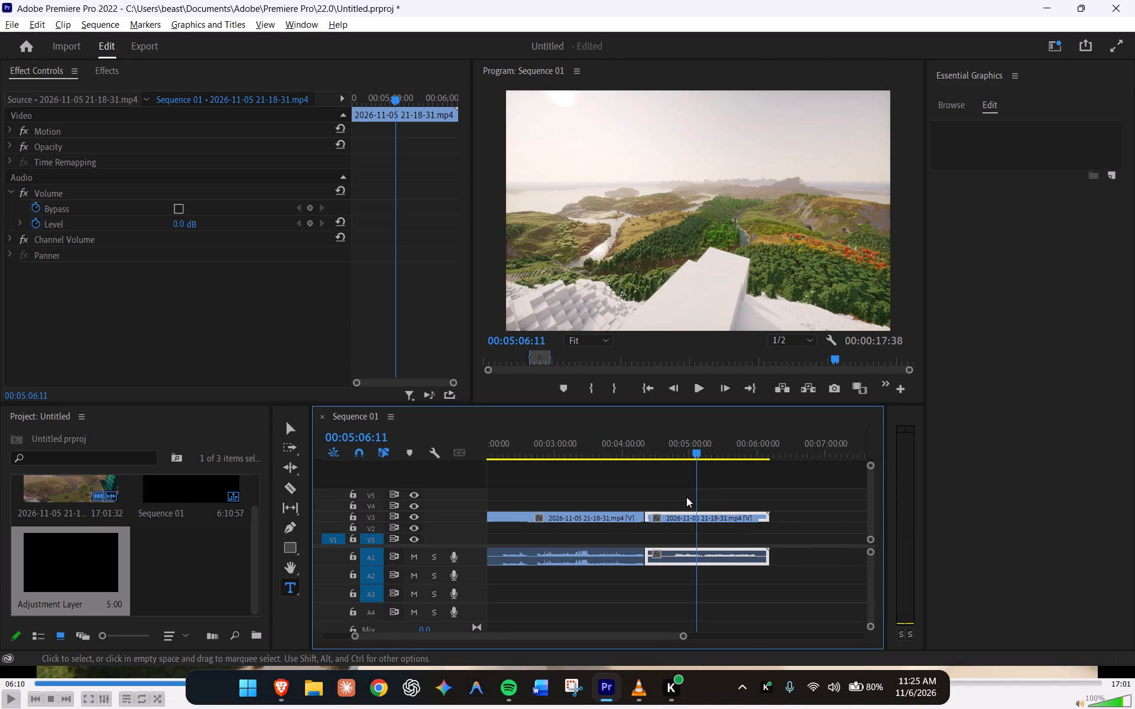
scroll(686, 497, "down", 6, "alt")
left_click_drag(554, 500, 510, 481)
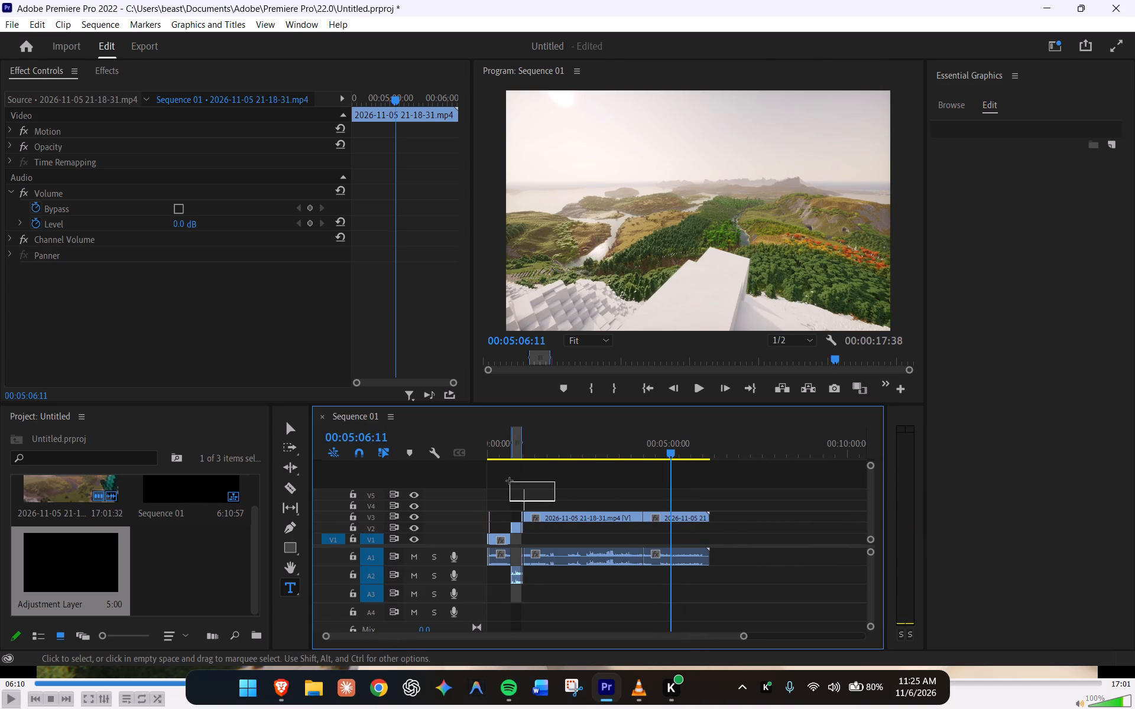
left_click_drag(510, 481, 509, 481)
scroll(530, 499, "up", 10, "alt")
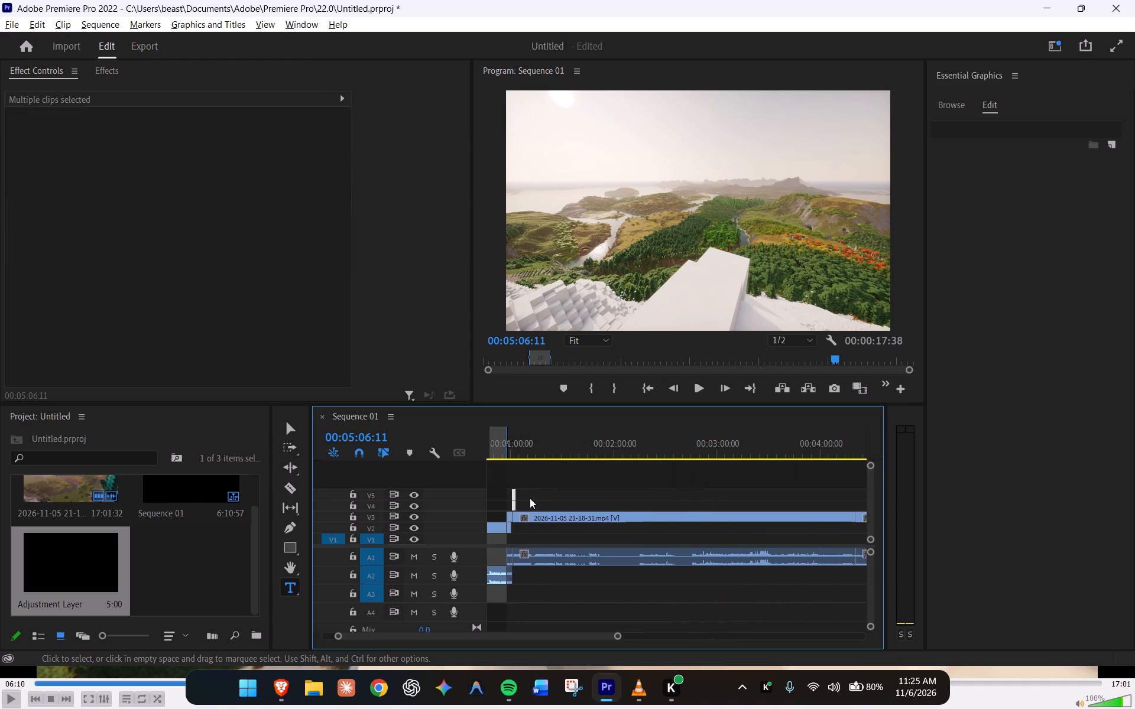
left_click_drag(513, 502, 633, 496, "alt")
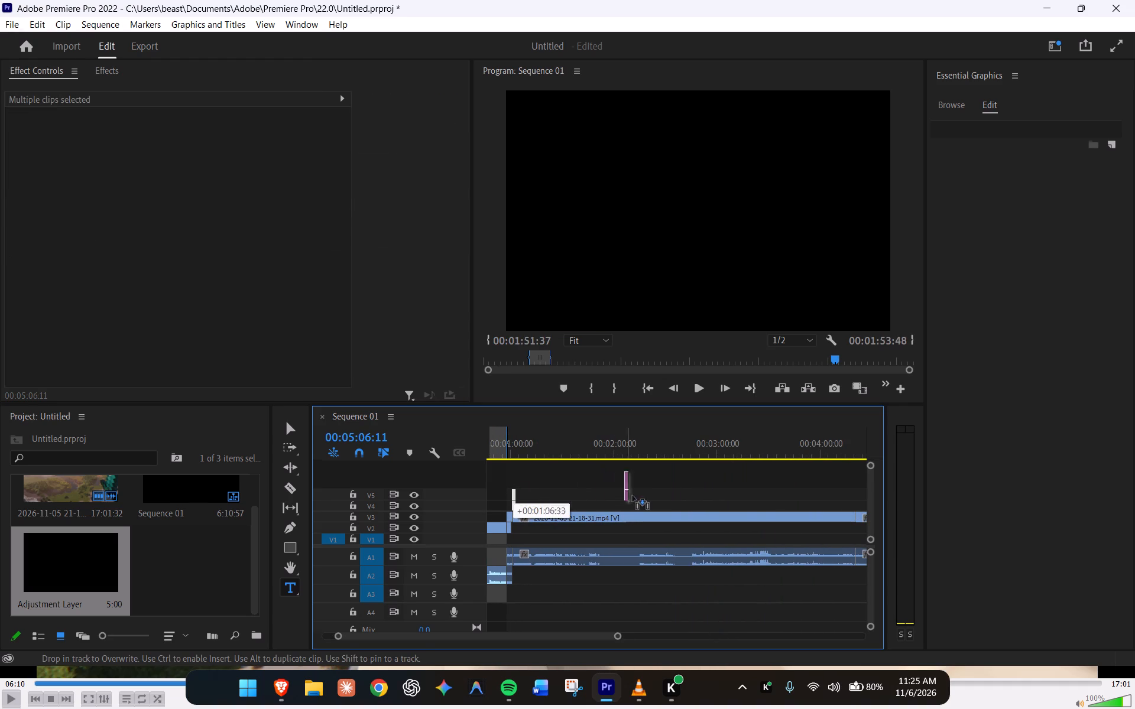
left_click_drag(633, 496, 839, 496, "alt")
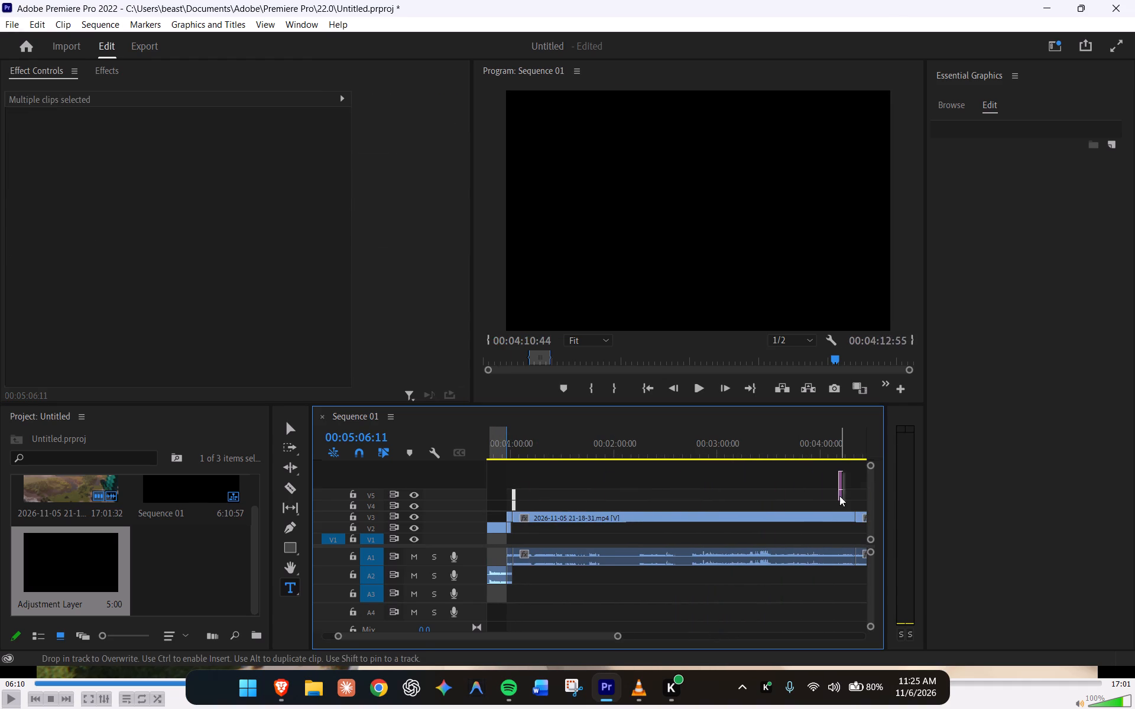
scroll(839, 502, "down", 7)
scroll(748, 499, "down", 3)
left_click_drag(657, 496, 598, 471)
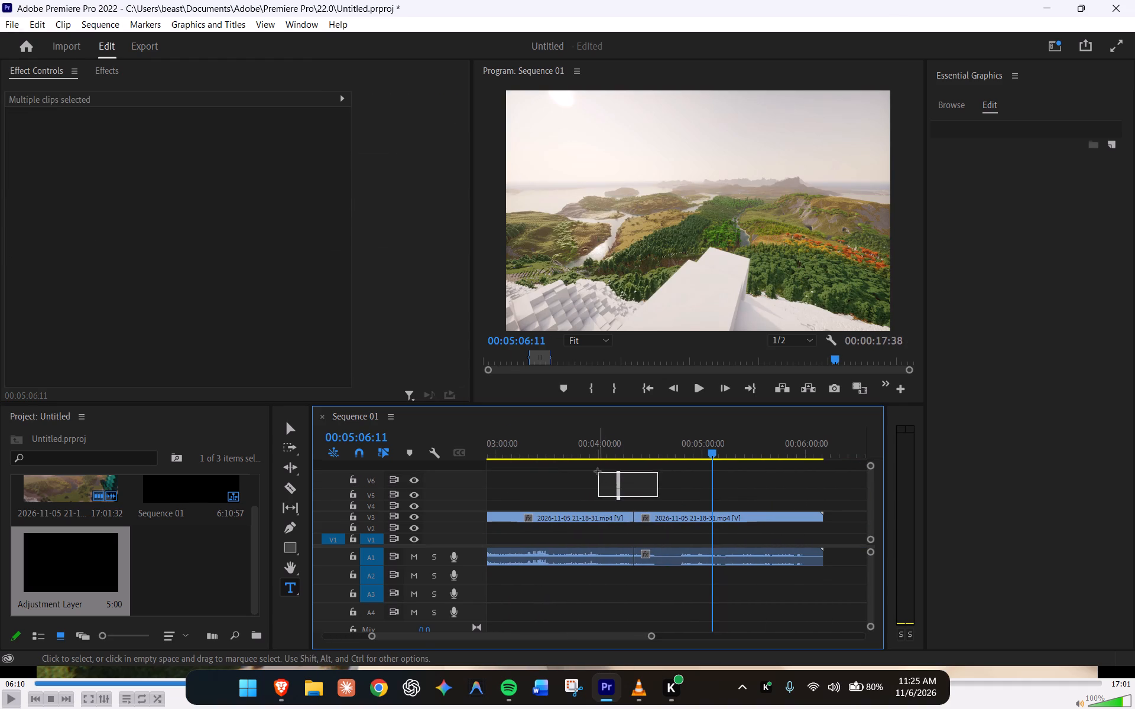
left_click_drag(598, 471, 595, 470)
left_click_drag(618, 494, 712, 497)
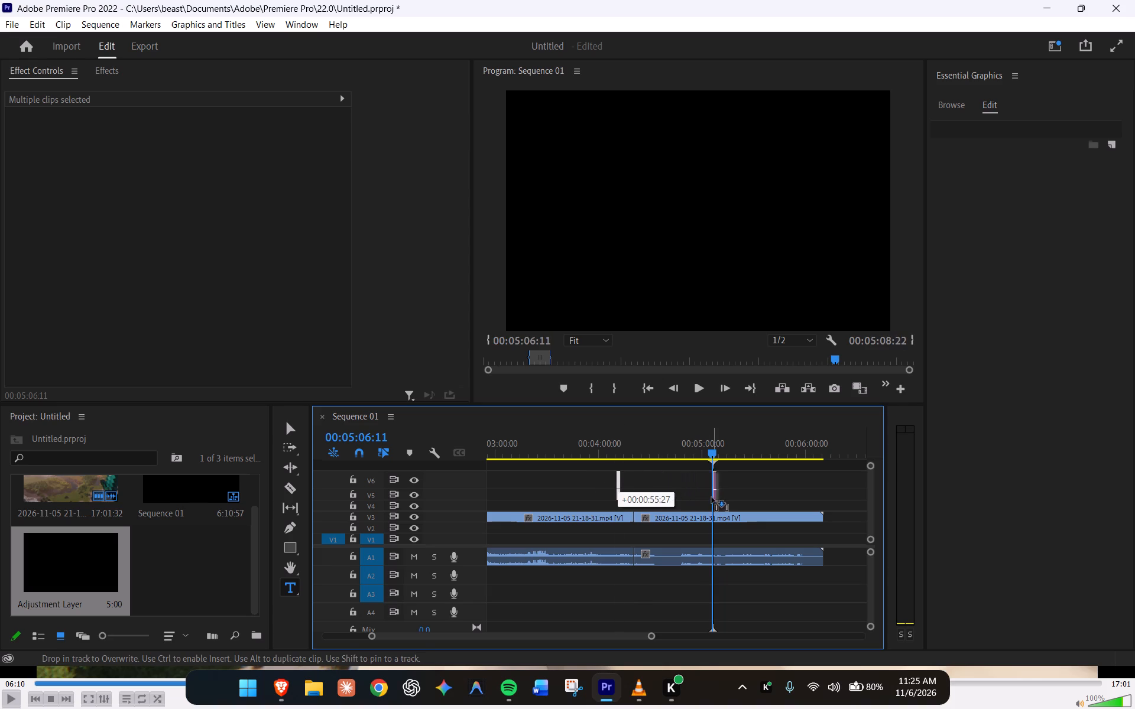
left_click_drag(712, 497, 714, 500)
scroll(738, 496, "up", 13, "alt")
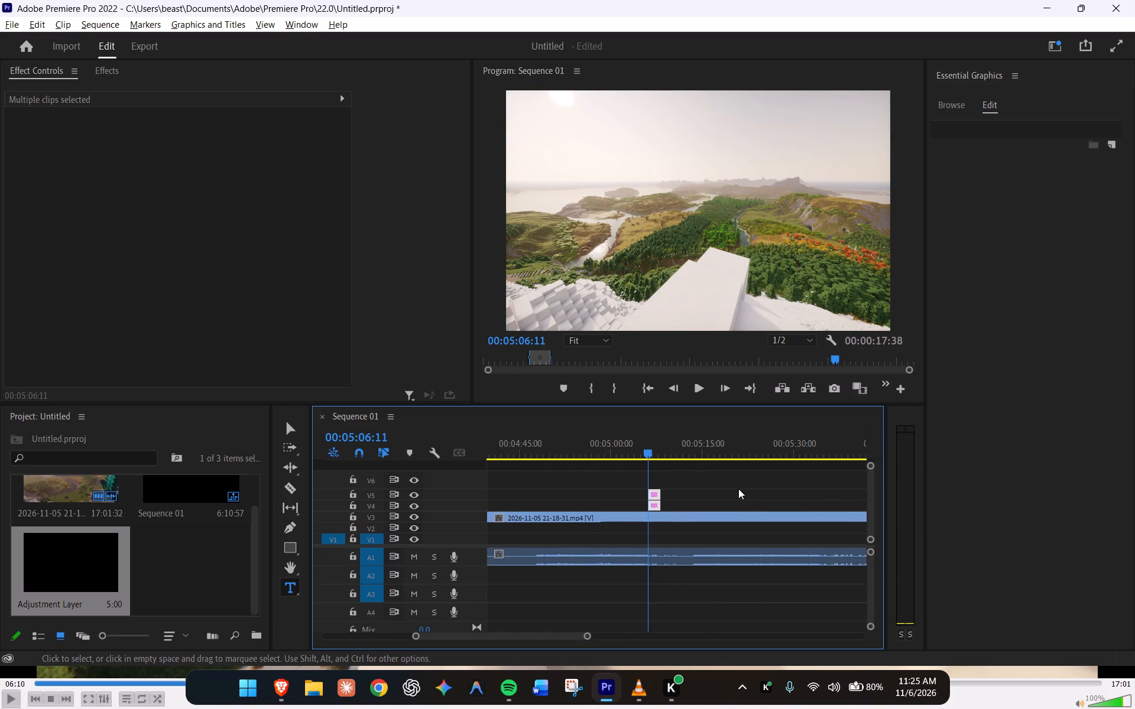
Change the duplicated title's text at 00:05:06:11 to "The Final Shader" with "is BSL" on a second line.
scroll(738, 489, "up", 10, "alt")
scroll(609, 503, "up", 5)
key("space")
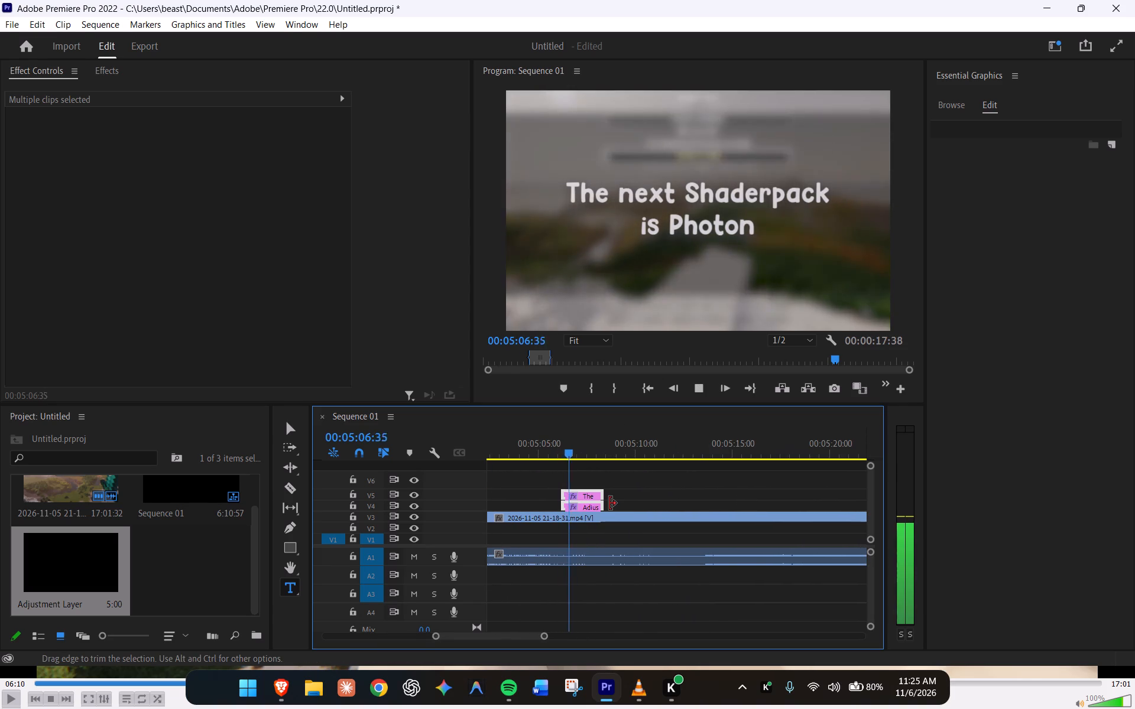
key("space")
double_click(741, 204)
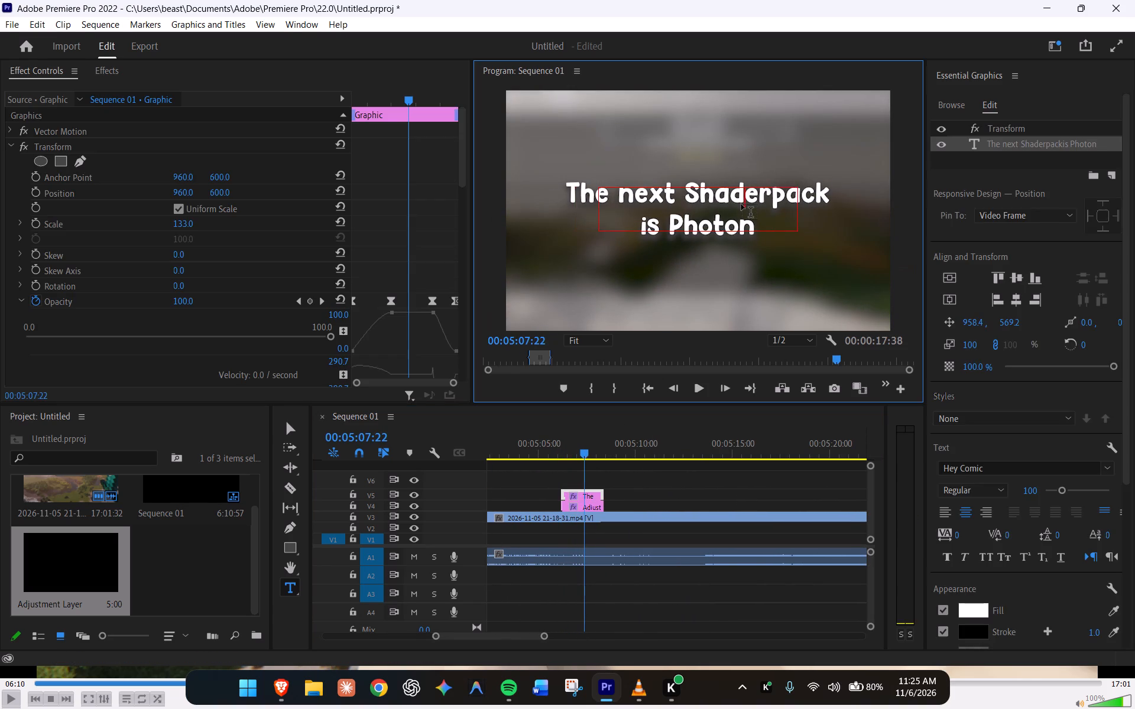
key("ctrl+a")
type("The Final Shader")
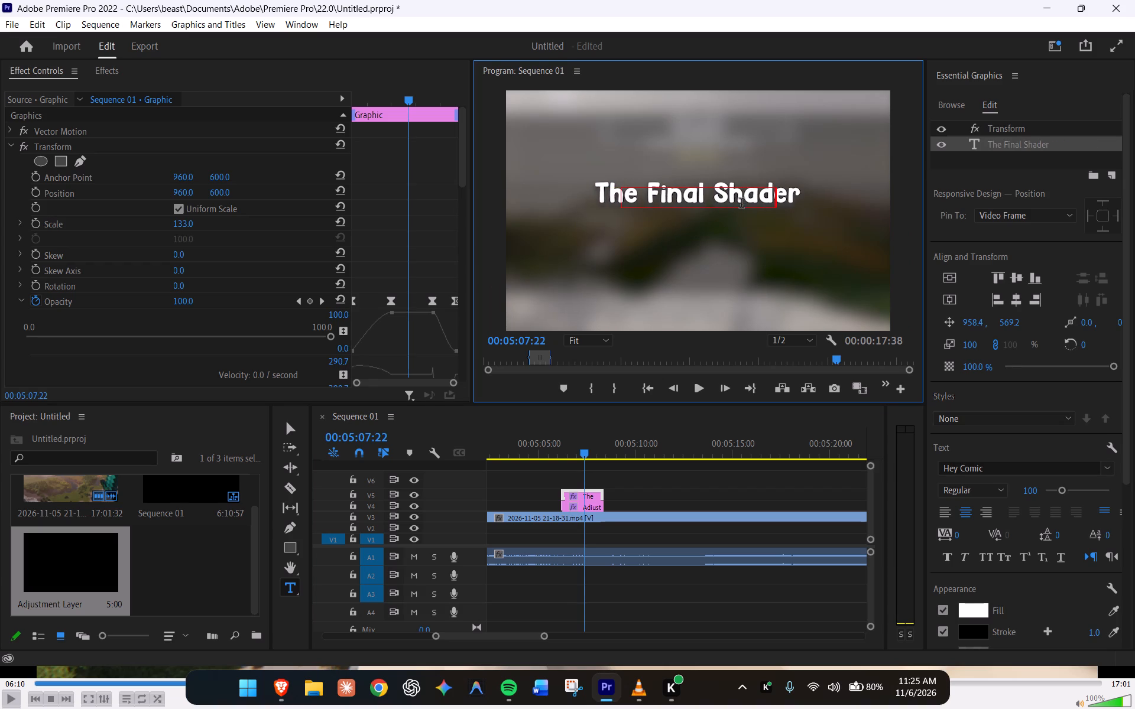
key("Return")
type("is")
key("space")
key("shift+b")
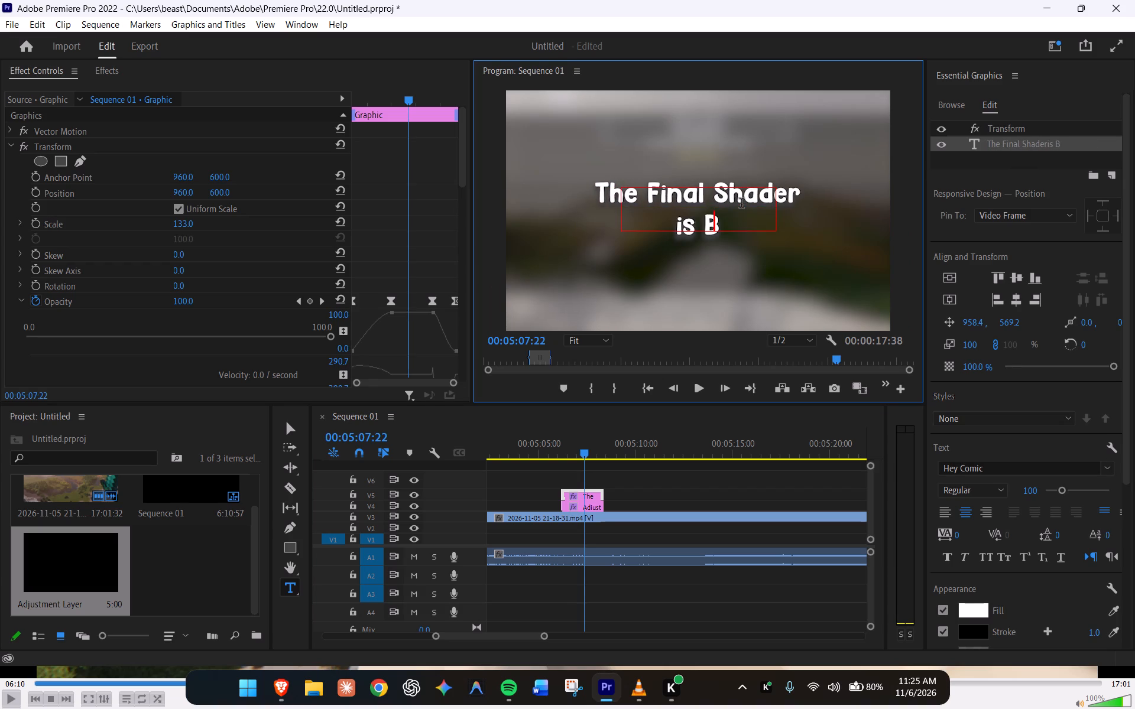
type("SL")
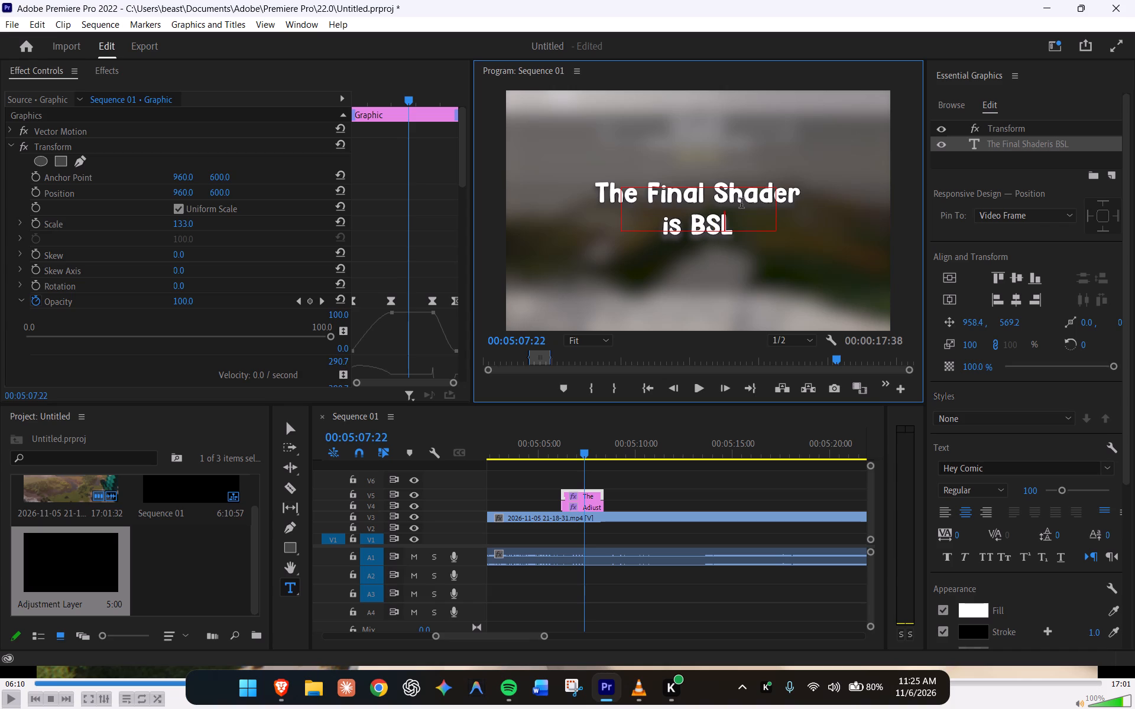
Search the web for "bsl shader" in a private Brave window, close that window and return to Premiere Pro.
key("alt+Tab")
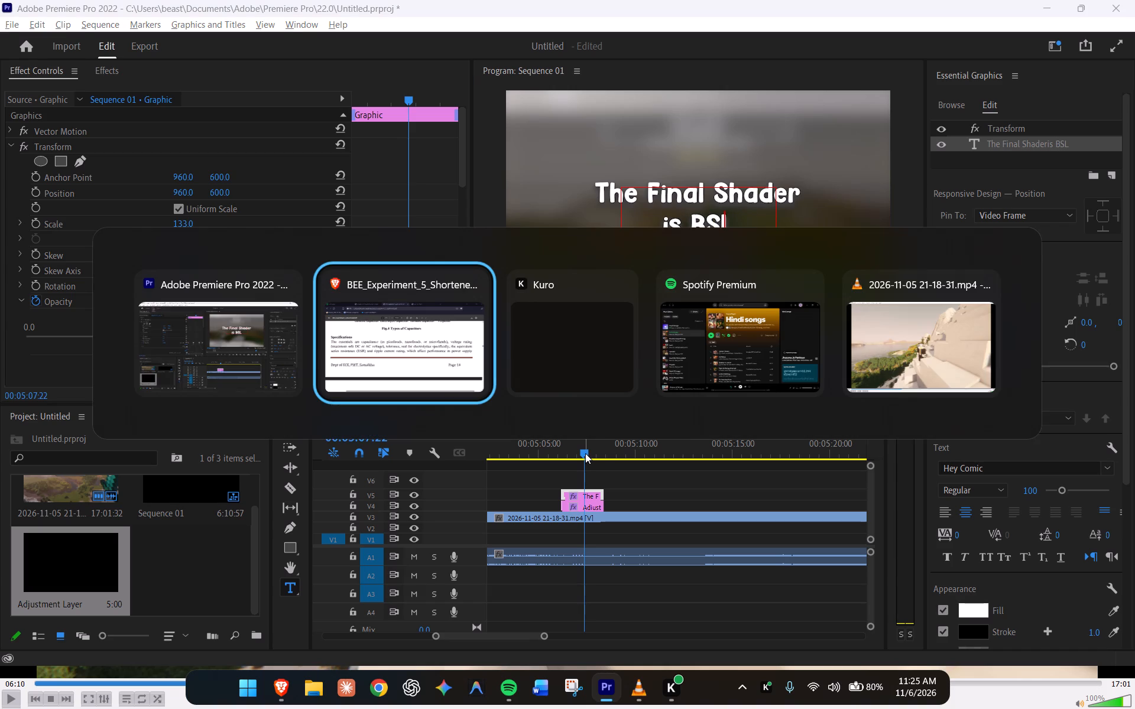
key("ctrl+shift+n")
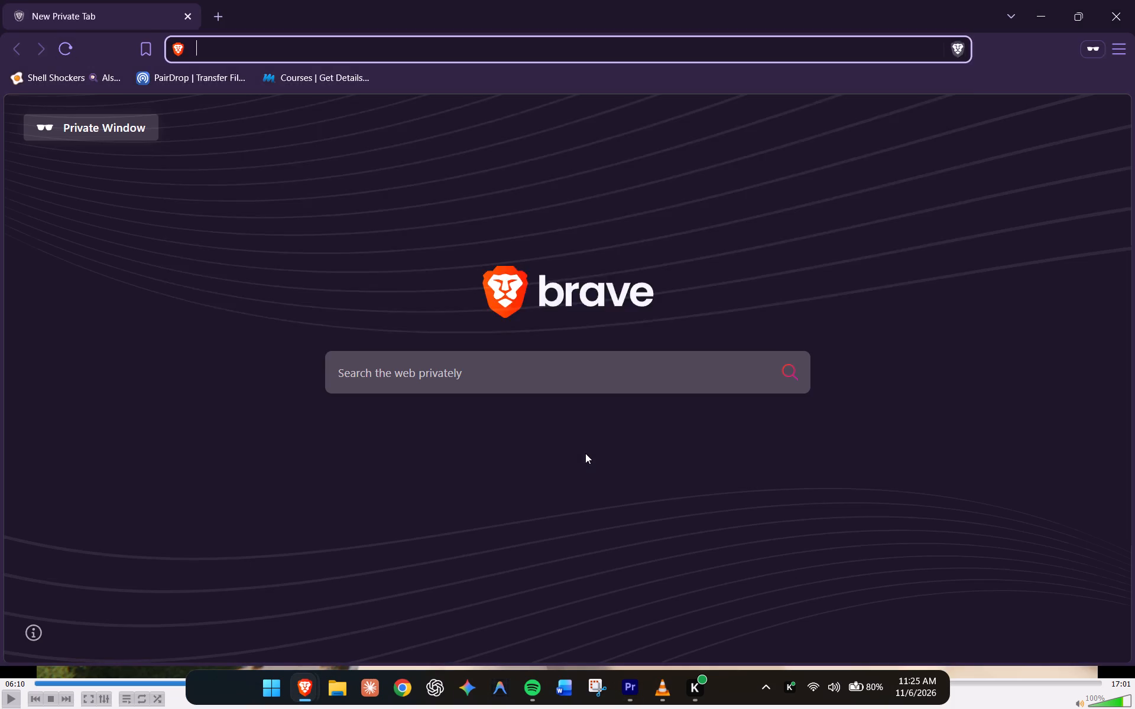
type("bsl shas")
key("BackSpace")
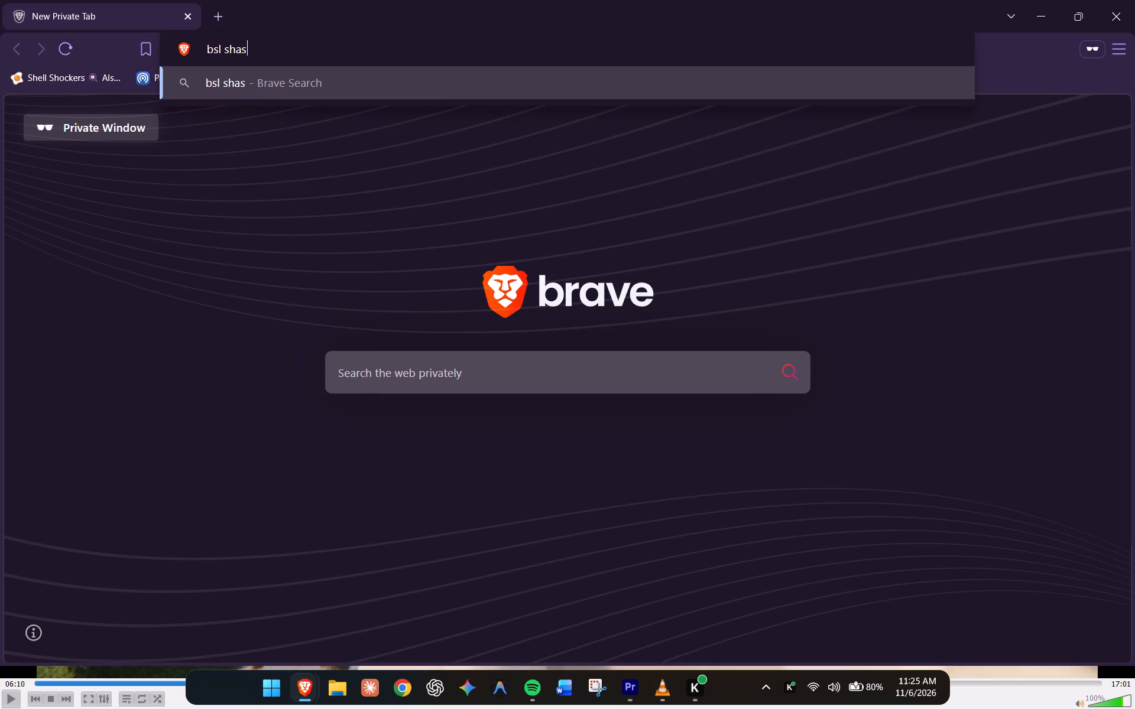
type("der")
key("Return")
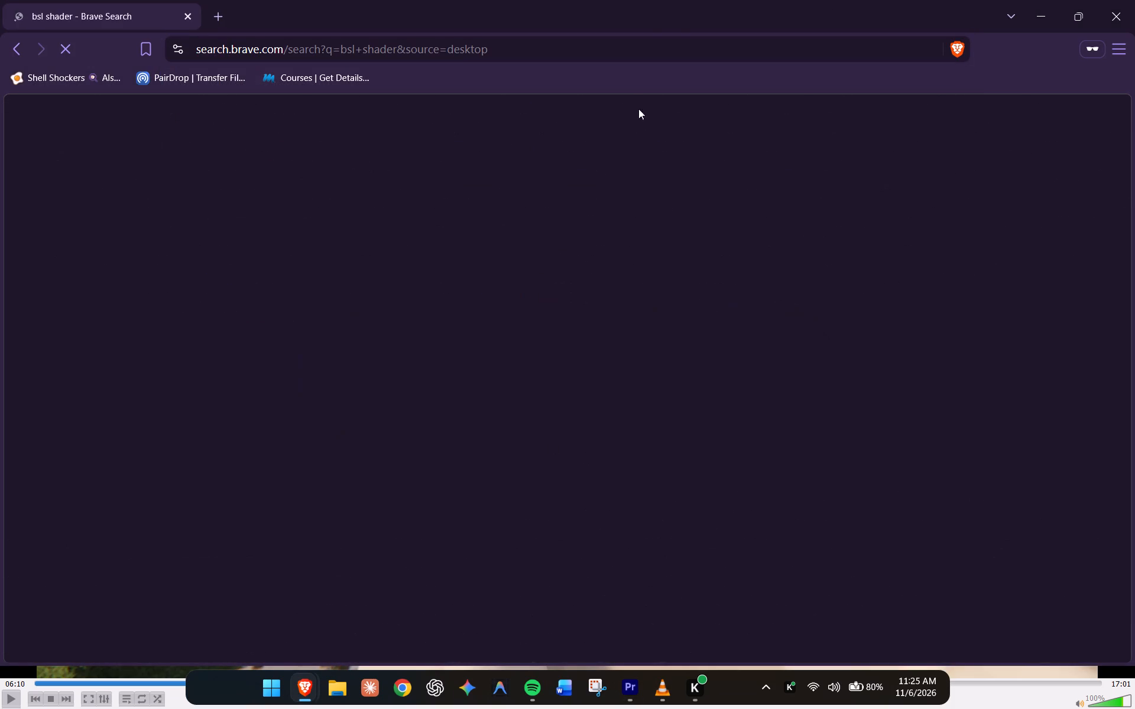
left_click(1134, 0)
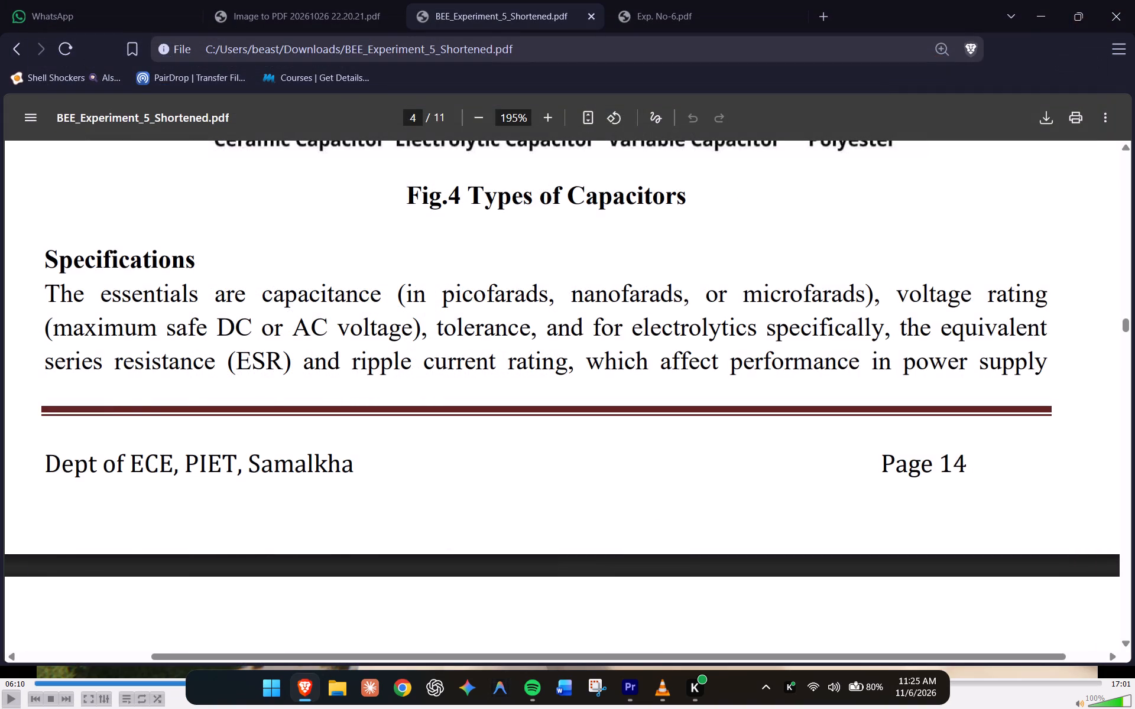
key("alt+Tab")
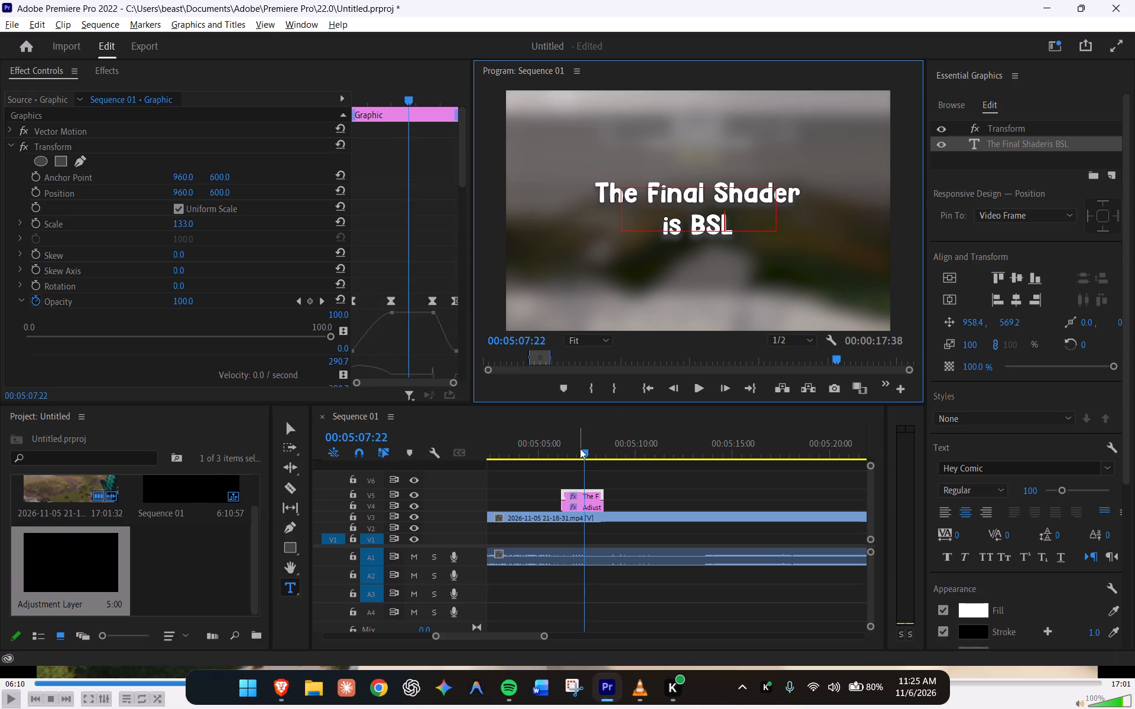
Play the sequence from shortly before the BSL title through the shader pack menus to review the title and the footage after it.
left_click_drag(585, 451, 546, 451)
key("space")
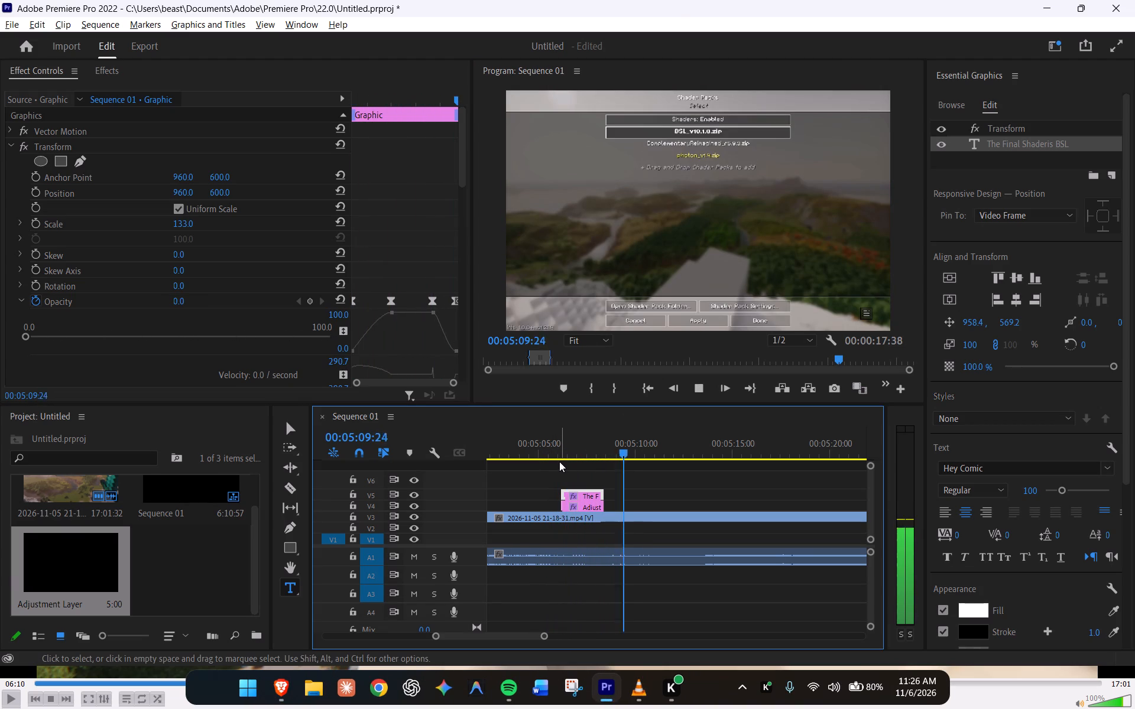
scroll(648, 502, "down", 6)
scroll(527, 467, "up", 6)
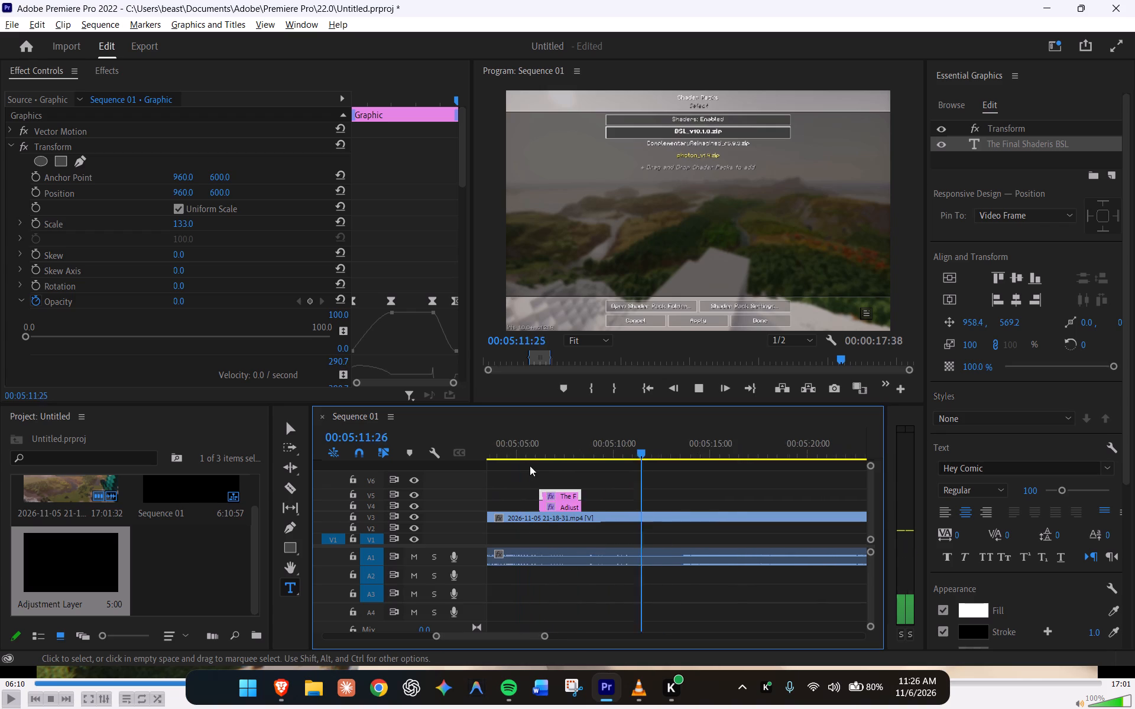
scroll(530, 466, "up", 3)
scroll(559, 466, "down", 4, "alt")
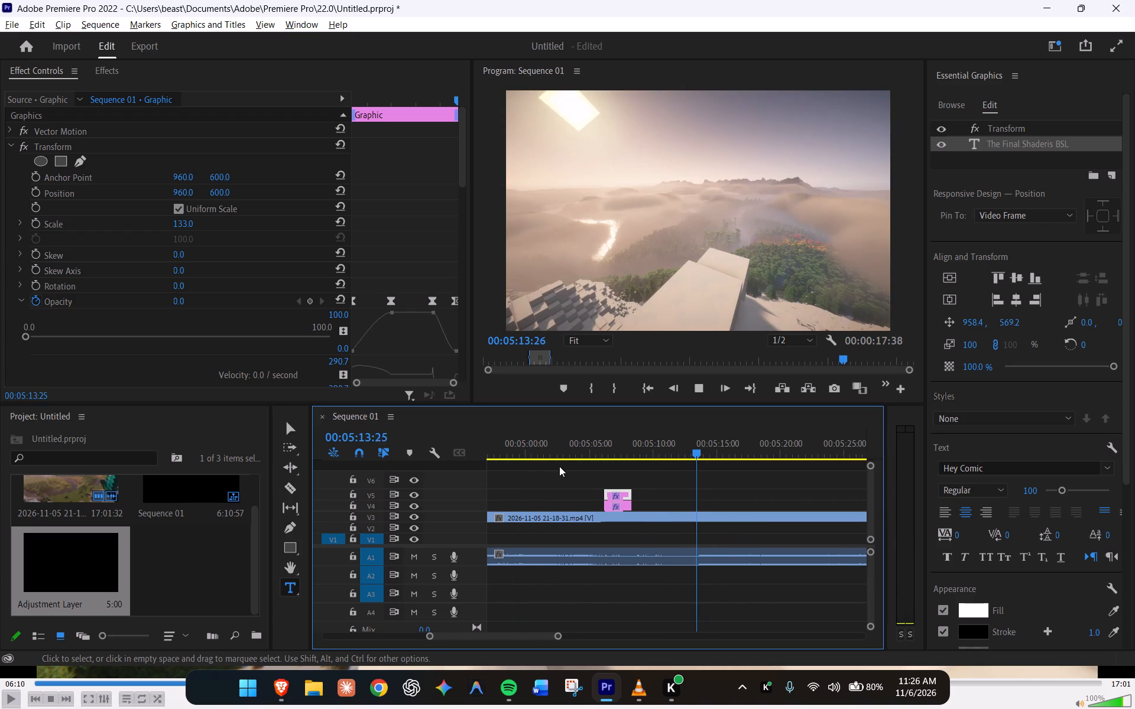
scroll(624, 474, "down", 2, "alt")
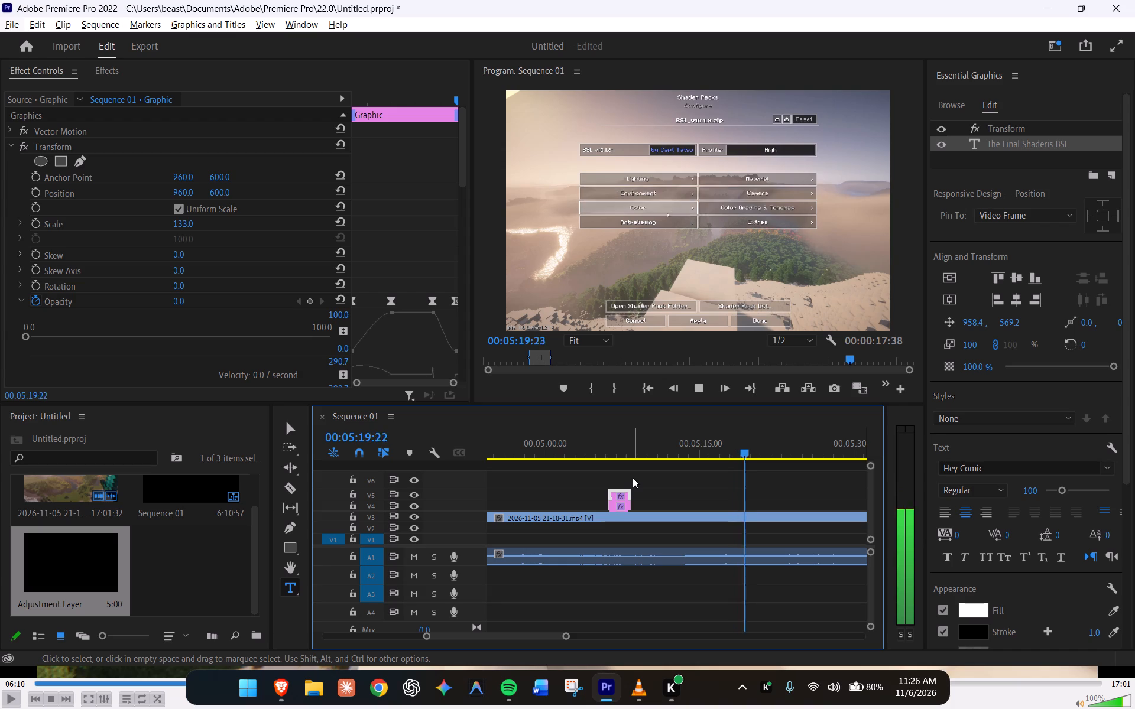
scroll(686, 497, "down", 13, "alt")
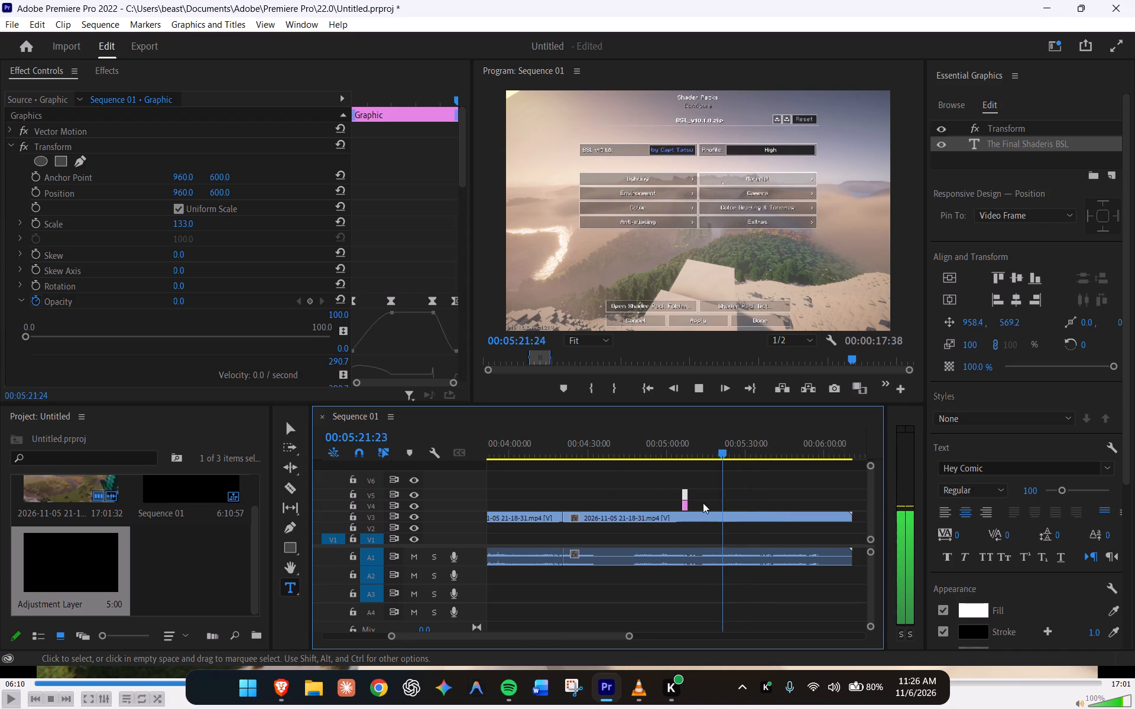
Split the footage on V3 at 00:05:16:24, after the BSL shader has loaded and before its settings menu opens.
left_click_drag(721, 453, 667, 457)
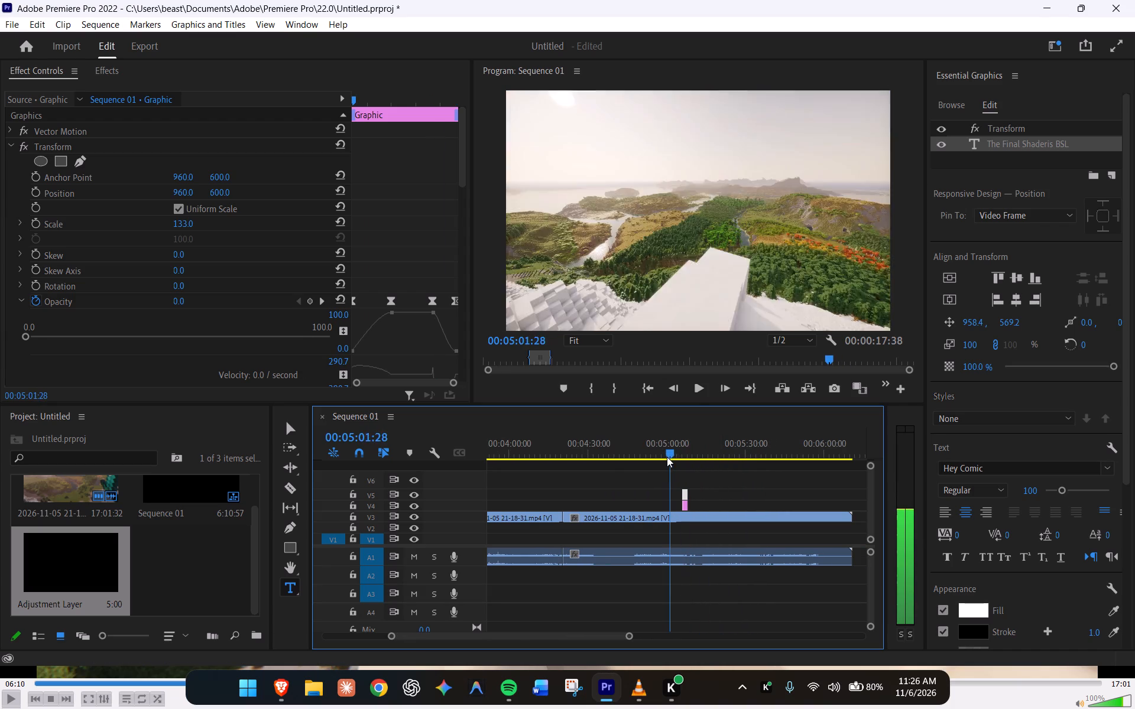
left_click_drag(667, 457, 698, 458)
key("space")
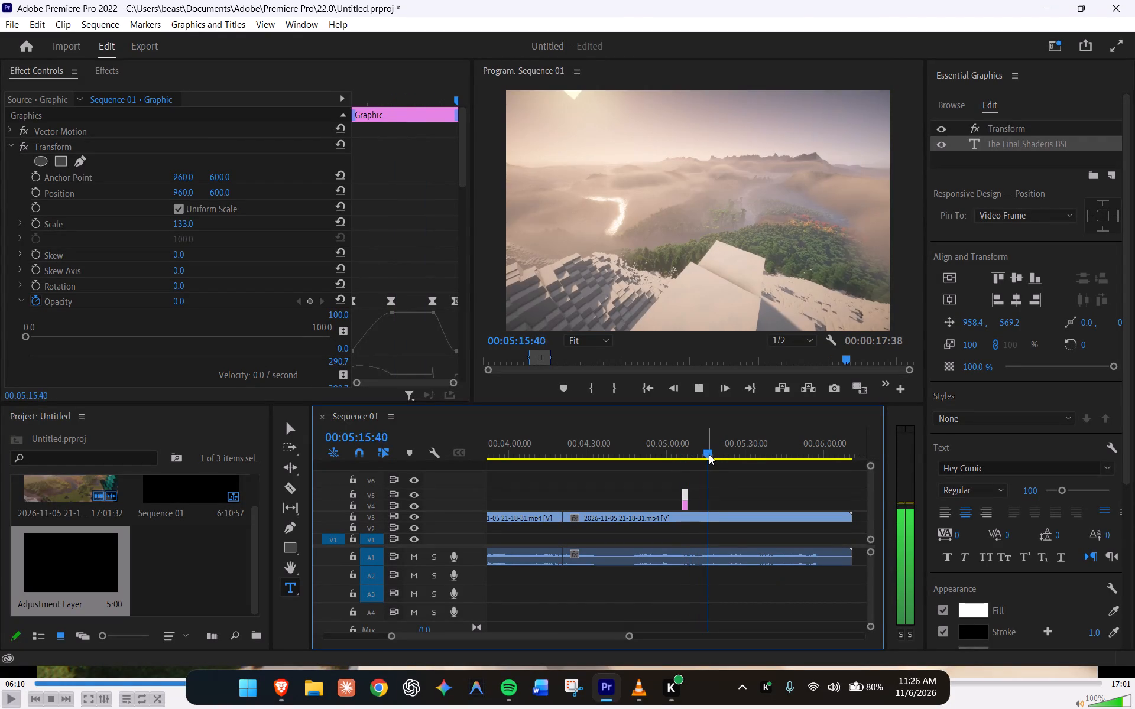
key("space")
key("space")
key("space")
key("c")
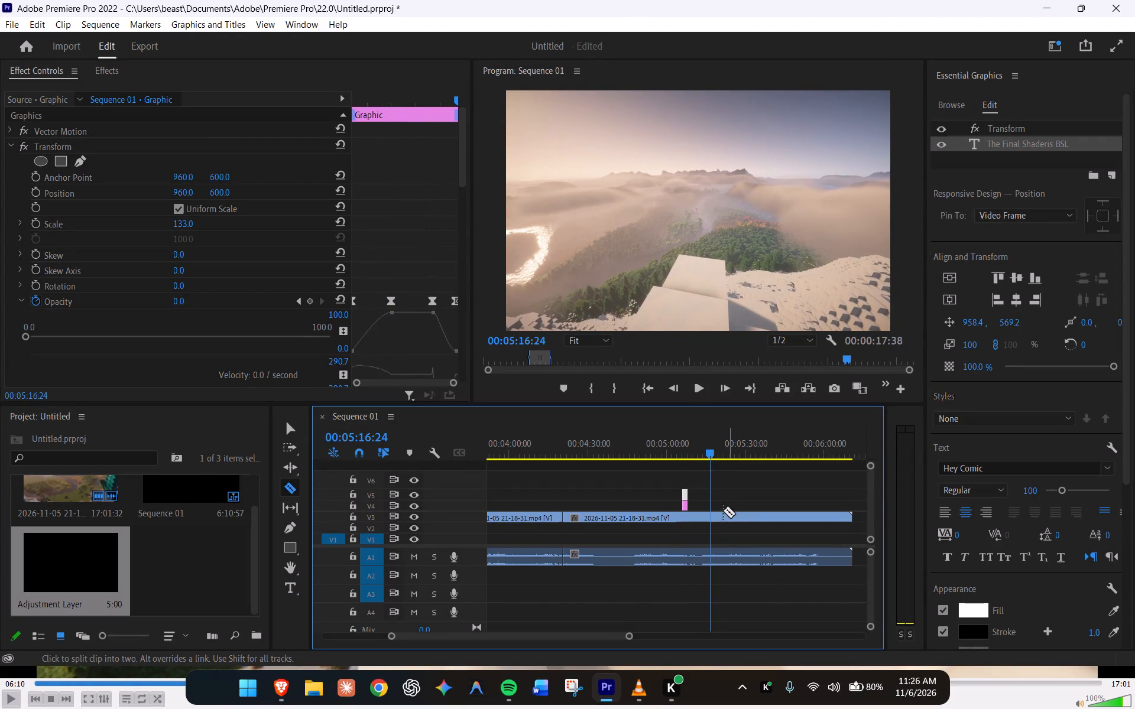
left_click(709, 521)
key("v")
Split the V3 footage again at 00:05:29:11 and ripple-delete the shader settings section between the two cuts.
scroll(712, 480, "down", 2, "alt")
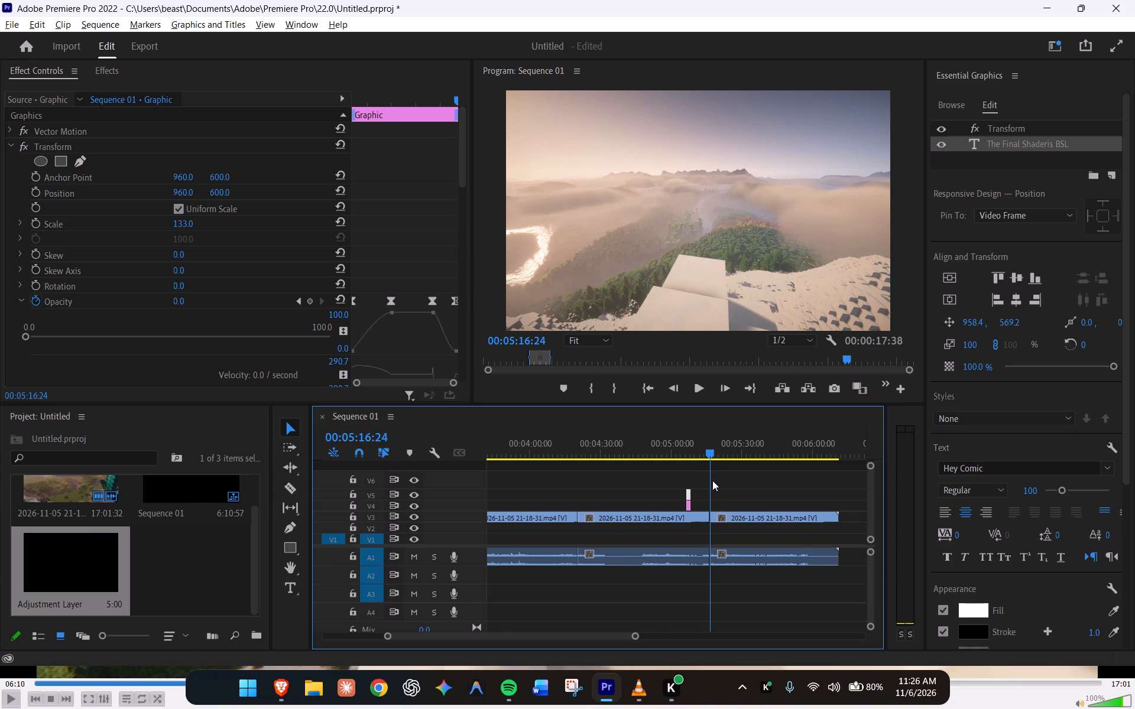
scroll(712, 480, "down", 4, "alt")
left_click_drag(713, 454, 732, 456)
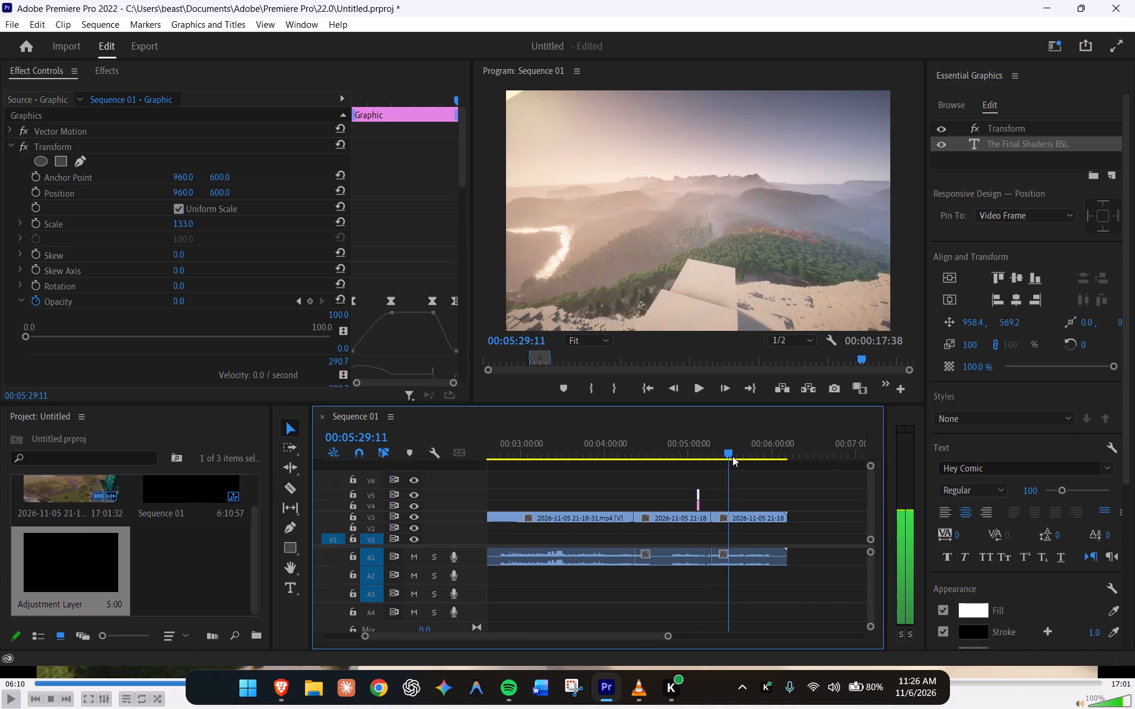
left_click_drag(732, 456, 732, 457)
key("c")
left_click(729, 516)
key("v")
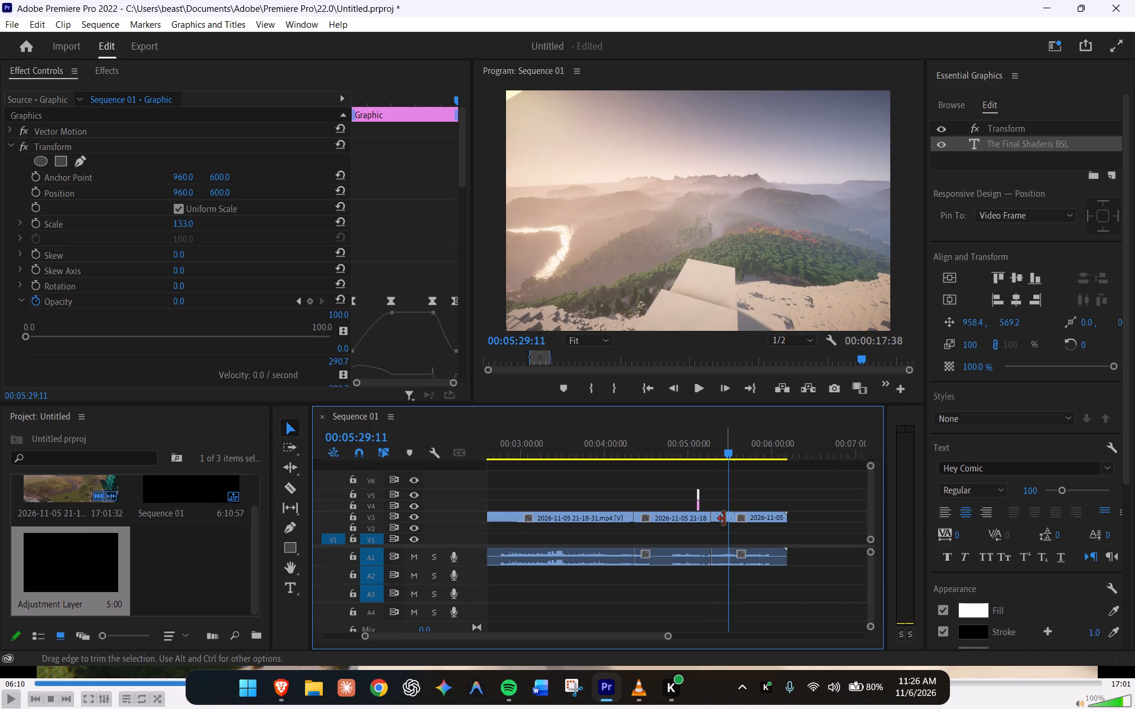
left_click(719, 516)
key("shift+Delete")
Play across the new join and scrub the remaining BSL footage to locate where the game menu opens near its end.
key("space")
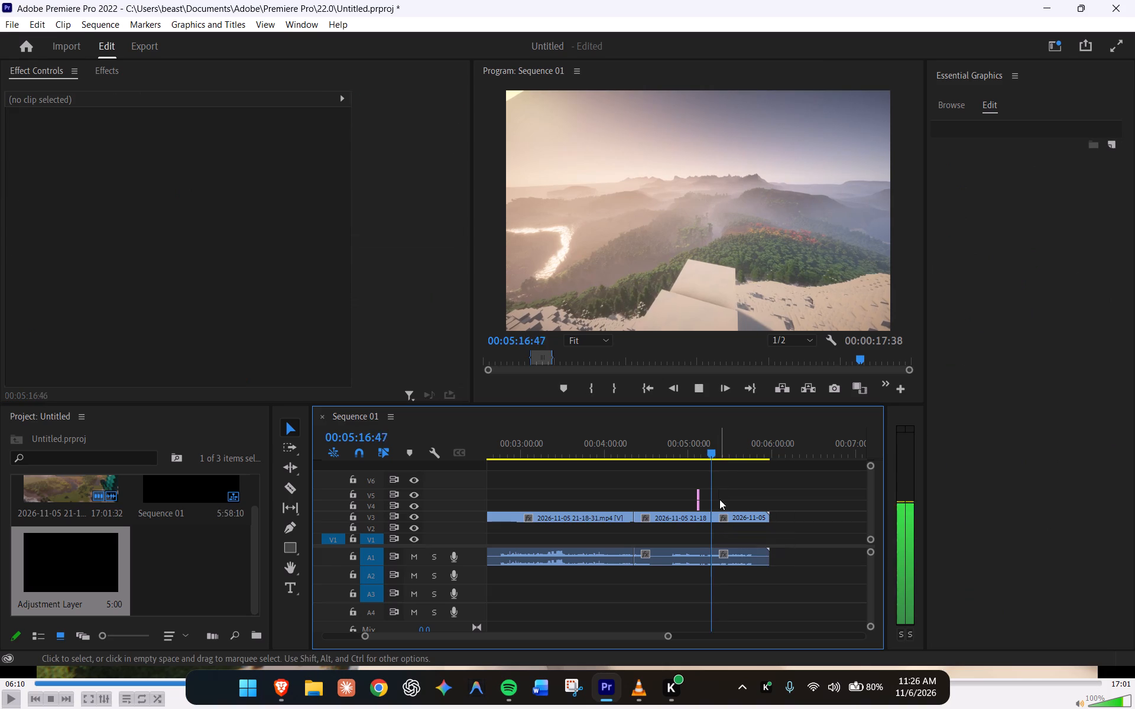
scroll(732, 469, "up", 18, "alt")
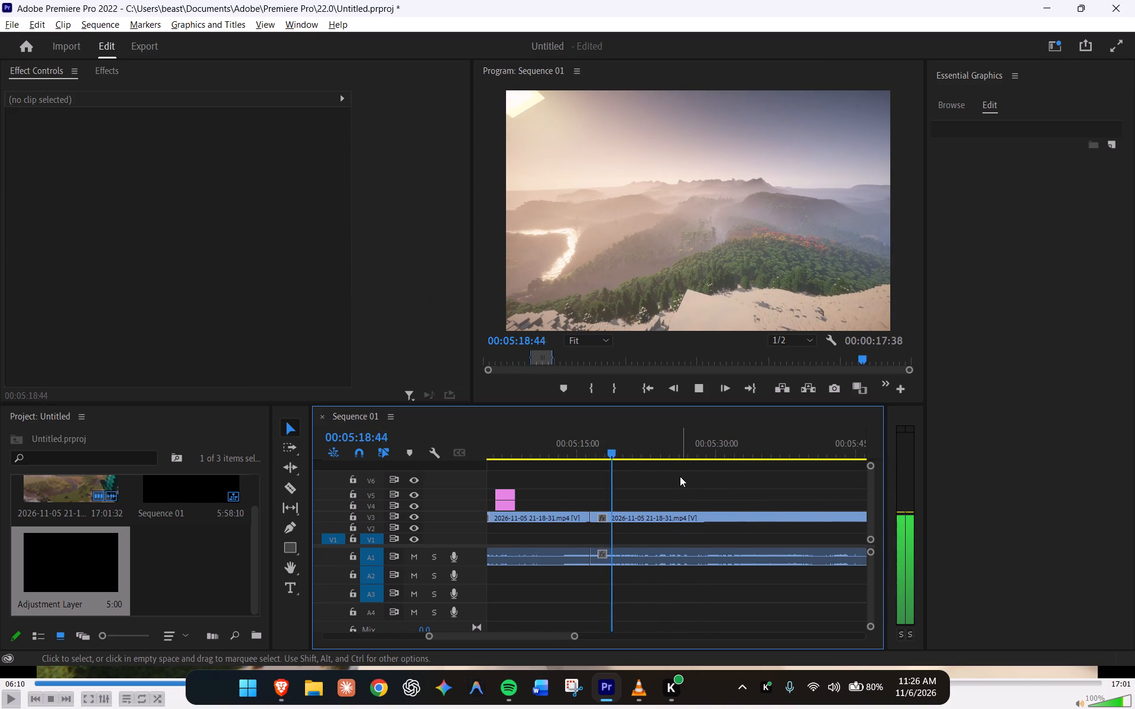
scroll(680, 476, "down", 2, "alt")
left_click_drag(633, 458, 738, 462)
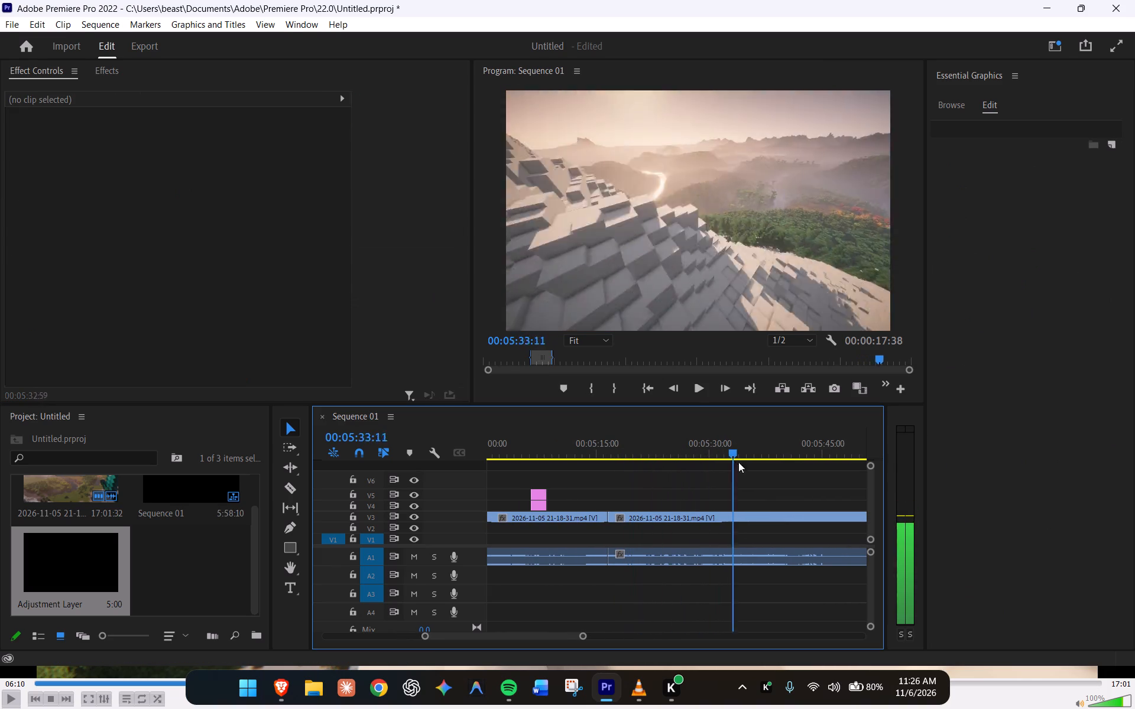
left_click_drag(738, 462, 789, 472)
scroll(785, 476, "down", 9, "alt")
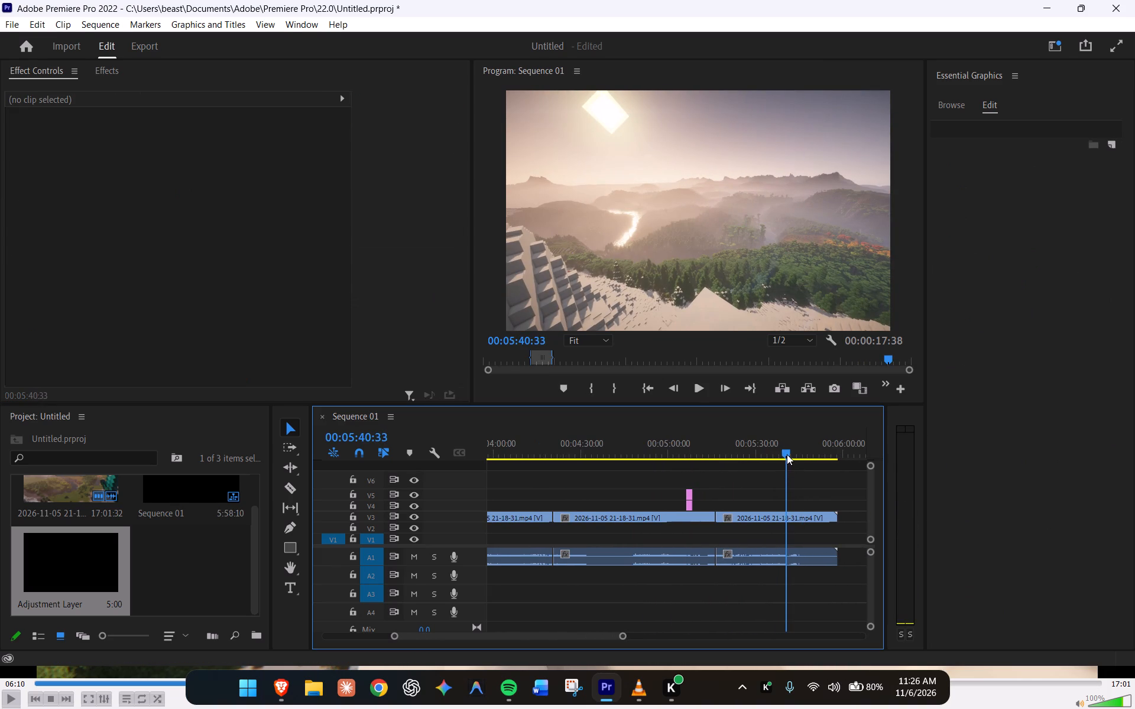
left_click_drag(787, 454, 800, 457)
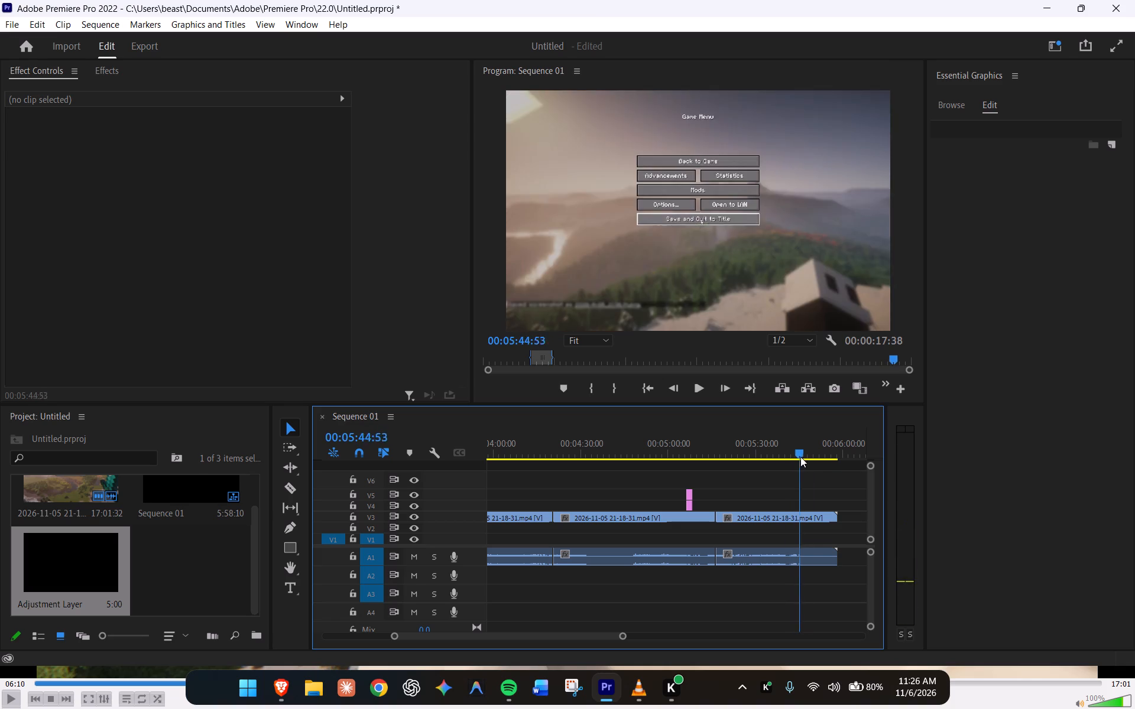
left_click_drag(800, 457, 796, 457)
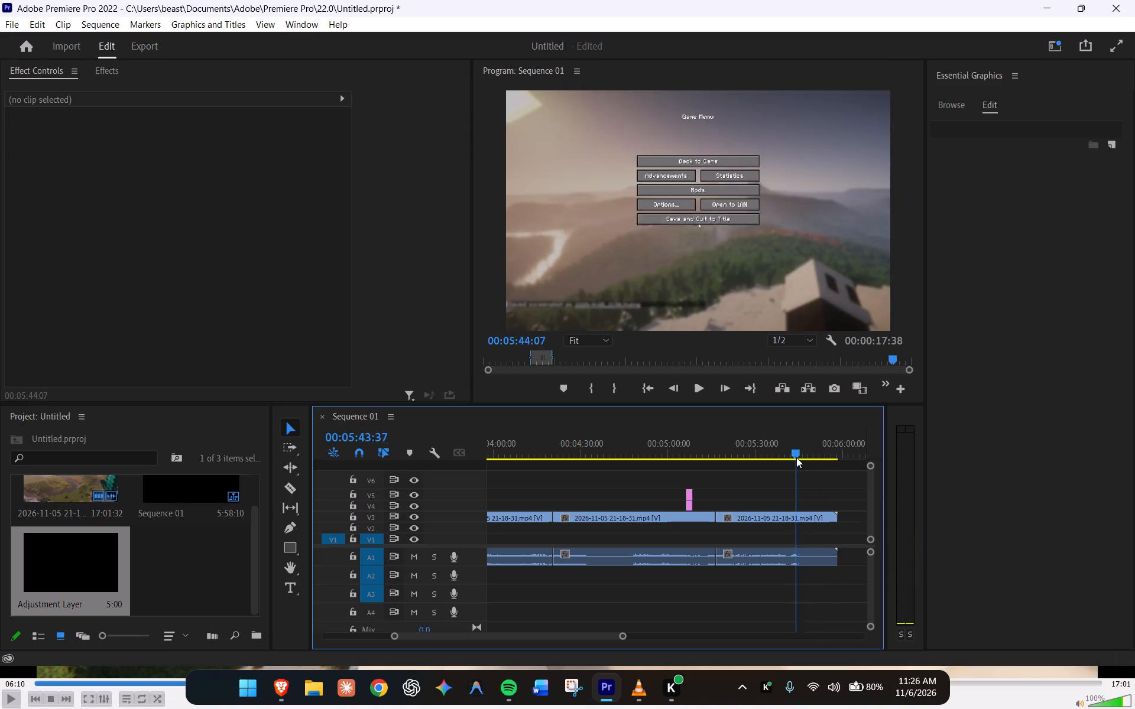
left_click_drag(796, 457, 790, 460)
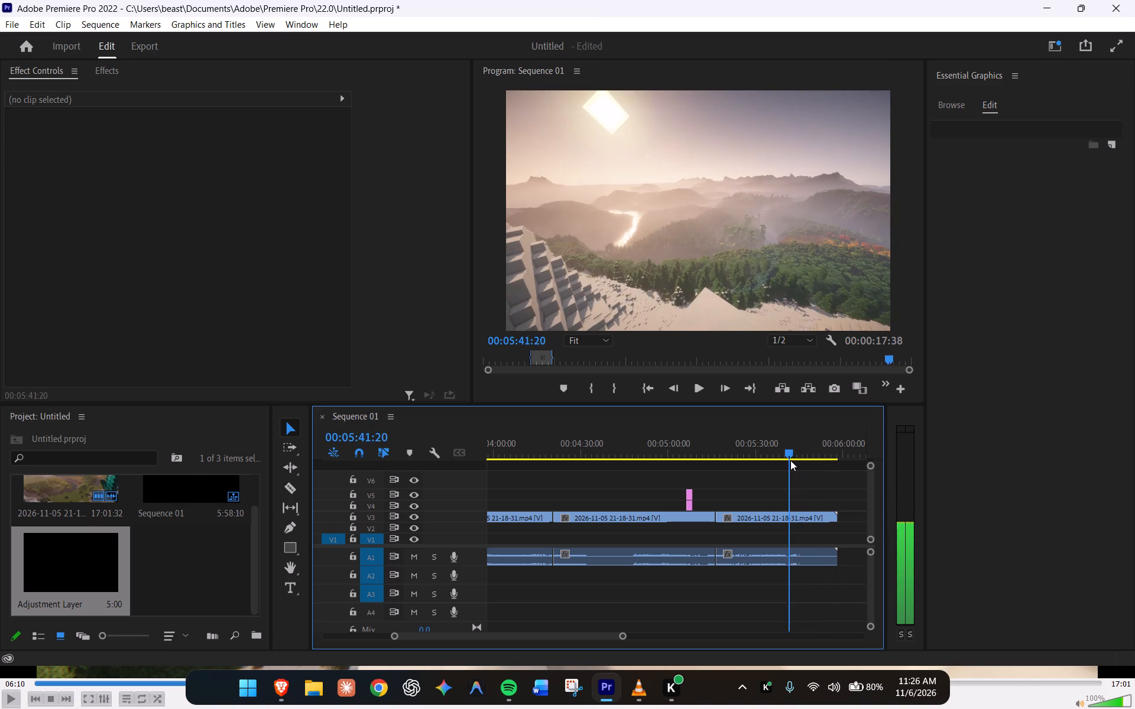
left_click_drag(790, 460, 790, 463)
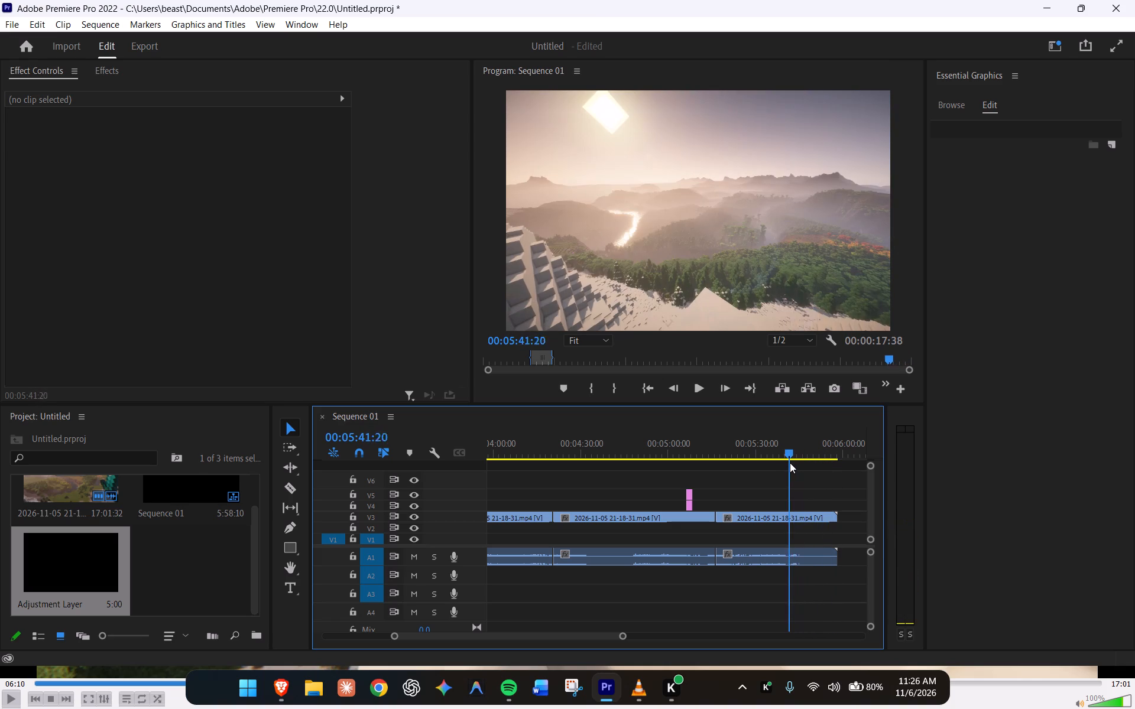
left_click_drag(790, 463, 786, 463)
Split the BSL footage on V3 at 00:05:43:26, just before the game menu opens.
key("space")
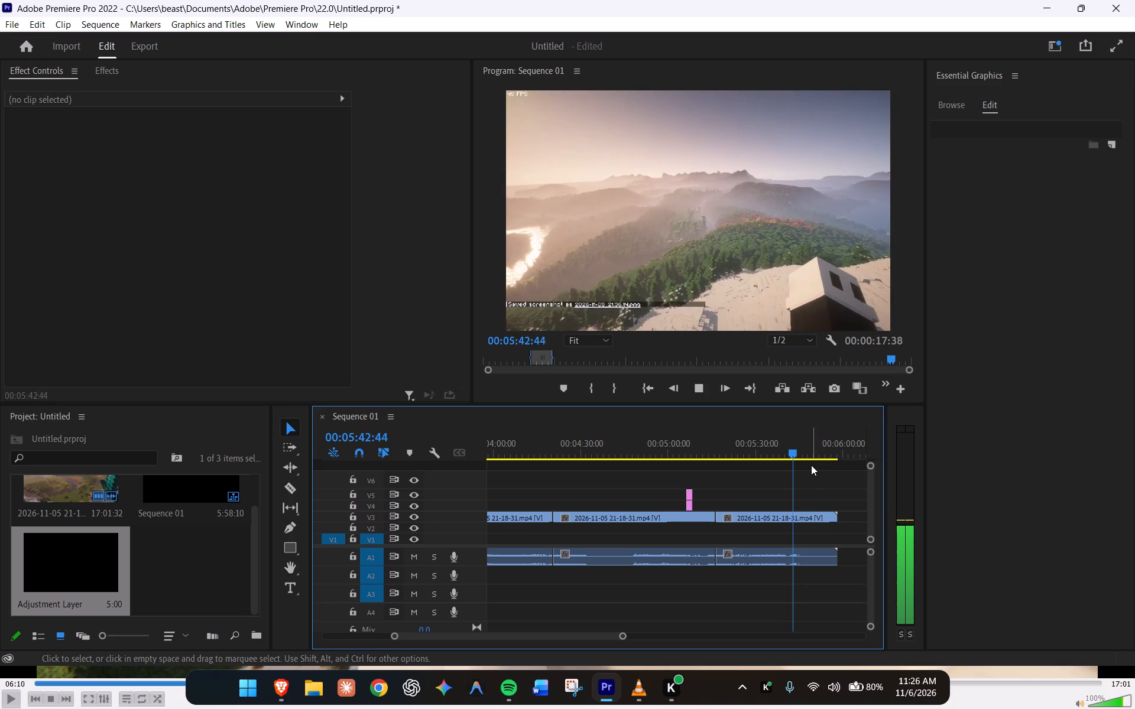
key("c")
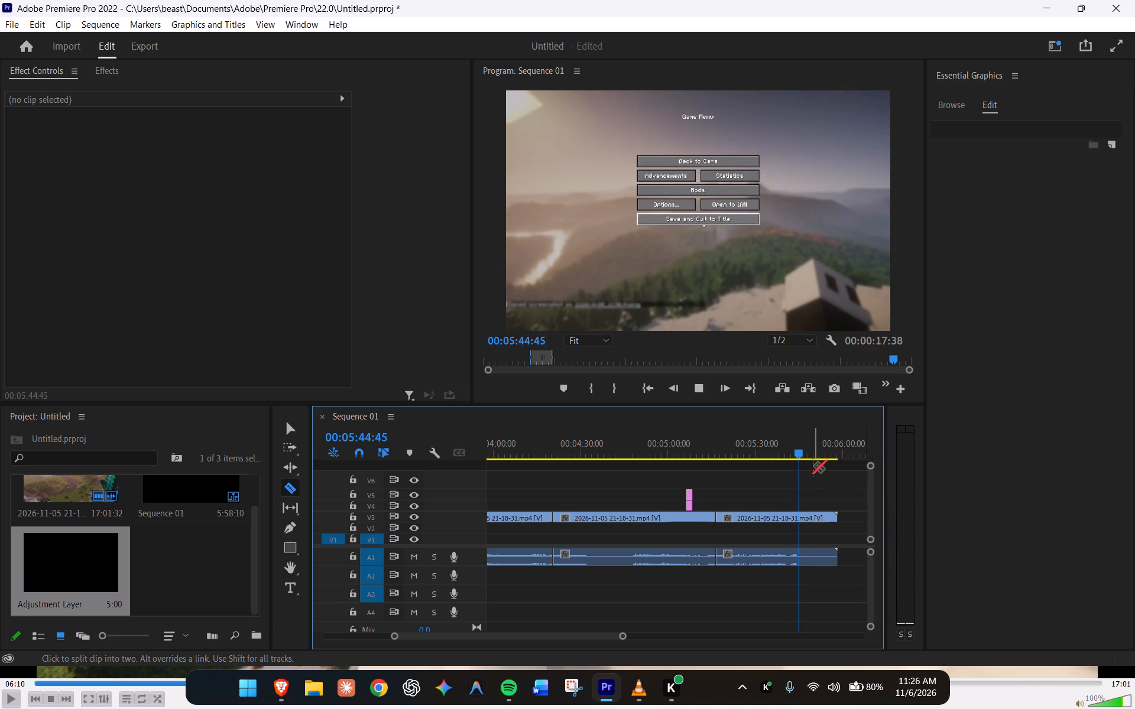
key("Left")
key("Left")
key("Left")
key("Left")
key("Left")
key("Left")
key("Left")
key("Left")
key("Left")
key("Left")
key("Left")
key("Left")
key("Left")
key("Left")
key("Left")
key("Left")
key("Left")
key("Left")
key("Left")
key("Left")
key("Left")
key("Left")
key("Left")
key("Left")
key("Left")
key("Left")
key("Left")
key("Left")
key("Left")
key("Left")
key("Left")
key("Left")
key("Left")
key("Left")
key("Left")
key("Left")
key("Left")
key("Left")
key("Left")
key("Left")
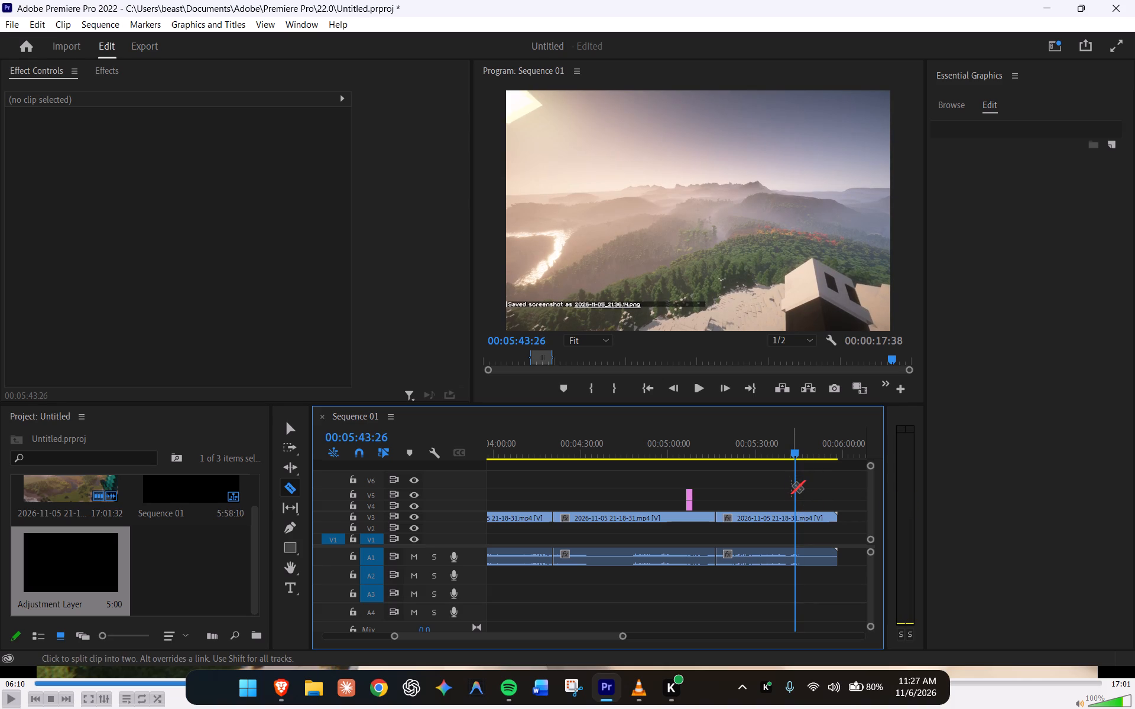
scroll(779, 497, "down", 5, "alt")
scroll(779, 497, "up", 8, "alt")
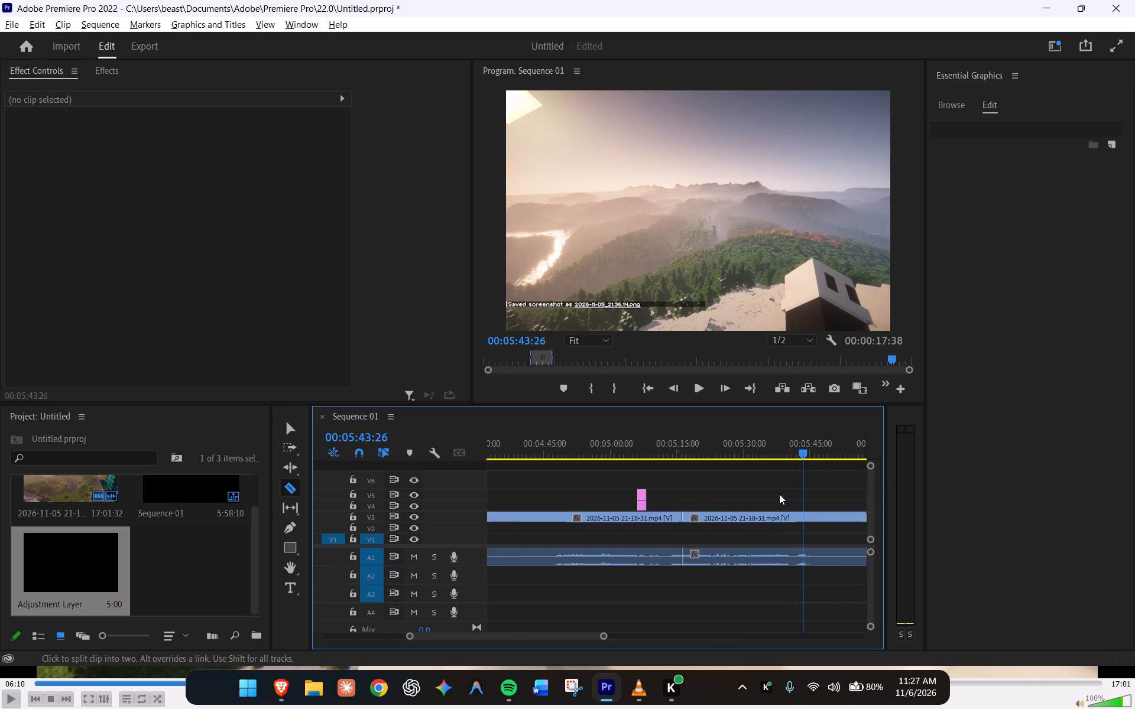
scroll(779, 494, "up", 5, "alt")
key("c")
left_click(816, 522)
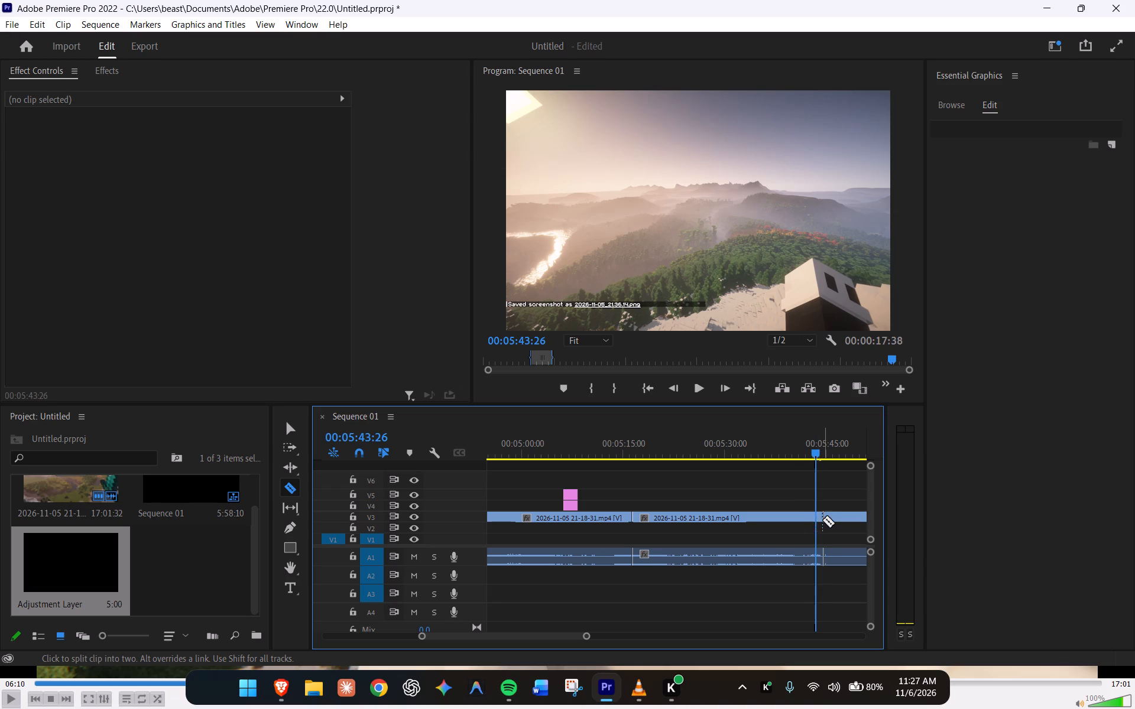
left_click(815, 522)
scroll(827, 519, "down", 2, "alt")
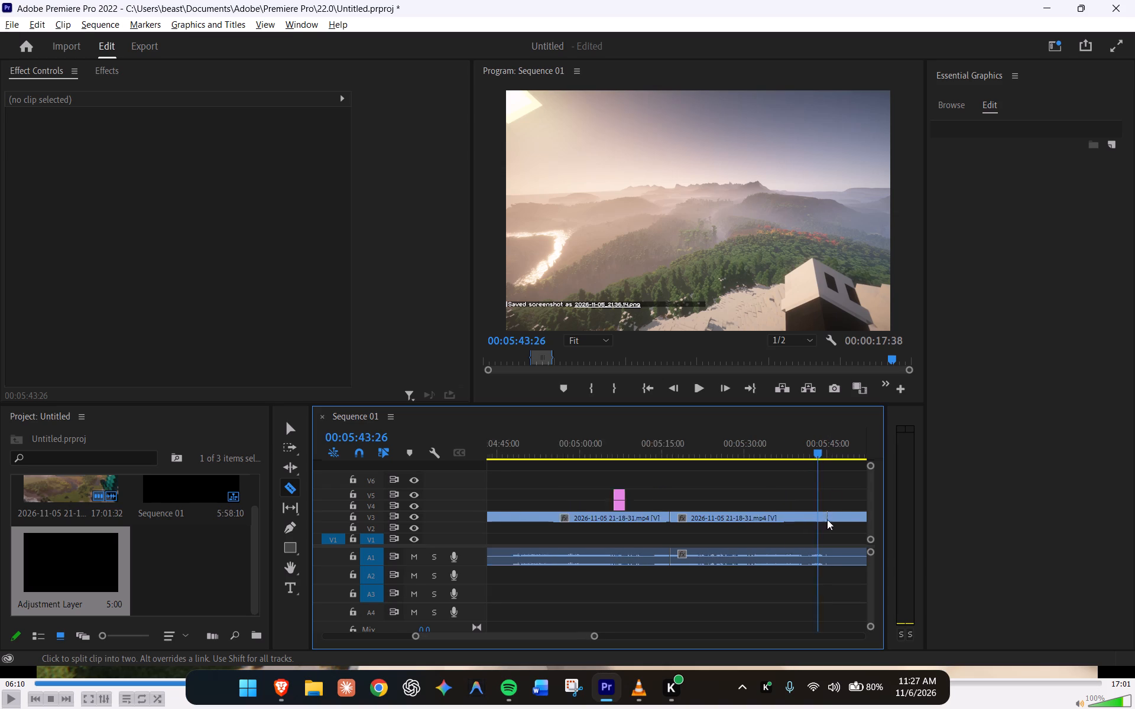
scroll(827, 519, "down", 3, "alt")
triple_click(821, 522)
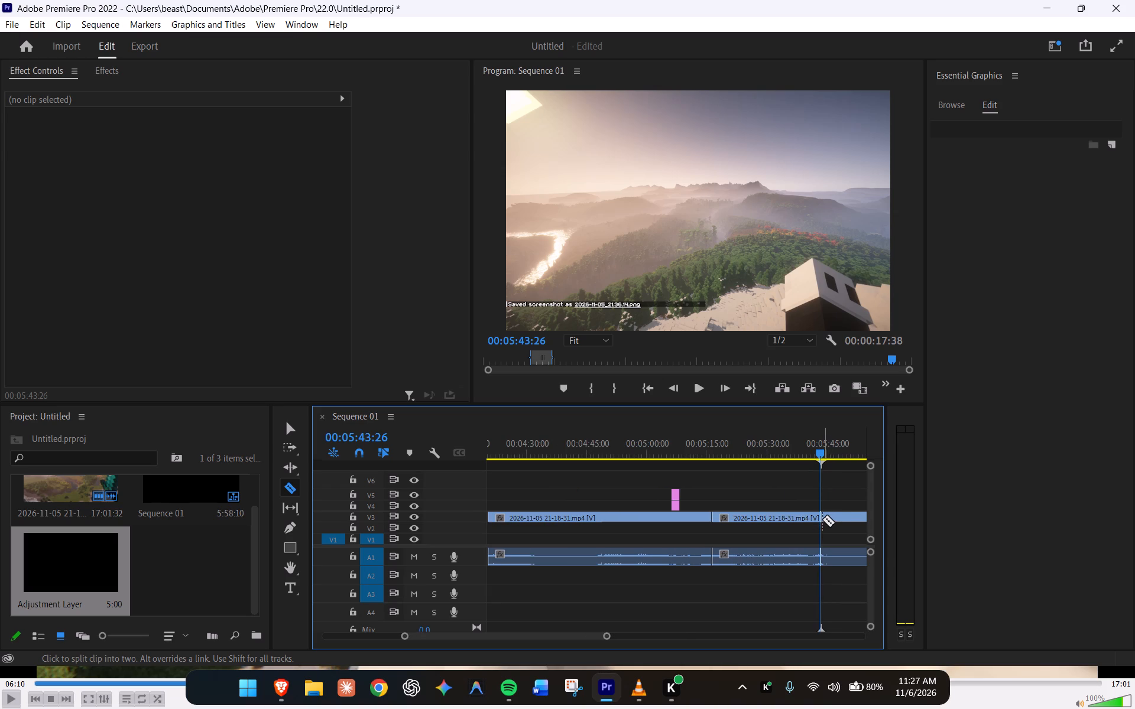
left_click(822, 519)
scroll(860, 534, "down", 5, "alt")
scroll(854, 528, "up", 12, "alt")
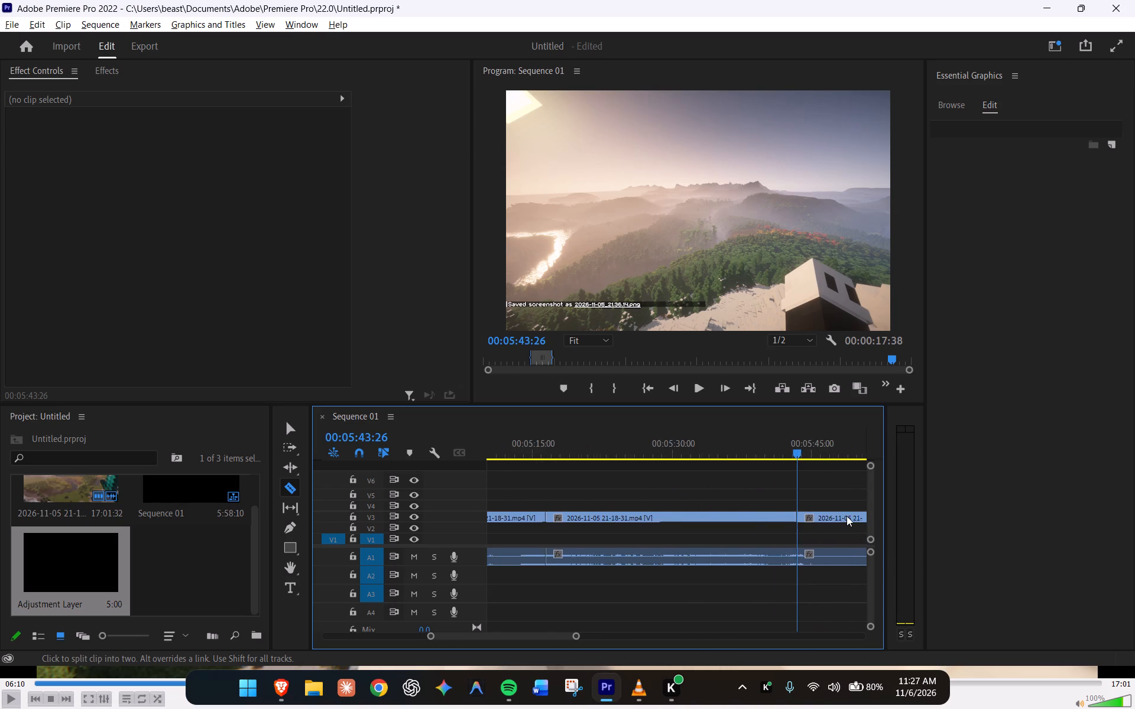
scroll(847, 516, "up", 14, "alt")
Apply the Transform video effect to the V3 clip that follows the new cut.
key("v")
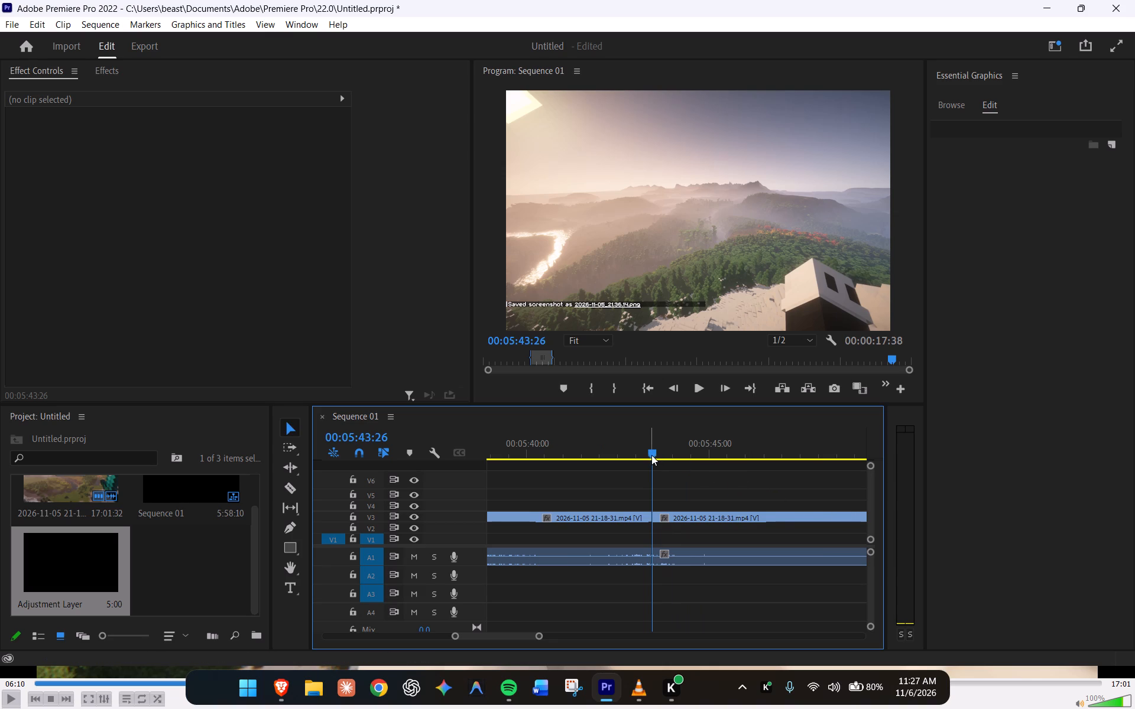
left_click_drag(651, 456, 722, 458)
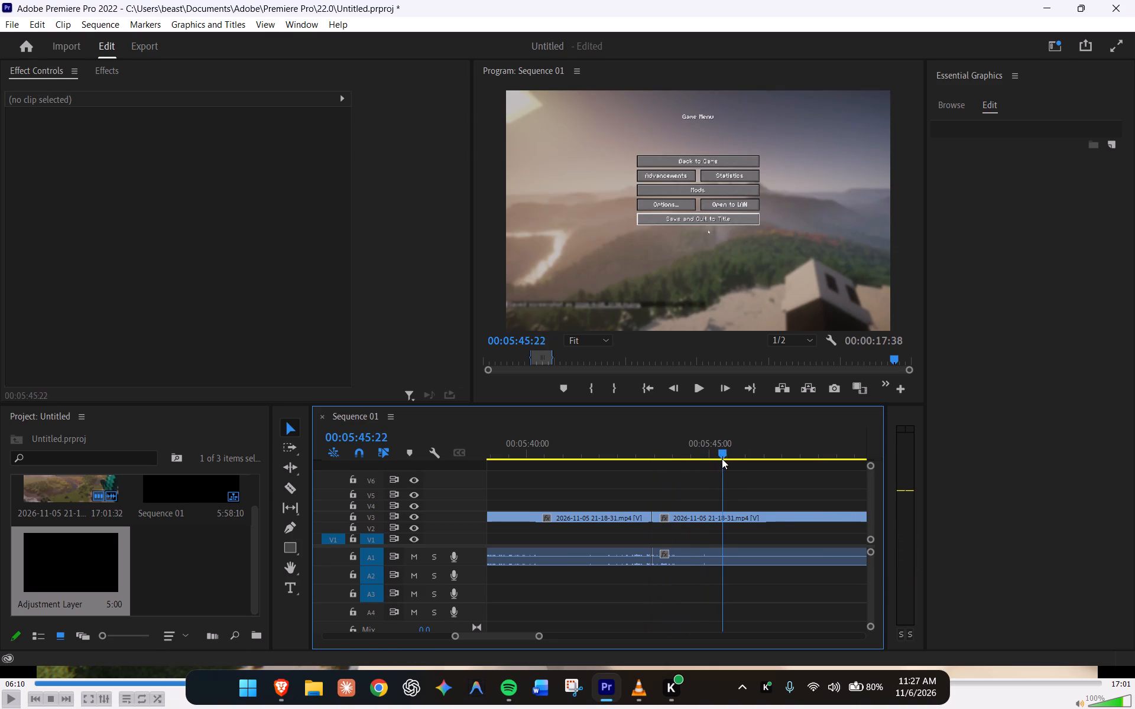
left_click_drag(722, 458, 664, 451)
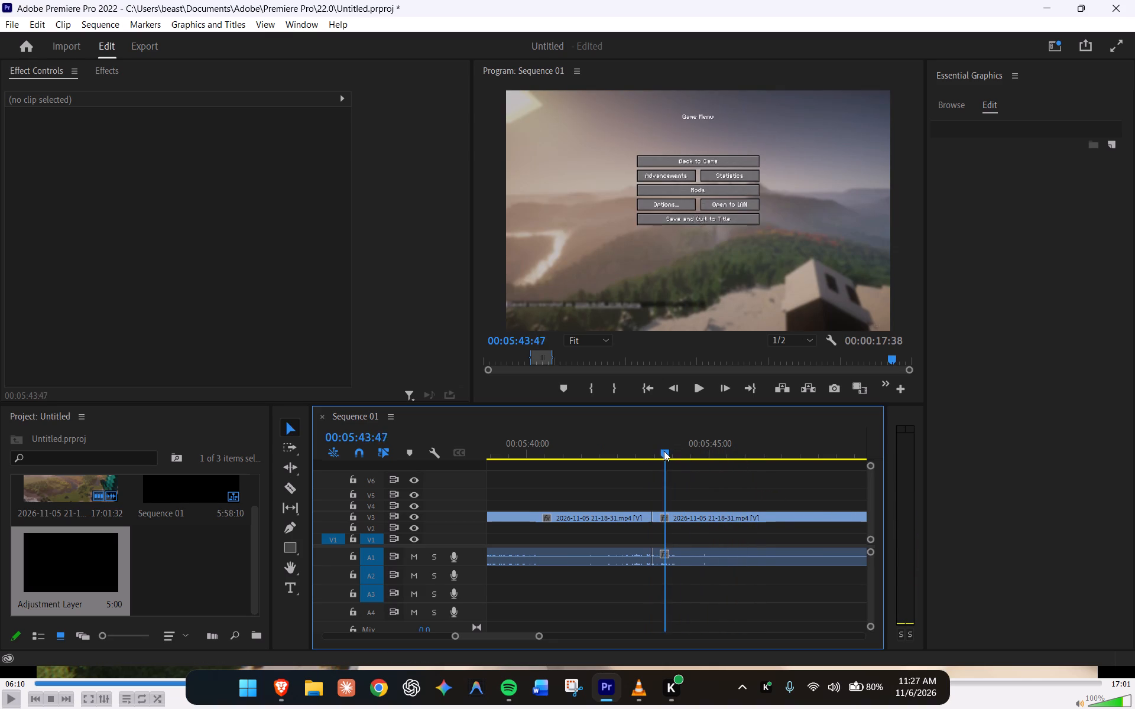
left_click_drag(664, 451, 651, 448)
scroll(656, 460, "up", 6, "alt")
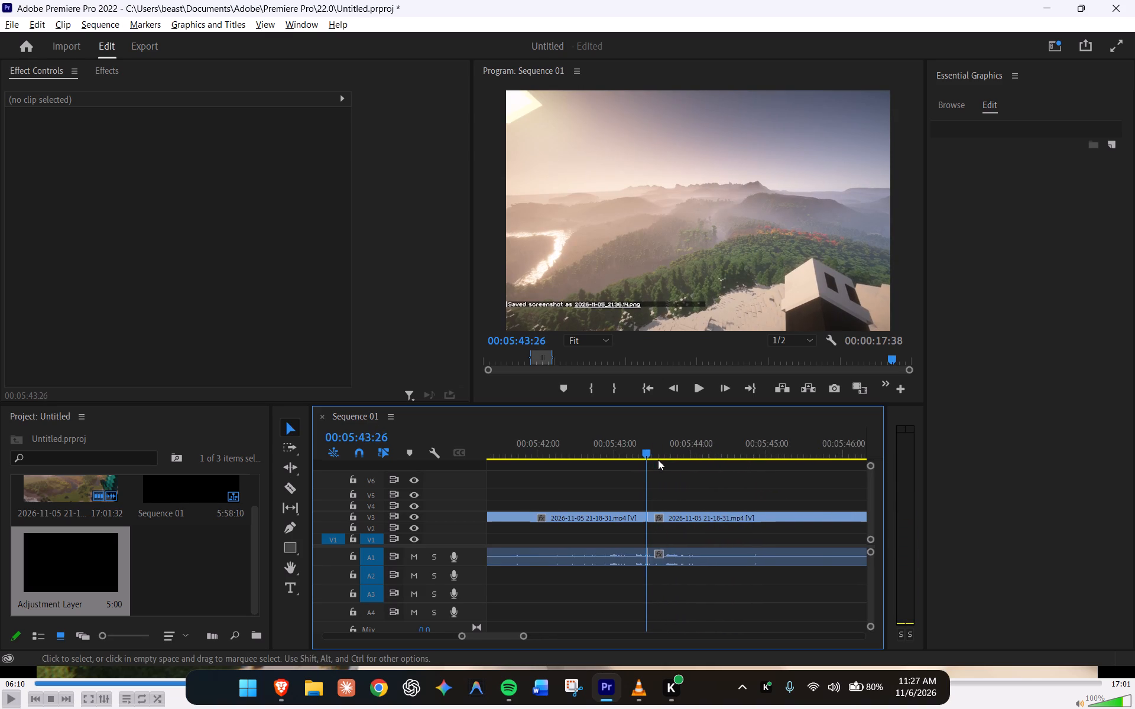
scroll(658, 460, "up", 18, "alt")
scroll(660, 458, "down", 13, "alt")
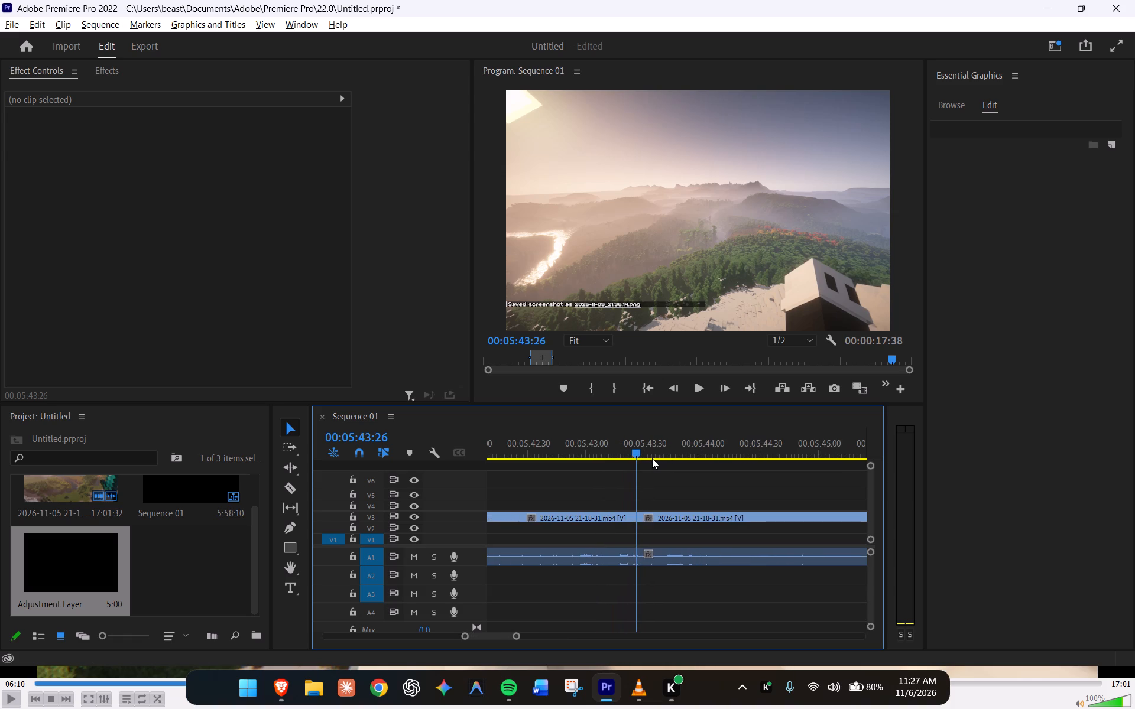
left_click(672, 518)
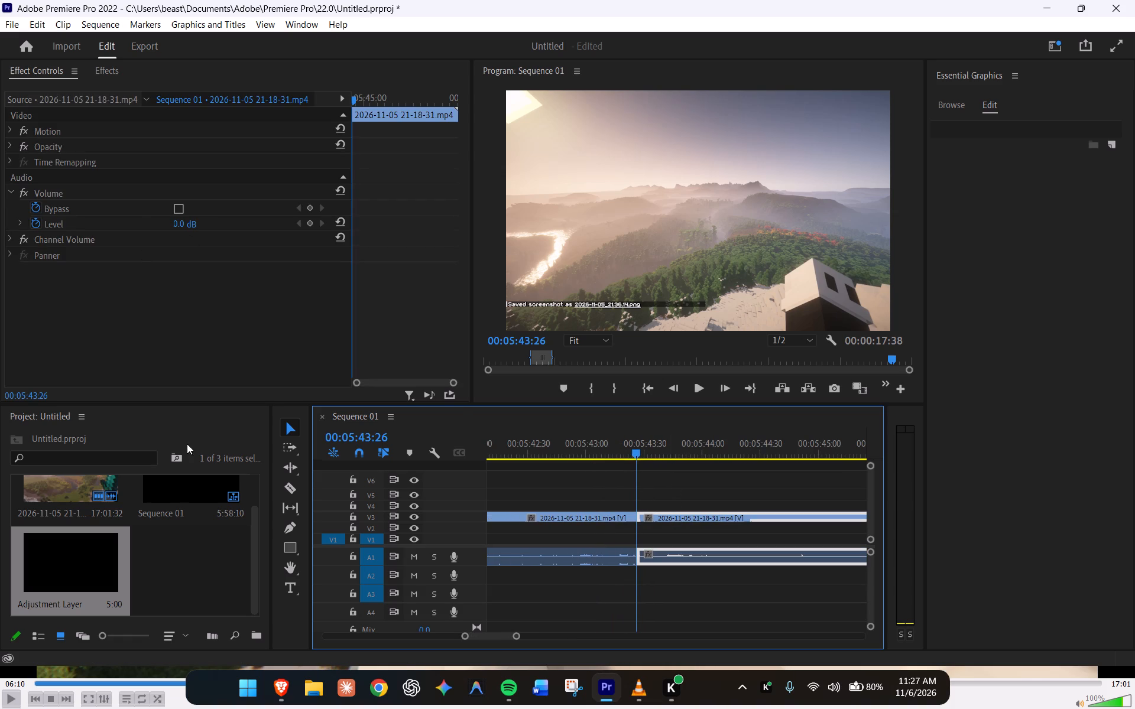
left_click(111, 67)
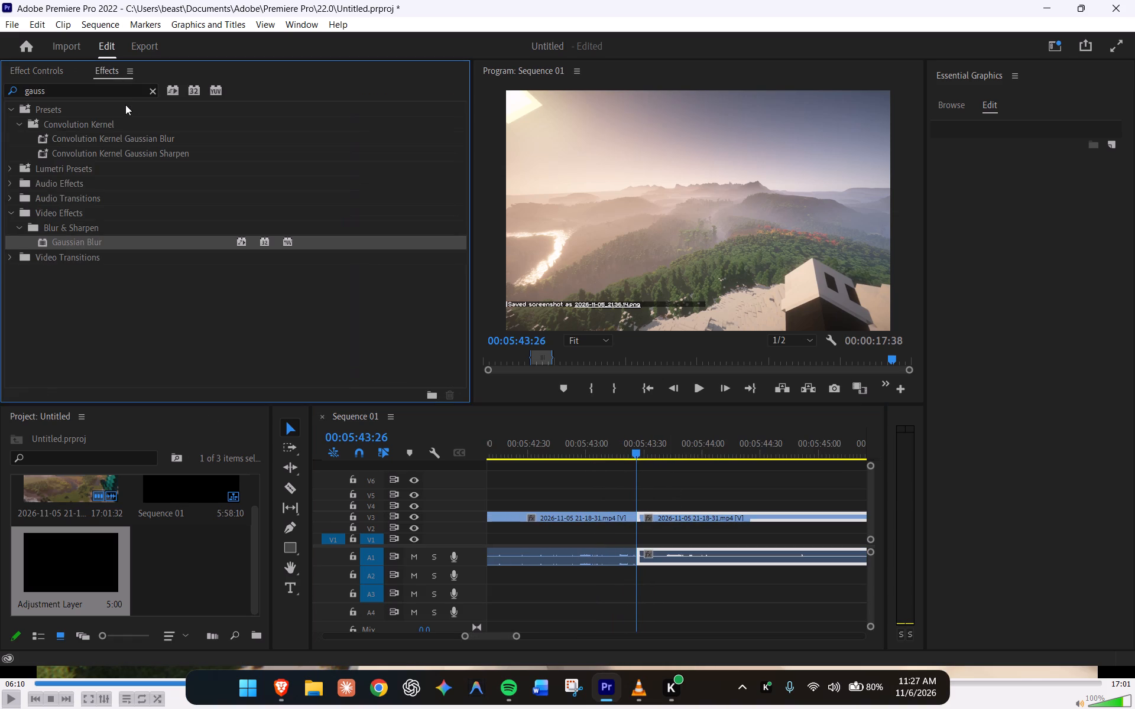
left_click_drag(82, 86, 0, 80)
key("t")
key("r")
key("a")
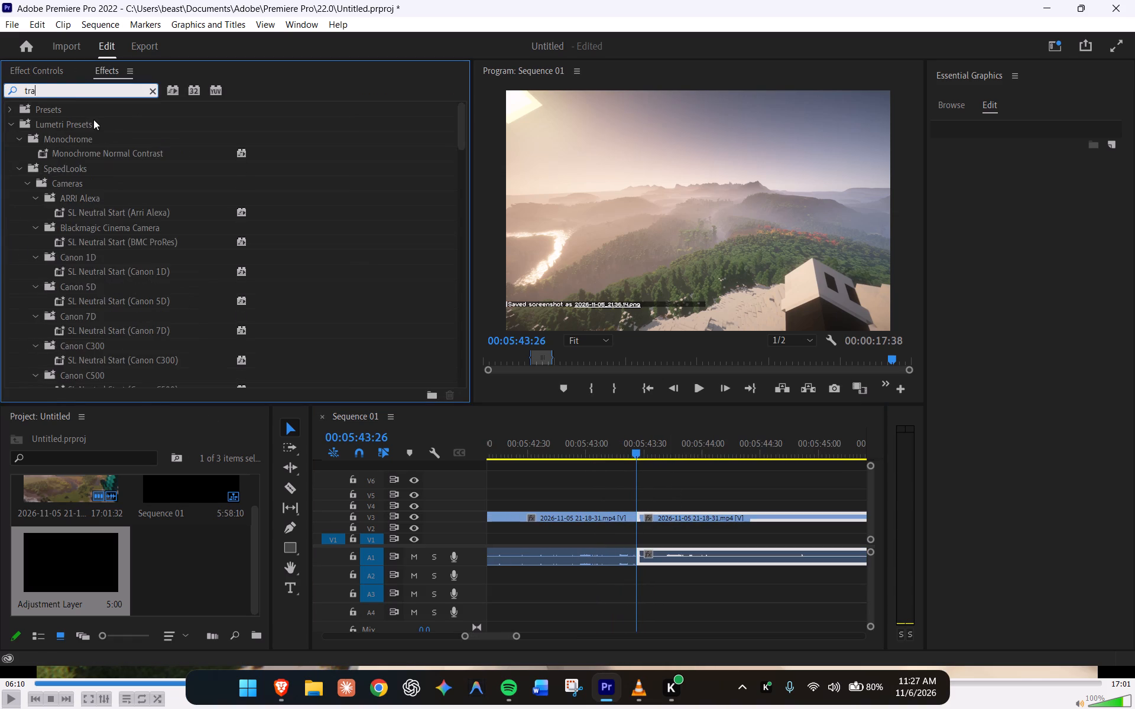
type("nsf")
left_click(89, 201)
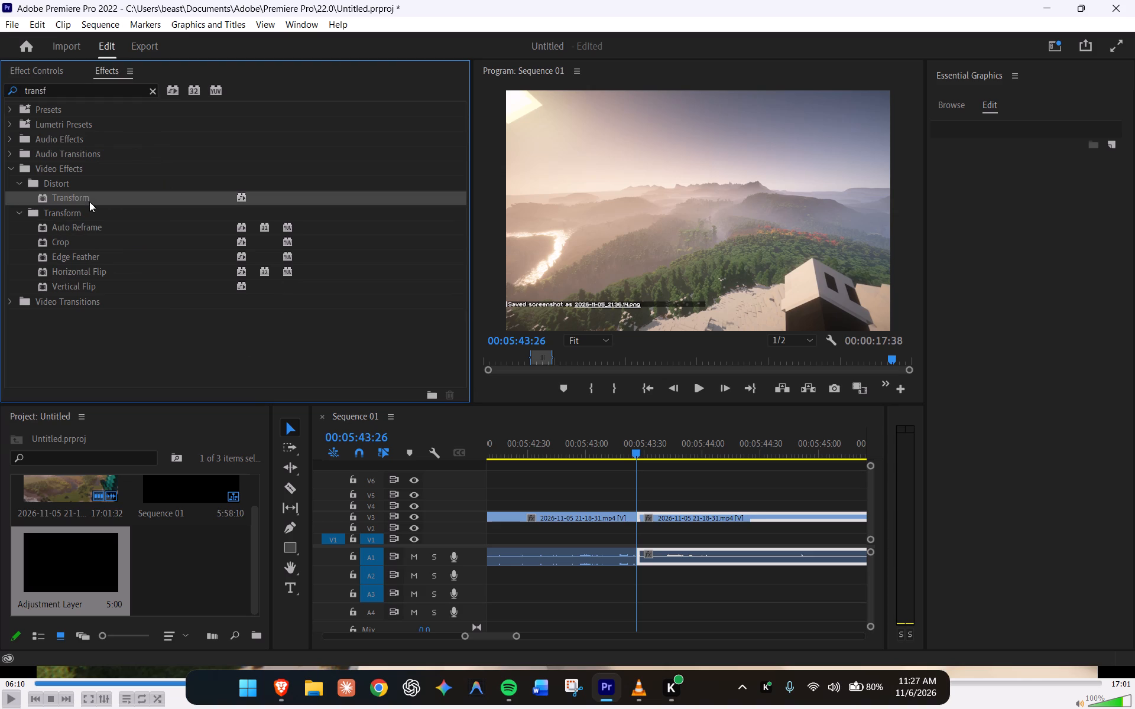
left_click_drag(62, 196, 670, 526)
left_click_drag(670, 526, 679, 516)
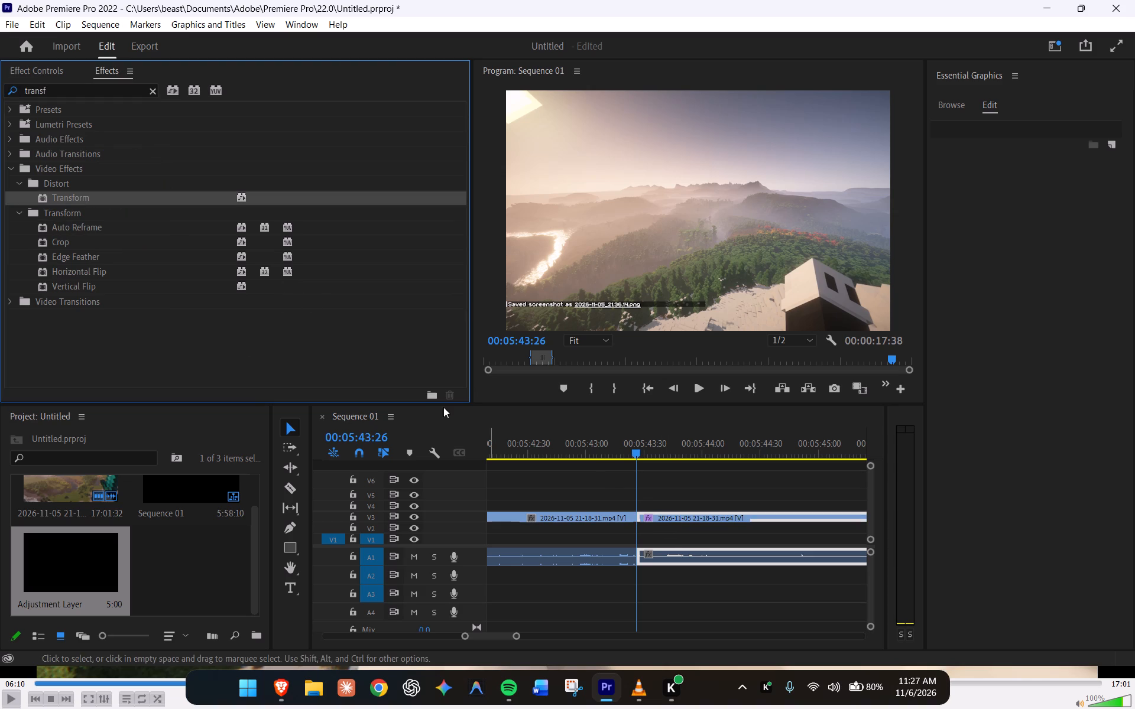
Start keyframing the Transform effect's Opacity at 100 on the clip's first frame, 00:05:43:26.
left_click(51, 67)
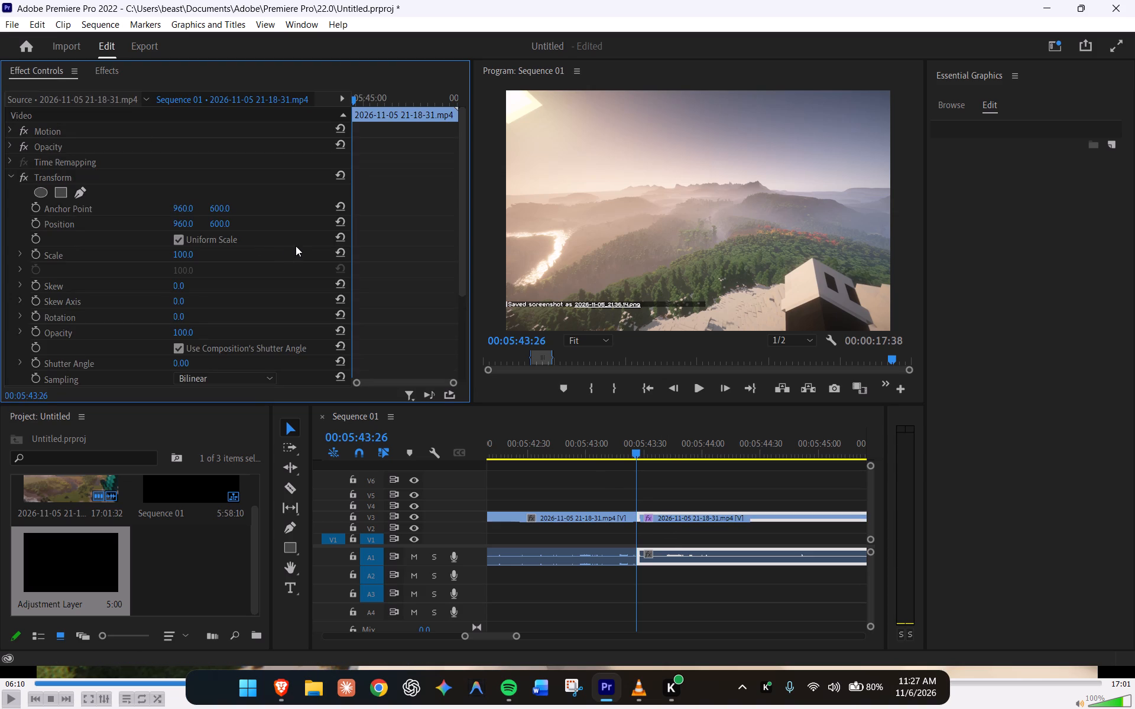
scroll(204, 310, "down", 4)
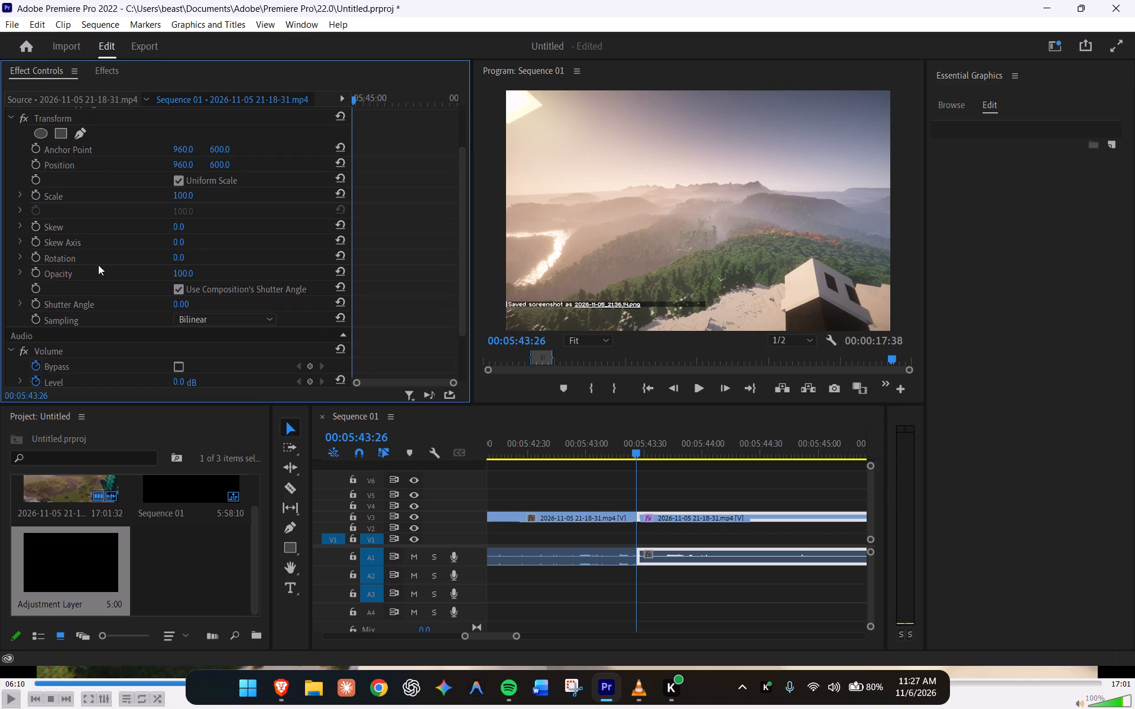
left_click(32, 274)
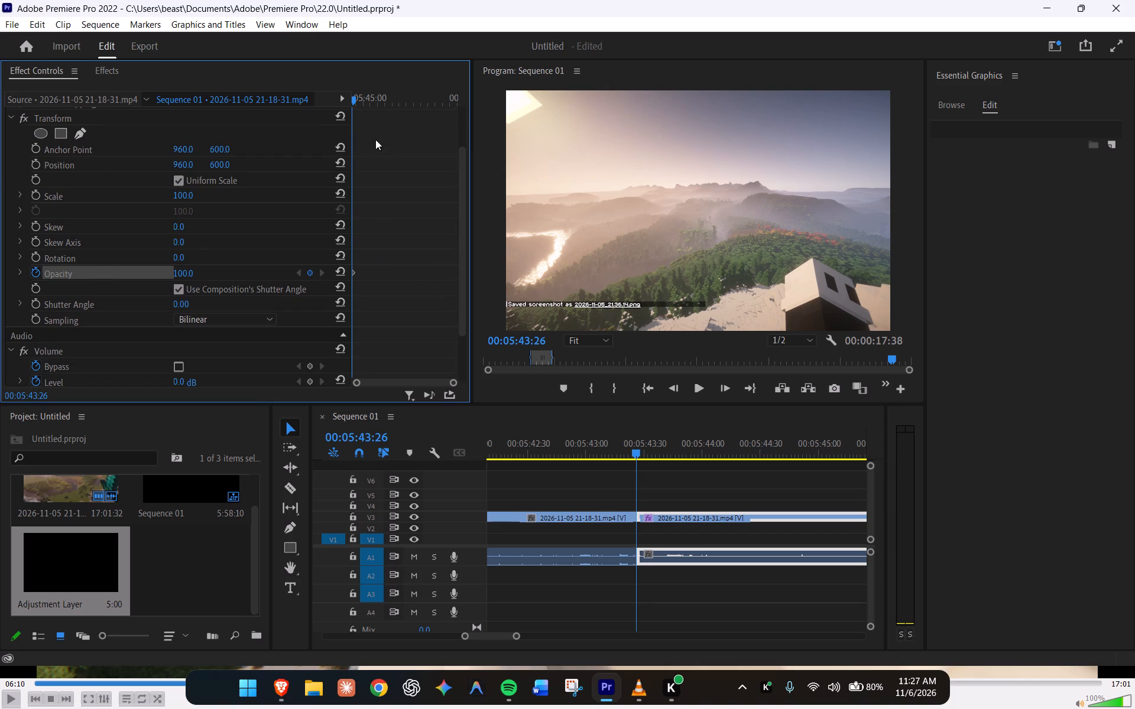
Split the game-menu clip on V3 at 00:05:50:00 and delete the remaining footage after the cut.
key("space")
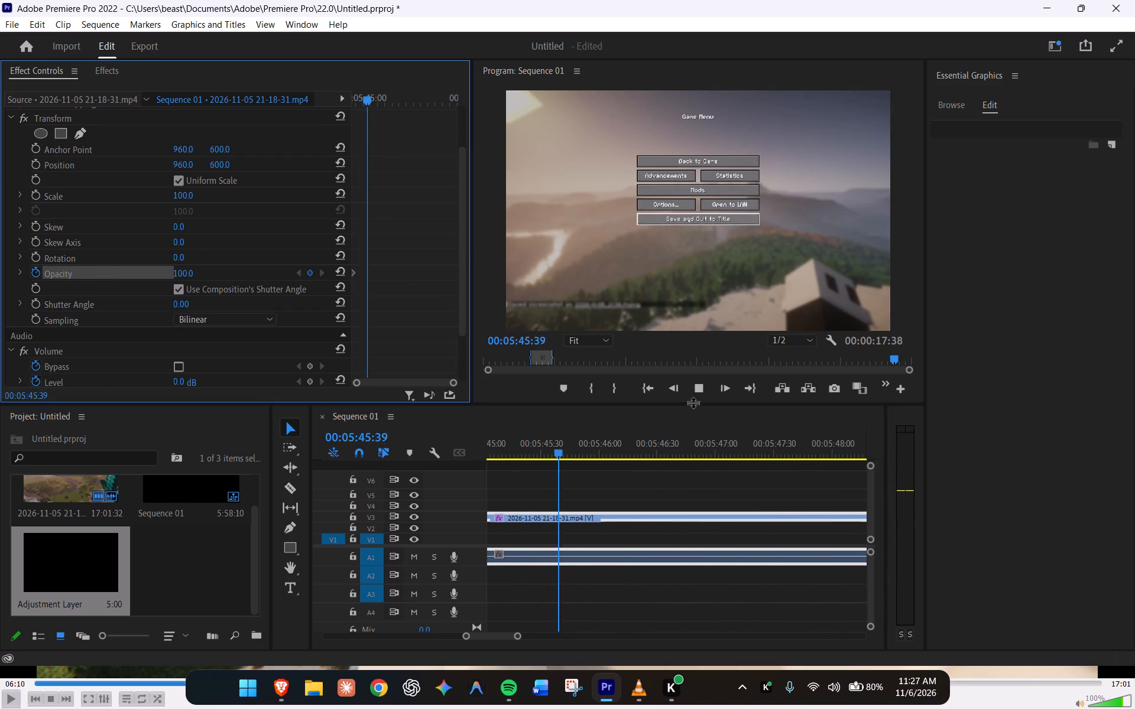
scroll(693, 402, "down", 7, "alt")
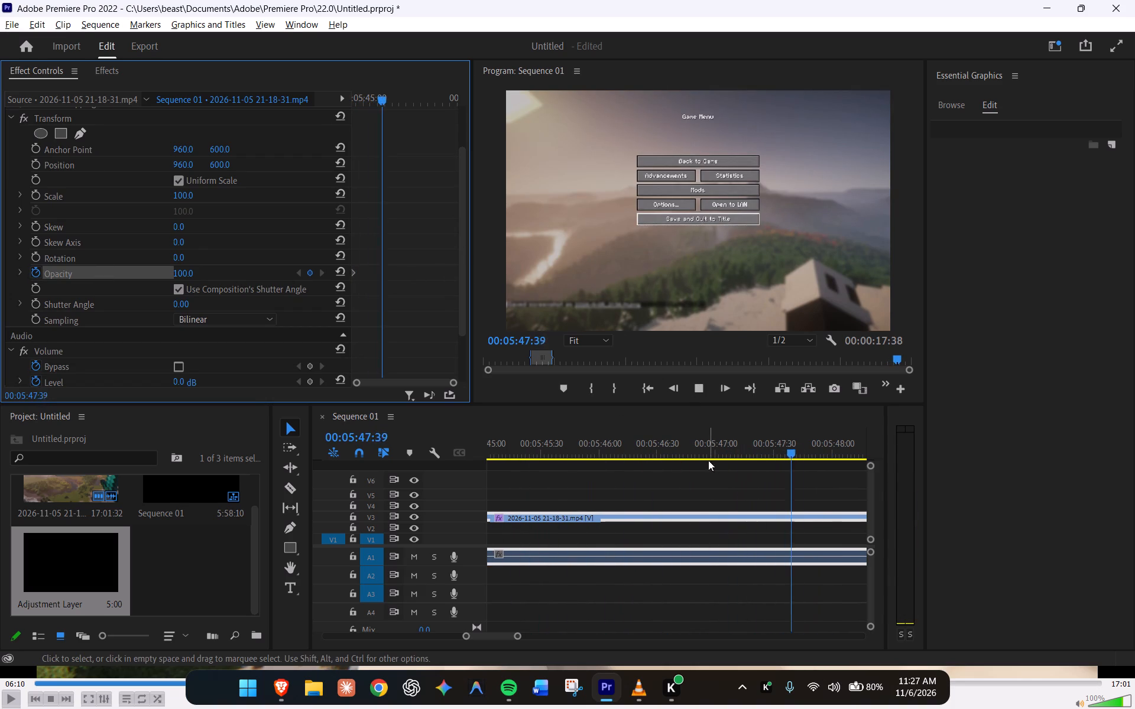
key("space")
left_click(665, 472)
key("space")
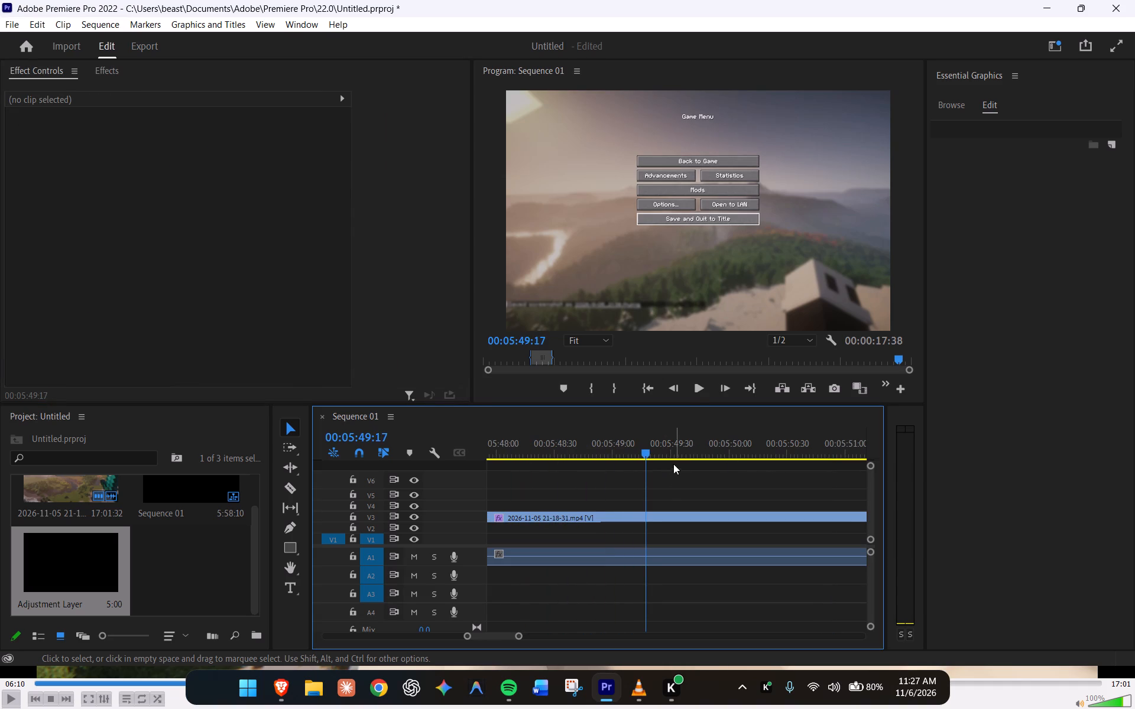
left_click_drag(641, 456, 618, 457)
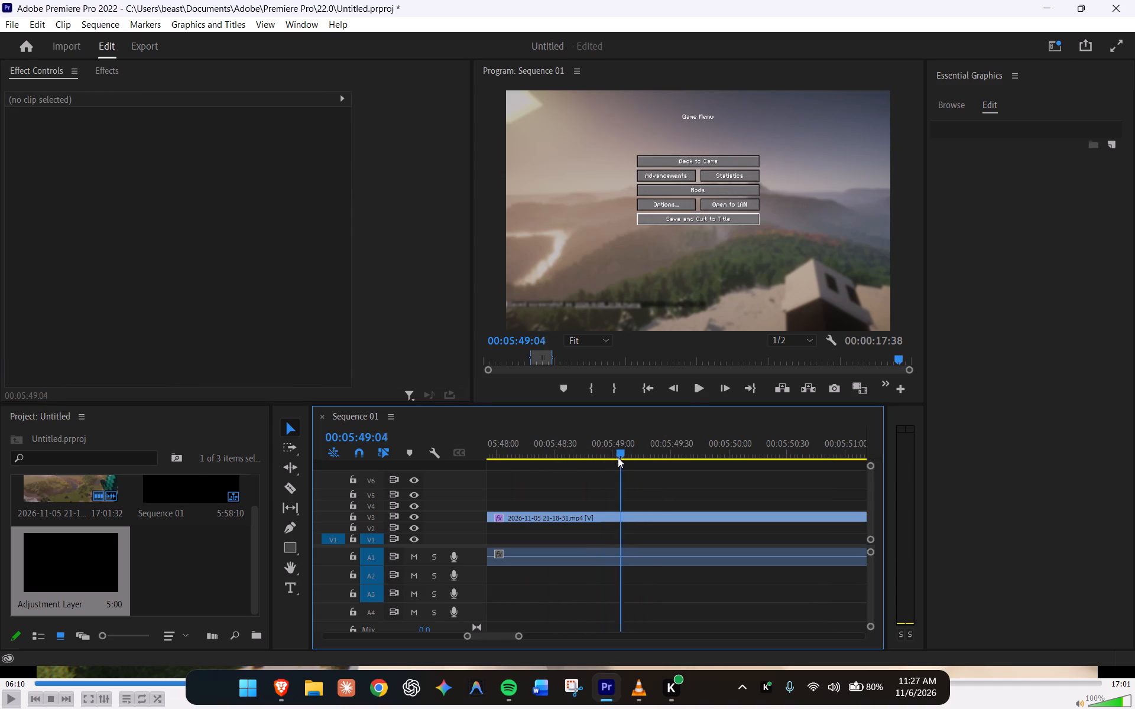
left_click_drag(618, 457, 688, 465)
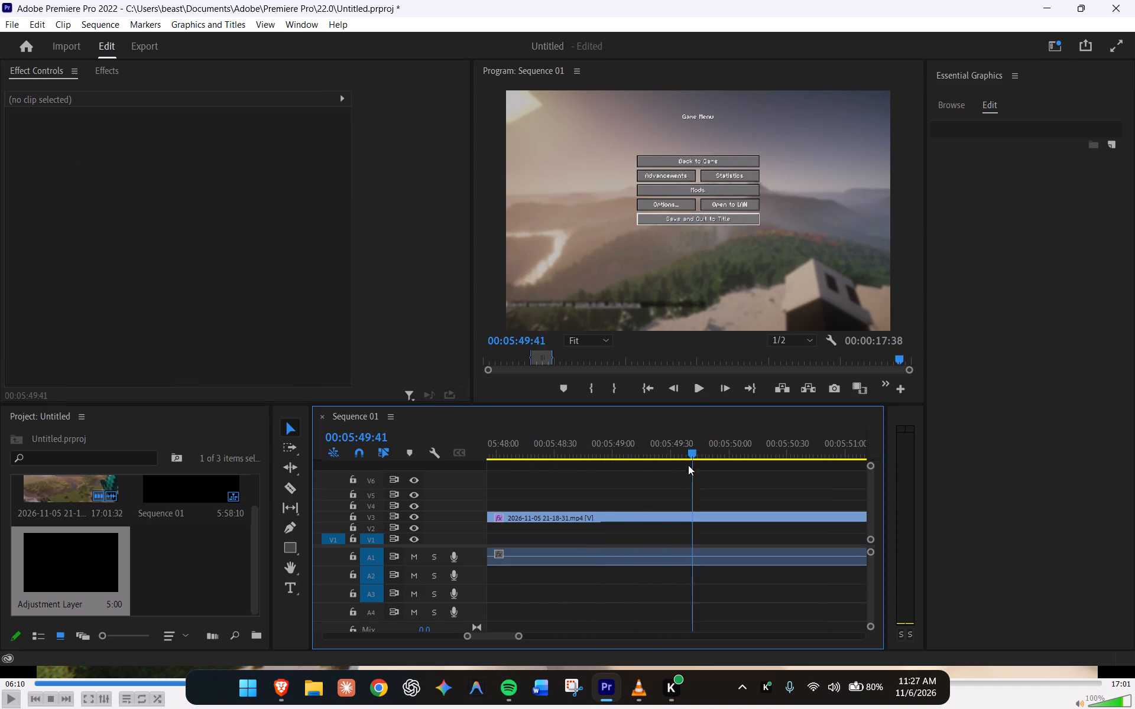
left_click_drag(688, 465, 728, 464)
key("Left")
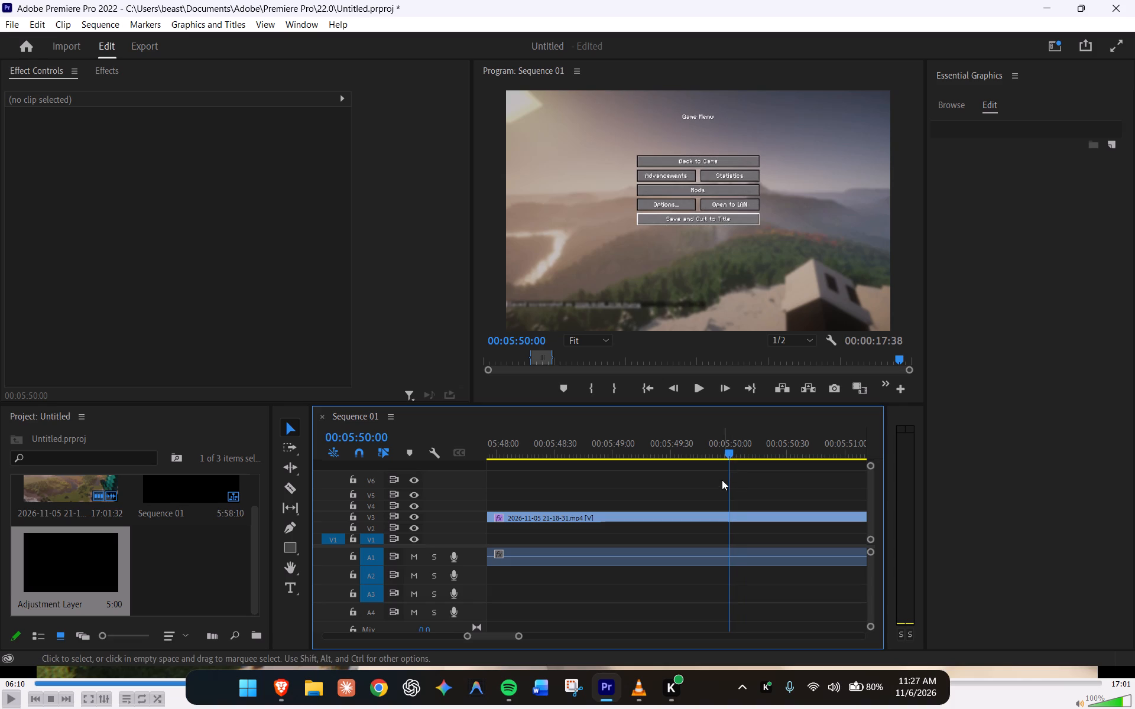
key("c")
left_click(731, 516)
key("v")
left_click(756, 519)
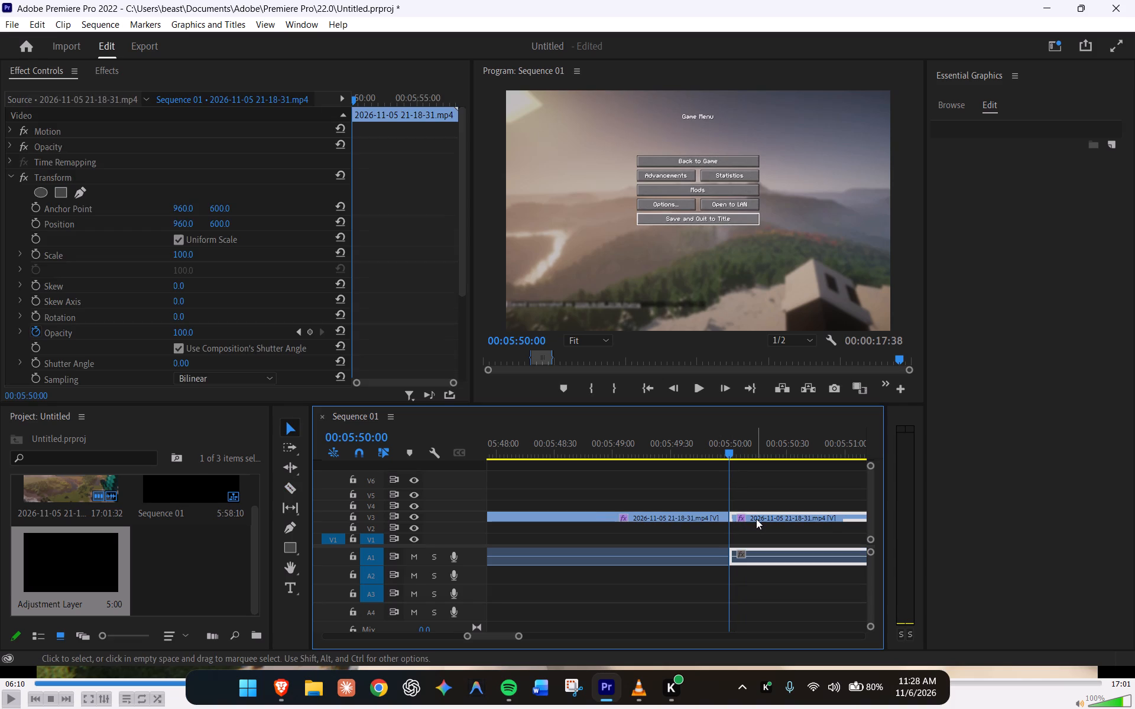
key("Delete")
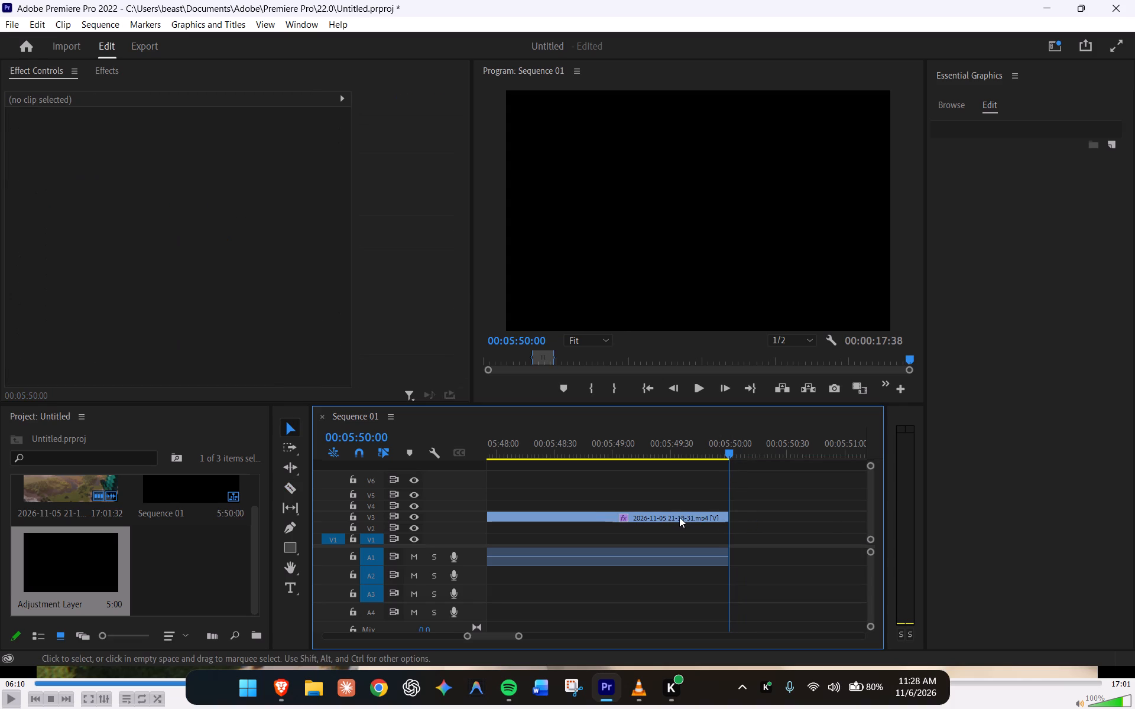
Add a Transform Opacity keyframe of 0 at the end of the final clip, 00:05:50:00.
left_click(676, 517)
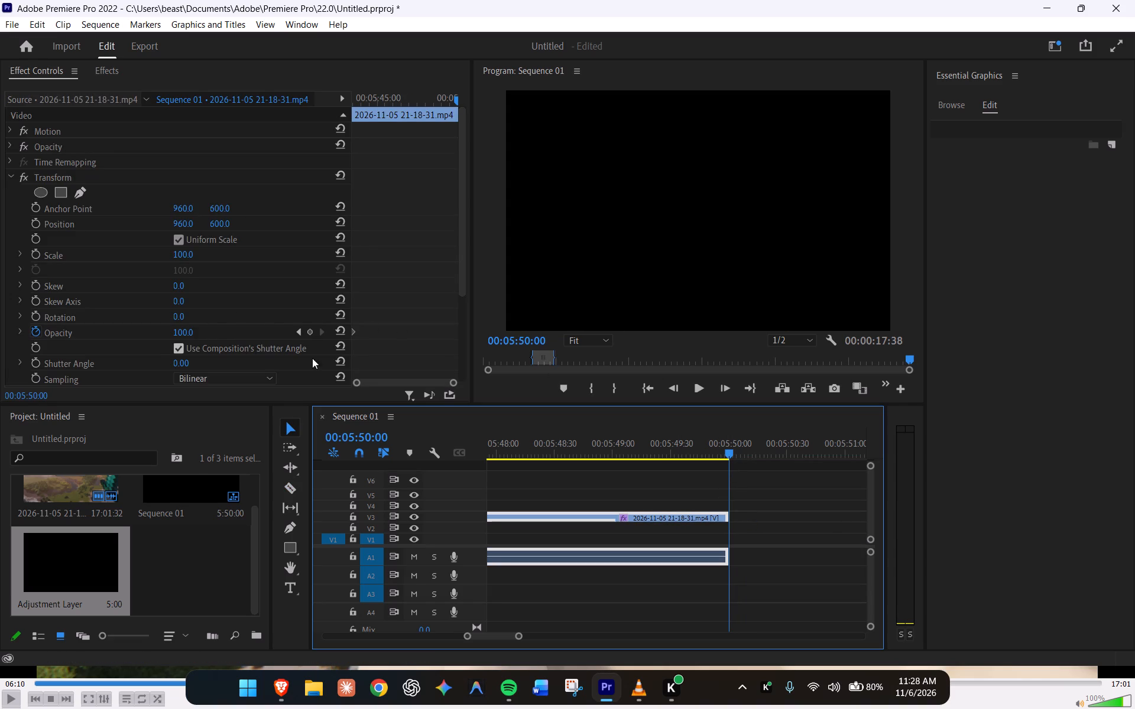
left_click(192, 334)
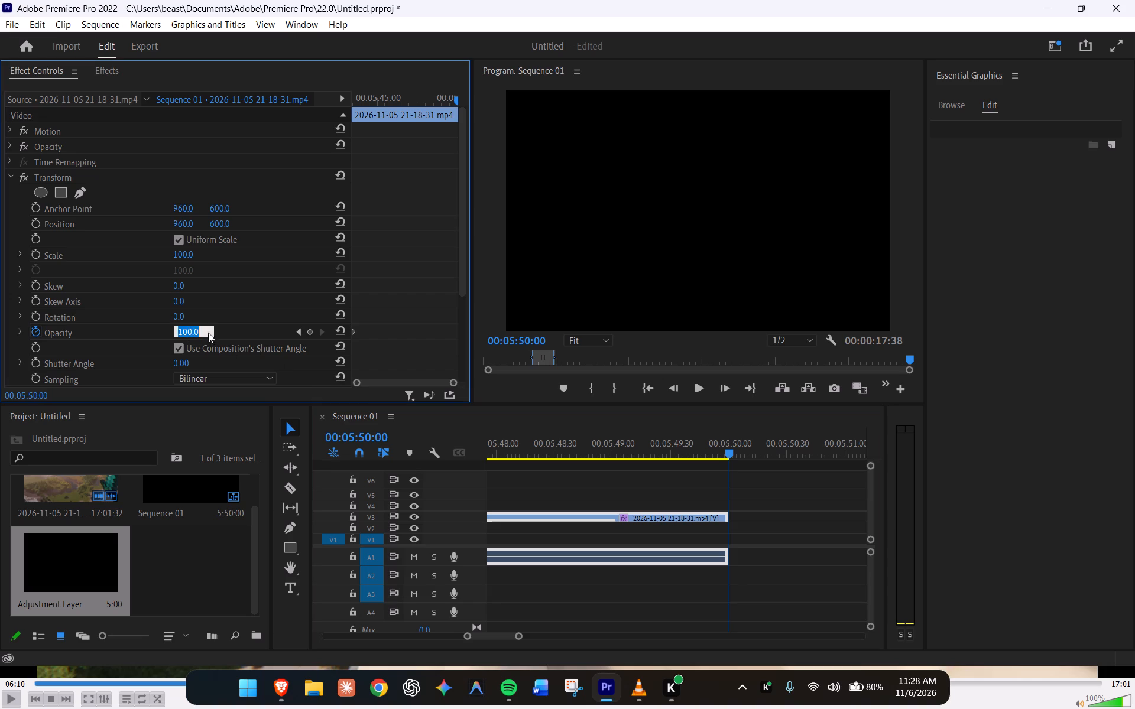
key("0")
key("Return")
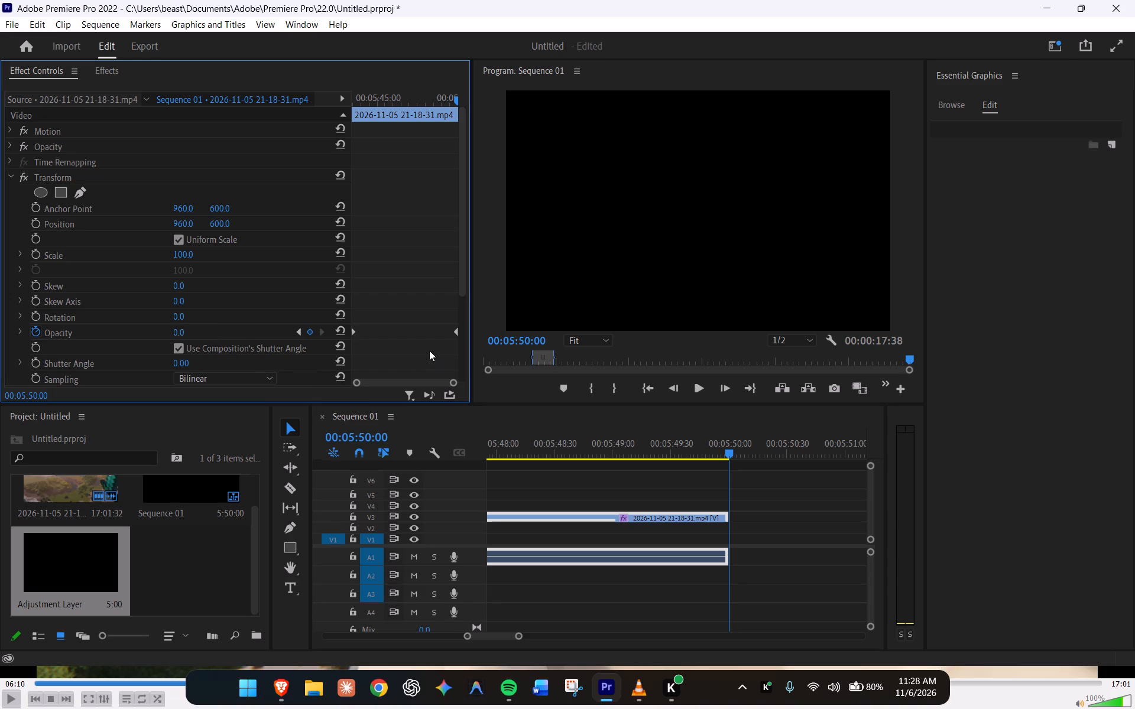
Apply Ease Out to both Transform Opacity keyframes on the final clip.
left_click(352, 333)
left_click(457, 334, "ctrl")
right_click(455, 331)
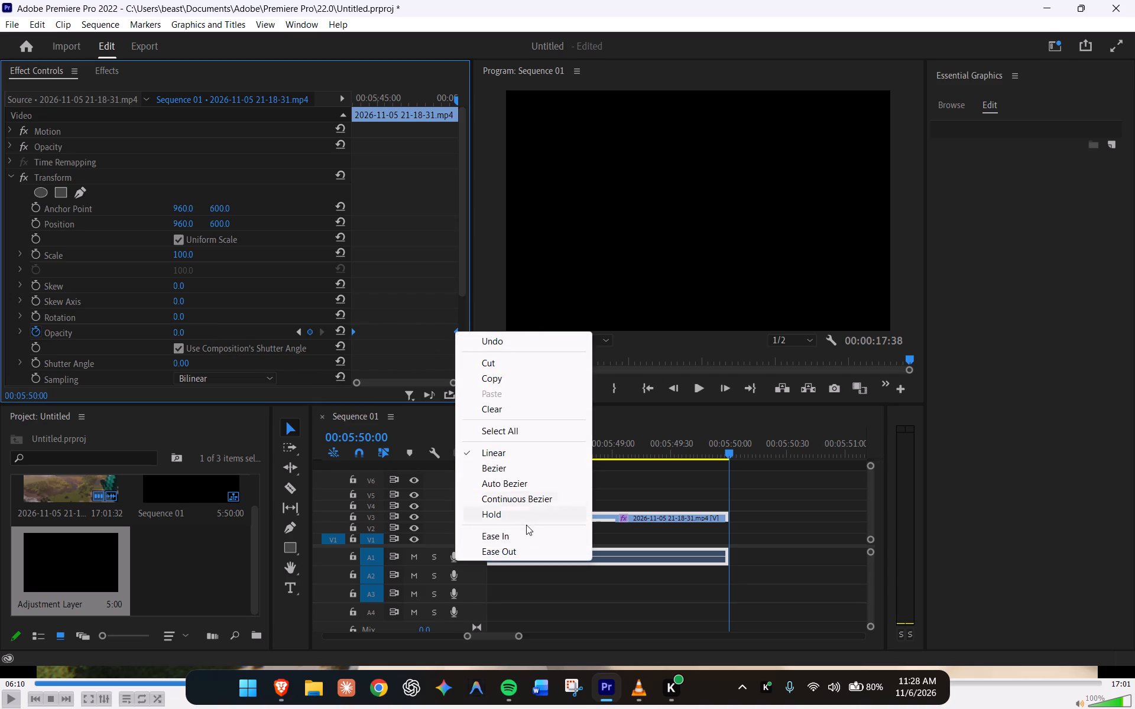
left_click(520, 548)
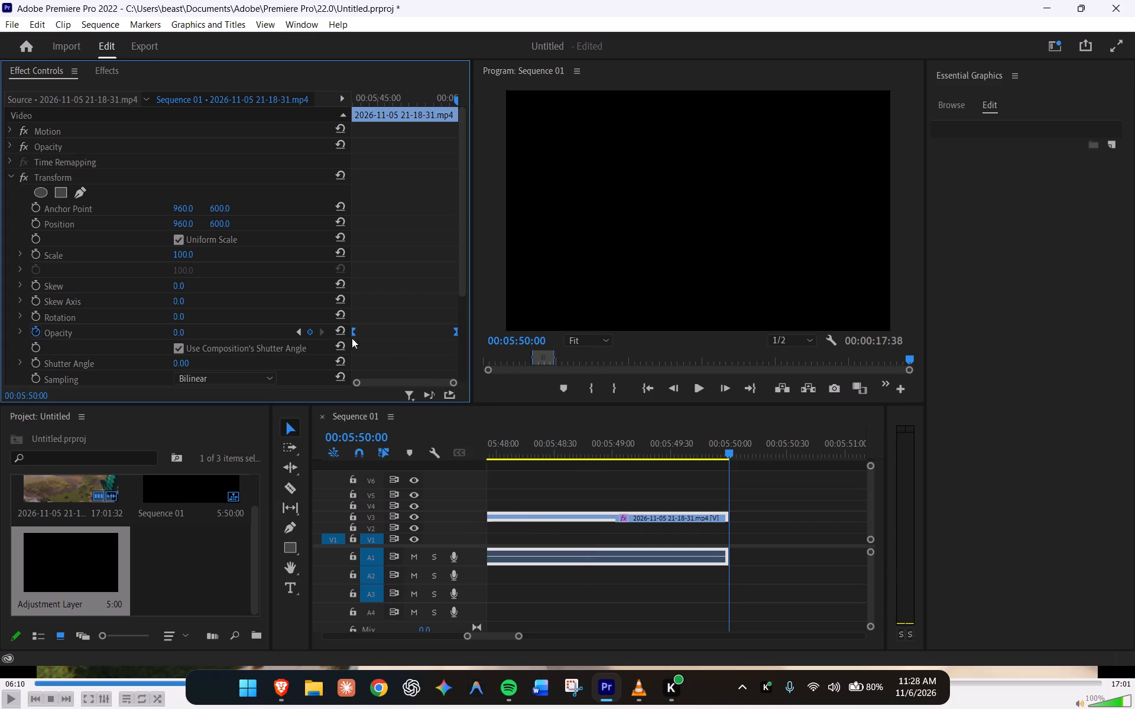
Expand the Transform Opacity value and velocity graphs and scrub back through the final clip's fade to check it.
left_click(21, 334)
scroll(388, 344, "down", 3)
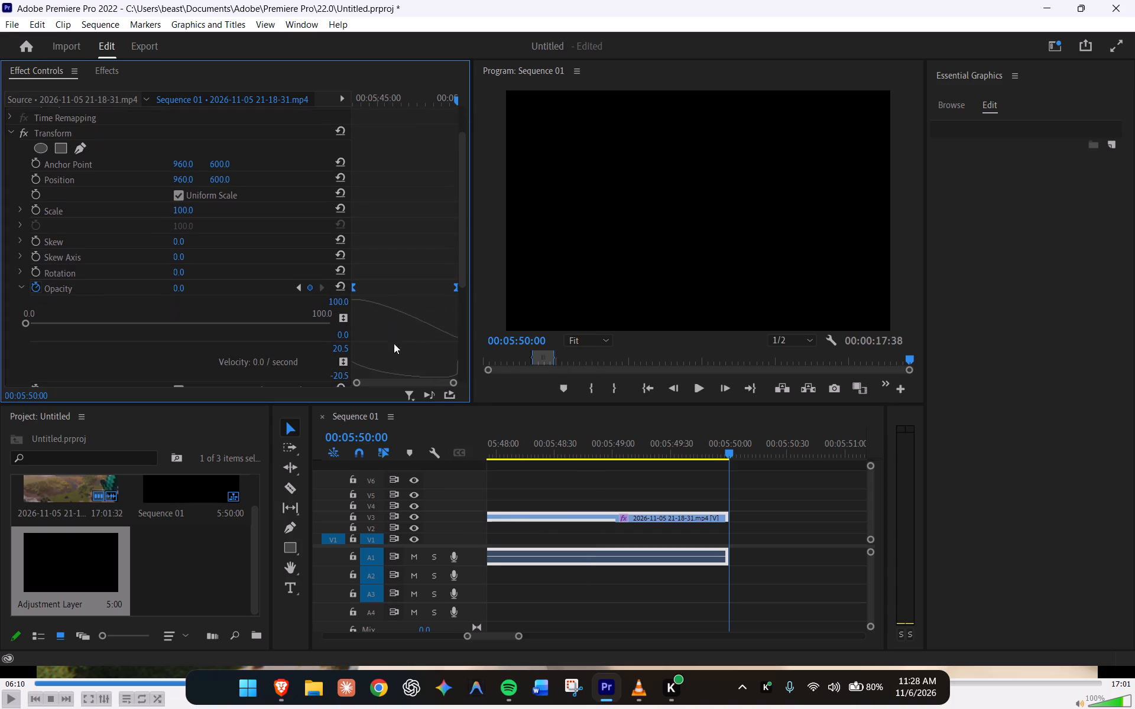
scroll(397, 309, "down", 2, "alt")
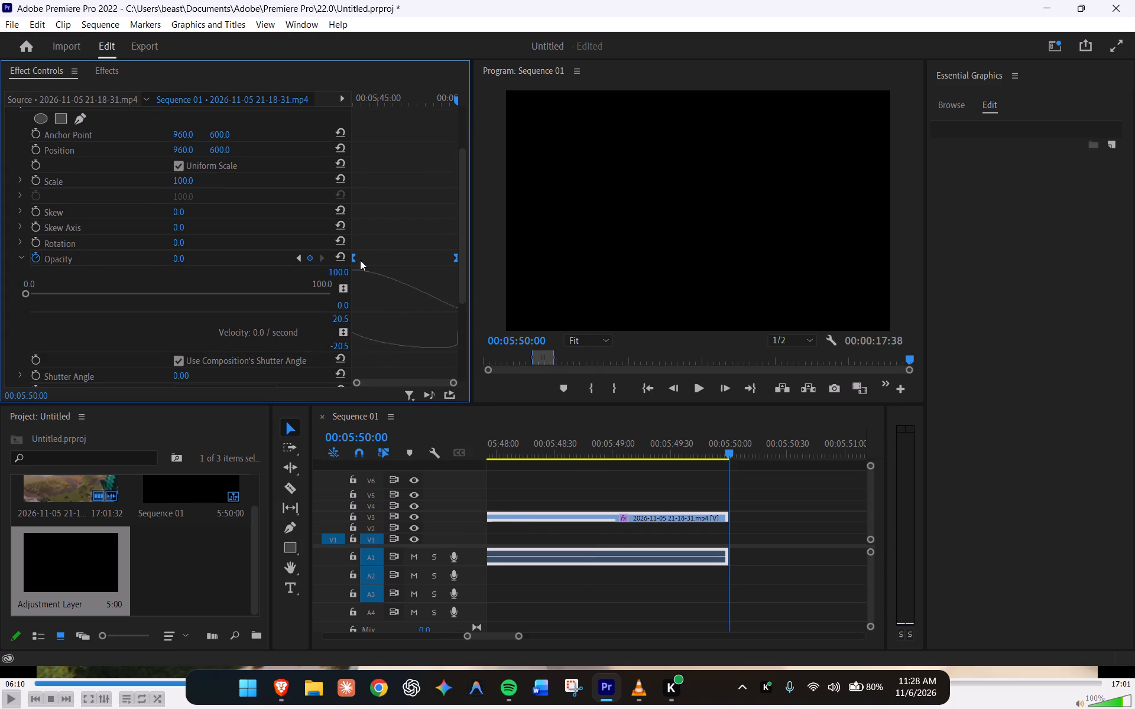
left_click(356, 260)
left_click(355, 259)
left_click(374, 280)
left_click_drag(728, 456, 496, 446)
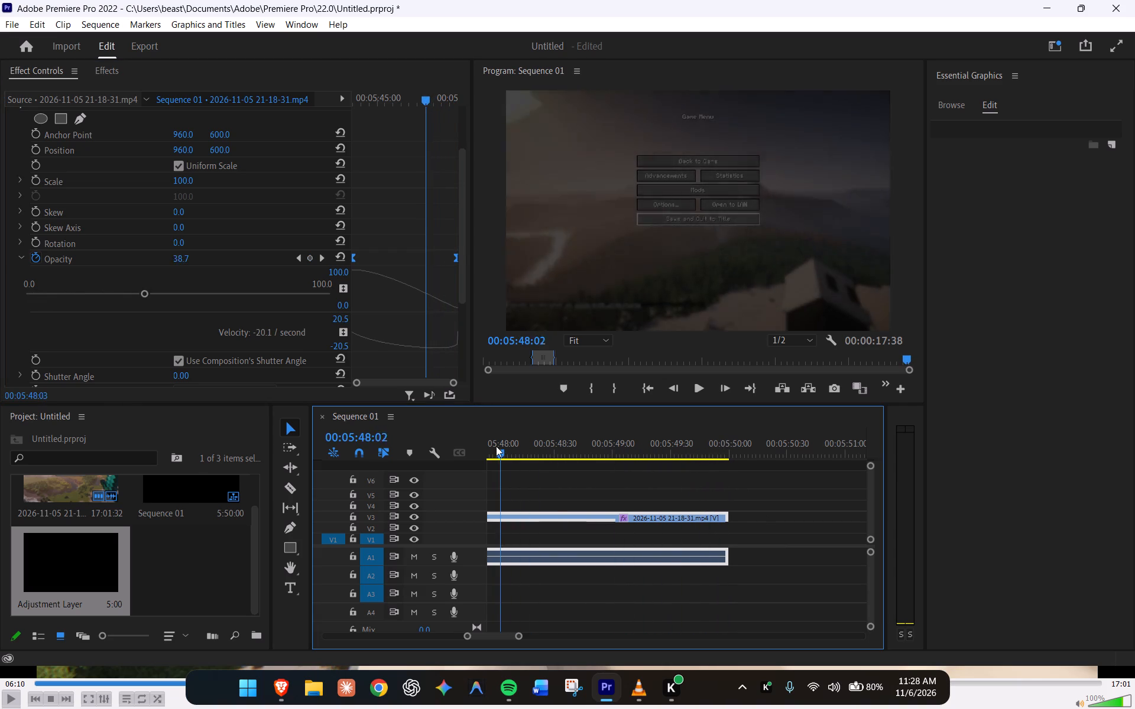
left_click_drag(496, 446, 410, 436)
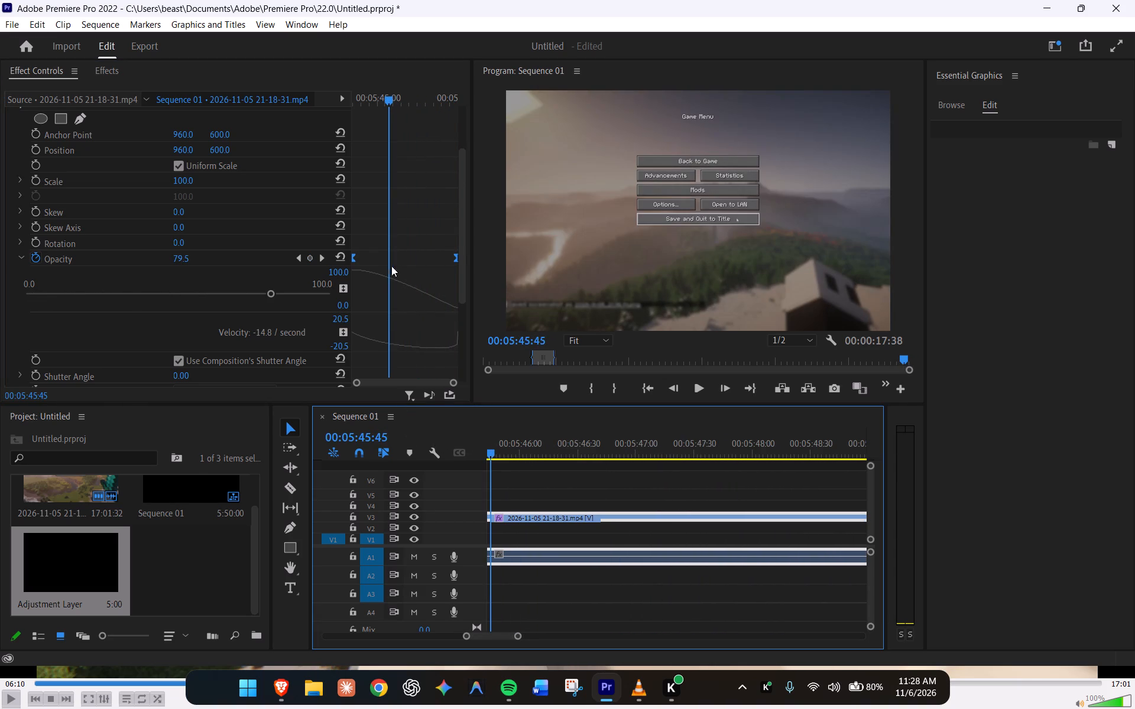
Reshape the Opacity curve at the first keyframe so the fade drops steeply at the start and levels out near zero.
left_click(427, 259)
left_click(351, 255)
left_click(453, 261)
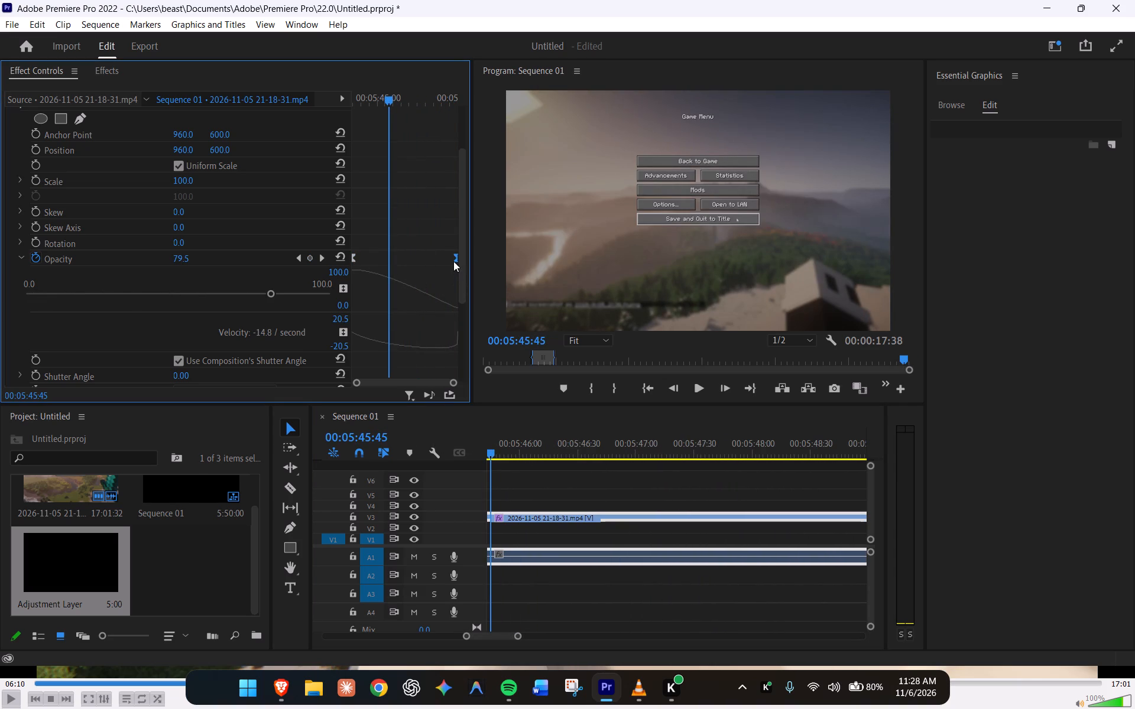
left_click(447, 300)
scroll(446, 299, "down", 2, "alt")
left_click(453, 378)
left_click(453, 383)
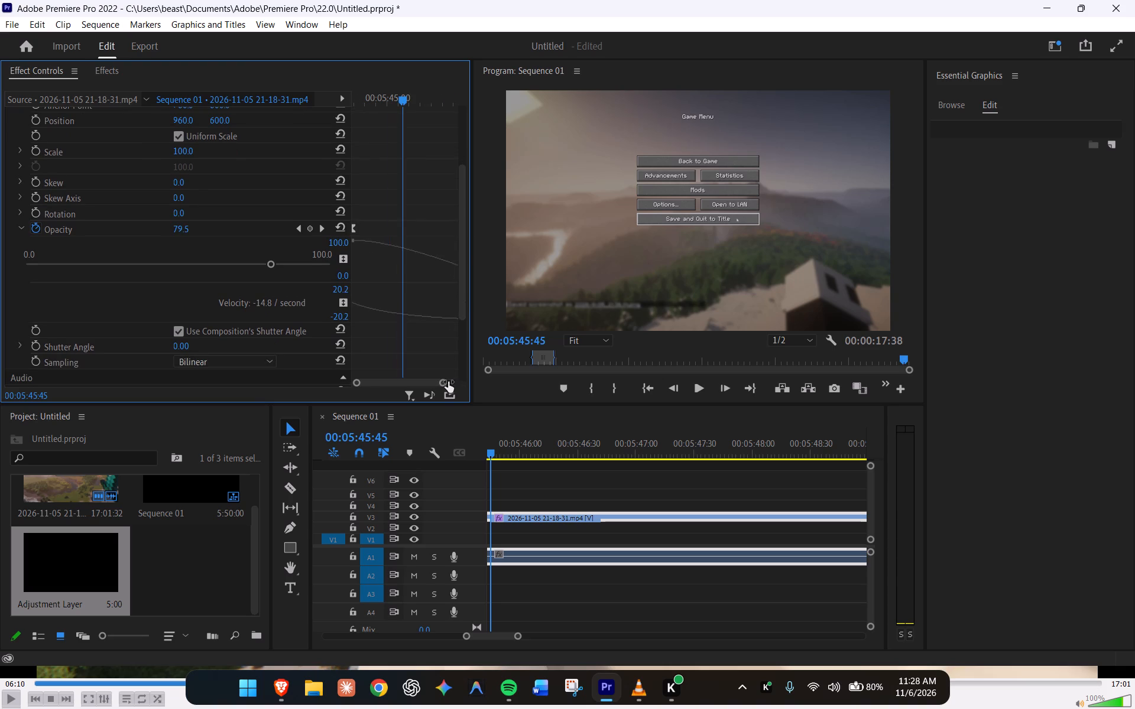
left_click(353, 241)
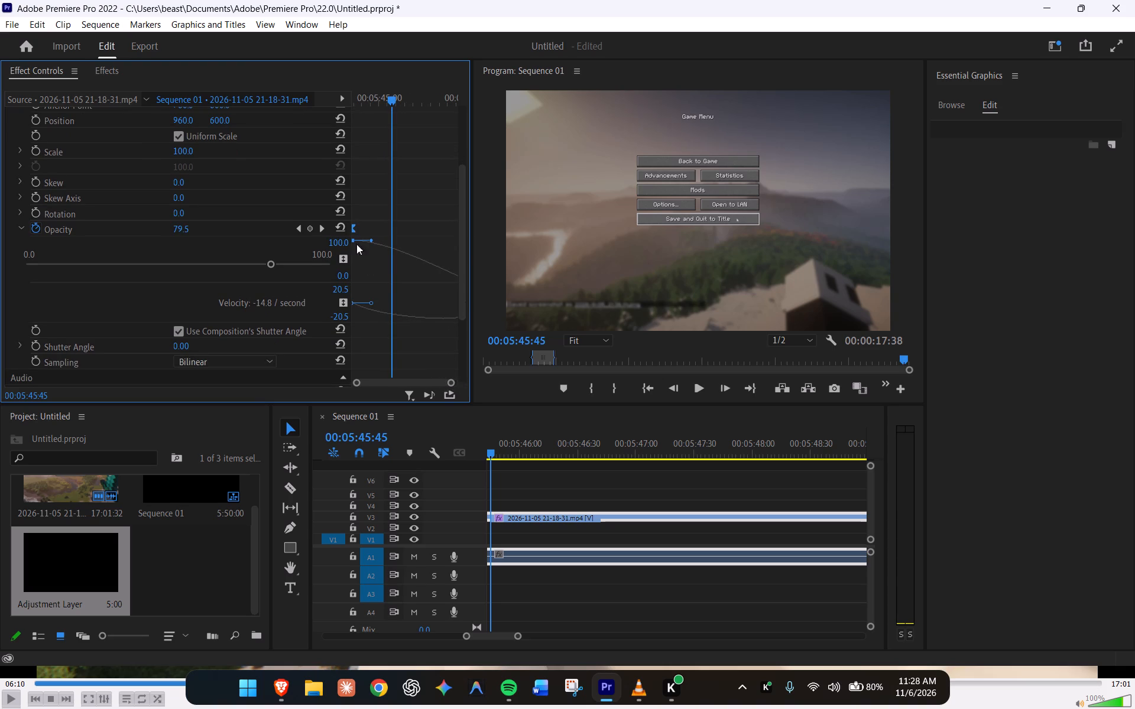
left_click_drag(374, 240, 364, 253)
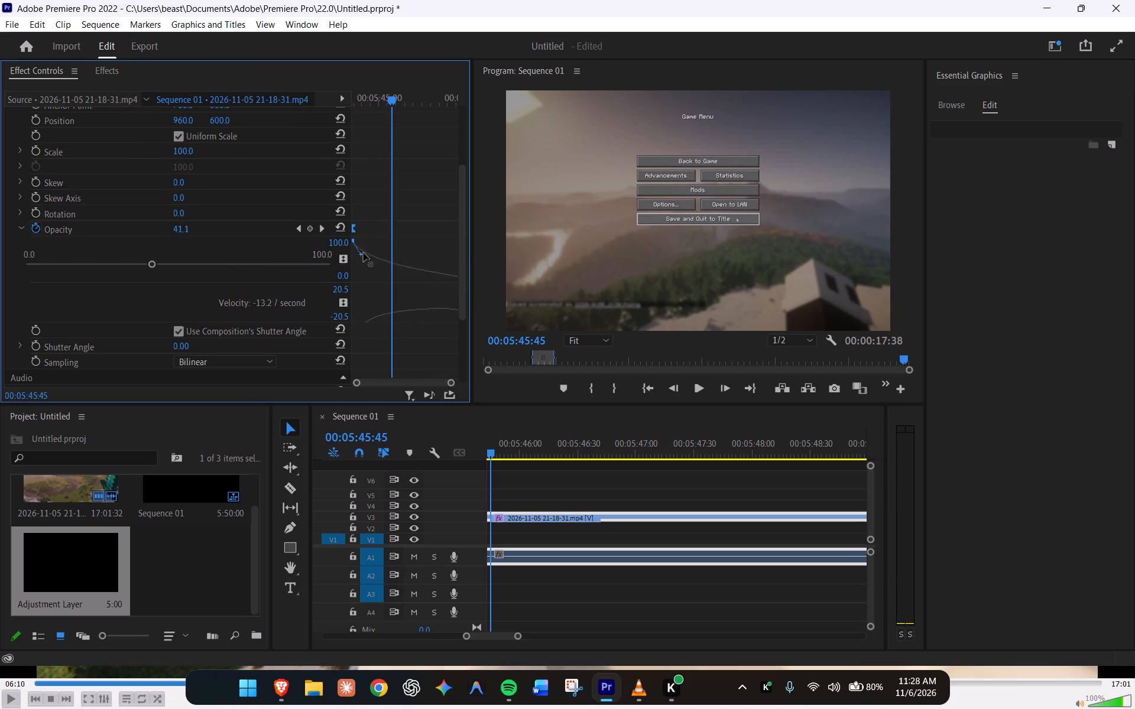
left_click_drag(364, 253, 356, 269)
Scrub and play the end of the sequence through 00:05:50:00 to review the reshaped fade-out.
left_click_drag(494, 453, 469, 447)
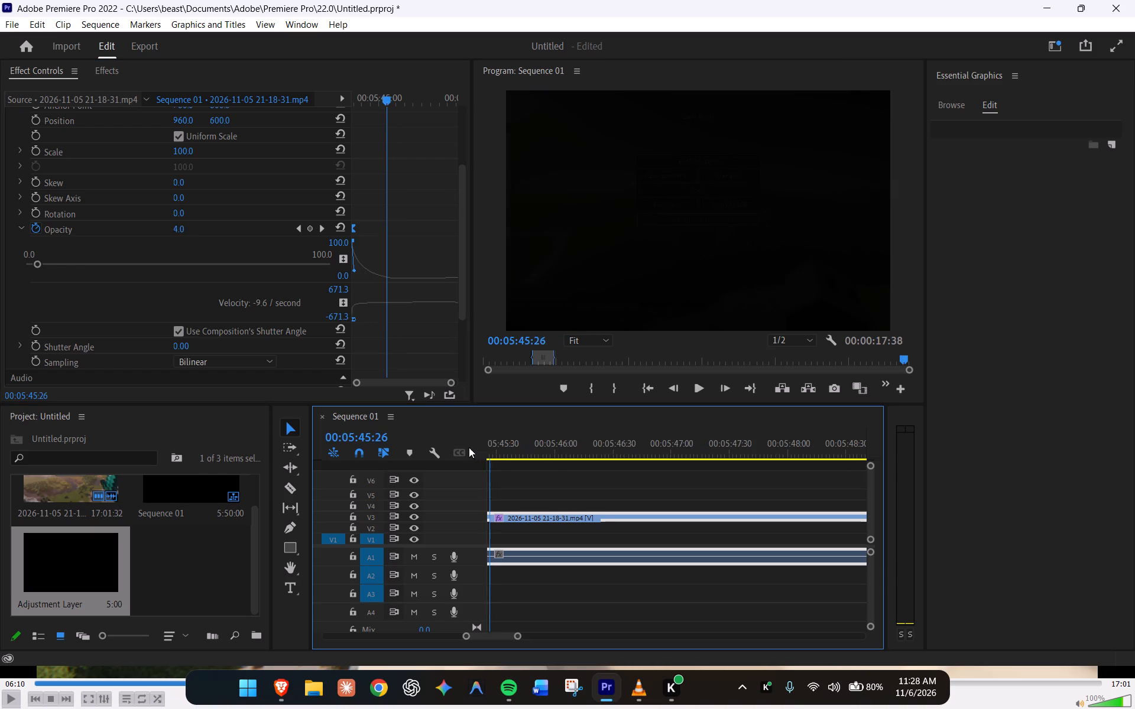
left_click_drag(469, 447, 600, 455)
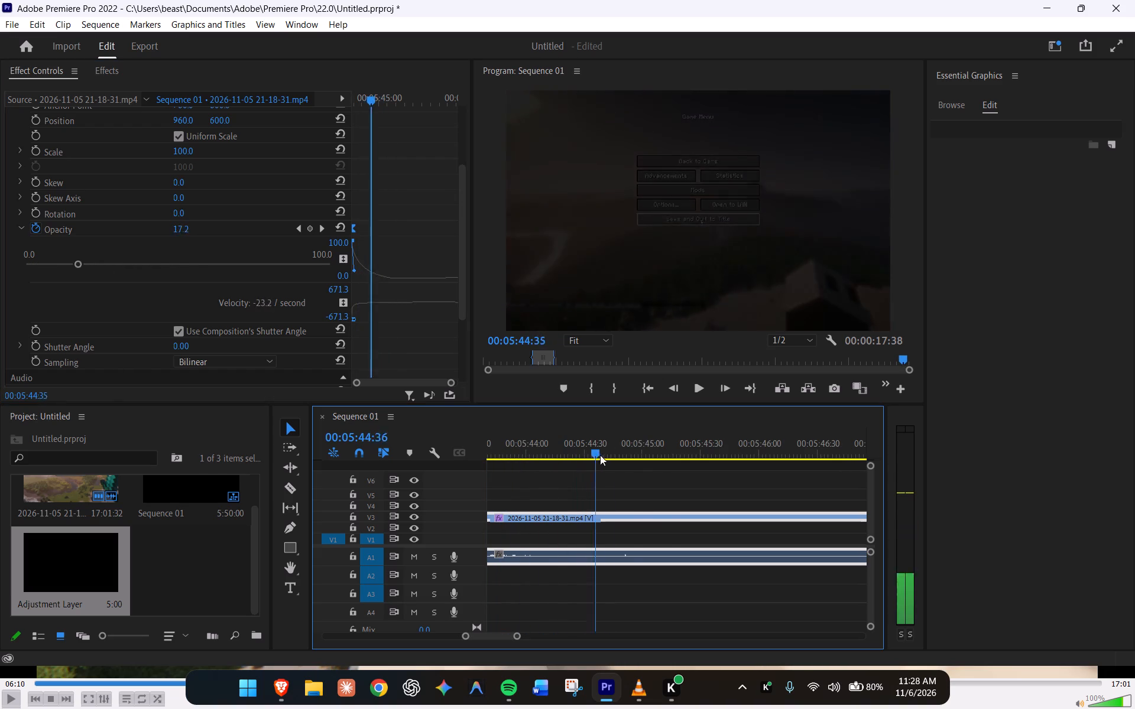
left_click_drag(600, 455, 436, 435)
key("space")
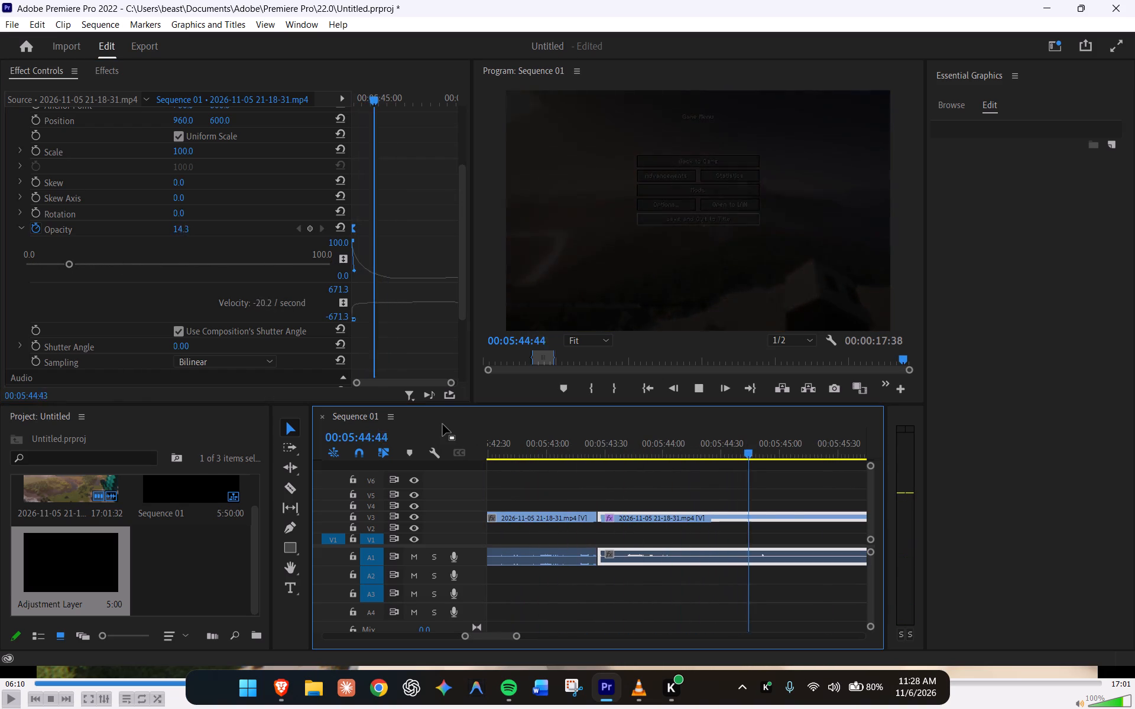
key("space")
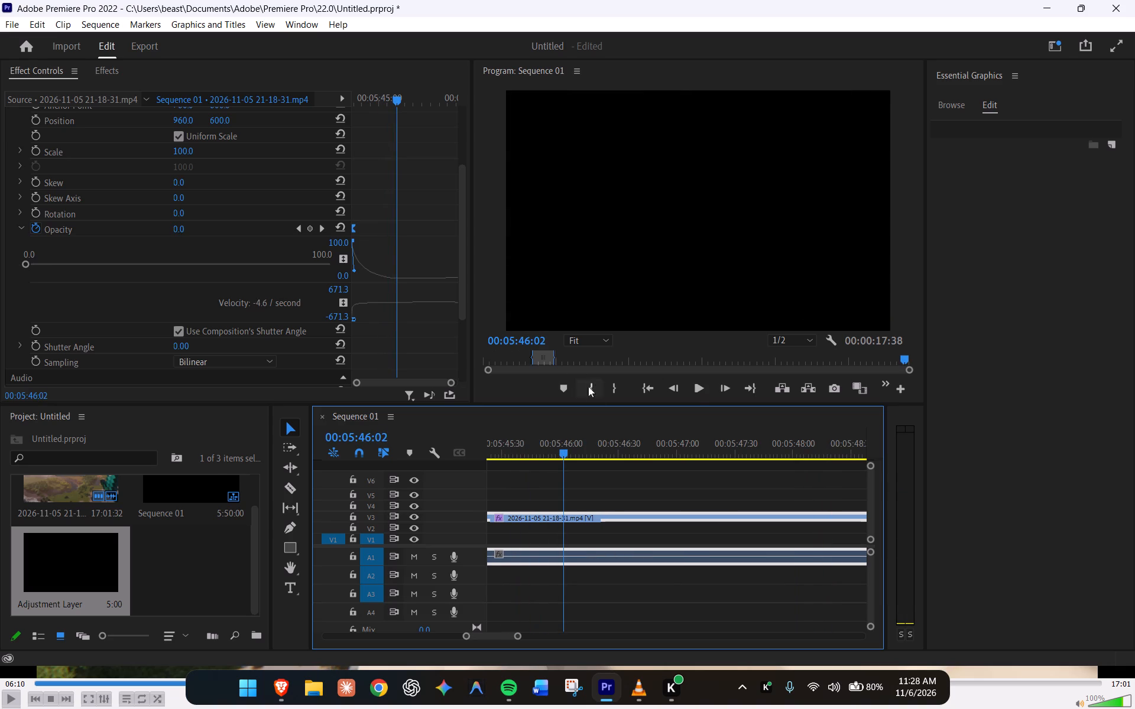
key("space")
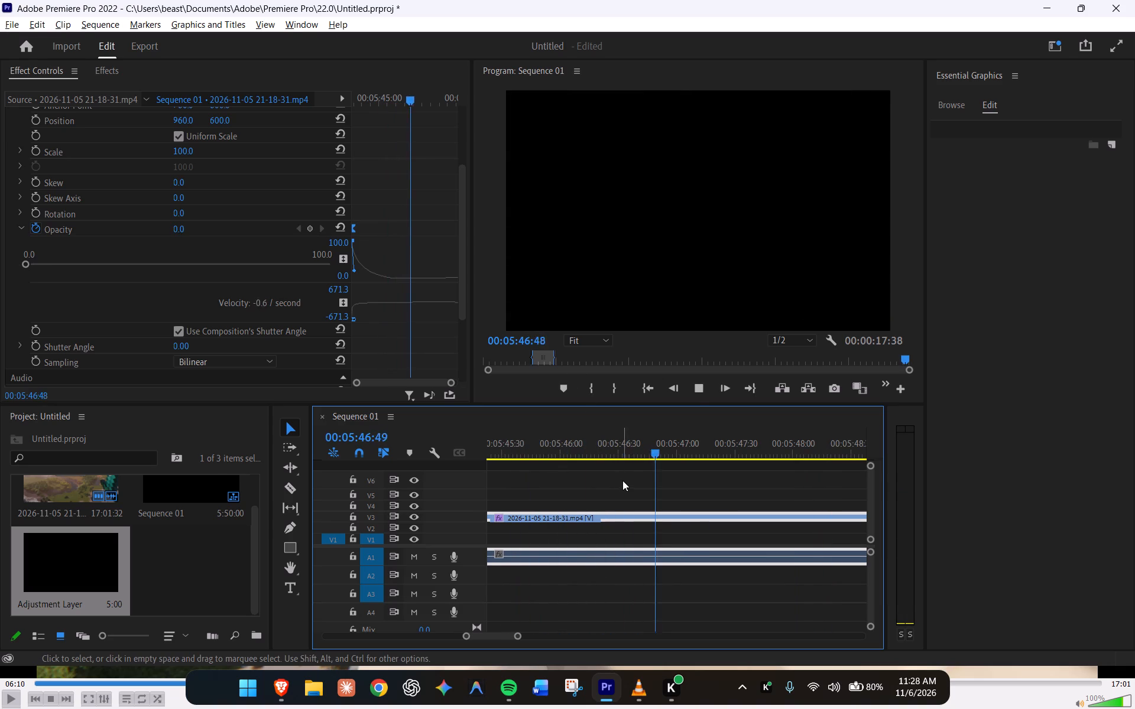
scroll(622, 480, "down", 11, "alt")
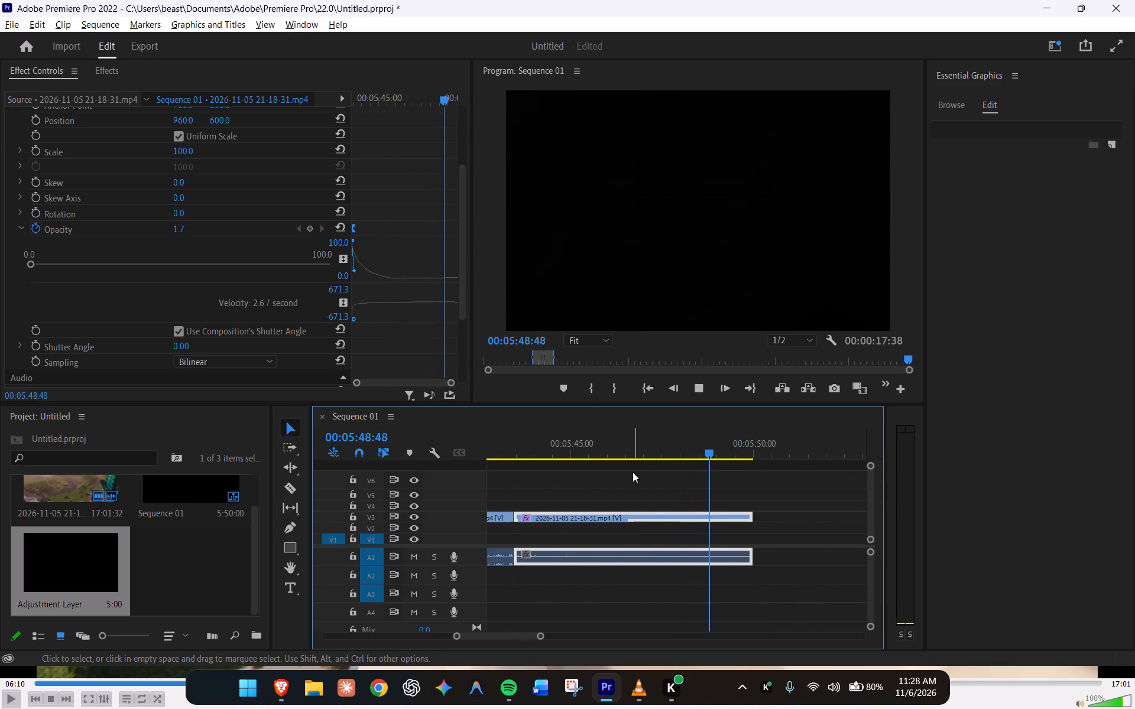
key("space")
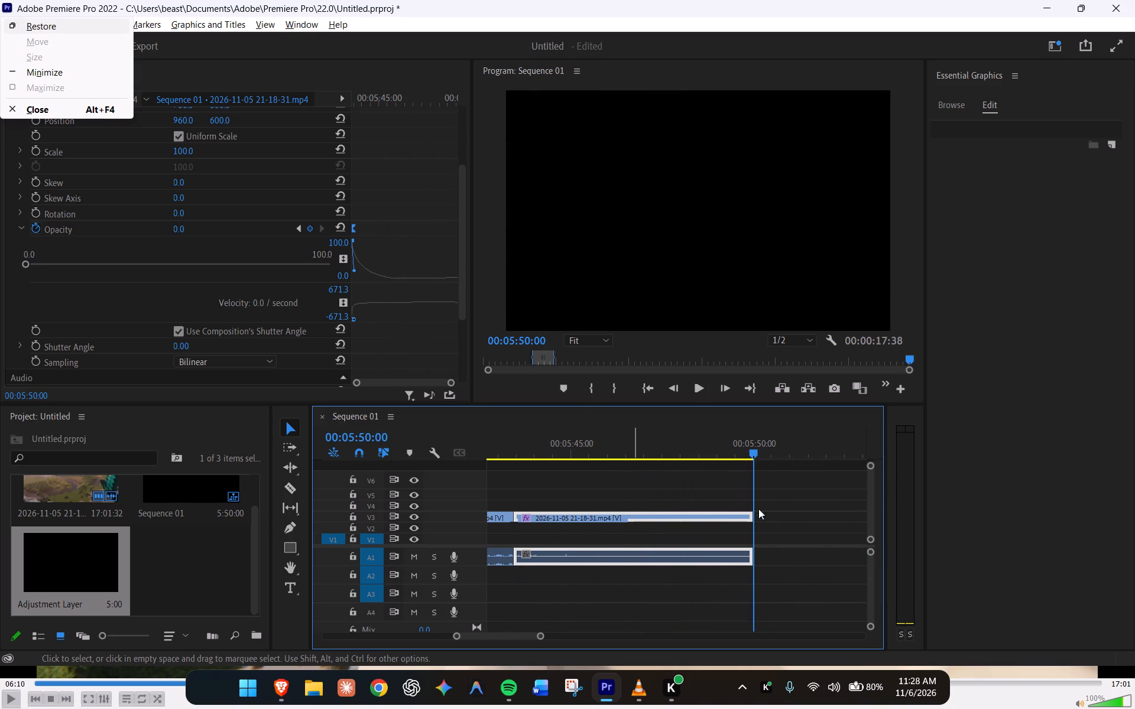
left_click(416, 195)
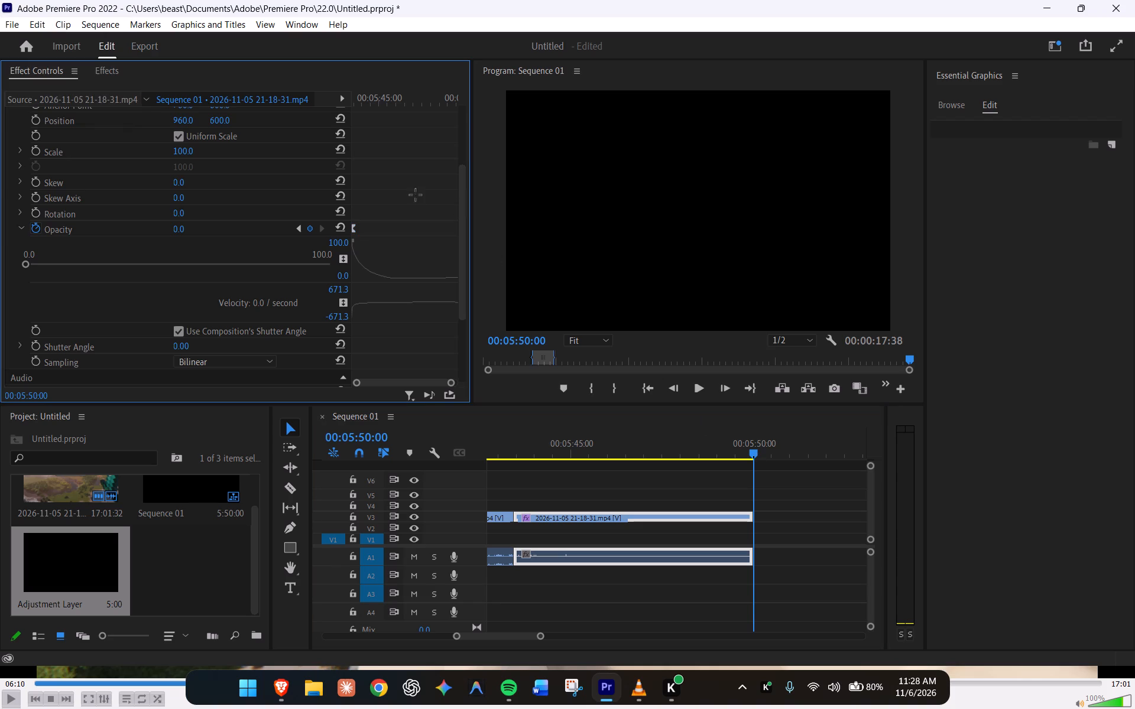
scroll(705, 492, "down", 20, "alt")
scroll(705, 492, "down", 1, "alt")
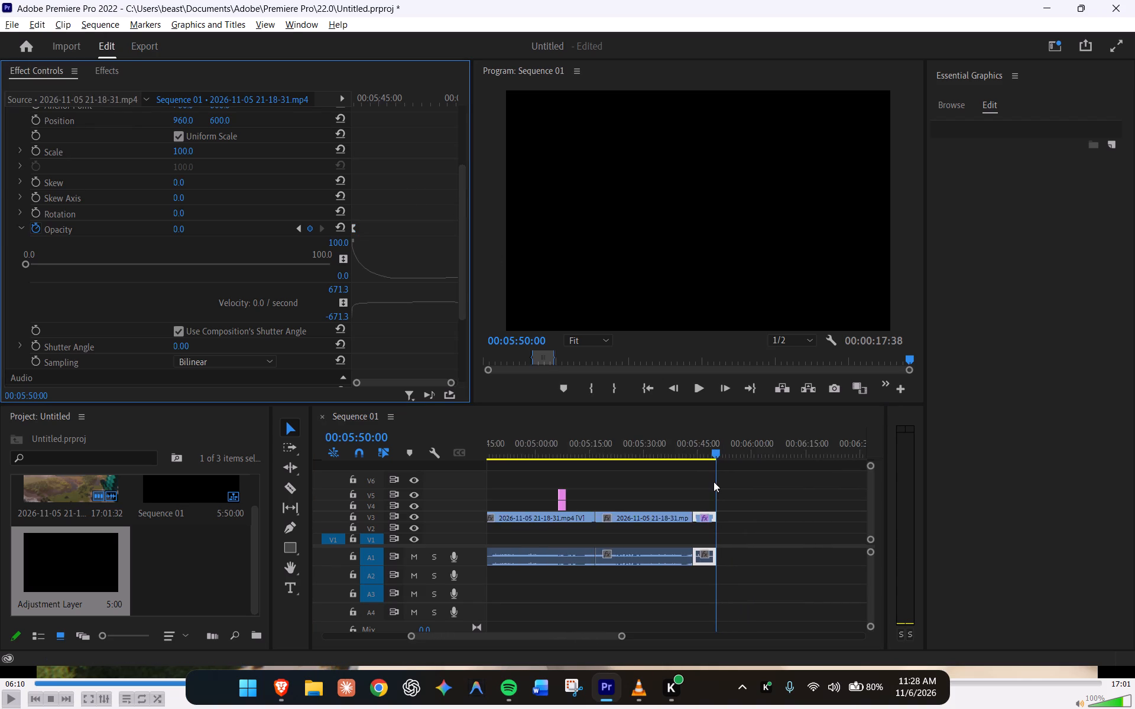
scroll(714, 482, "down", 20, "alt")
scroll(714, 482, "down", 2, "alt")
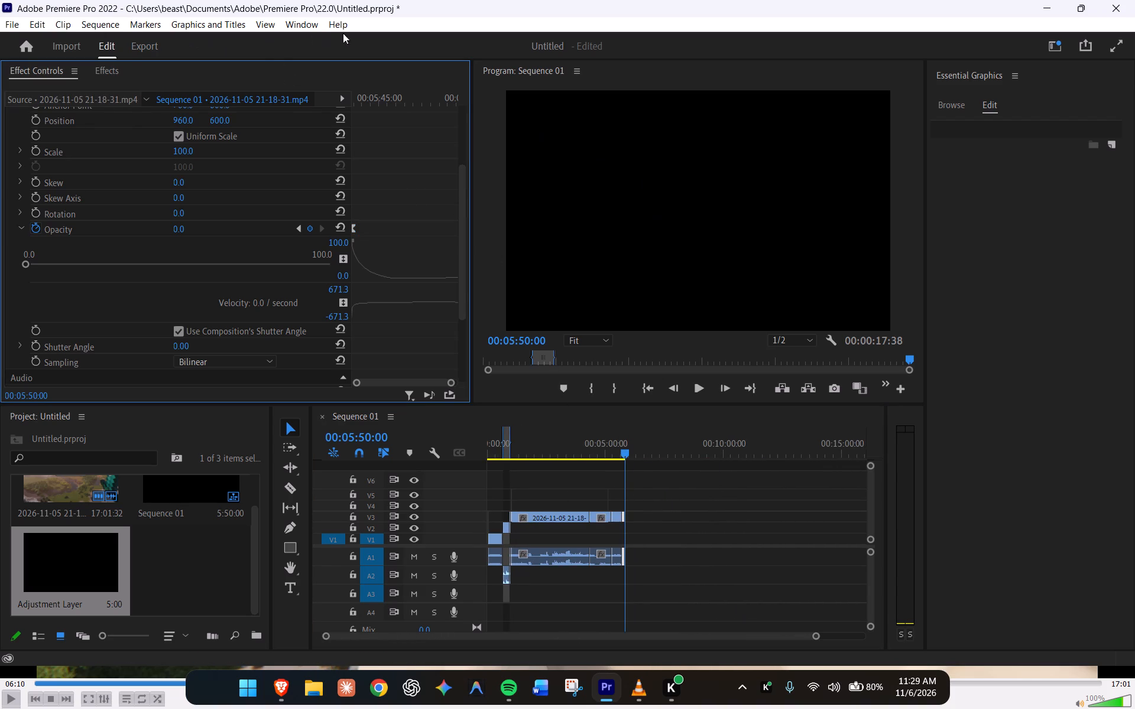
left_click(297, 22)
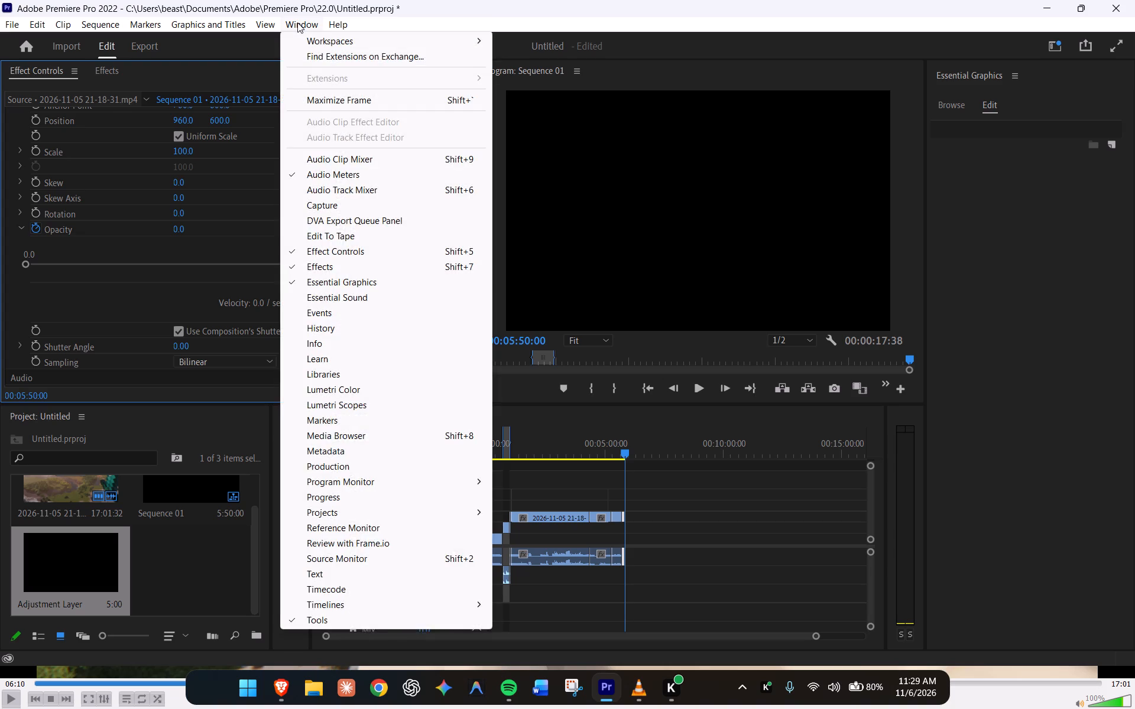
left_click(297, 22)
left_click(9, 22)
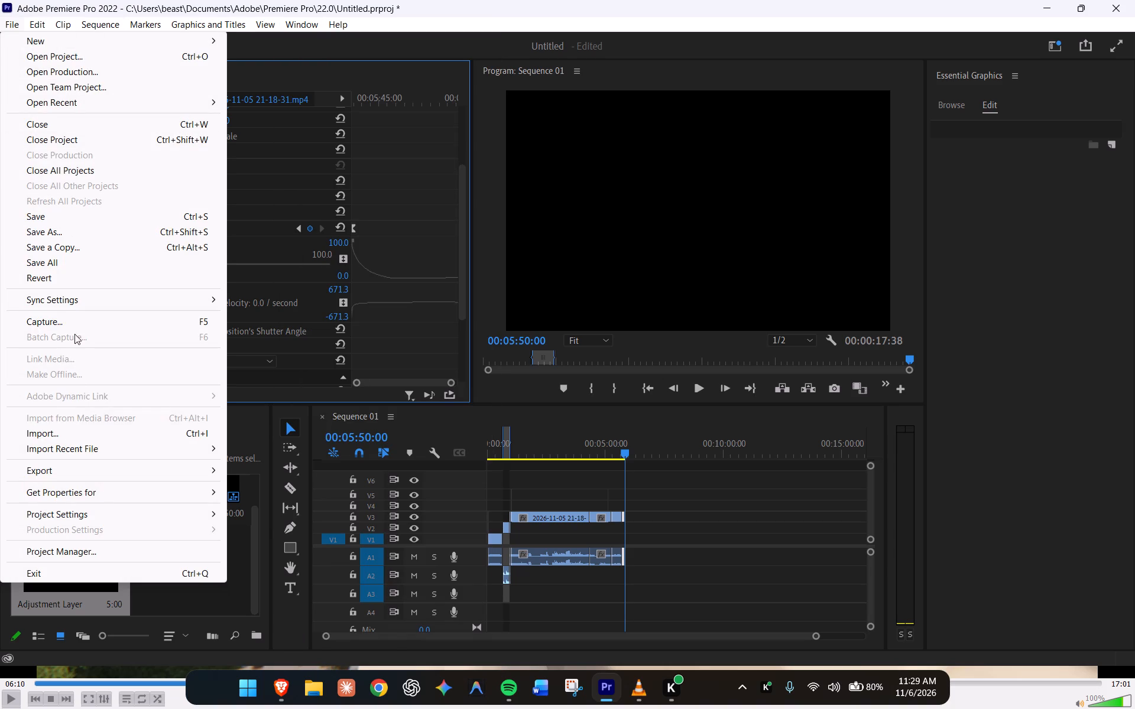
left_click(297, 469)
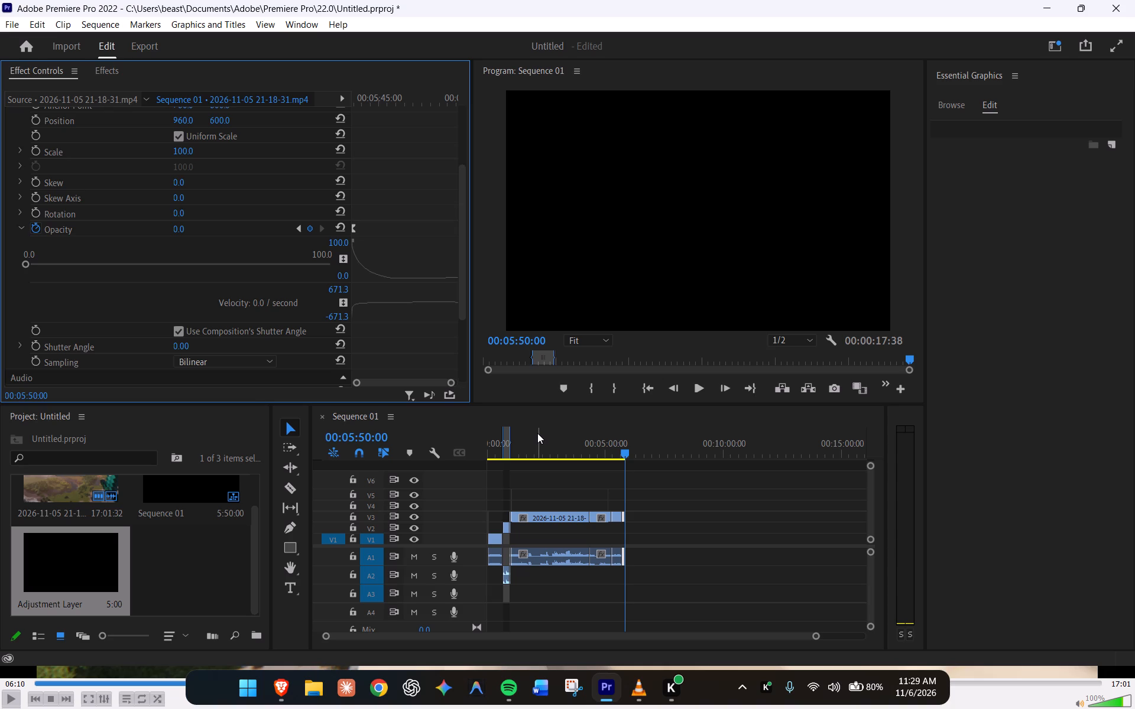
Save the project.
key("ctrl+s")
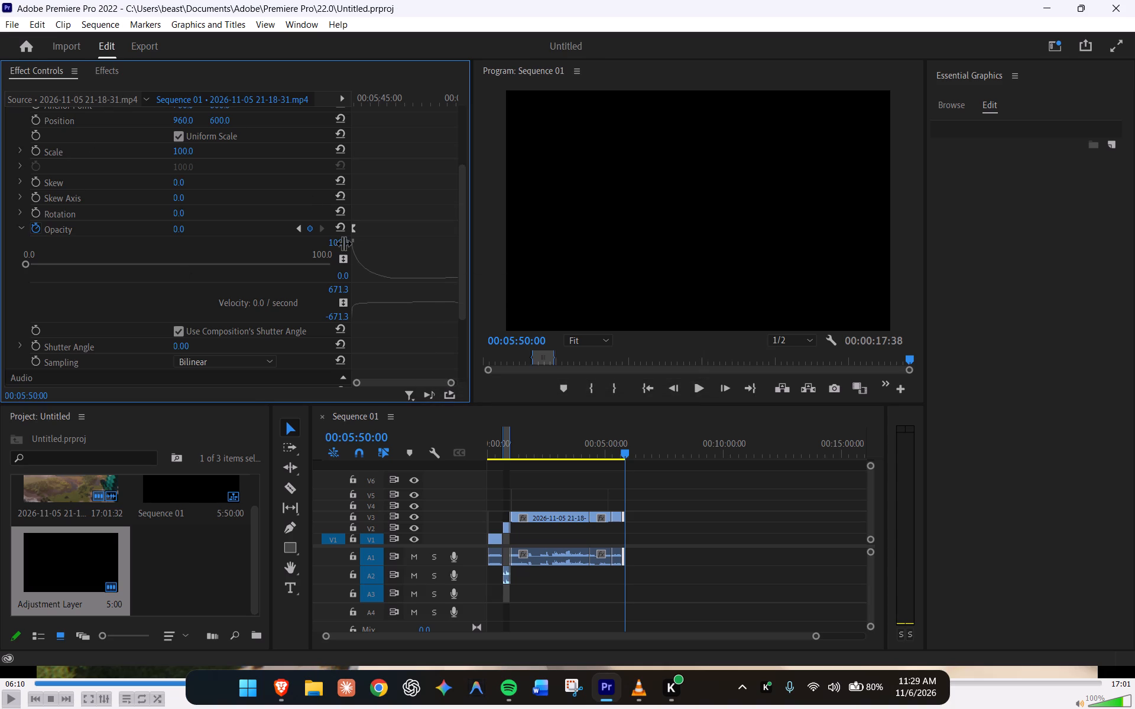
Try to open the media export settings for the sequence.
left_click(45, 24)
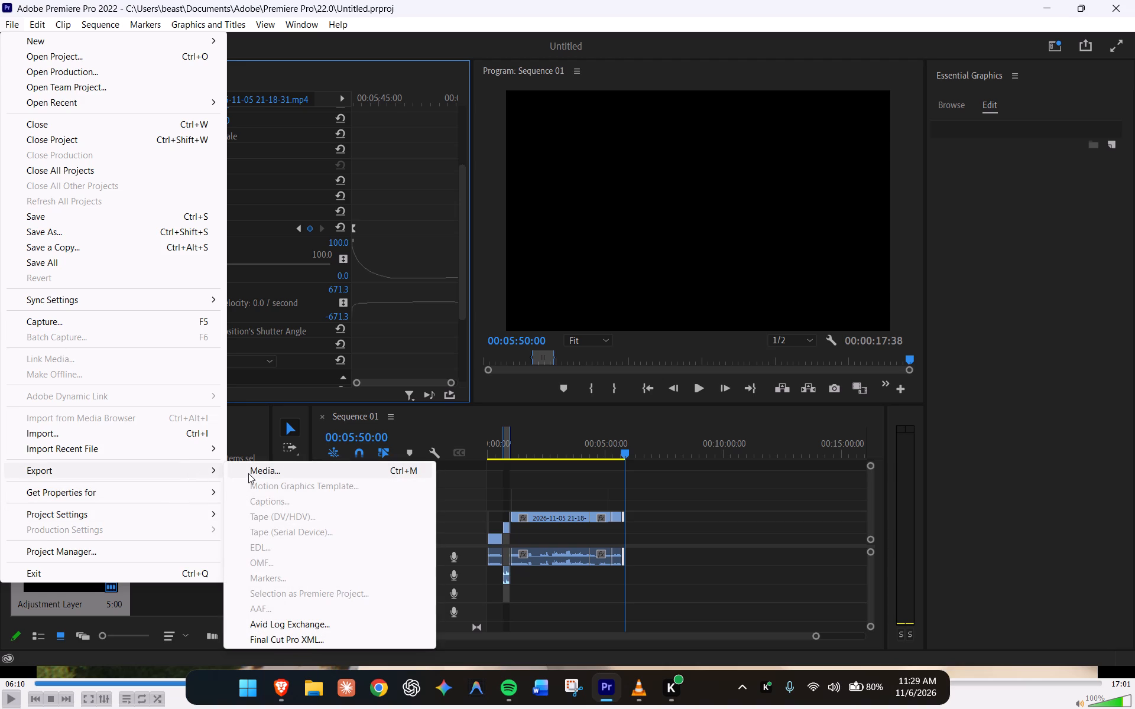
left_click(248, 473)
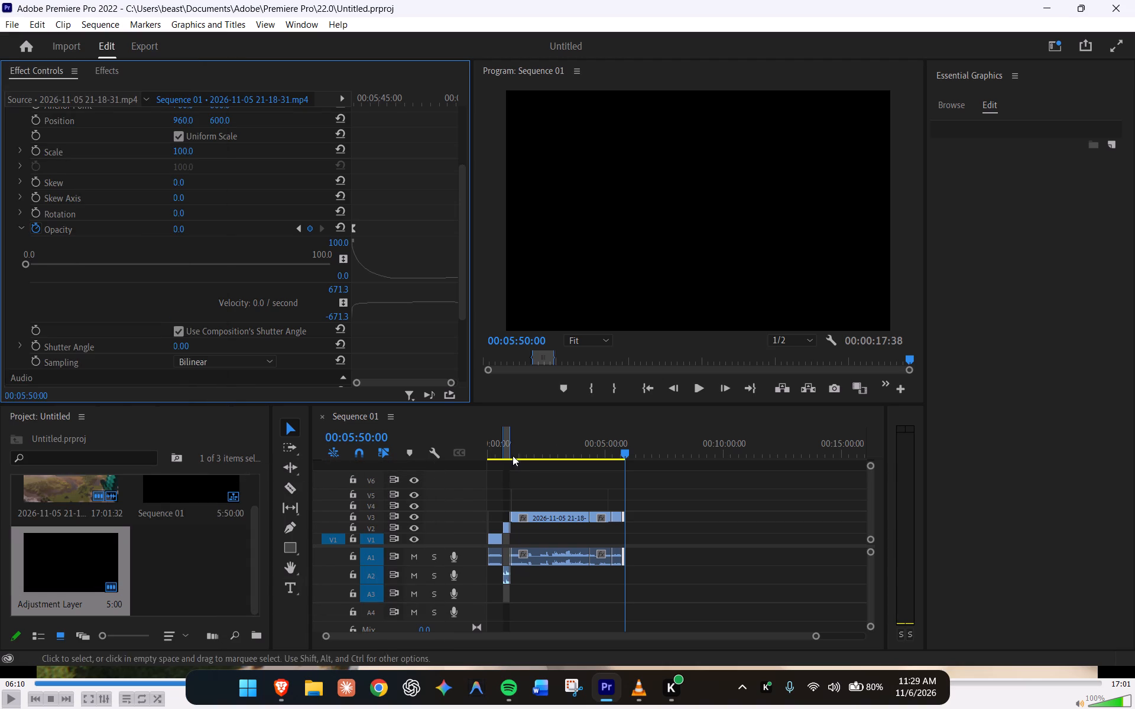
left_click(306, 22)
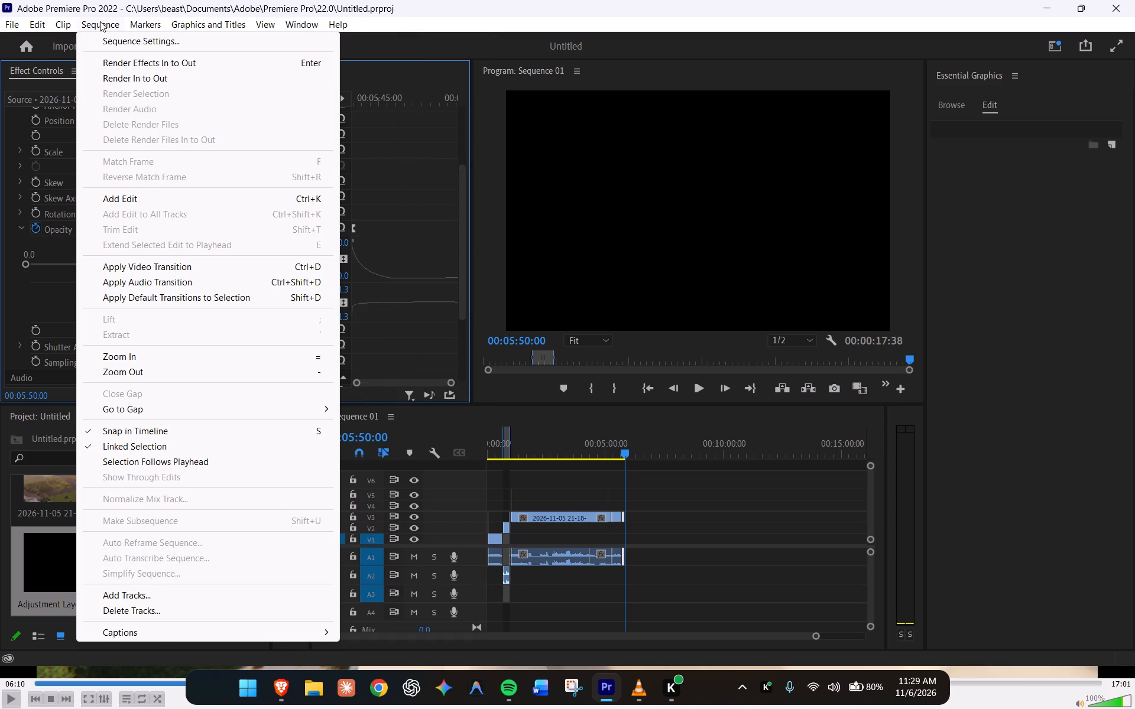
Switch to Brave and search in a private window for "how to export an video in premere pro".
left_click(277, 692)
left_click_drag(556, 447, 572, 444)
key("ctrl+shift+n")
type("how to export an video in")
key("space")
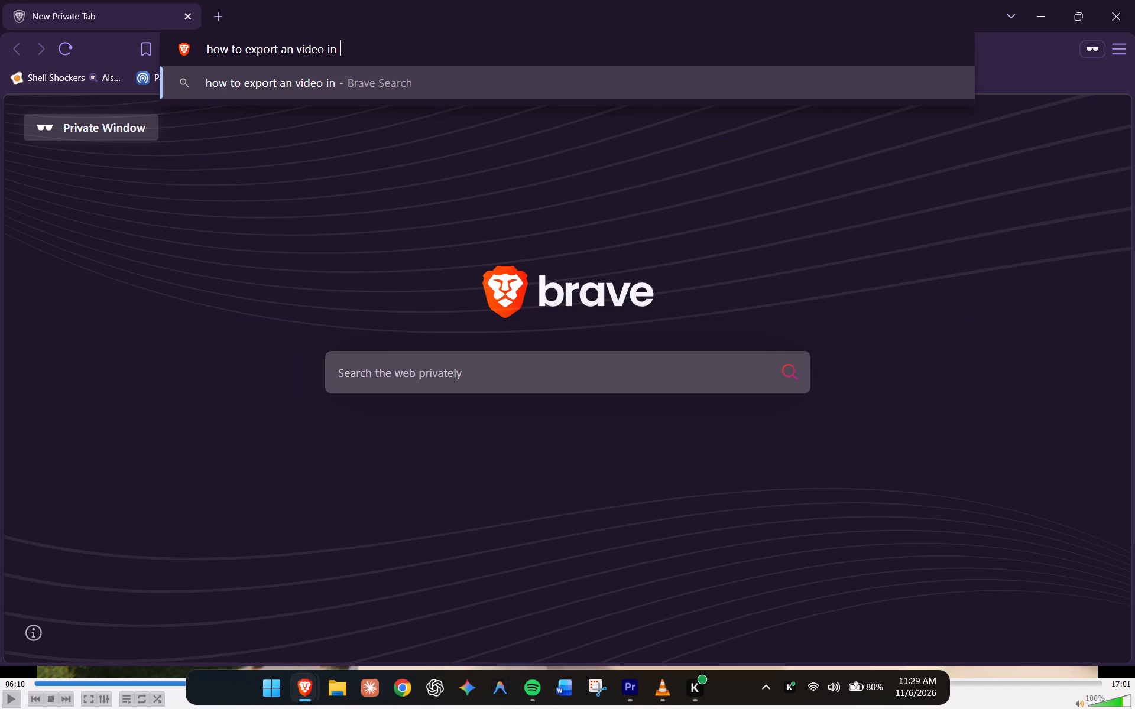
type("premere pro")
key("Return")
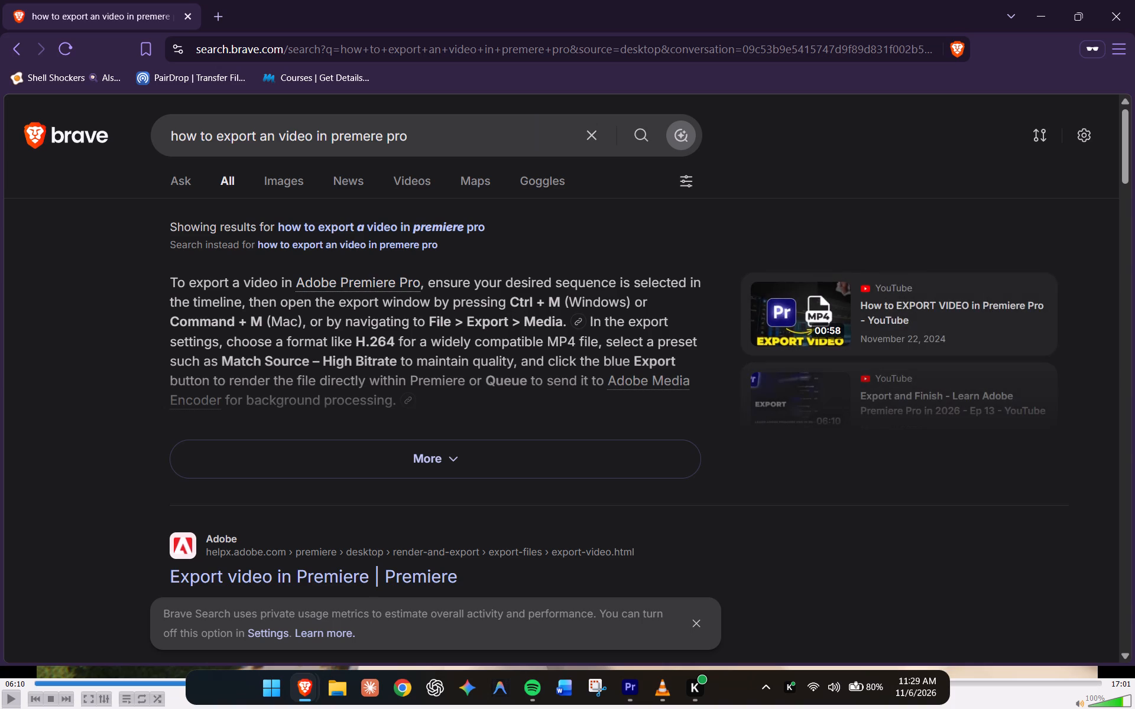
Return to Premiere Pro, make the Sequence 01 timeline active, and open its media export settings.
key("alt+Tab")
key("alt+Tab")
key("alt+Tab")
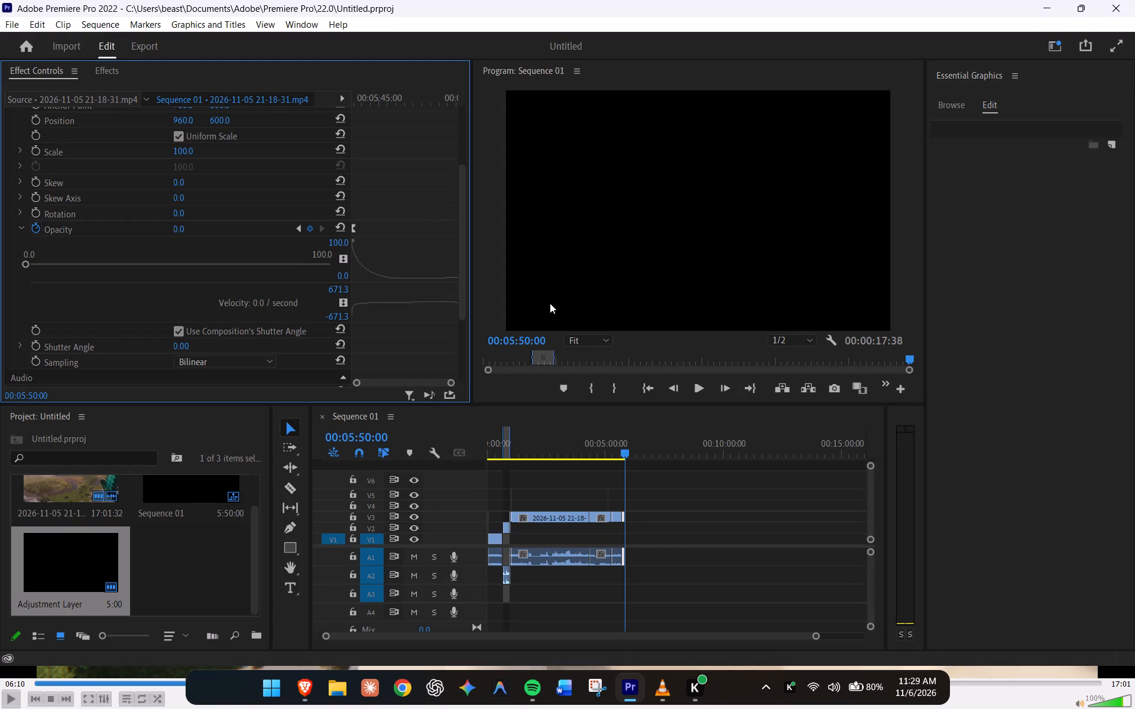
key("ctrl+m")
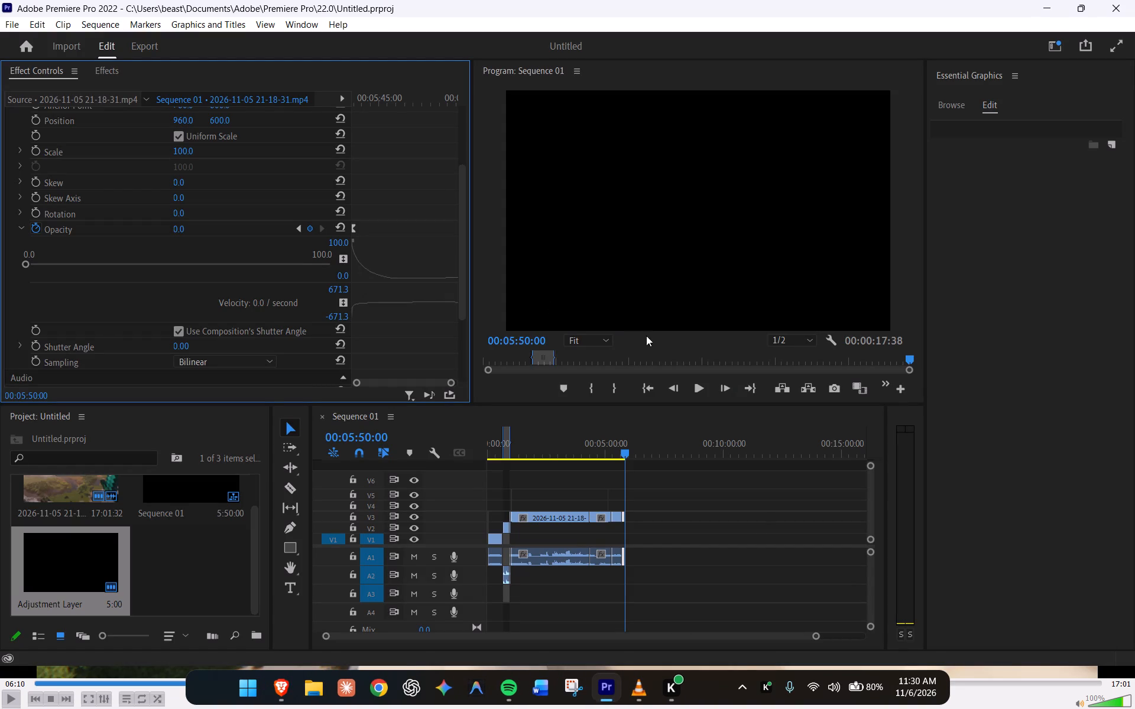
left_click(758, 516)
key("ctrl+m")
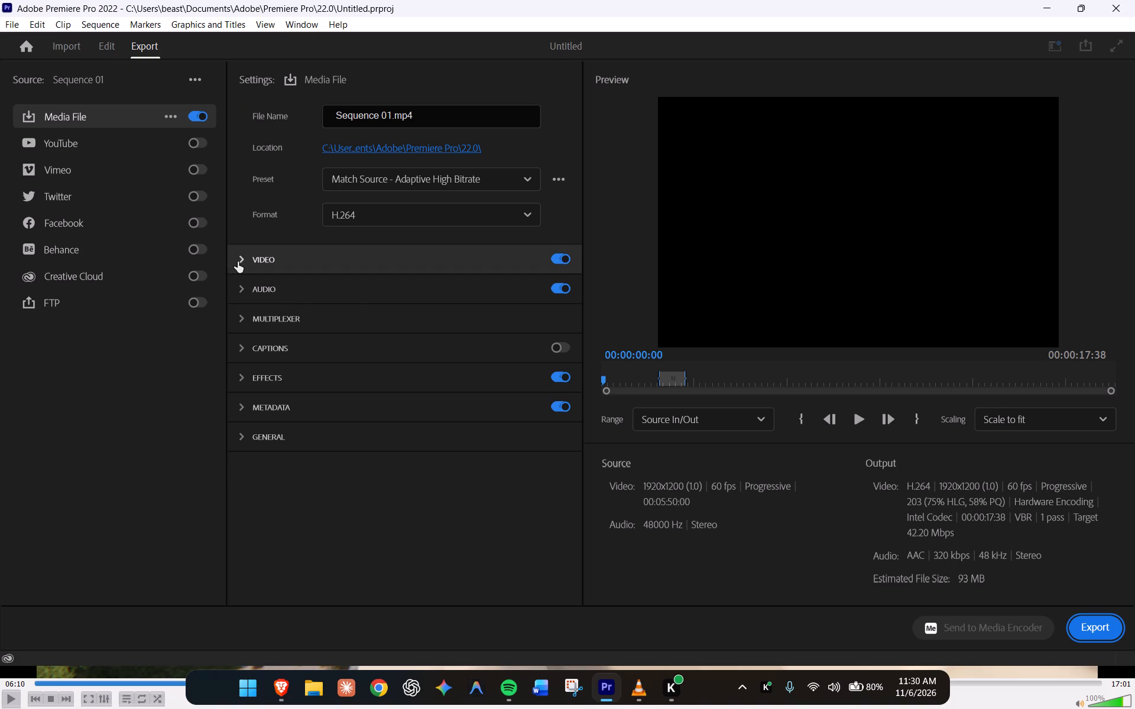
Examine the video export settings, the available presets and the additional render and encoding options.
left_click(238, 262)
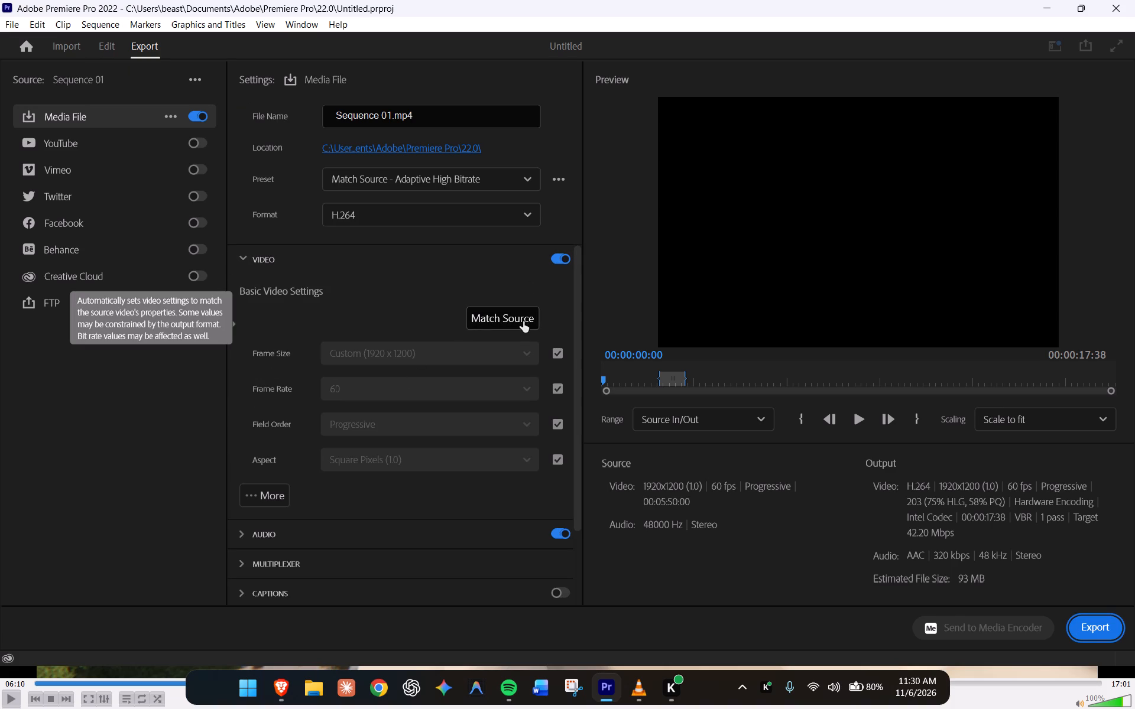
left_click(491, 184)
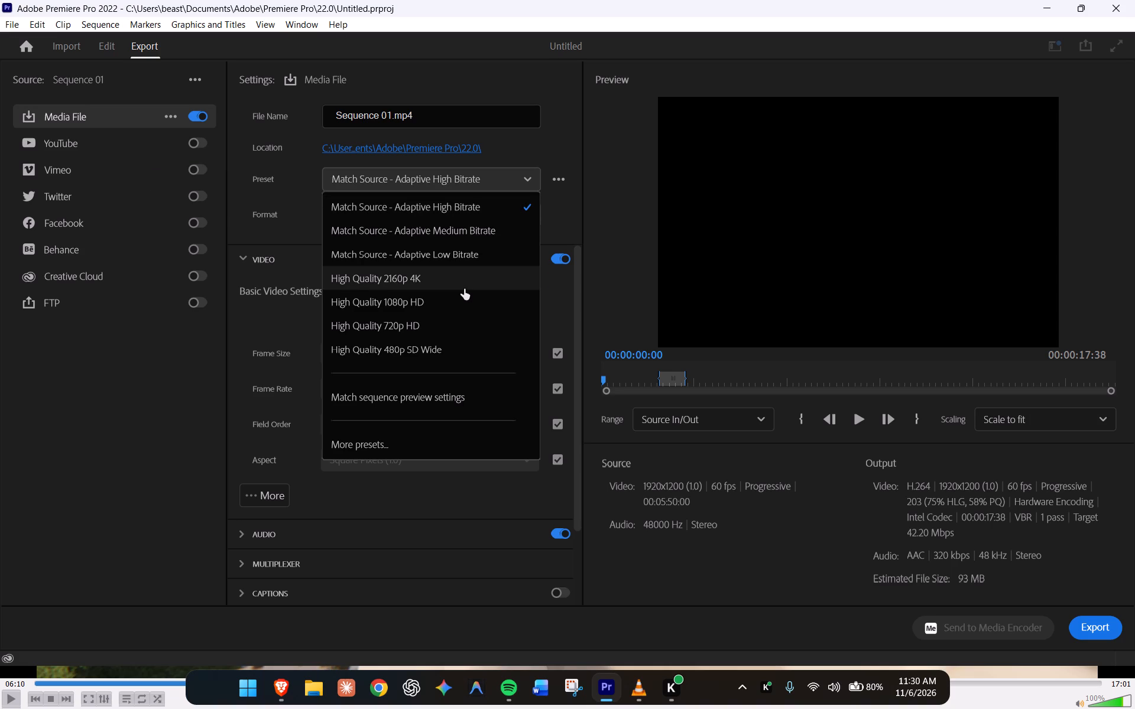
left_click(483, 187)
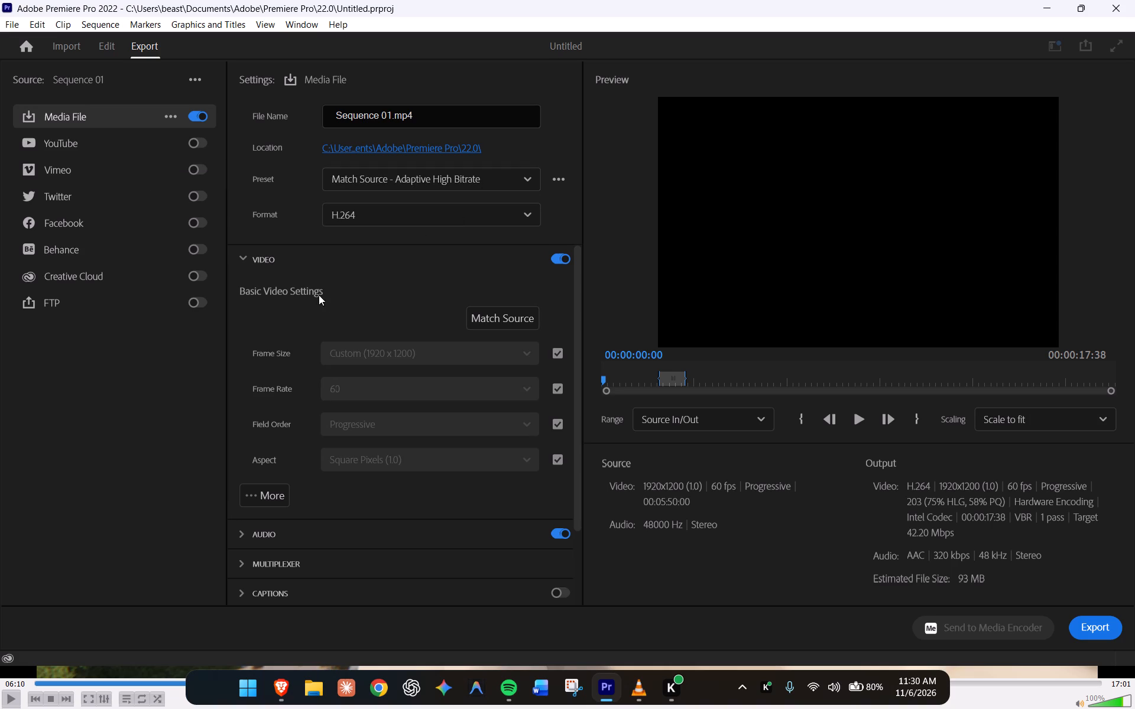
left_click(271, 498)
scroll(300, 485, "down", 2)
scroll(299, 459, "up", 1)
scroll(299, 459, "down", 1)
scroll(299, 459, "up", 2)
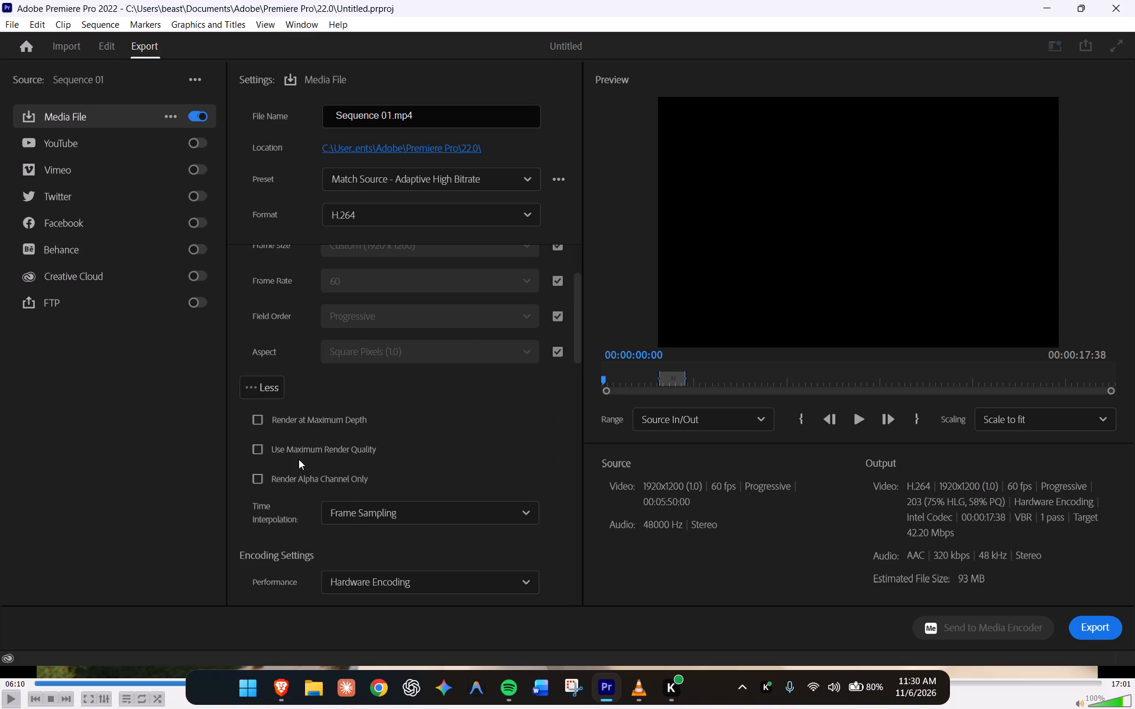
Match the video export settings to the source.
left_click(510, 310)
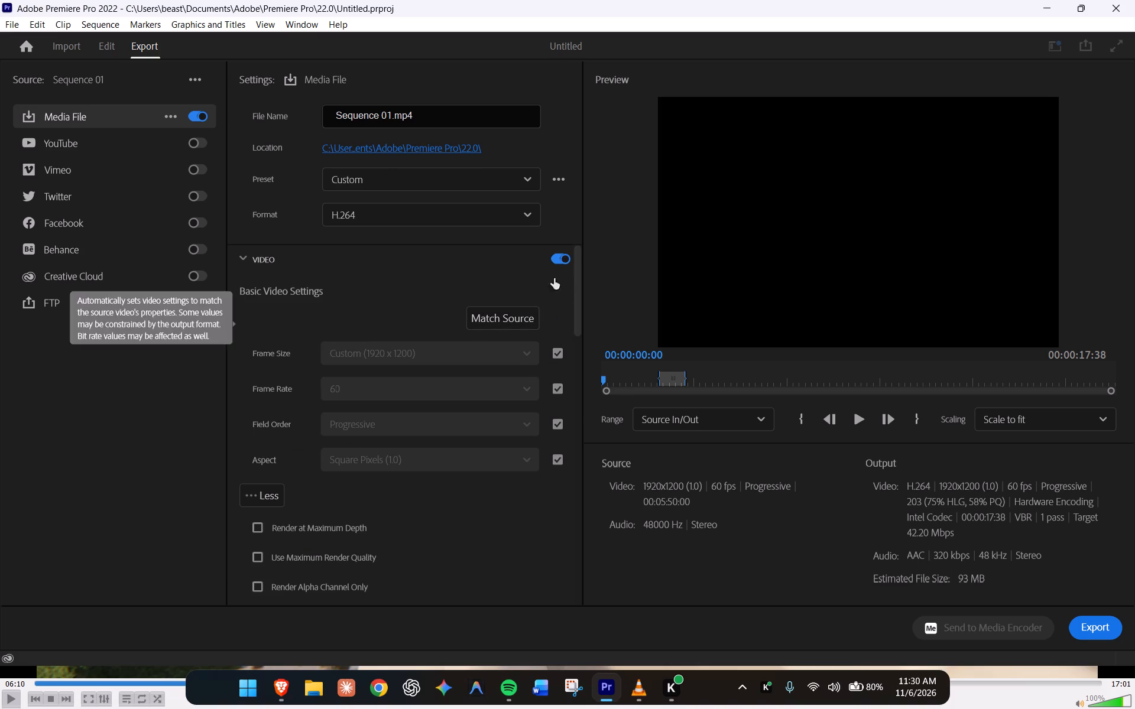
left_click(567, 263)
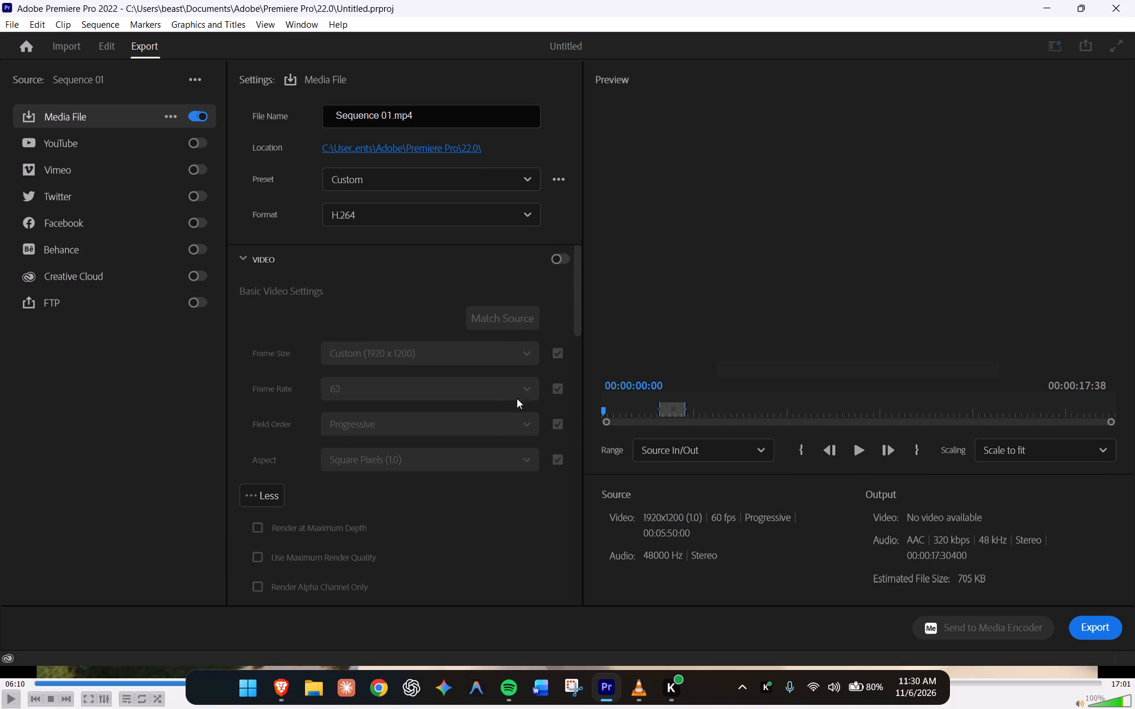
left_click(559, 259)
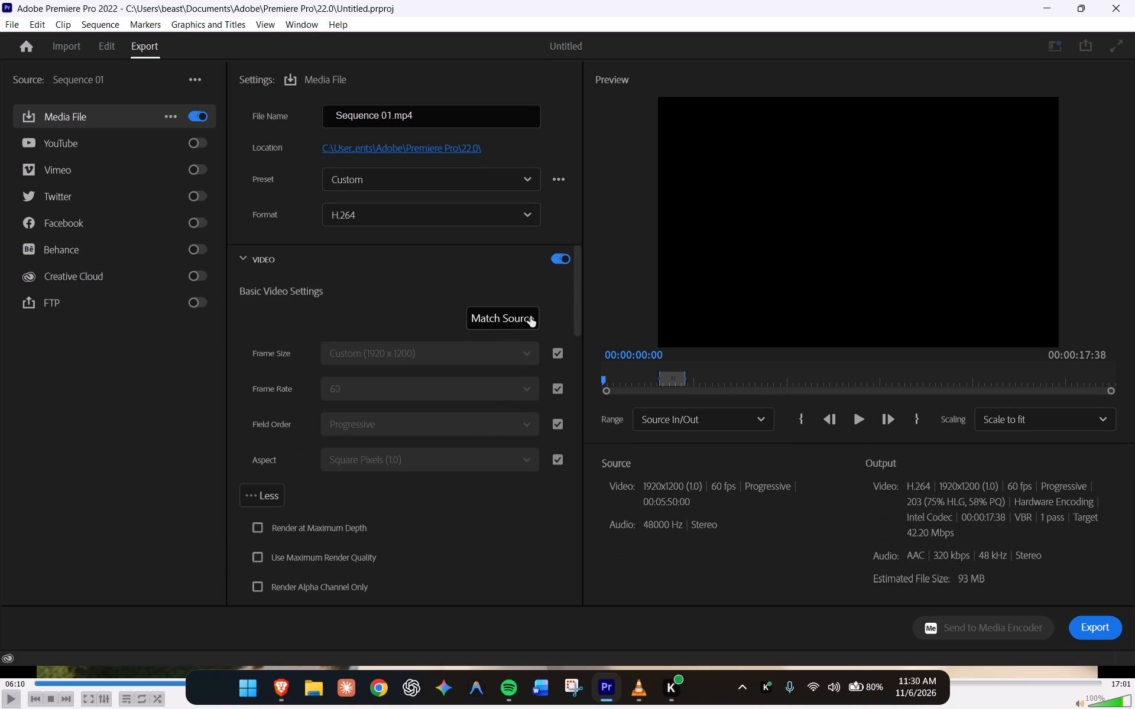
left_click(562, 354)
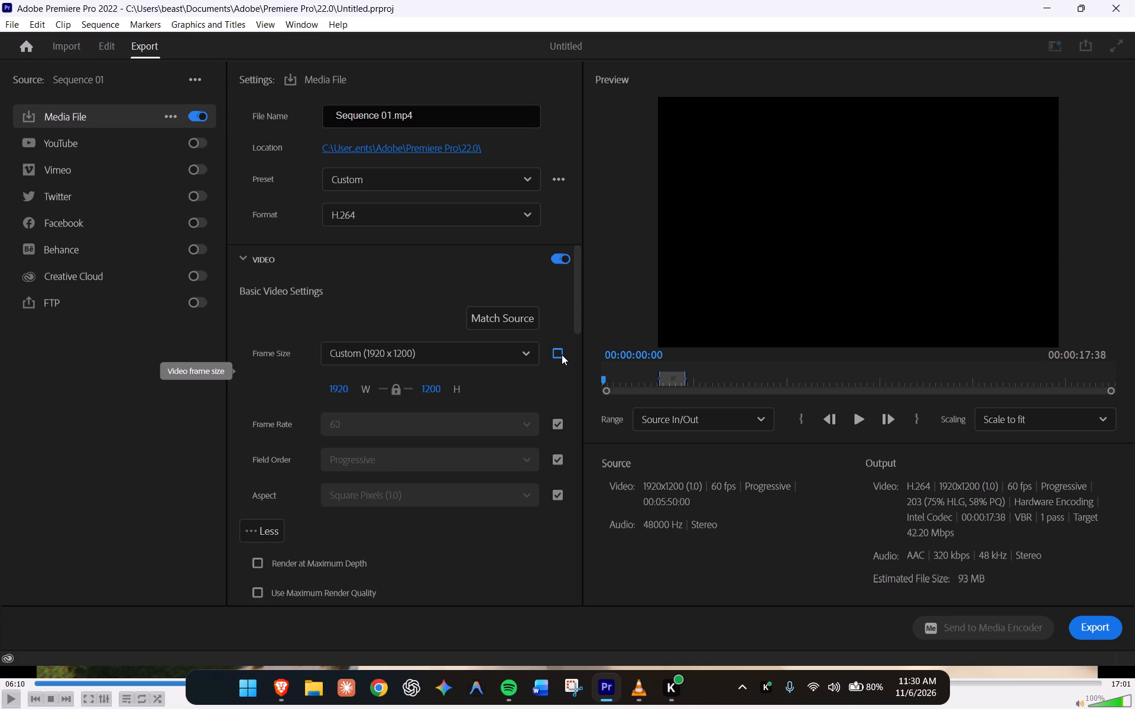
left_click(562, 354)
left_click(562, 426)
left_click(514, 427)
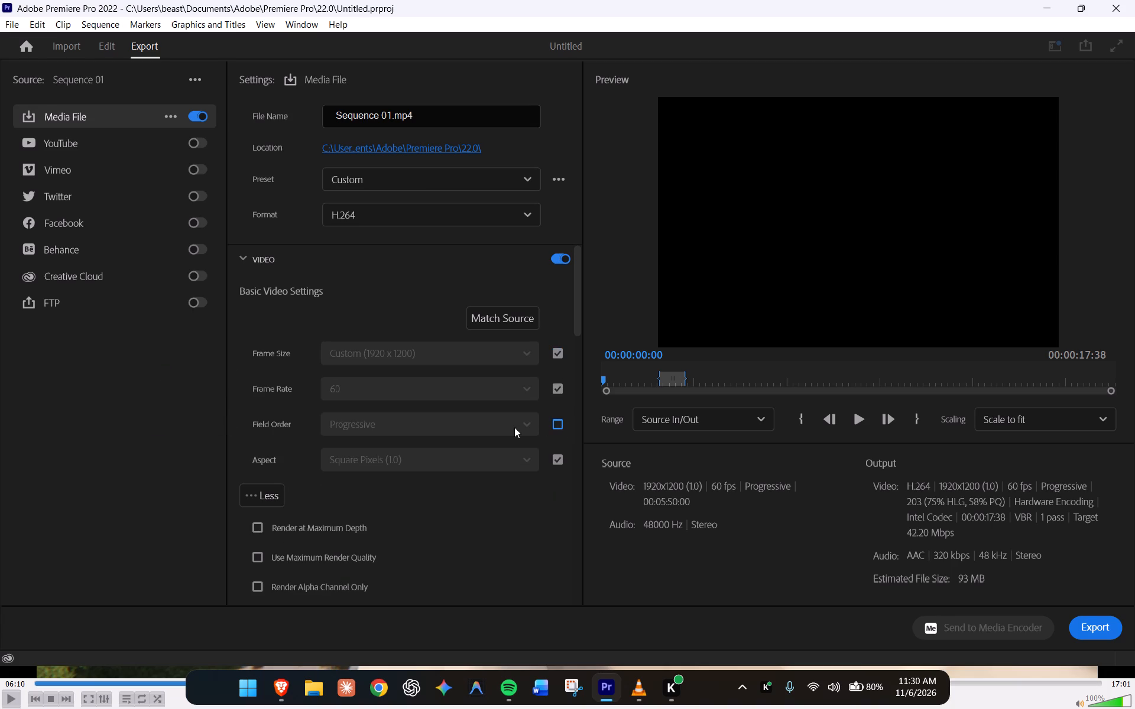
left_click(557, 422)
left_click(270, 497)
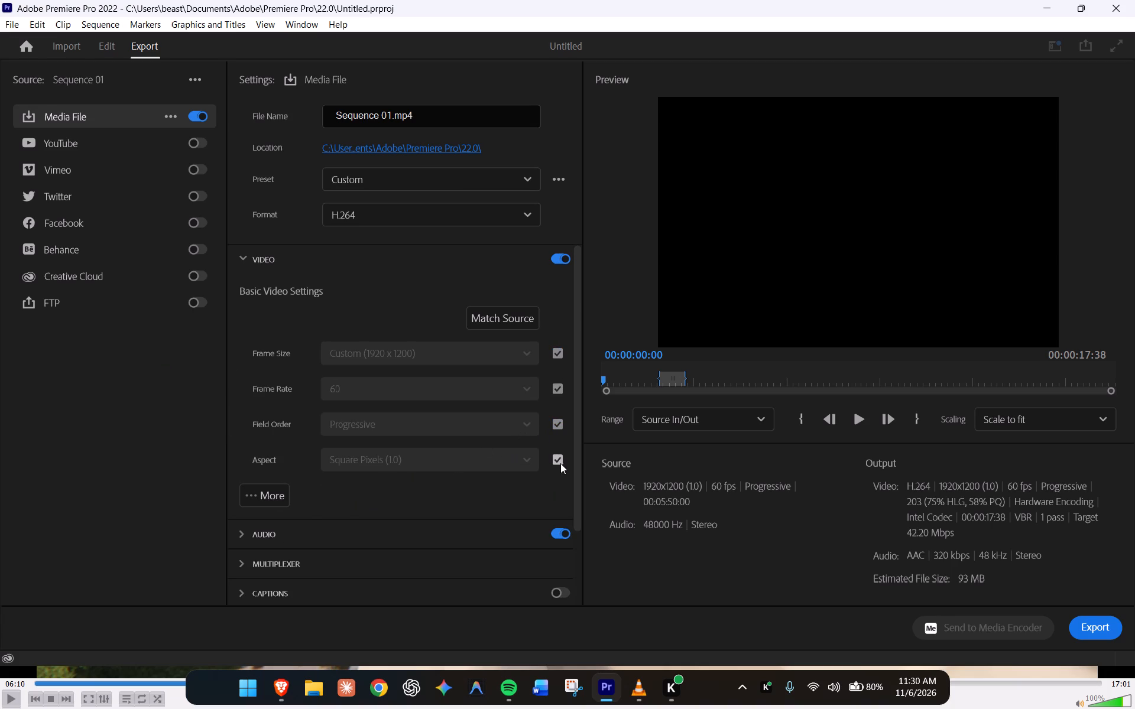
Unlink the pixel aspect from the source to examine the available aspect options, and link it back to the source.
left_click(555, 459)
left_click(508, 459)
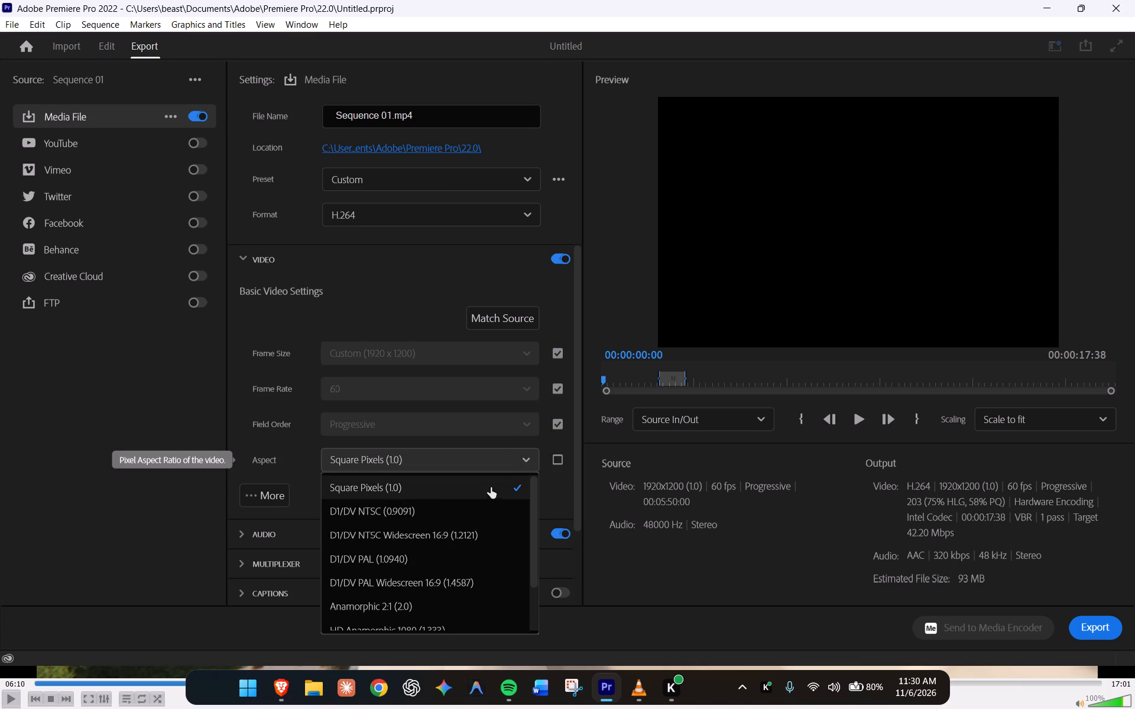
scroll(504, 515, "down", 6)
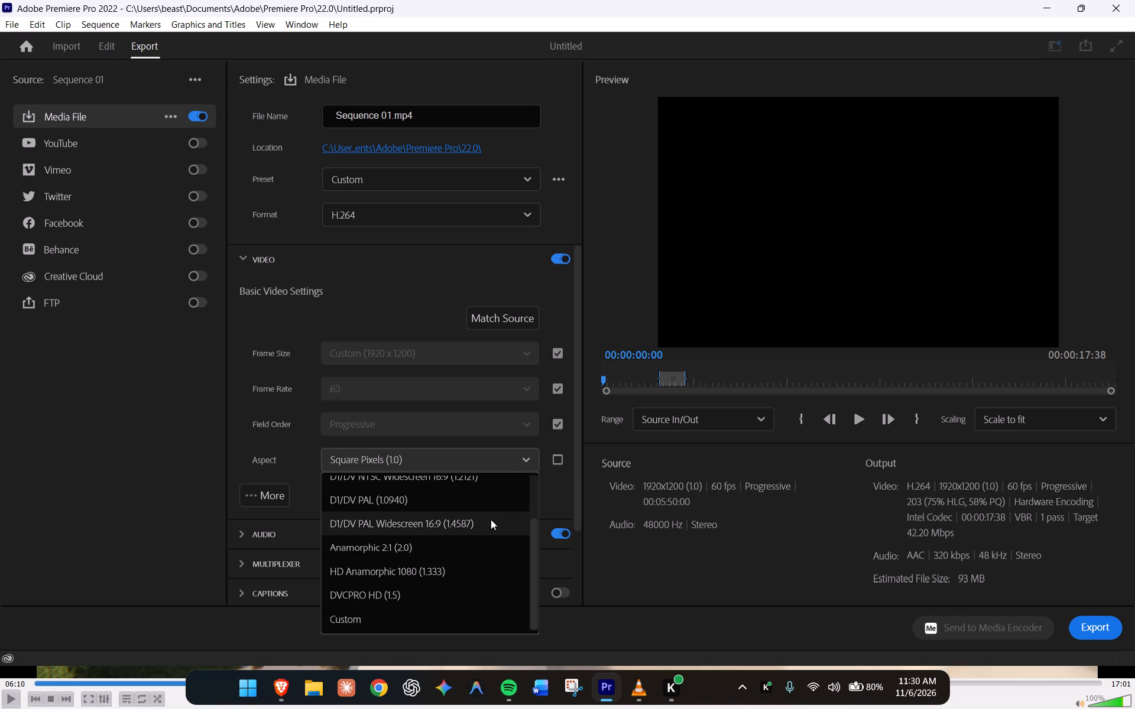
scroll(467, 552, "up", 1)
scroll(452, 584, "down", 1)
scroll(366, 561, "up", 1)
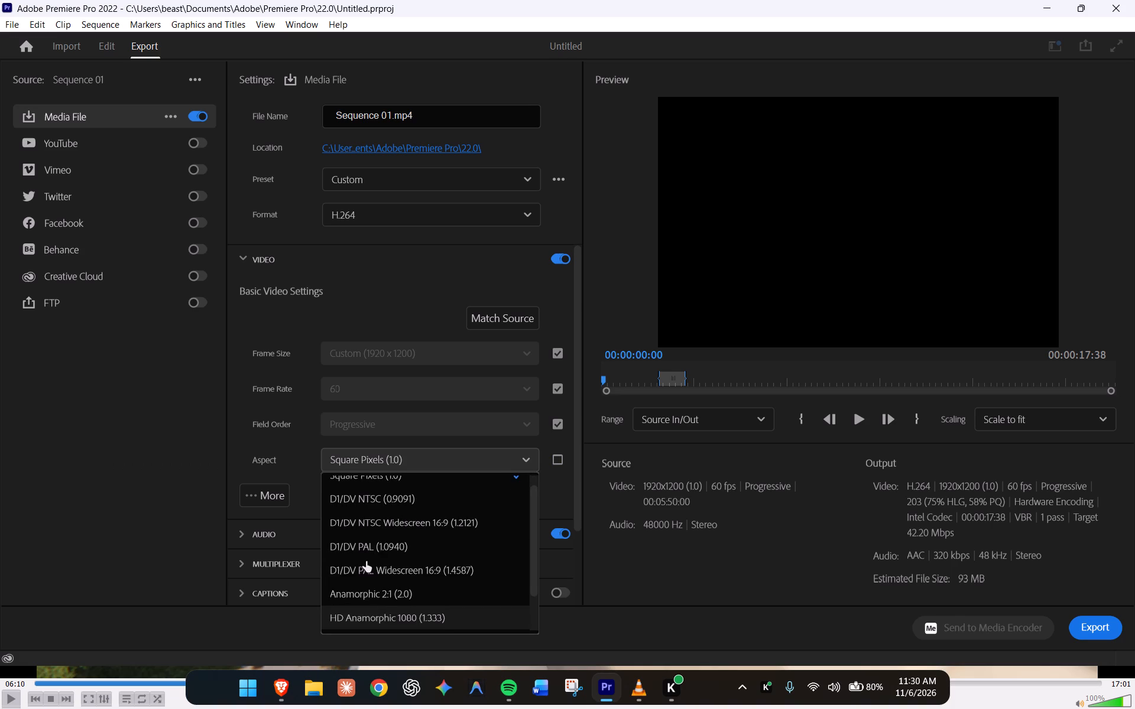
scroll(366, 561, "up", 3)
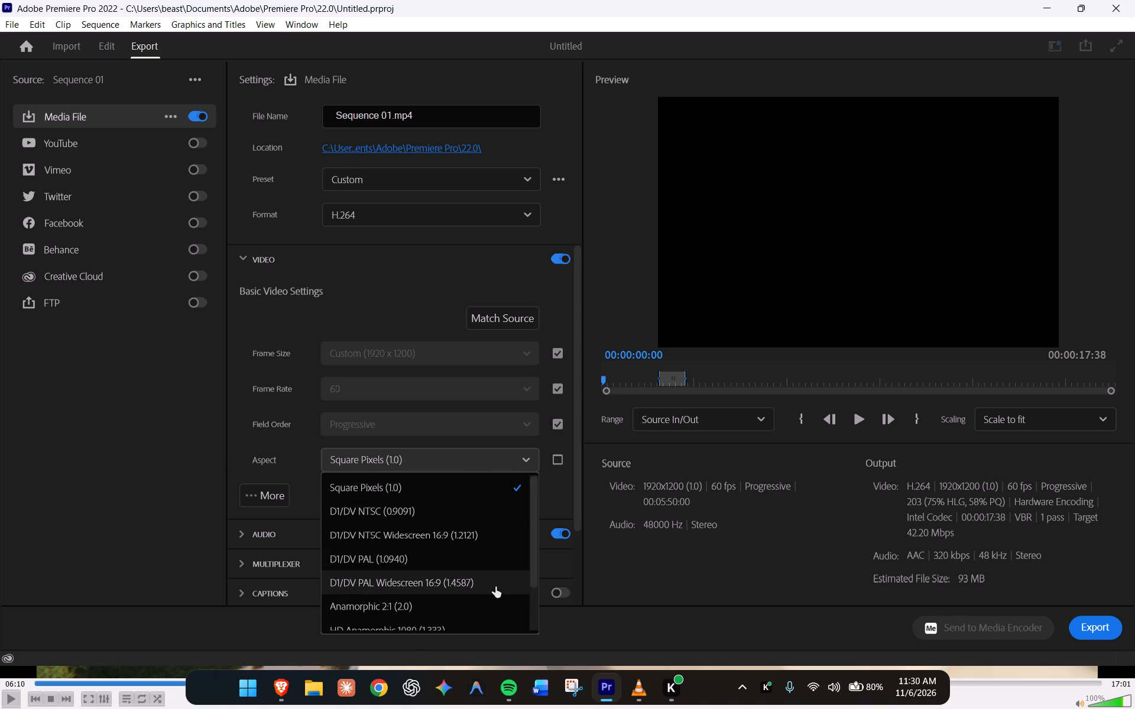
left_click(479, 460)
left_click(560, 462)
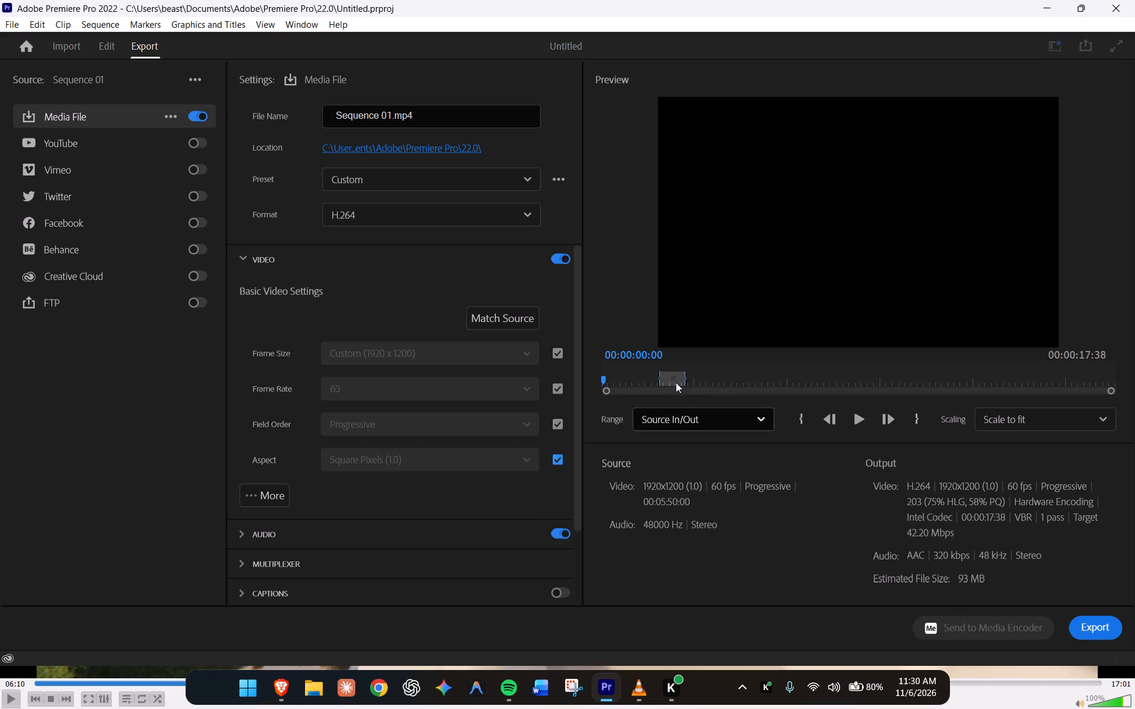
Export Sequence 01 as an H.264 video with the source-matched settings.
left_click(1108, 633)
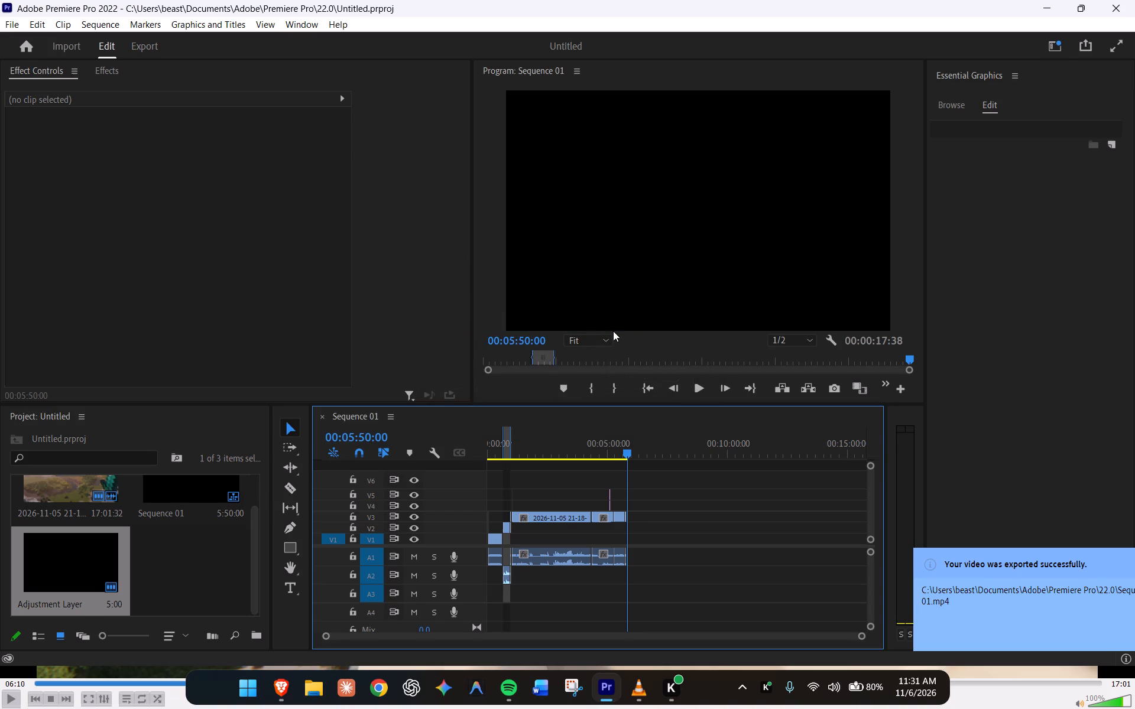
Export Sequence 01 a second time as an H.264 video with the pixel aspect set to Anamorphic 2:1 (2.0).
left_click(151, 47)
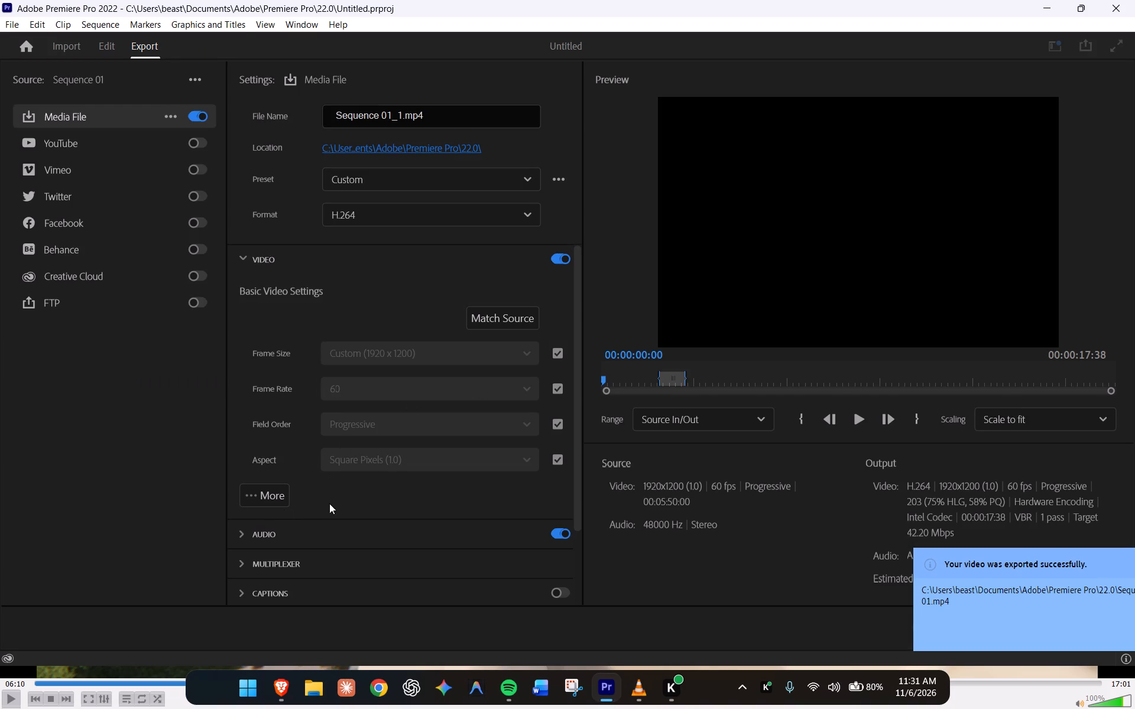
left_click(556, 460)
left_click(494, 465)
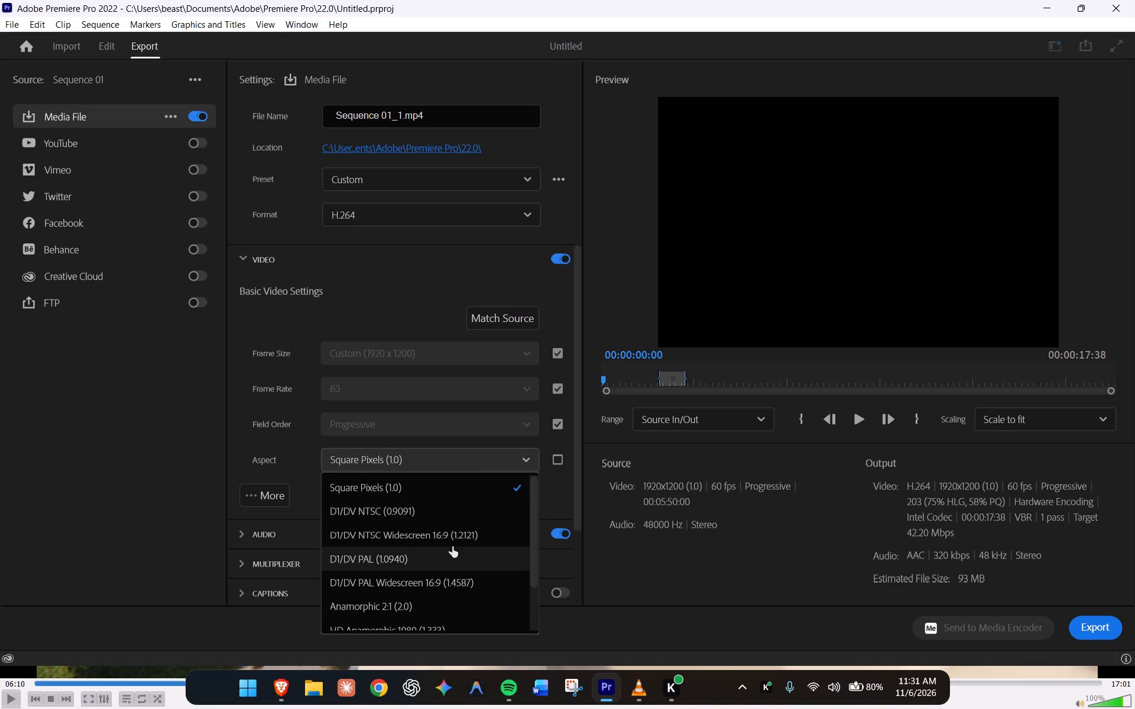
scroll(456, 593, "down", 1)
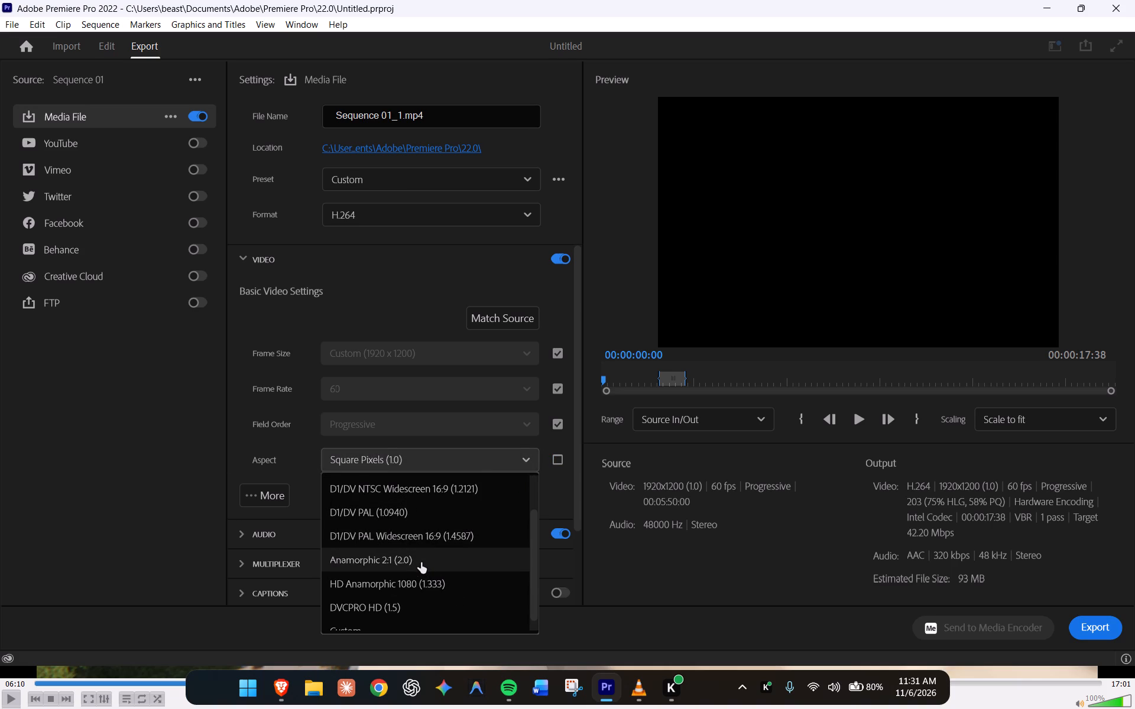
double_click(421, 562)
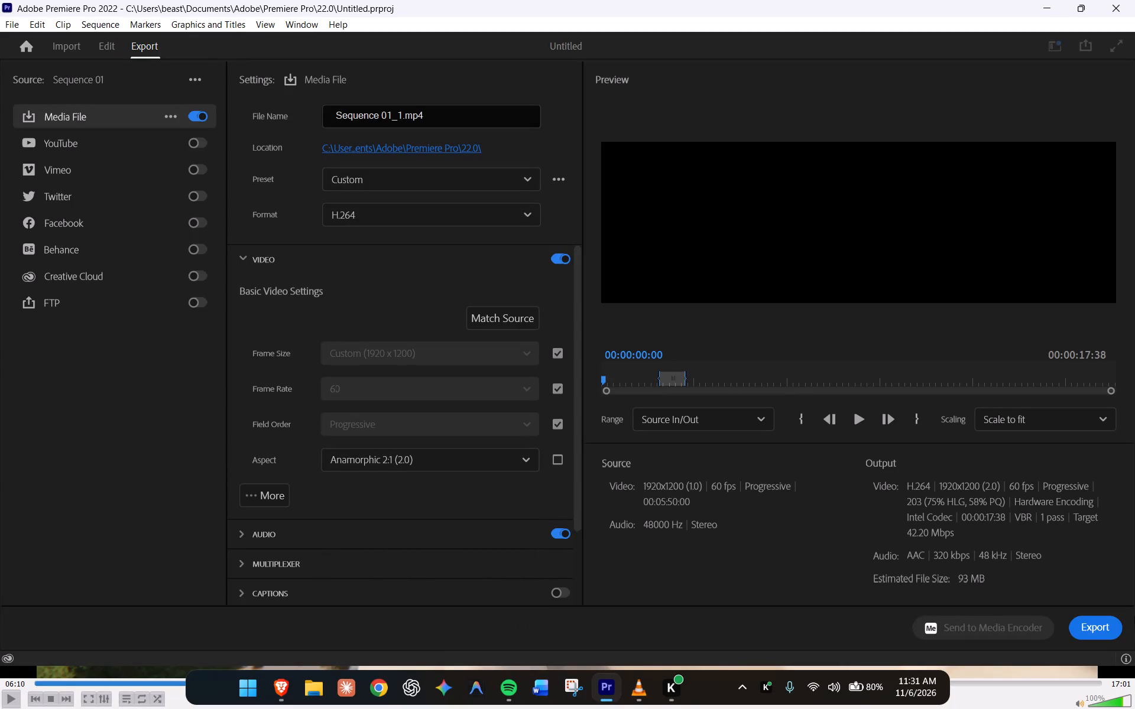
left_click(1105, 630)
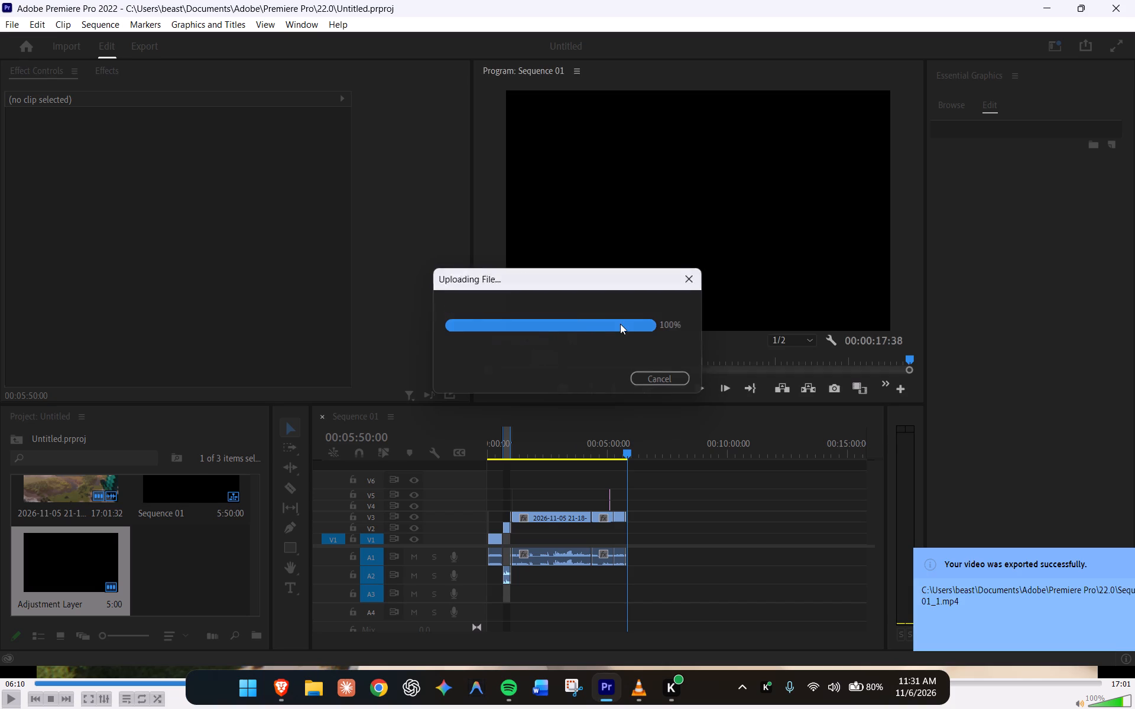
Close Premiere Pro.
left_click(1113, 0)
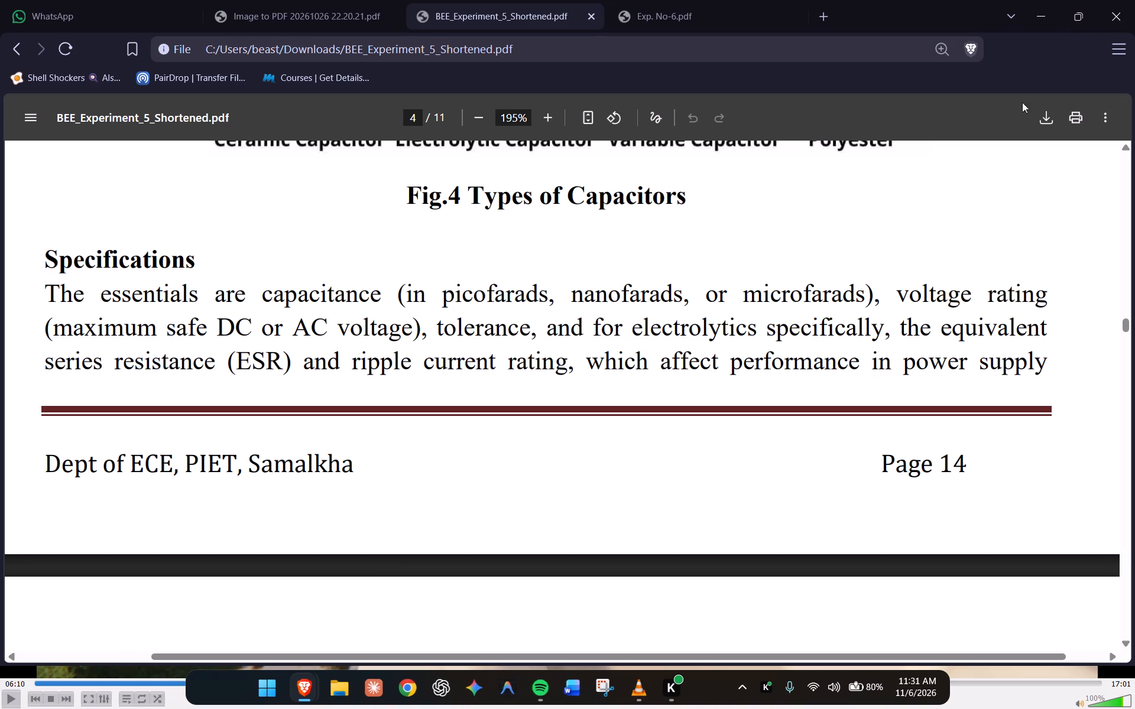
Switch to File Explorer and locate the export folder at Documents > Adobe > Premiere Pro > 22.0.
left_click(368, 686)
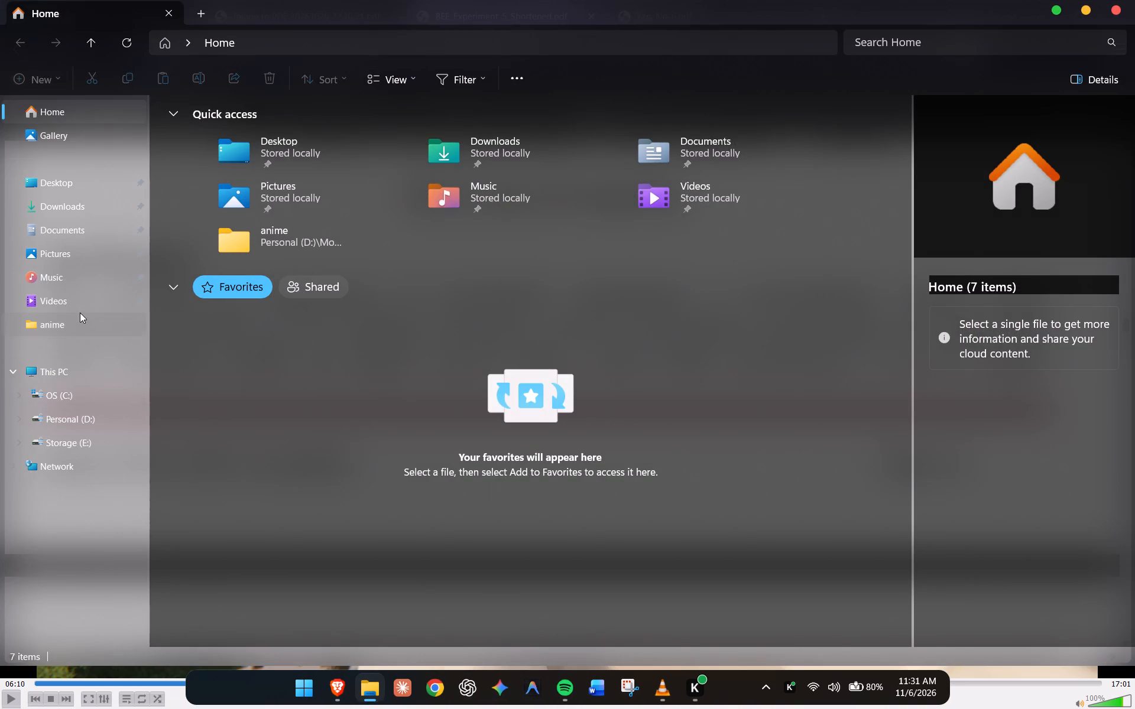
left_click(81, 304)
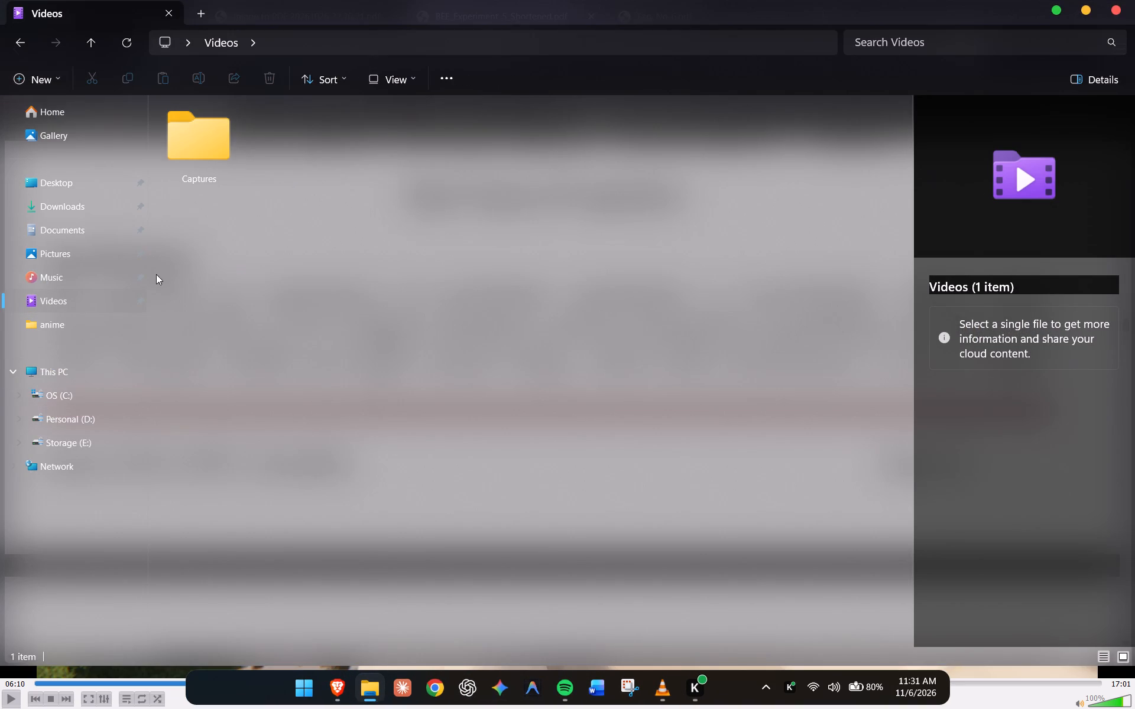
left_click(73, 442)
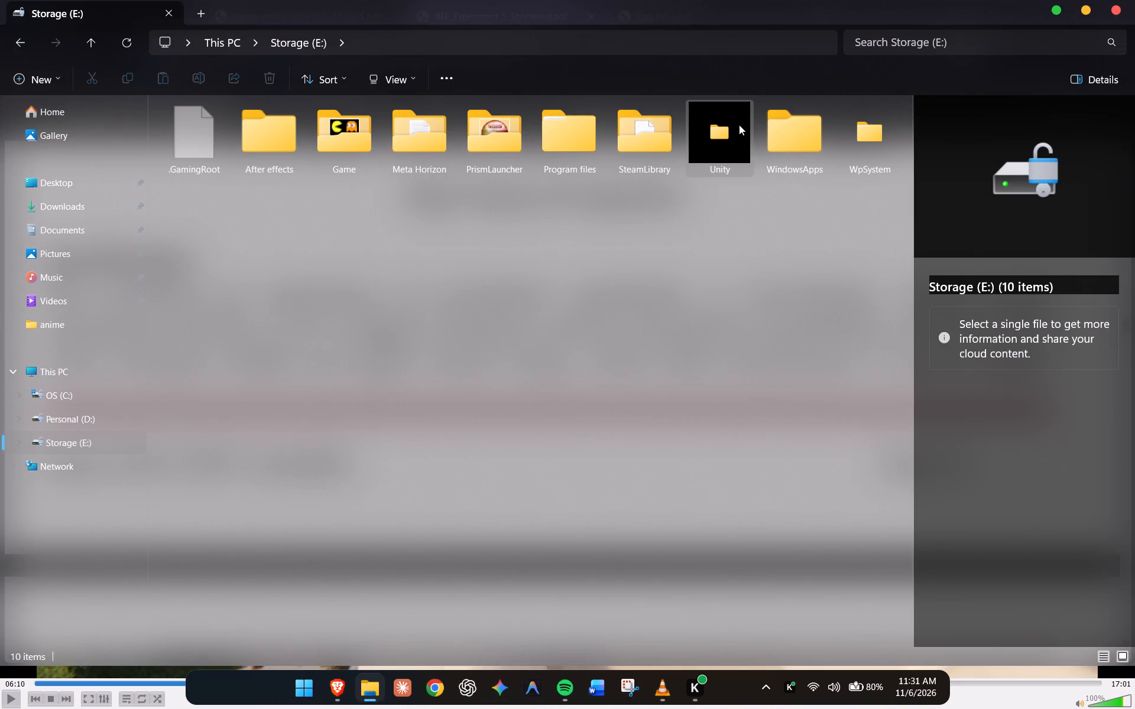
left_click(56, 240)
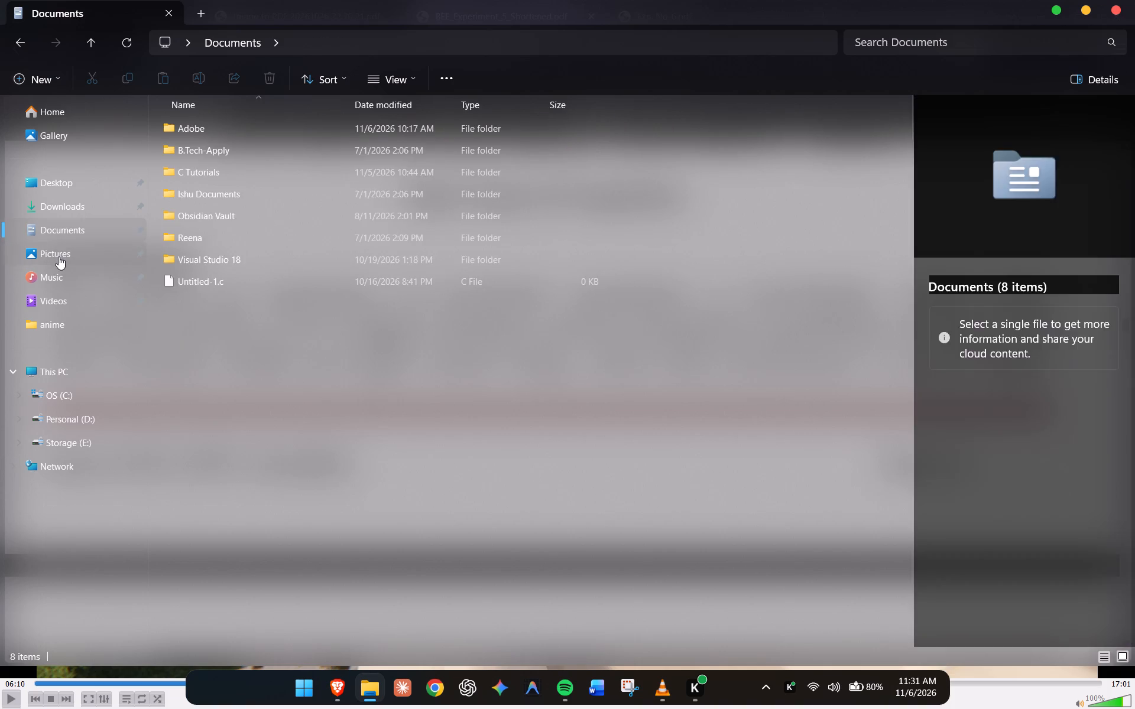
left_click(59, 256)
left_click(71, 302)
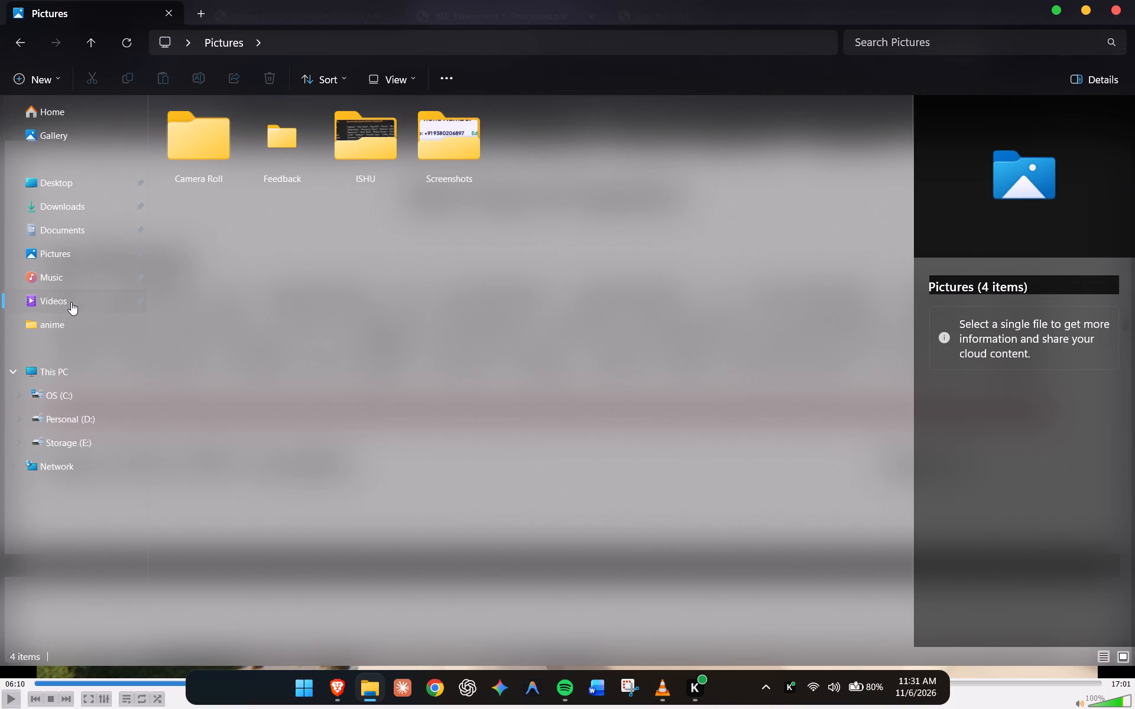
left_click(70, 223)
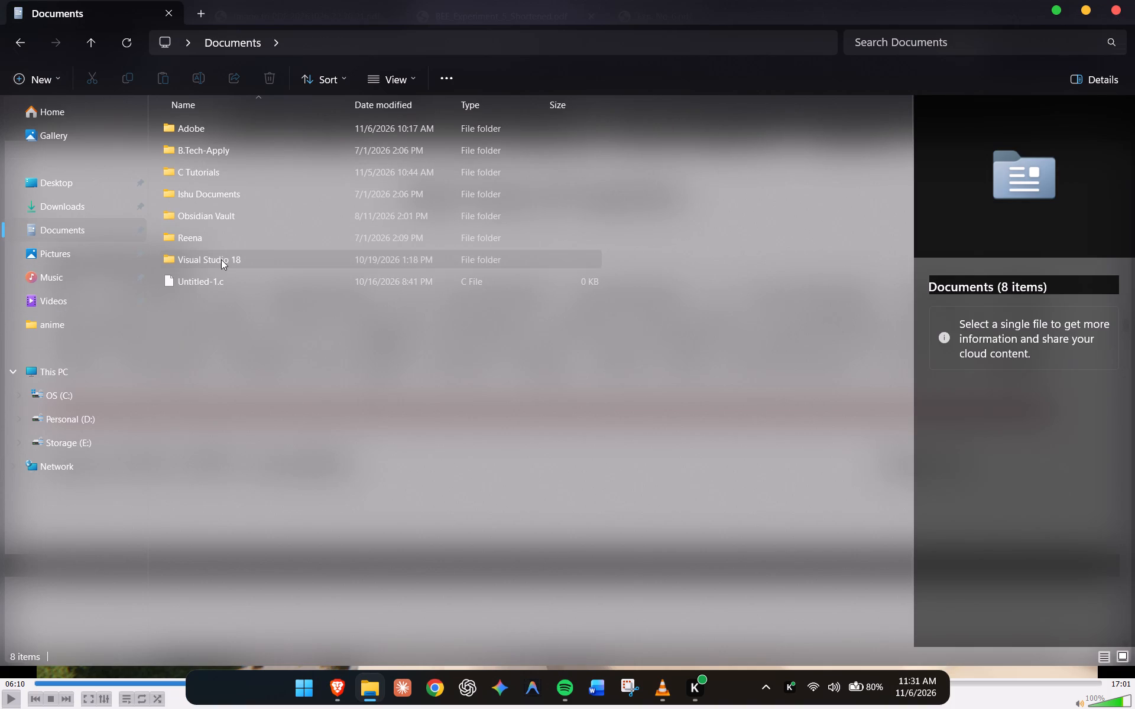
double_click(251, 127)
left_click(249, 129)
triple_click(249, 129)
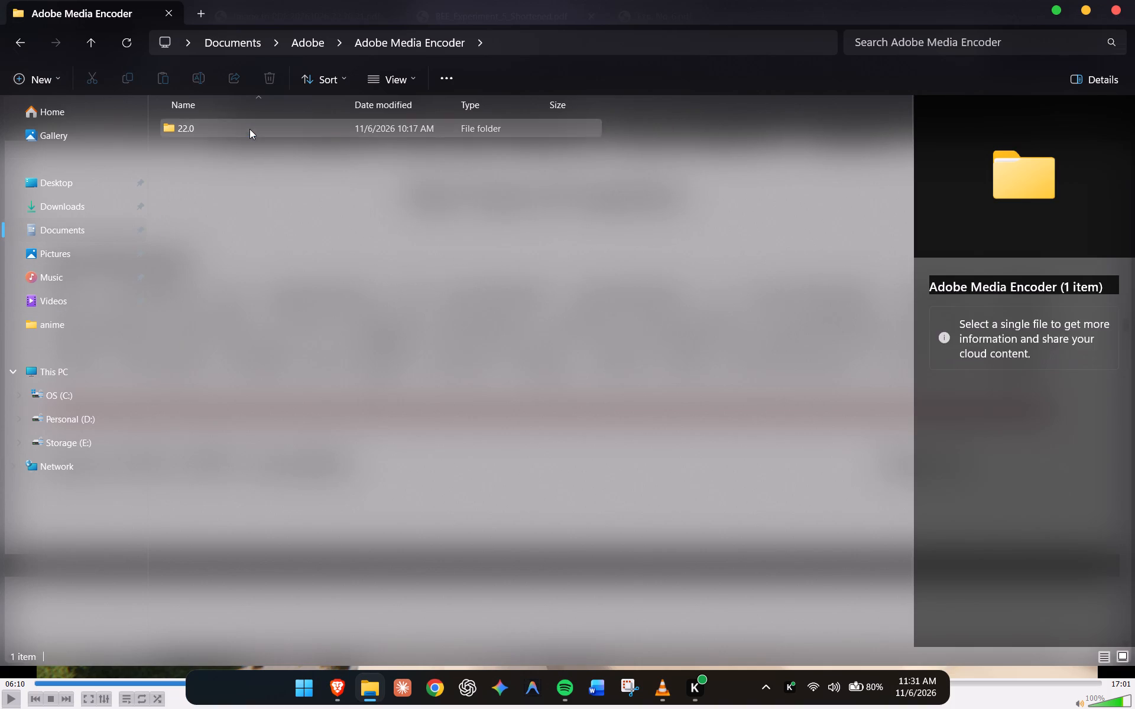
double_click(249, 129)
left_click(308, 50)
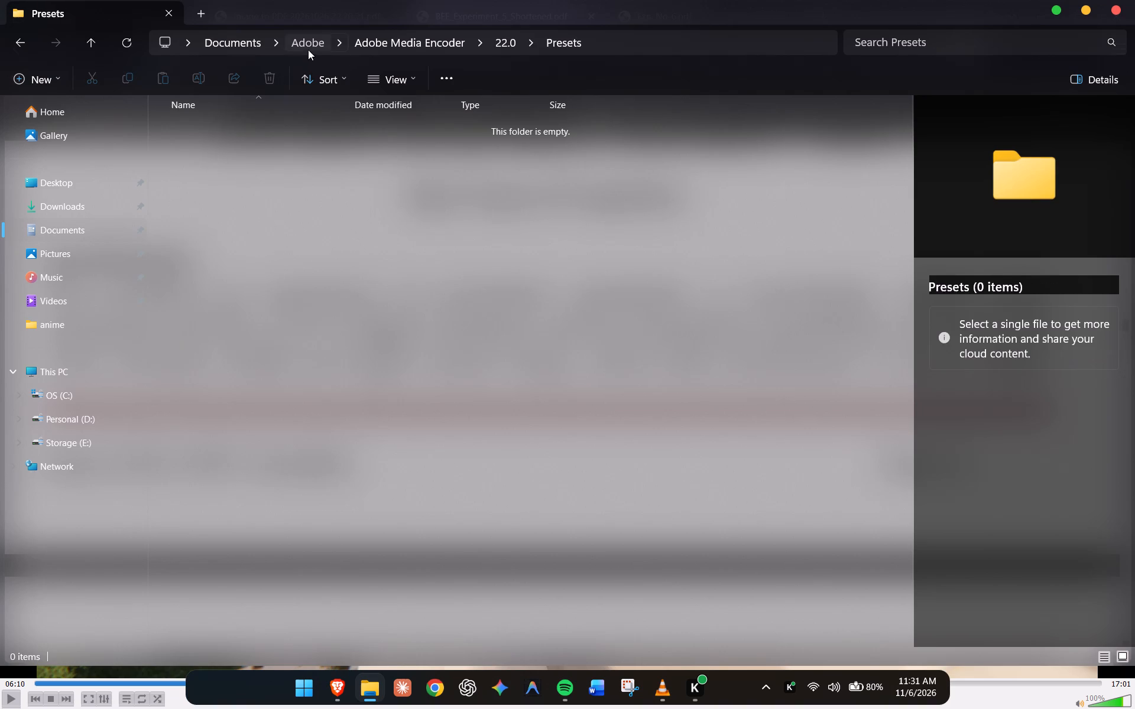
double_click(238, 153)
double_click(246, 129)
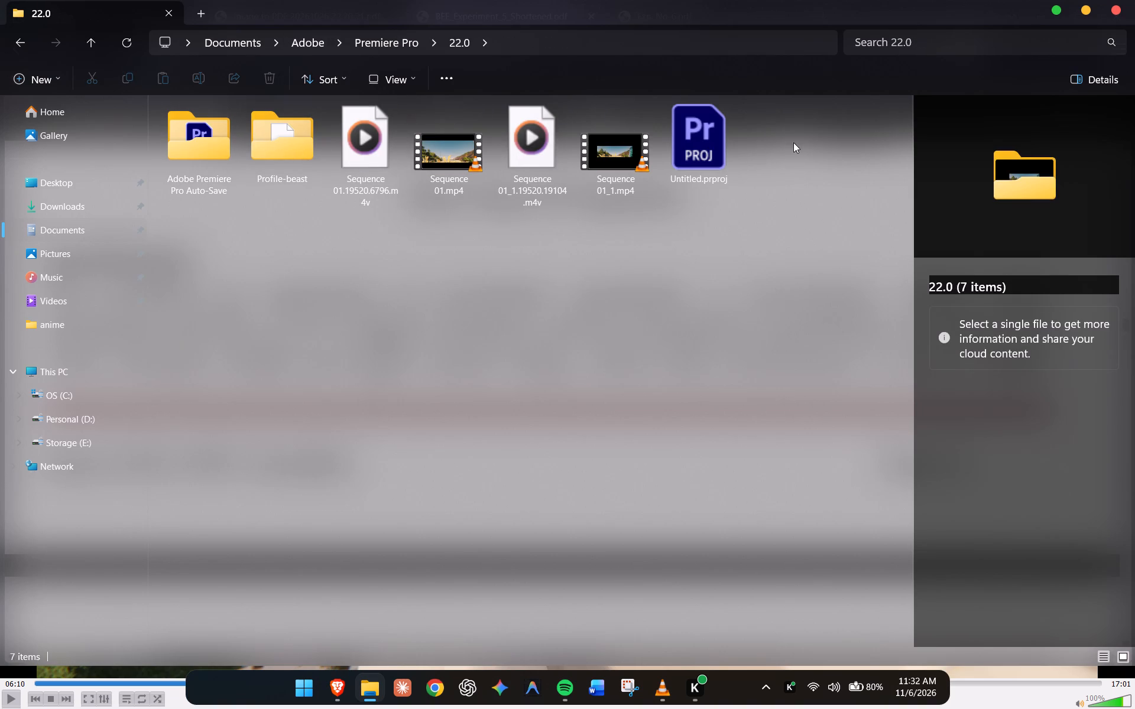
Reopen the Untitled.prproj project in Premiere Pro and bring up the export settings for Sequence 01.
double_click(704, 139)
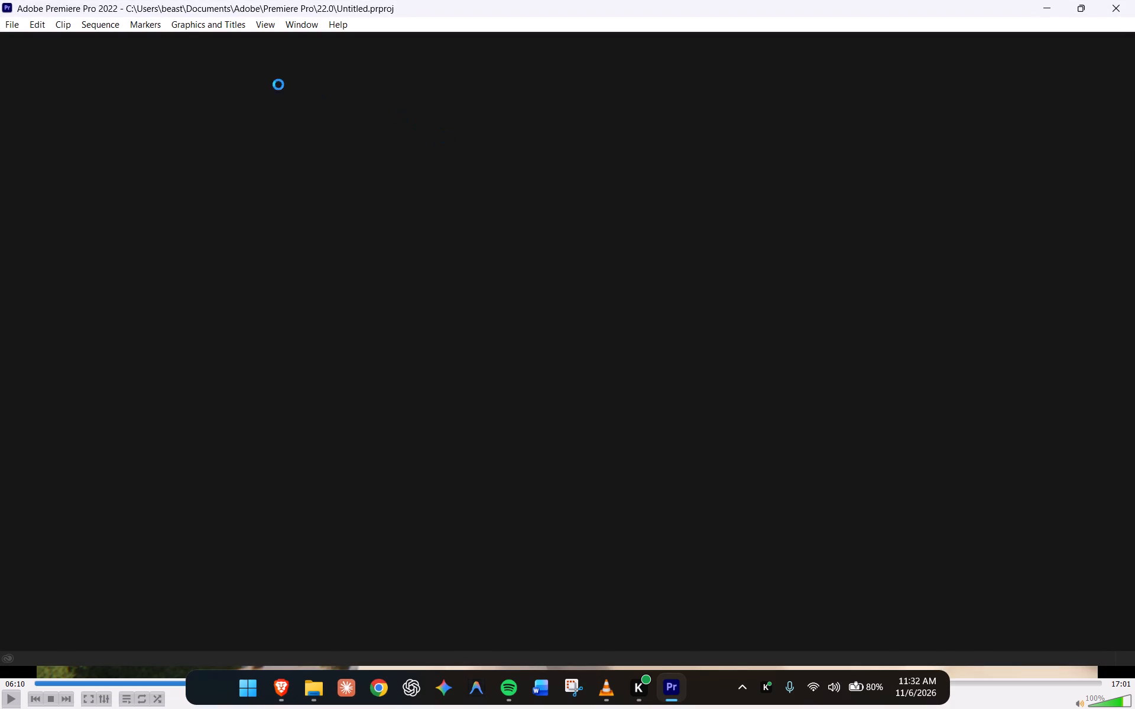
left_click(151, 49)
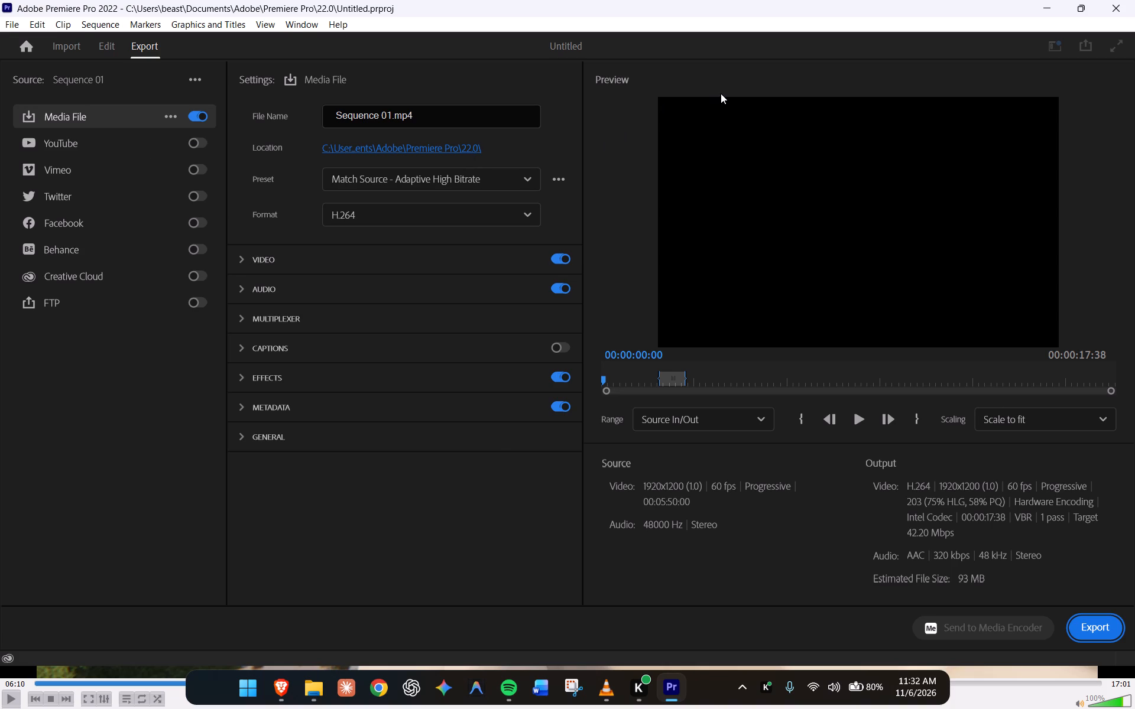
Close Premiere Pro.
key("alt+Tab")
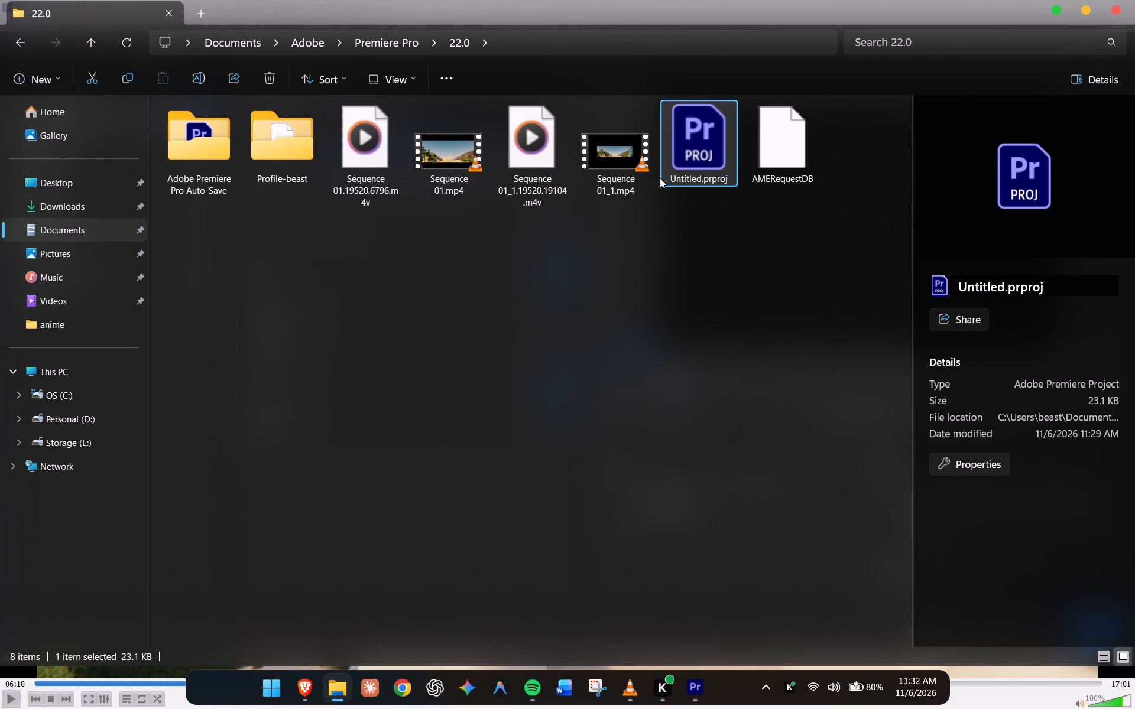
key("alt+Tab")
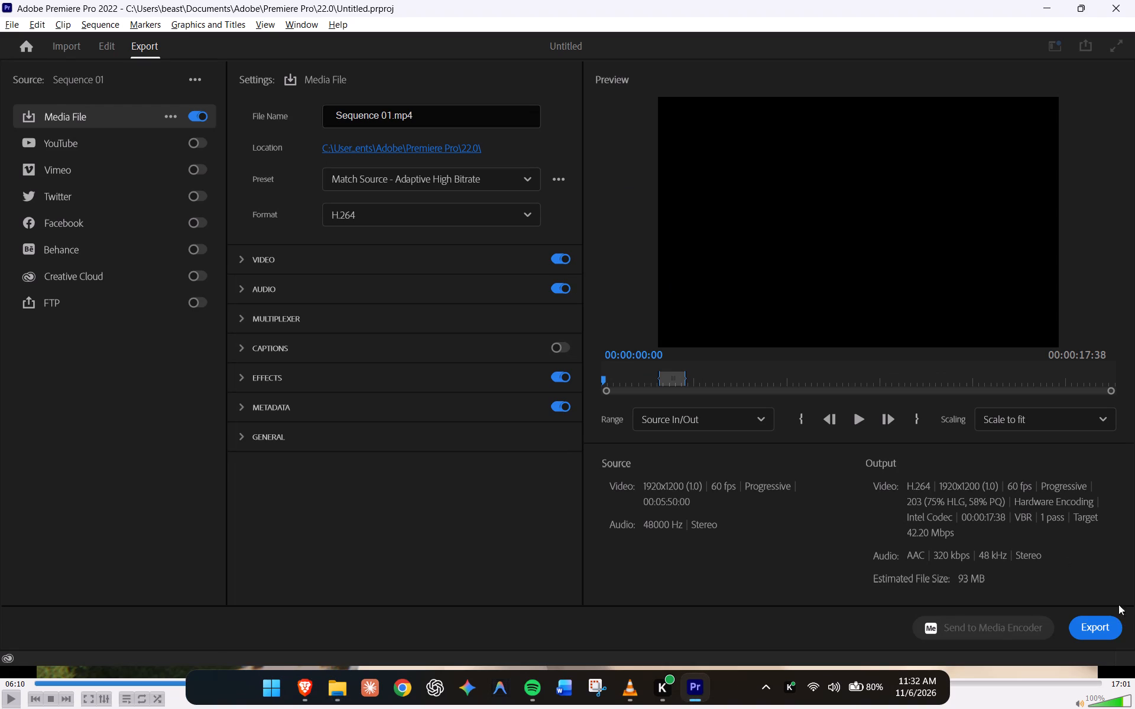
left_click(1134, 0)
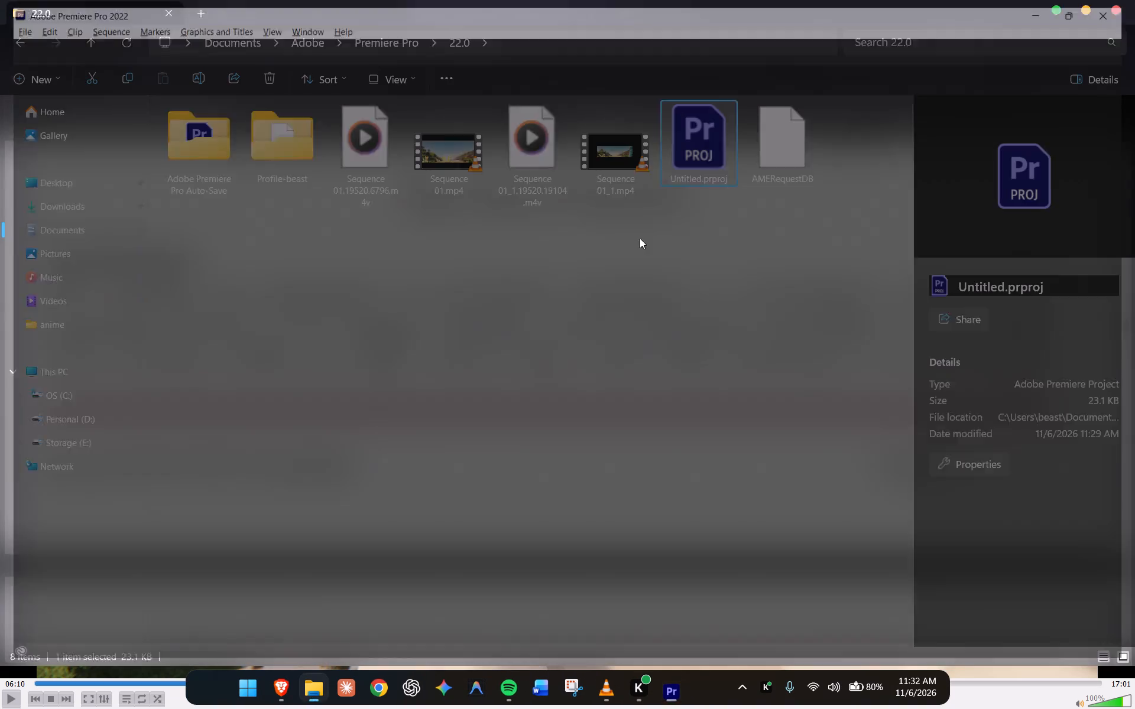
Play Sequence 01.mp4 from the 22.0 export folder in VLC, skim through to its end, and close the player.
double_click(446, 158)
key("alt+Tab")
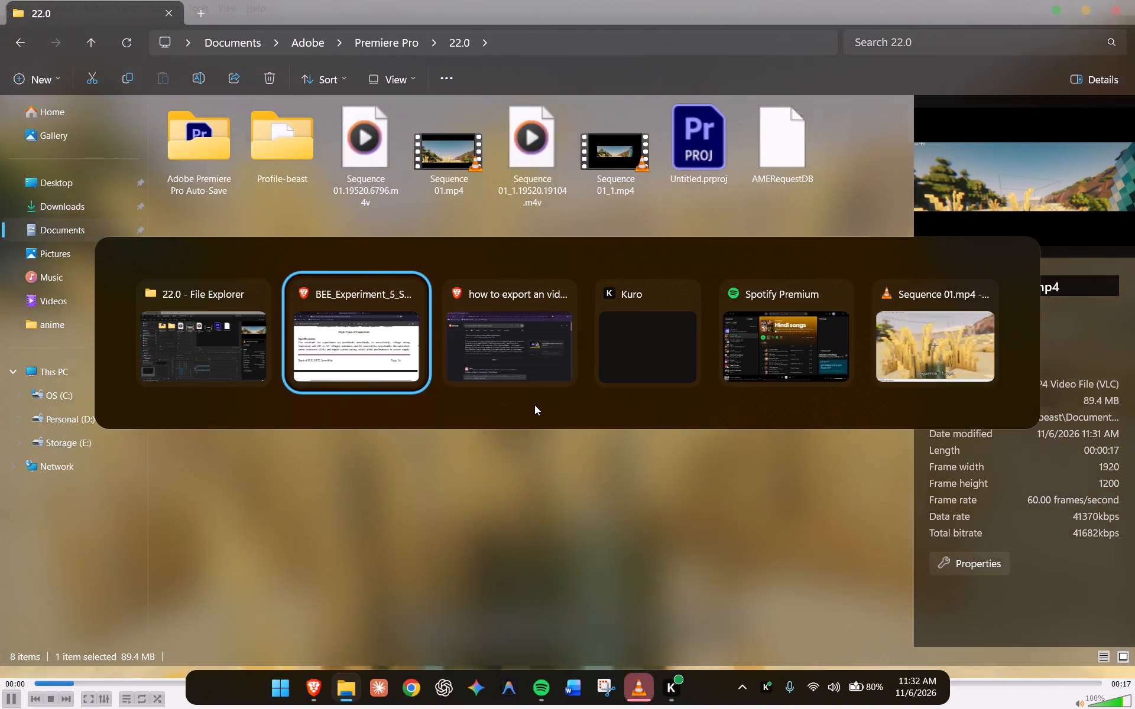
key("alt+Tab")
key("alt+Tab")
key("alt+Tab")
key("alt+Tab")
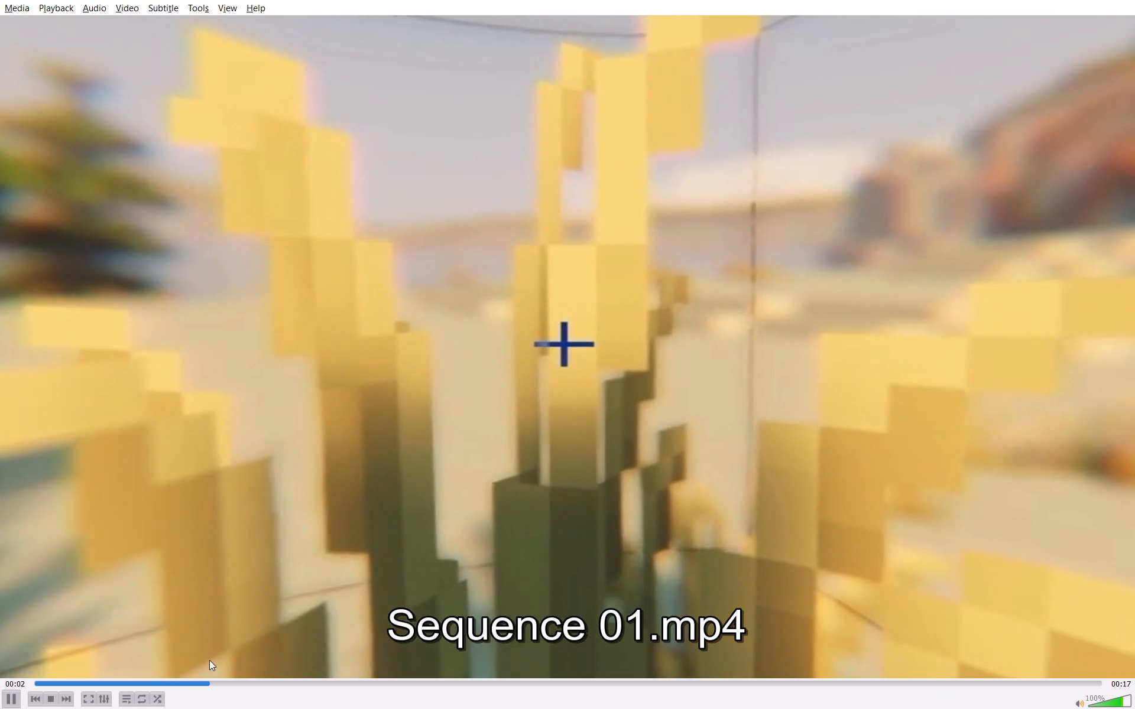
left_click_drag(229, 681, 934, 673)
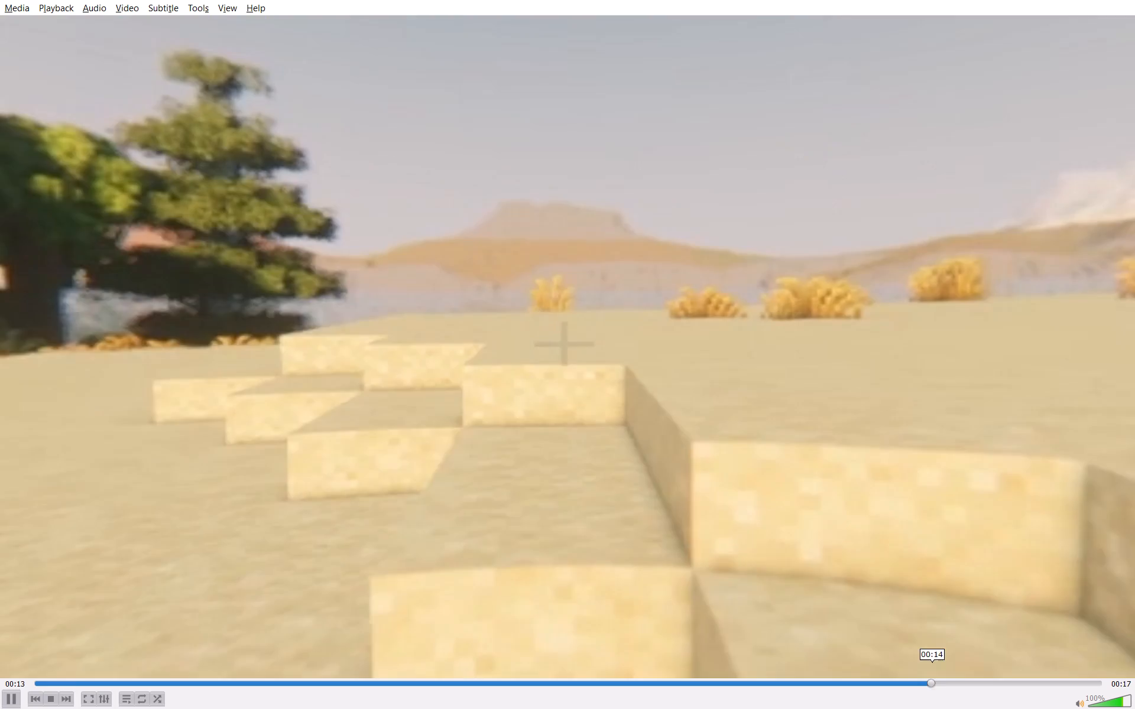
left_click_drag(934, 673, 1134, 668)
key("alt+F4")
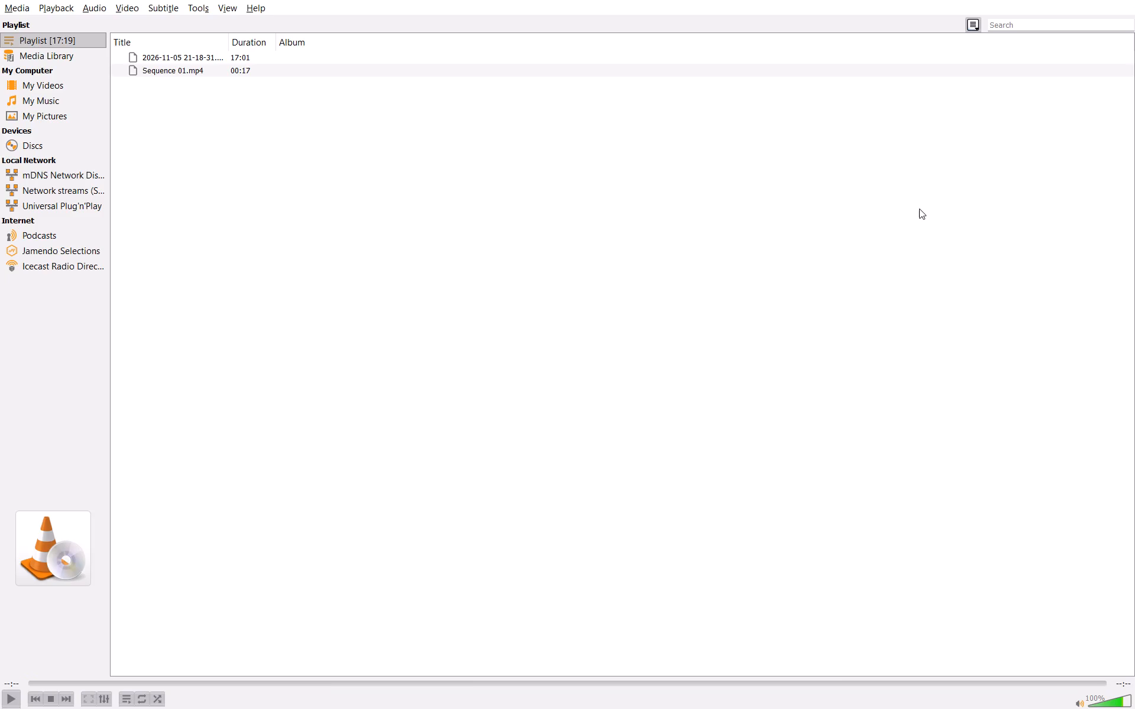
Play Sequence 01_1.mp4 from the 22.0 folder to check its picture, and close the player.
double_click(599, 132)
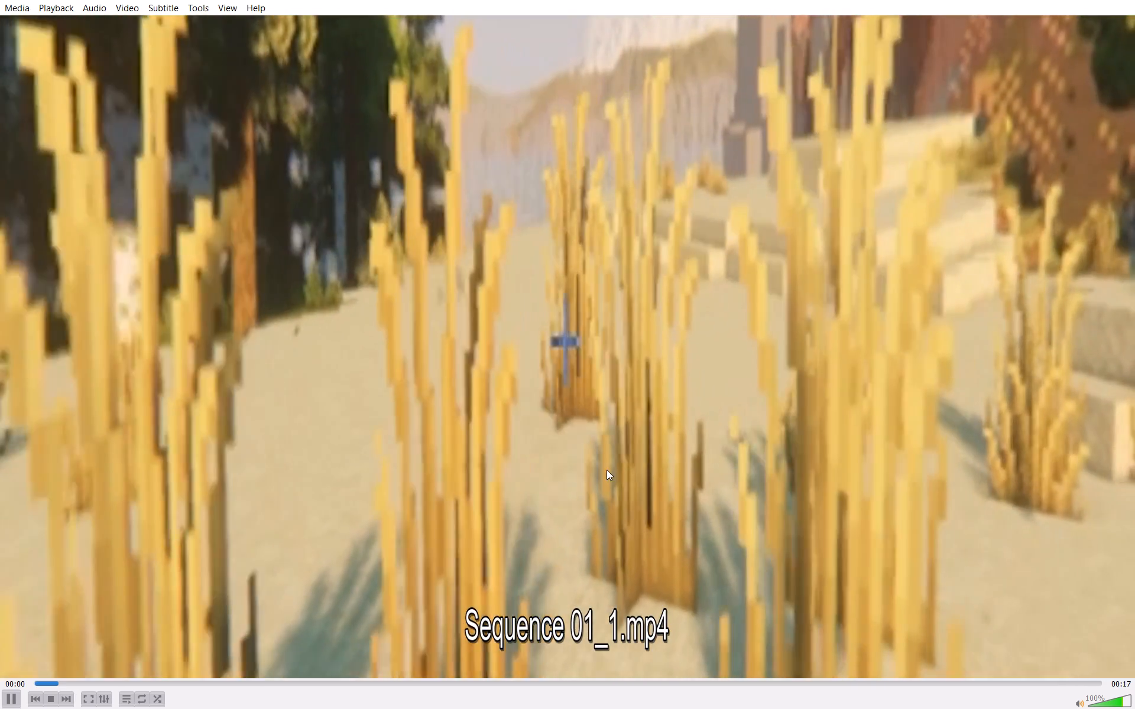
key("alt+F4")
Try to open Sequence 01_1.19520.19104.m4v with VLC media player, and close the player.
double_click(546, 141)
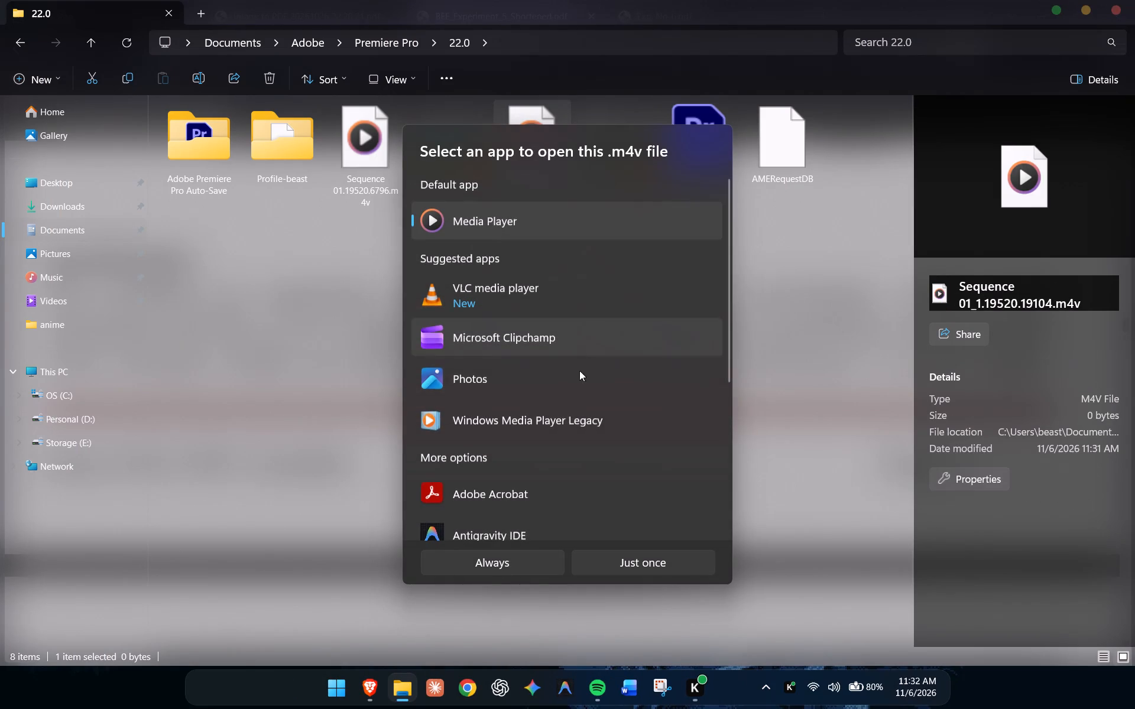
double_click(511, 288)
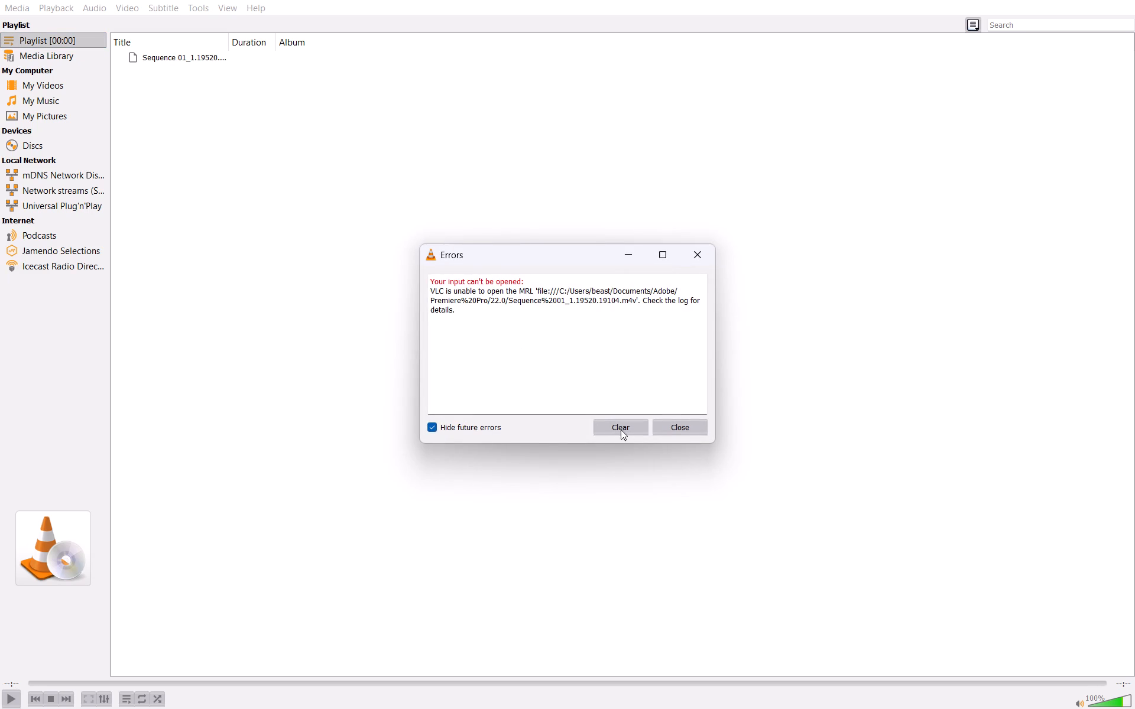
left_click(625, 421)
left_click(673, 424)
key("Escape")
key("alt+F4")
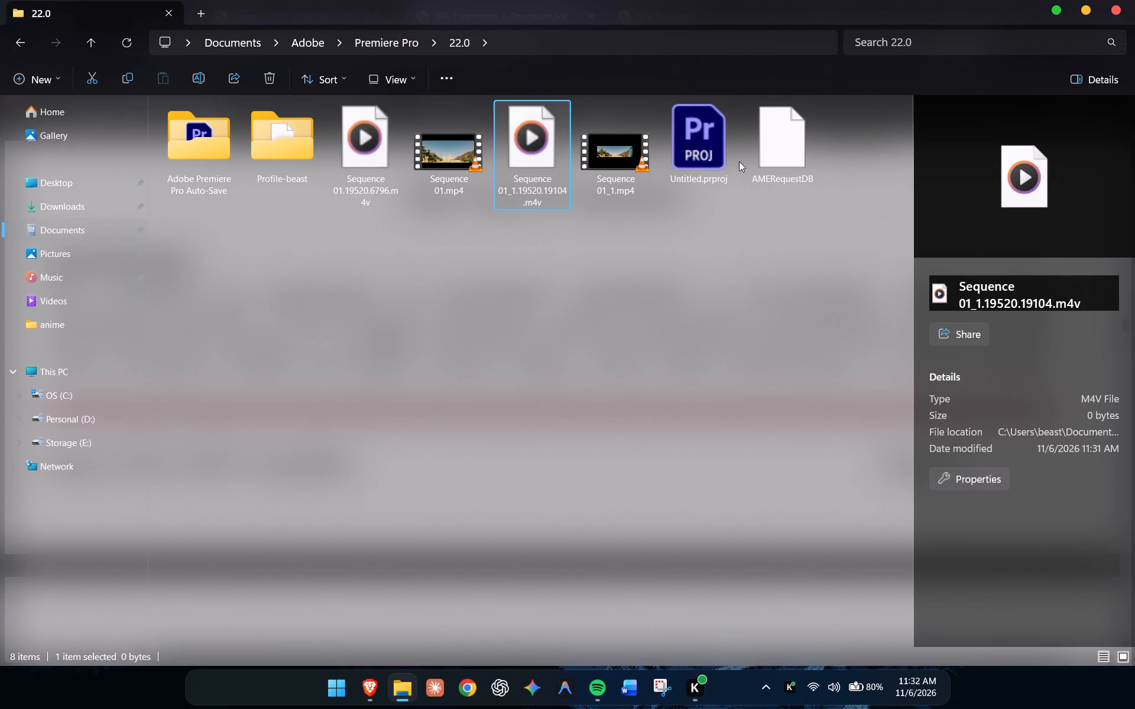
Try to play Sequence 01.19520.6796.m4v in Media Player, and close the player.
double_click(393, 152)
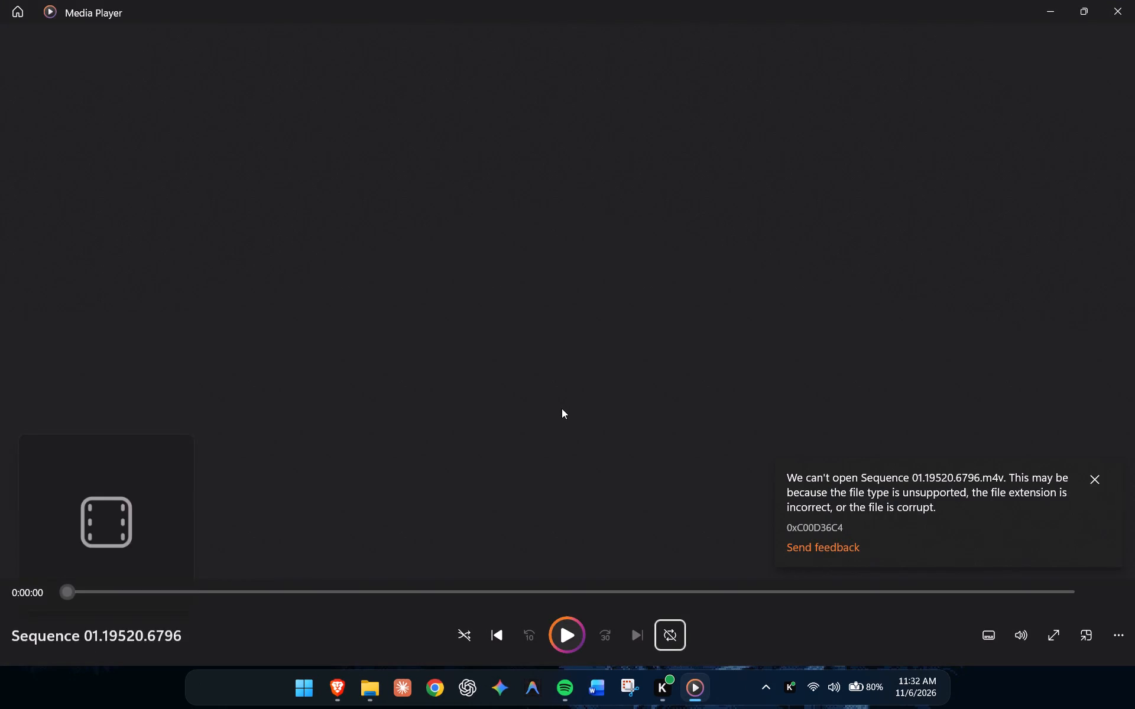
key("alt+F4")
Reopen the Untitled.prproj project in Premiere Pro and bring up the export settings for Sequence 01.
double_click(711, 119)
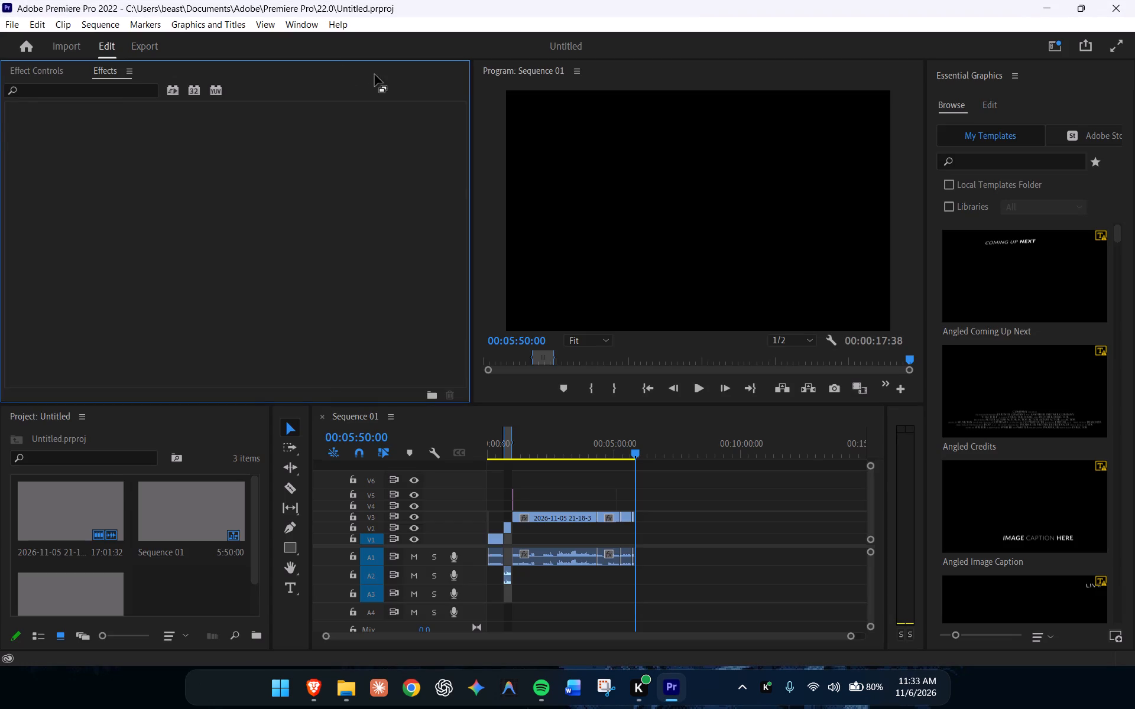
left_click(147, 50)
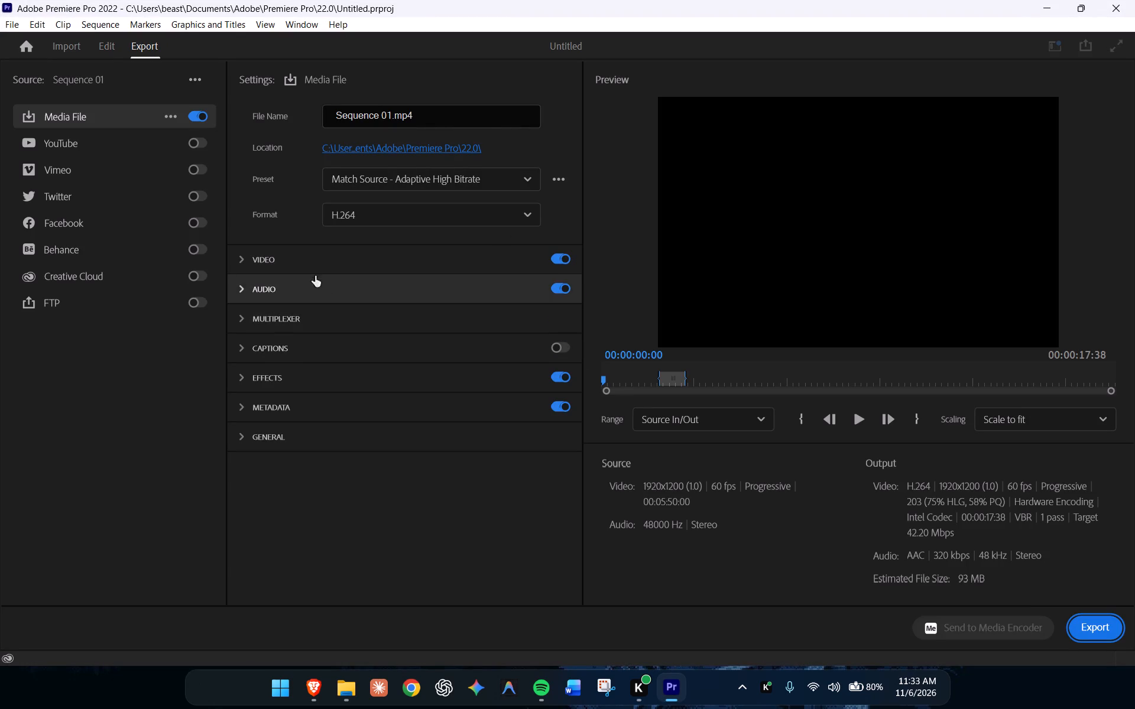
Export Sequence 01 as an H.264 video named Minecraft to the Storage (E:) drive.
left_click(309, 265)
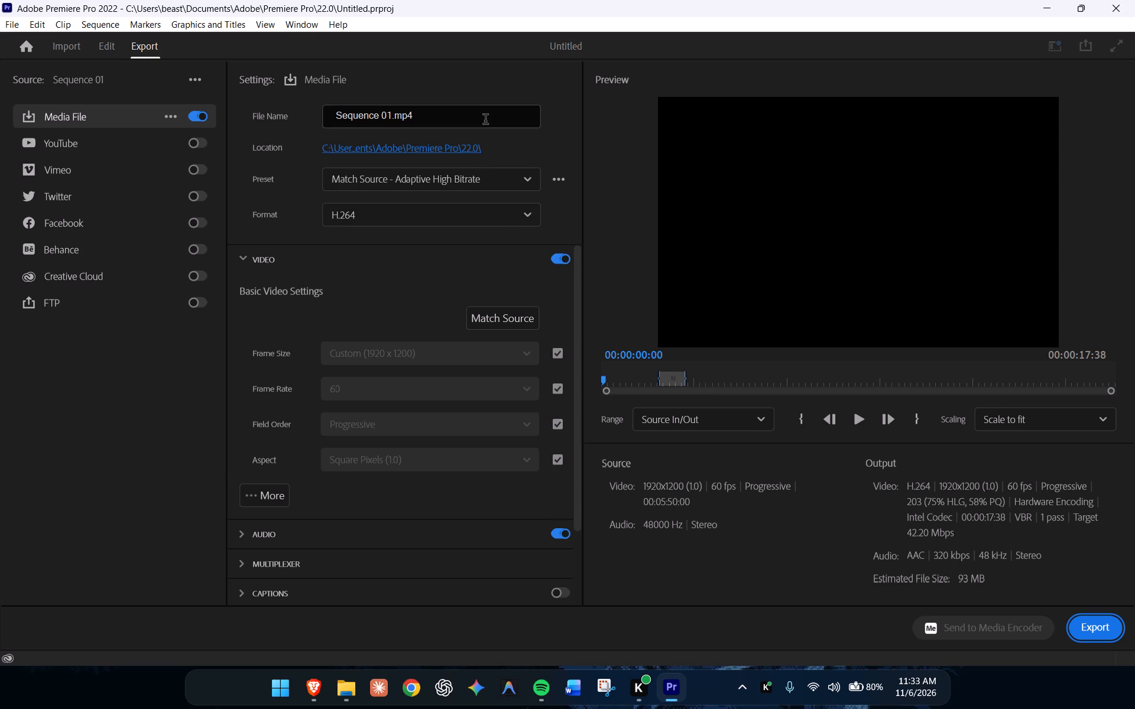
left_click_drag(455, 118, 216, 91)
type("Minecraft")
left_click(430, 149)
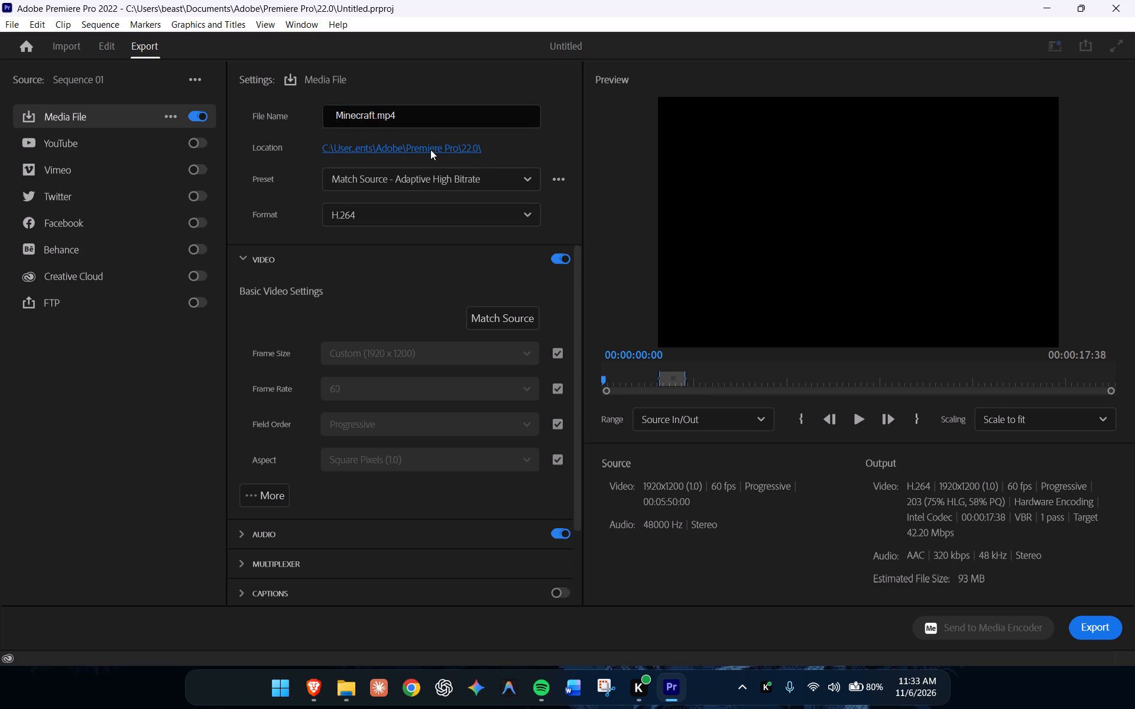
scroll(77, 236, "down", 5)
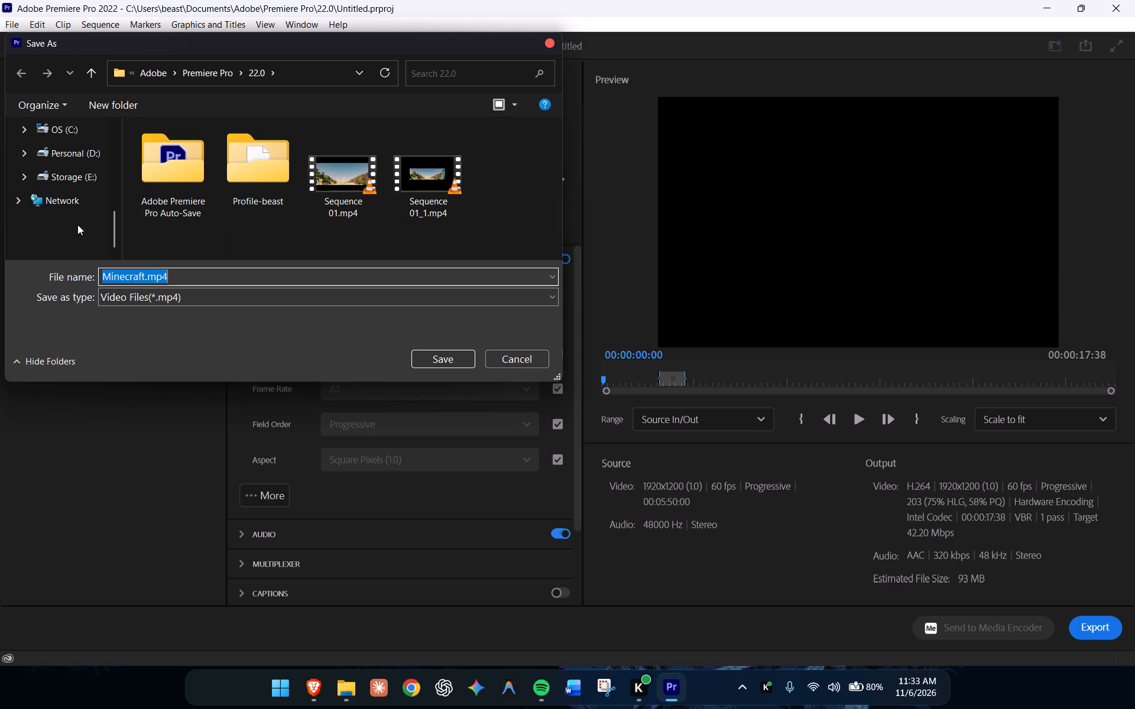
left_click(71, 175)
left_click(446, 367)
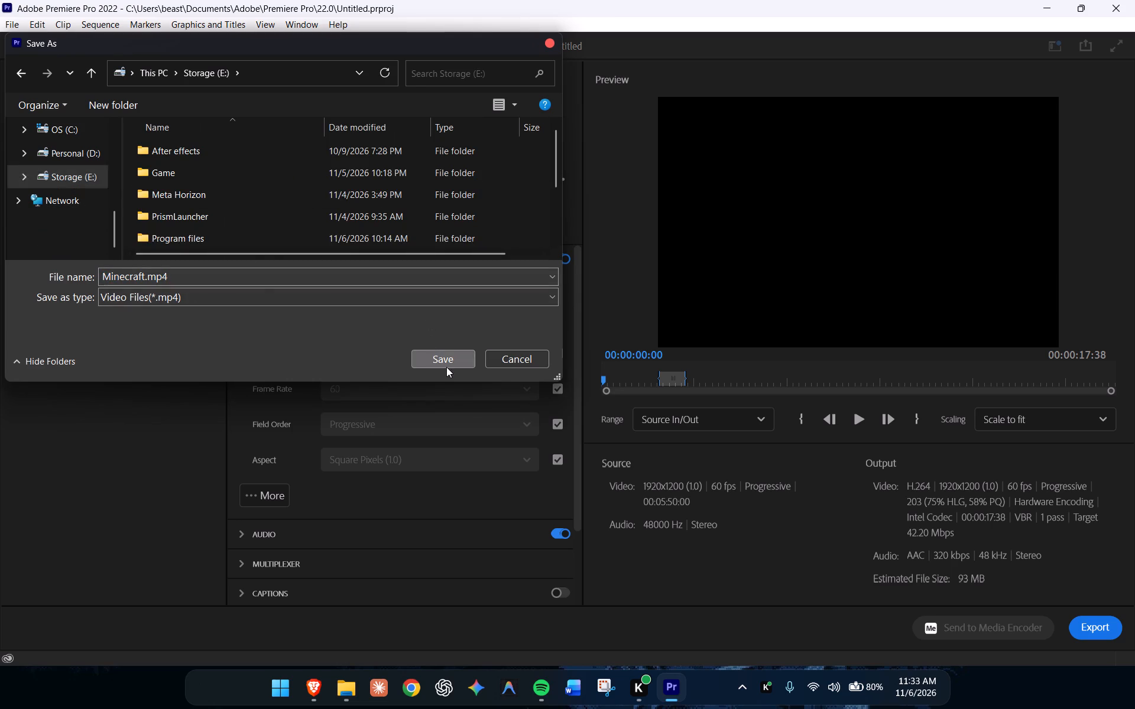
left_click(1107, 629)
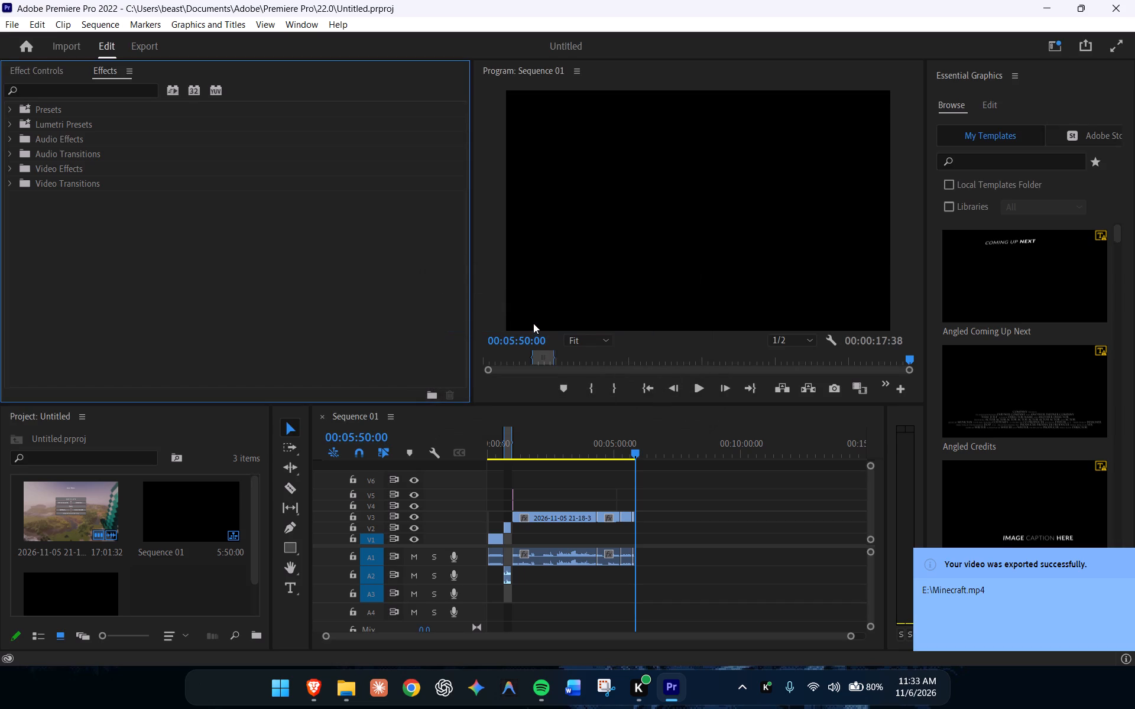
Switch to File Explorer, play Minecraft.mp4 from Storage (E:), skim to its end, and close the player.
key("super+e")
scroll(124, 369, "down", 2)
left_click(90, 444)
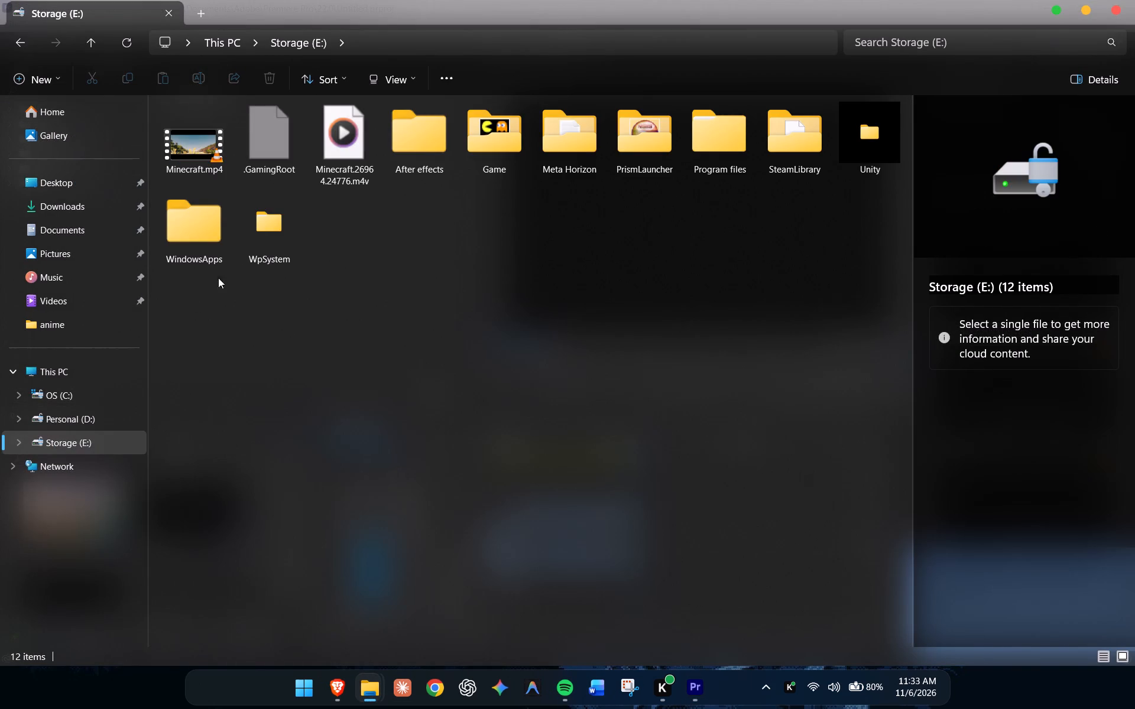
double_click(207, 122)
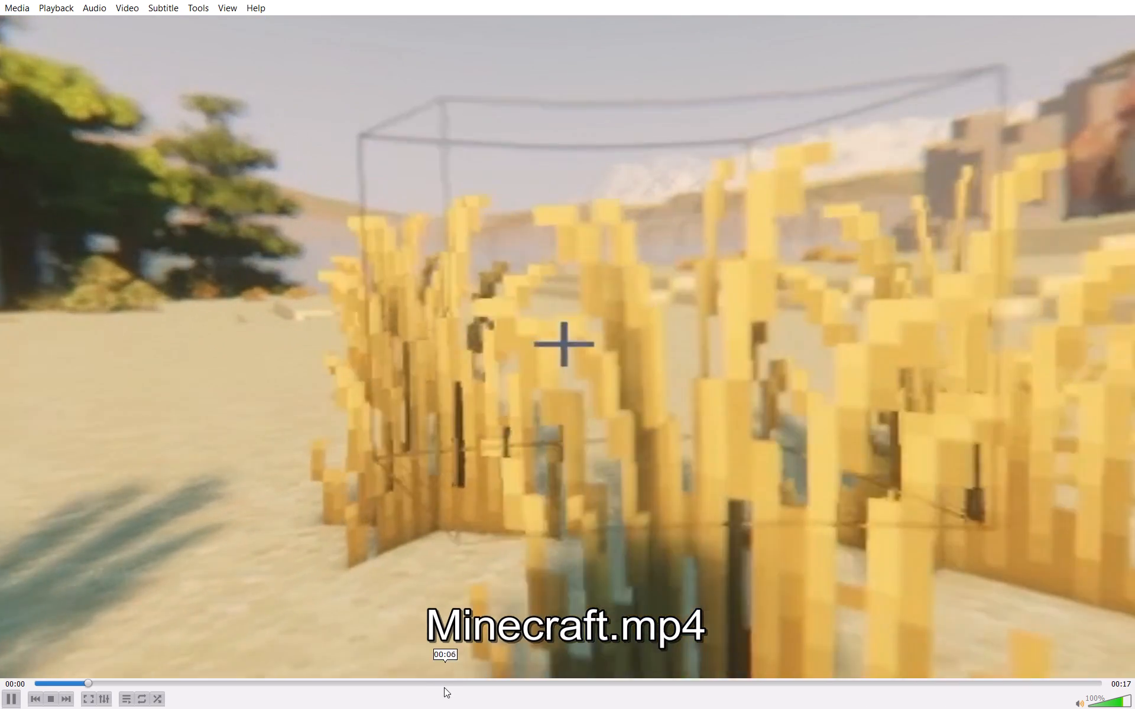
left_click_drag(447, 684, 1087, 652)
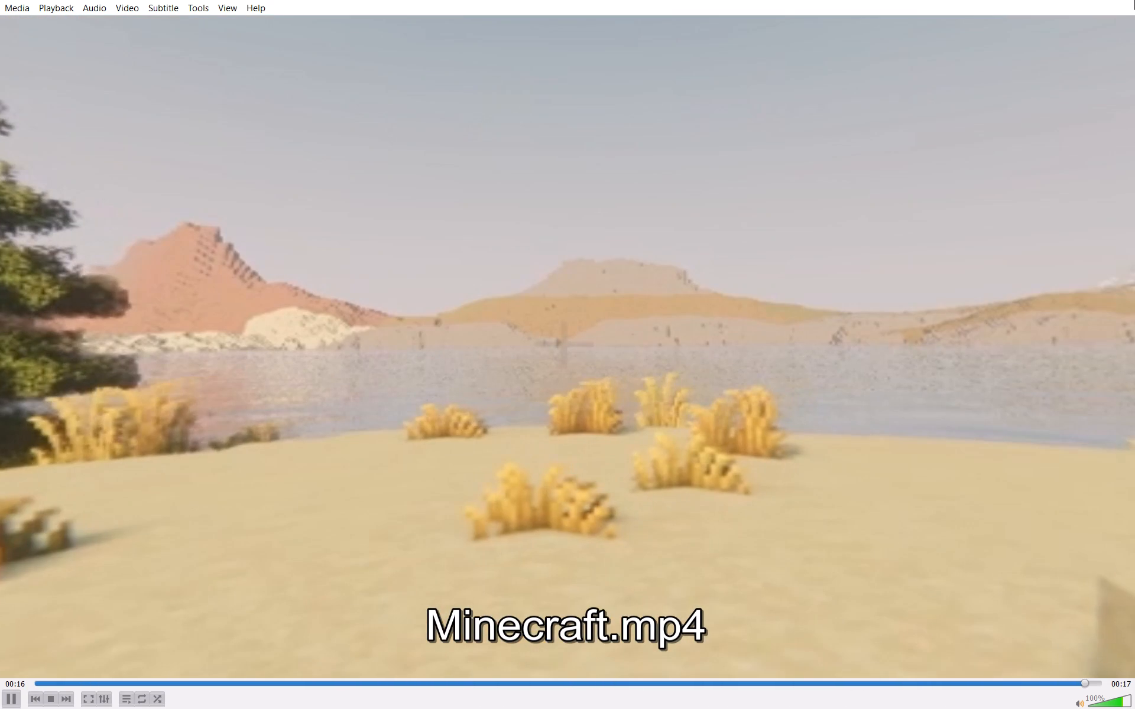
key("alt+F4")
Back in Premiere Pro, select all clips in Sequence 01 with the playhead at its start and bring up the export settings.
key("alt+Tab")
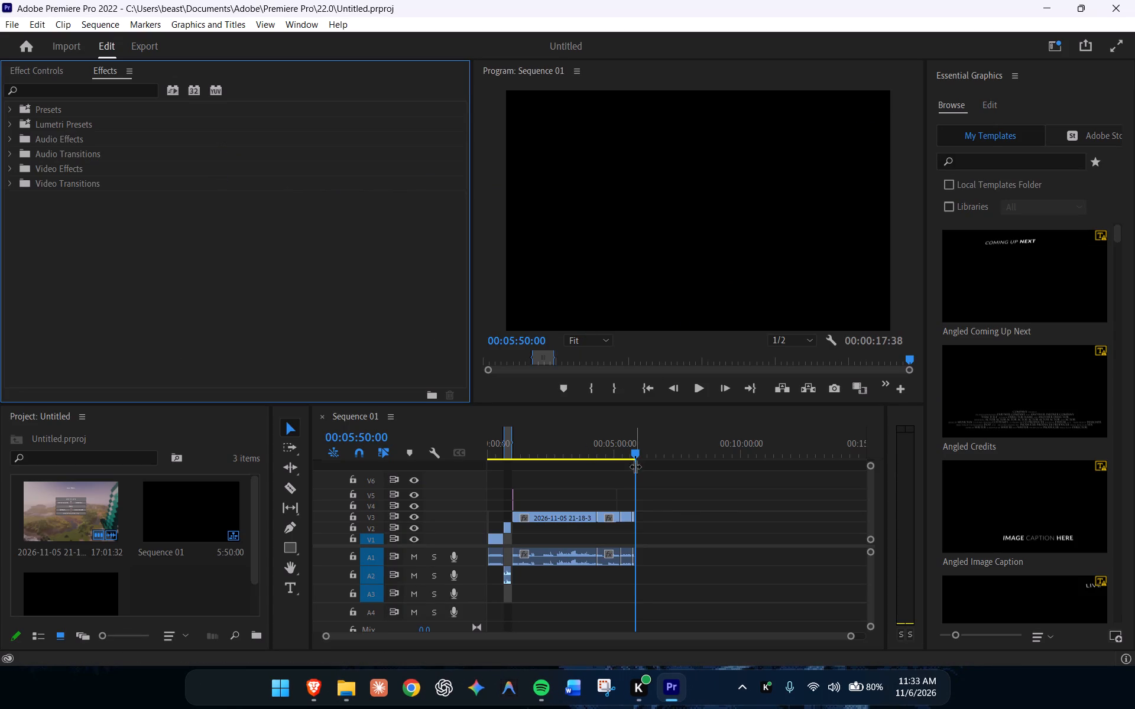
left_click_drag(637, 452, 465, 450)
key("ctrl+a")
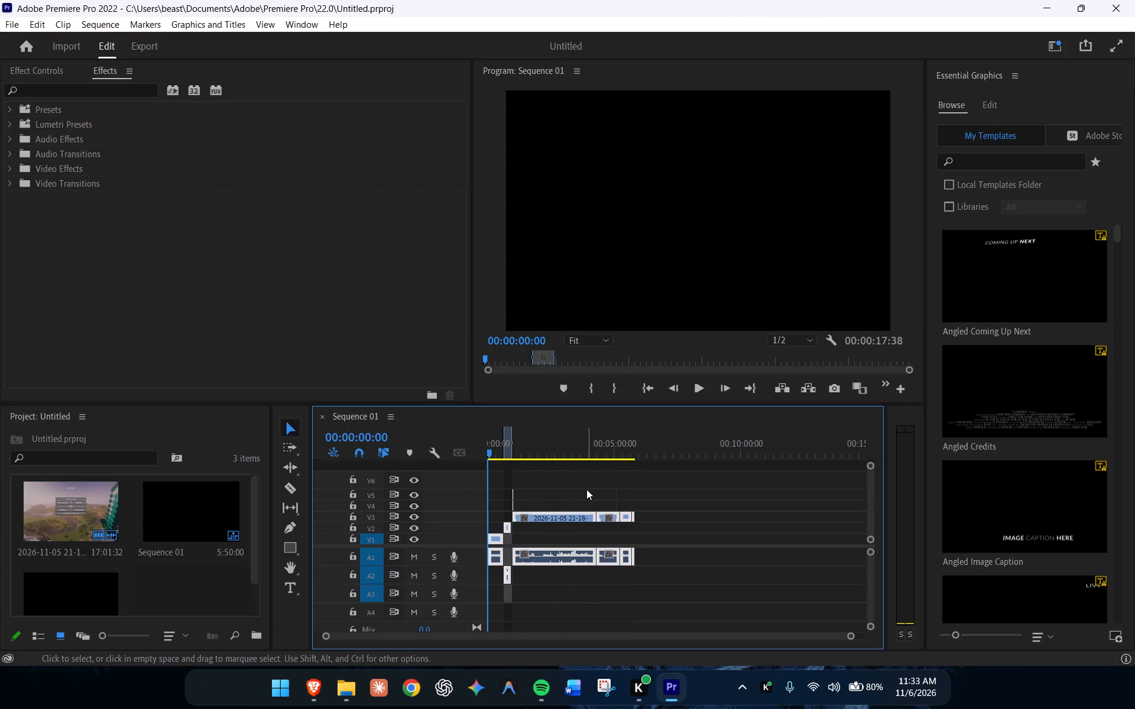
left_click(145, 41)
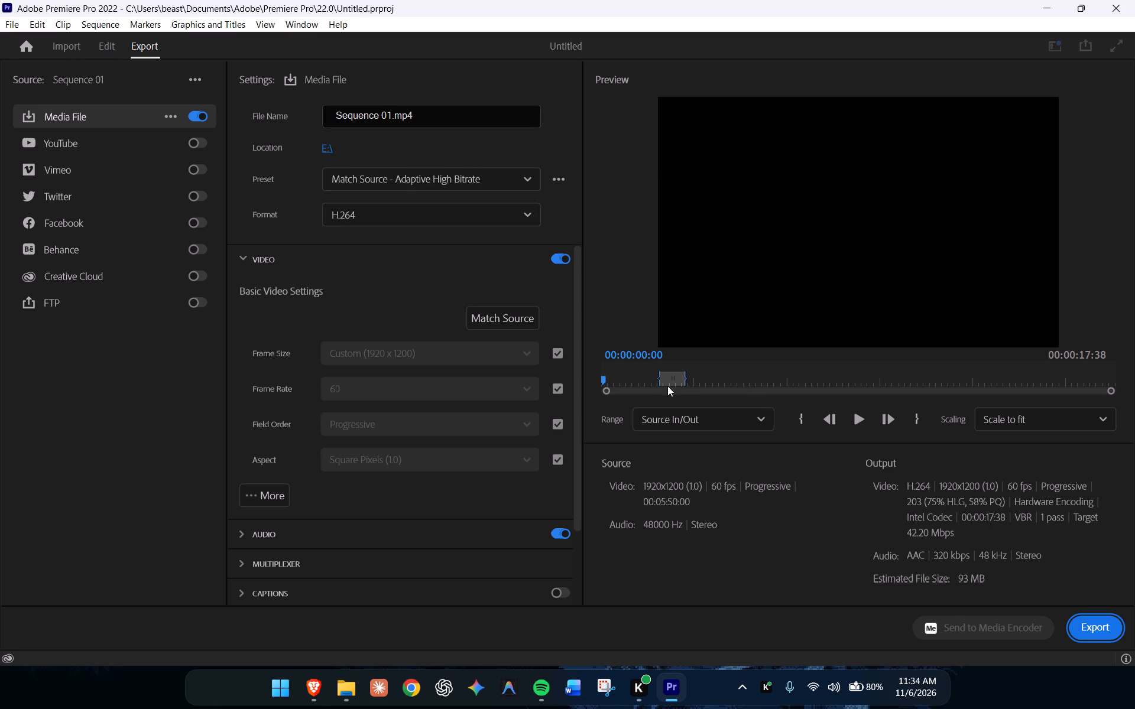
Extend the export range to cover the whole sequence, from 00:00:00:00 to 00:05:50:00, and scrub through the preview.
left_click_drag(683, 380, 592, 365)
left_click_drag(592, 365, 584, 364)
left_click_drag(659, 380, 457, 378)
left_click(679, 378)
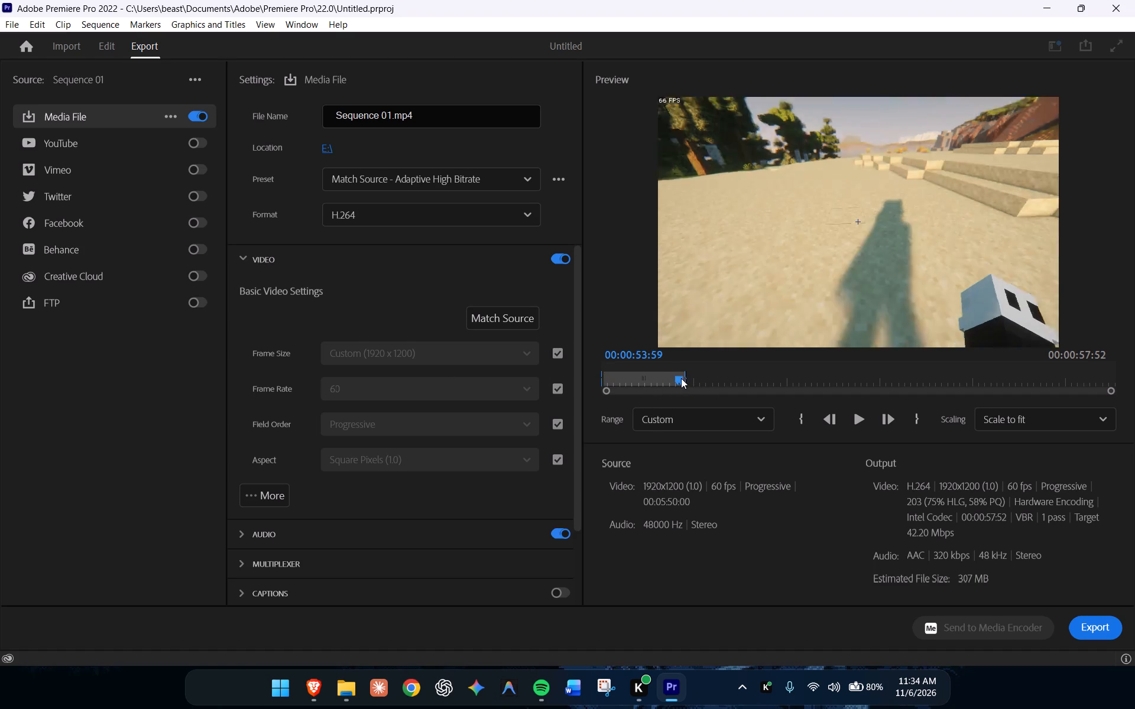
left_click_drag(686, 379, 1118, 399)
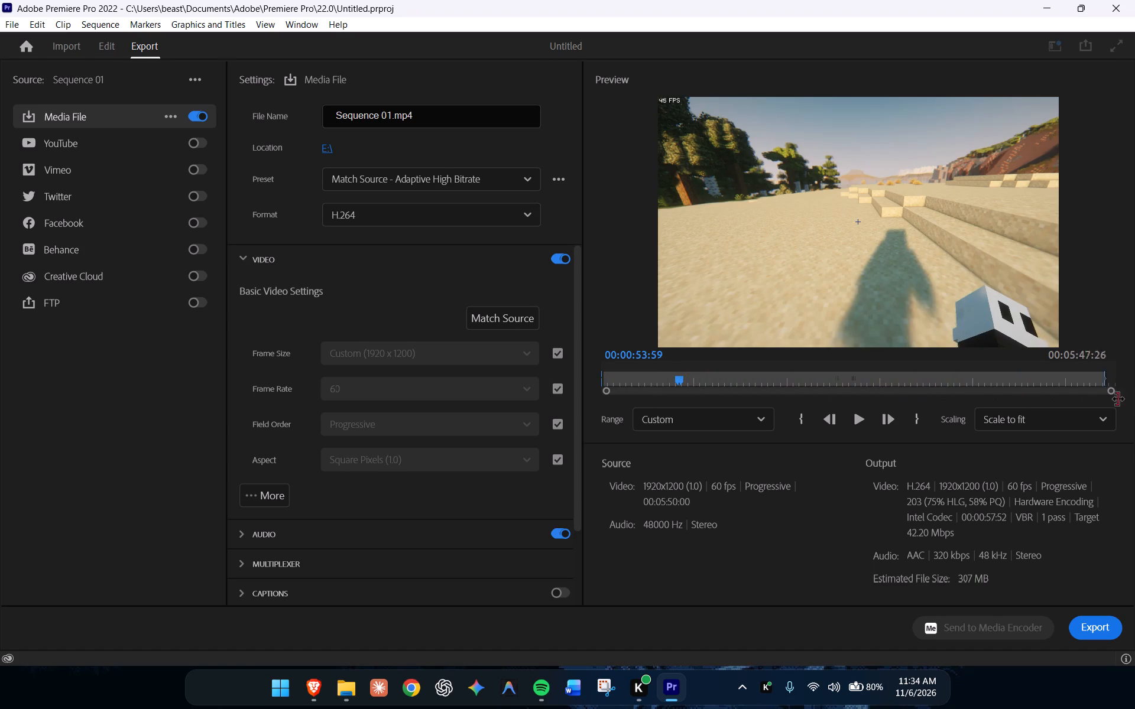
left_click_drag(1118, 399, 1134, 395)
left_click_drag(674, 376, 591, 370)
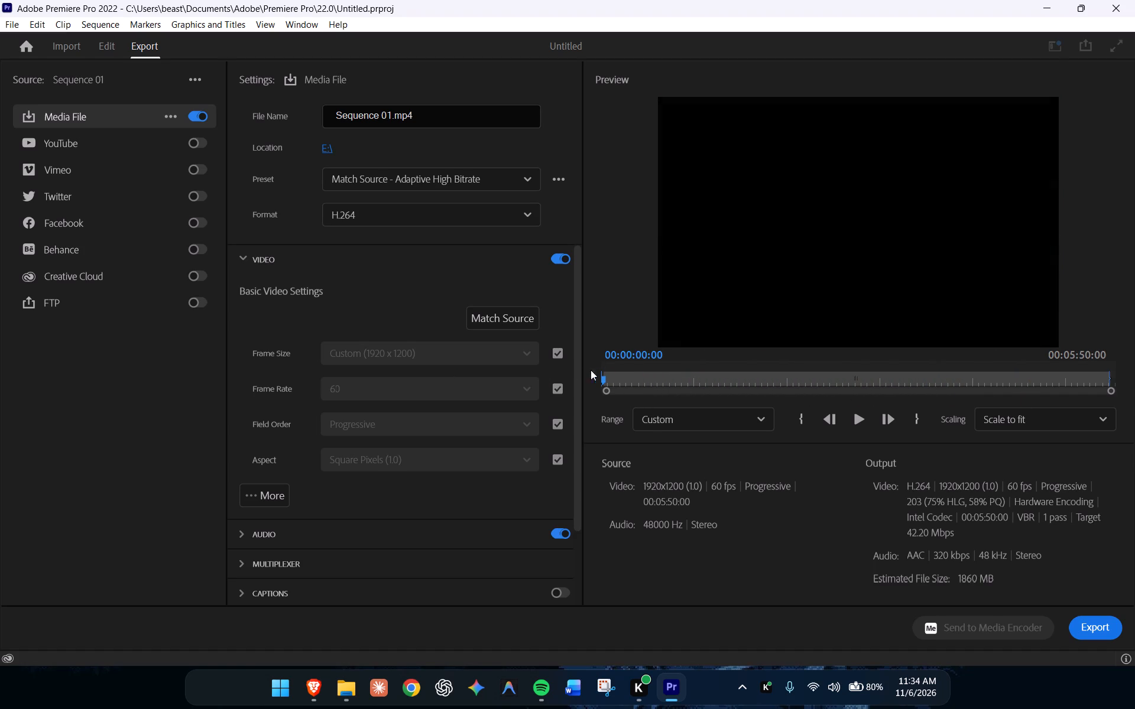
left_click_drag(591, 370, 996, 398)
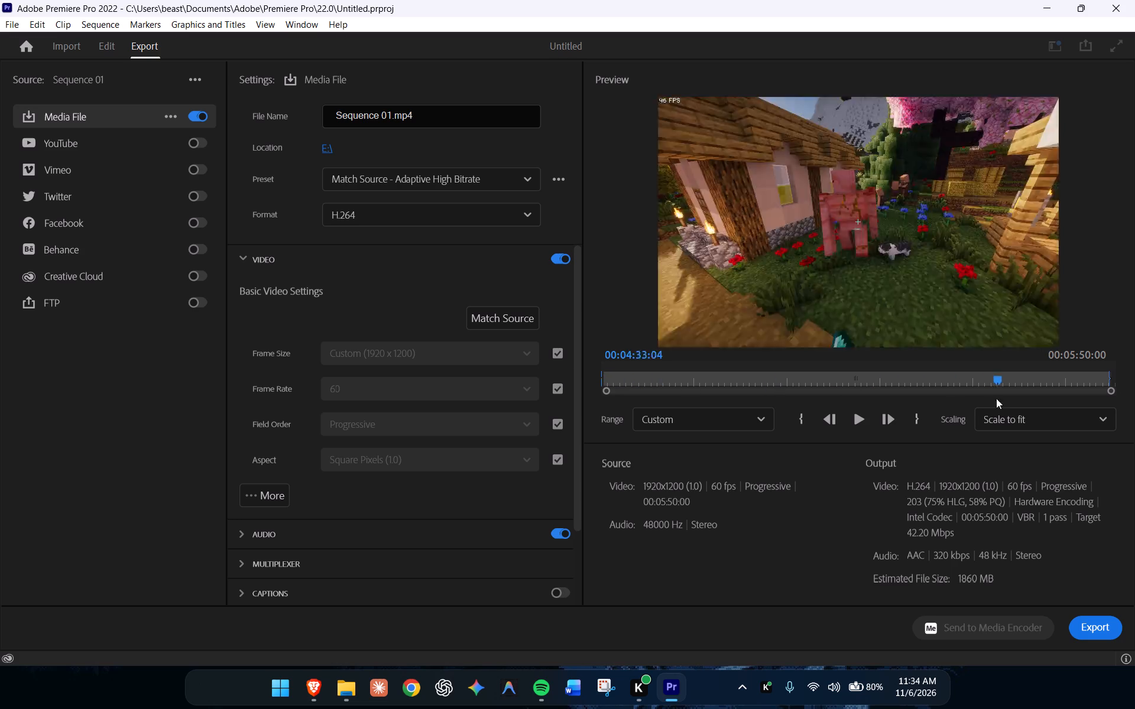
left_click_drag(996, 398, 560, 387)
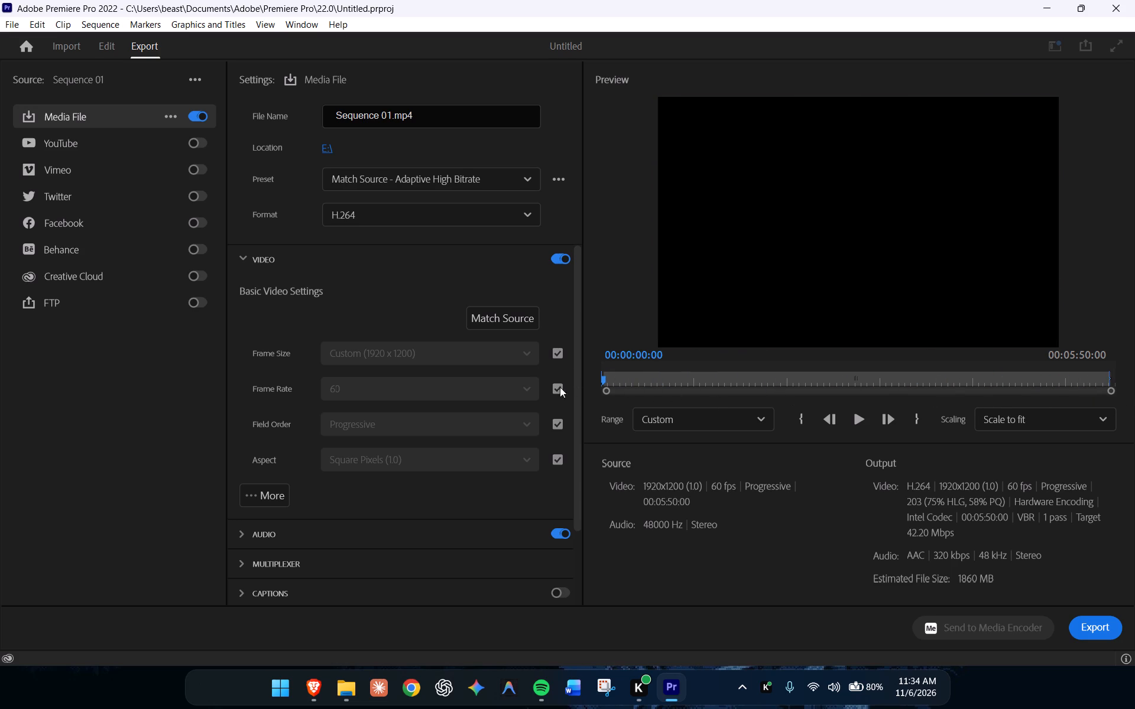
left_click_drag(560, 387, 530, 384)
Name the export file Minecraft and choose to replace the existing Minecraft.mp4 file.
key("ctrl+a")
left_click(432, 118)
key("ctrl+a")
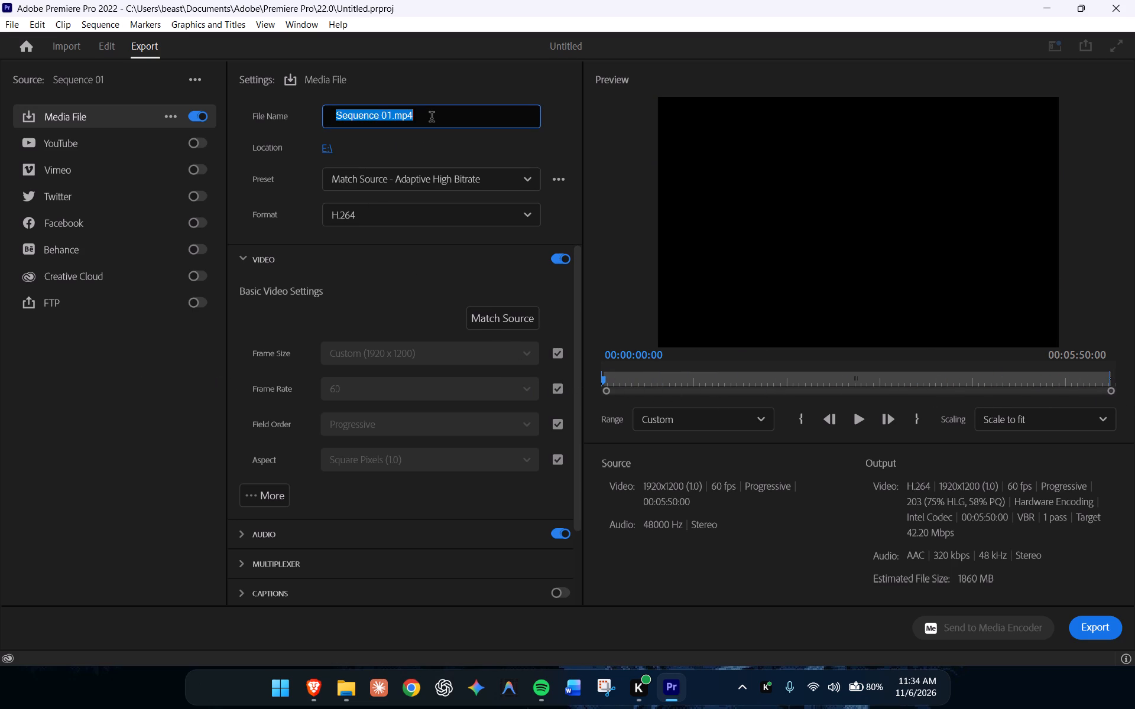
type("Minecraft")
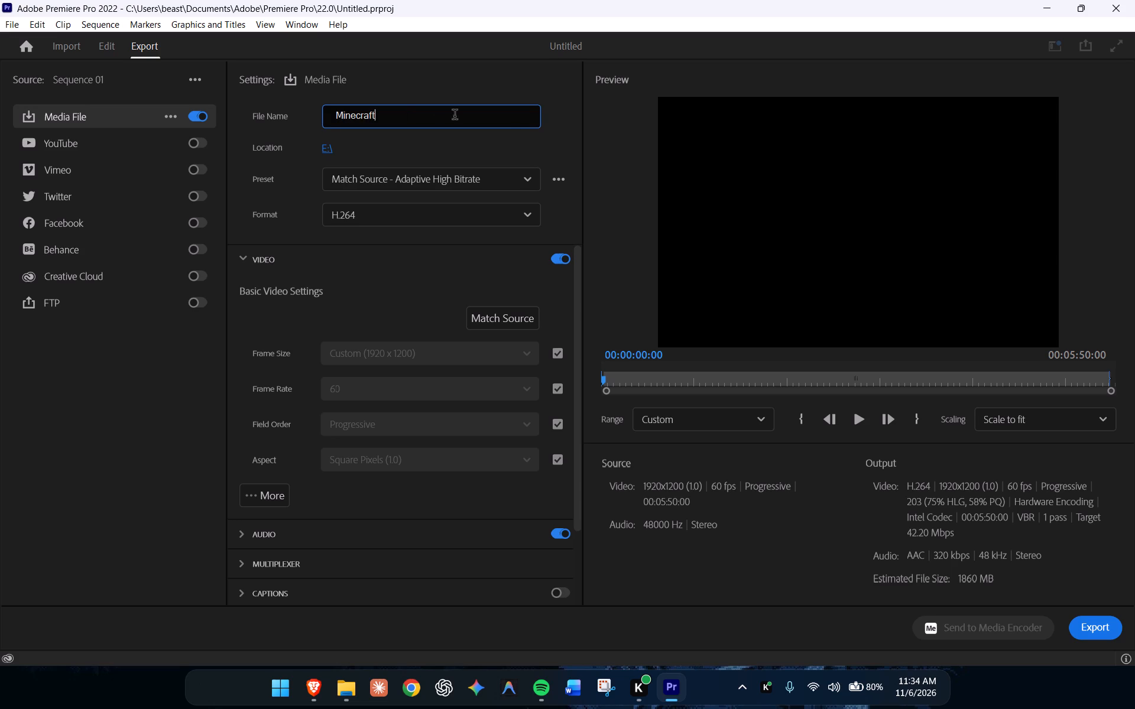
left_click(570, 138)
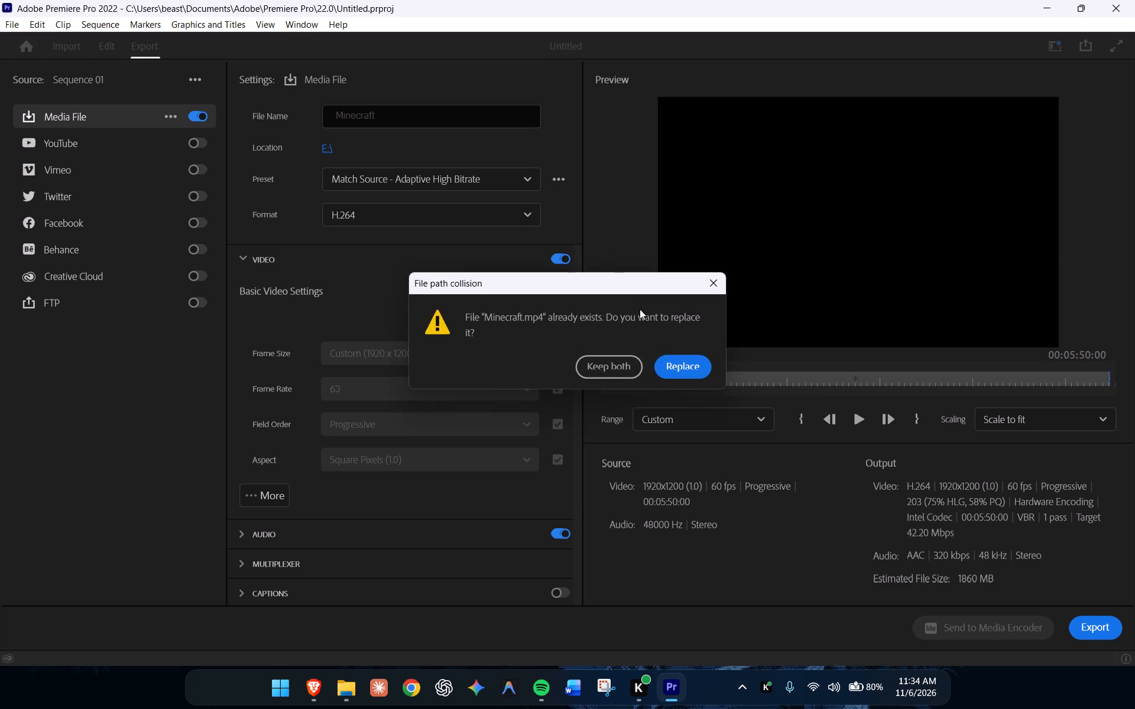
left_click(686, 366)
Switch to File Explorer and permanently delete the old Minecraft.mp4 from Storage (E:).
key("alt+Tab")
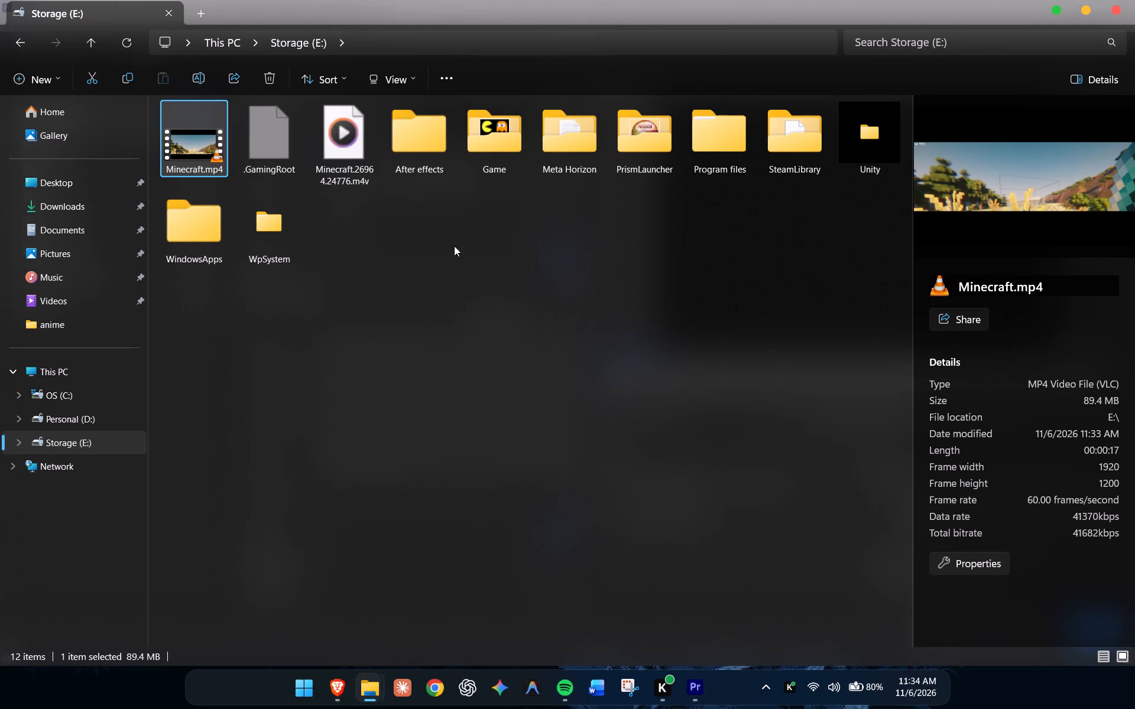
left_click(182, 159)
key("shift+Delete")
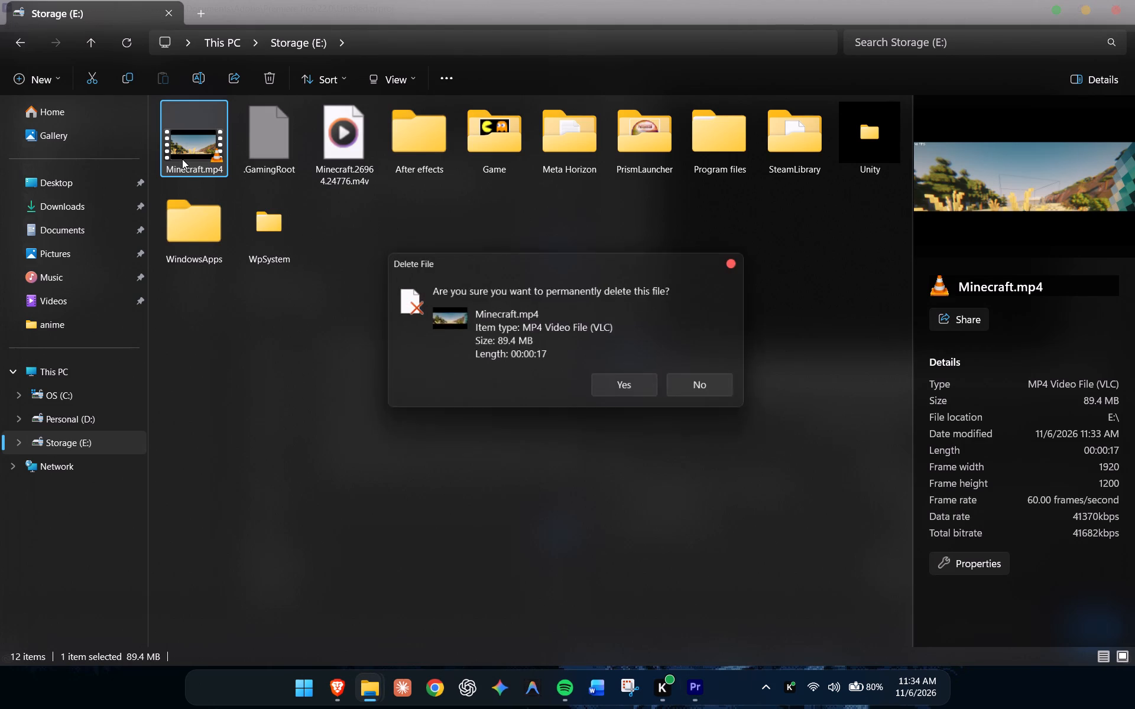
key("Return")
Back in Premiere Pro, start exporting Sequence 01 with the current settings.
key("alt+Tab")
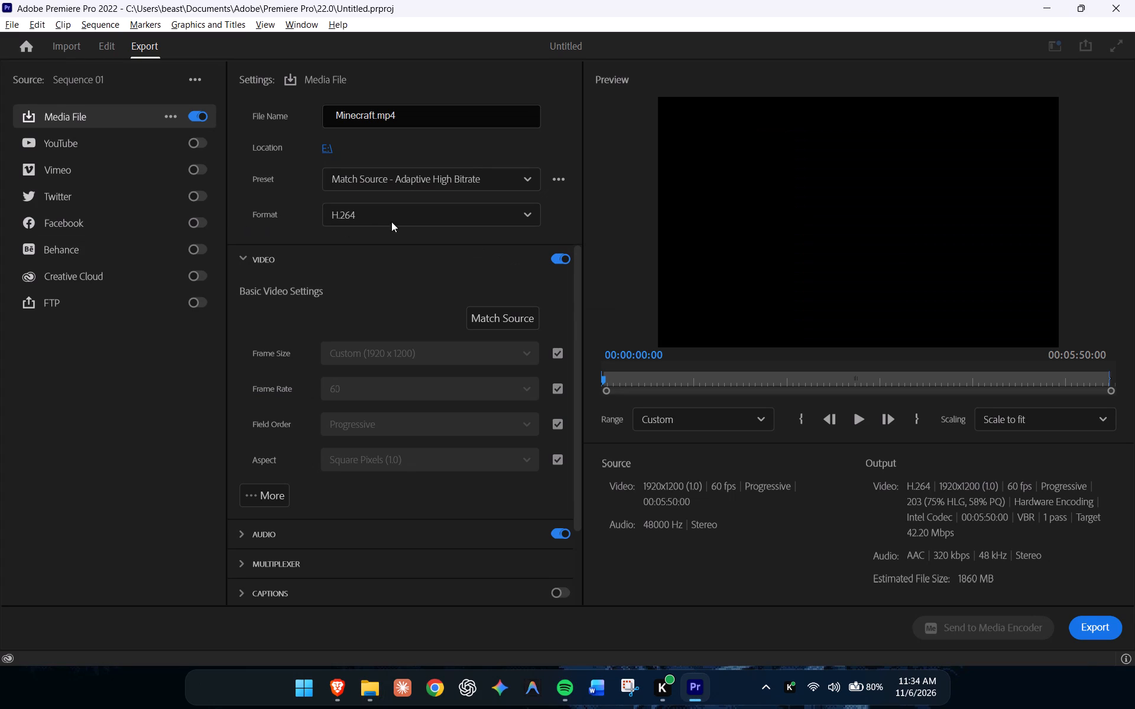
left_click(1103, 629)
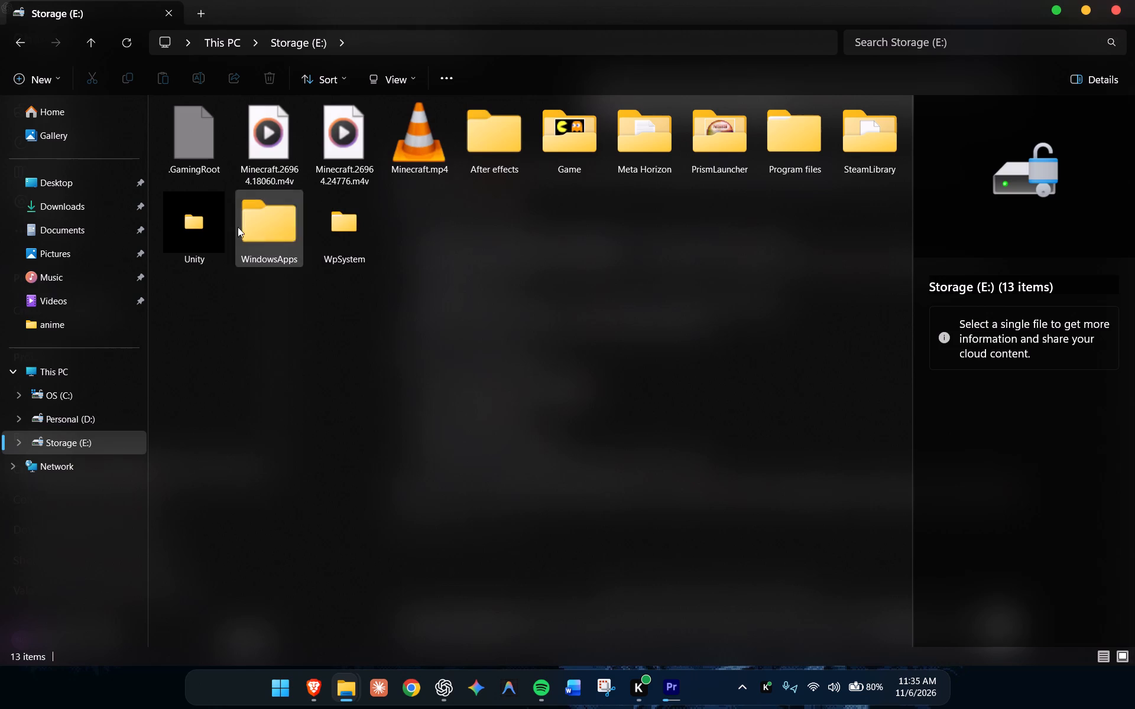
left_click(664, 101)
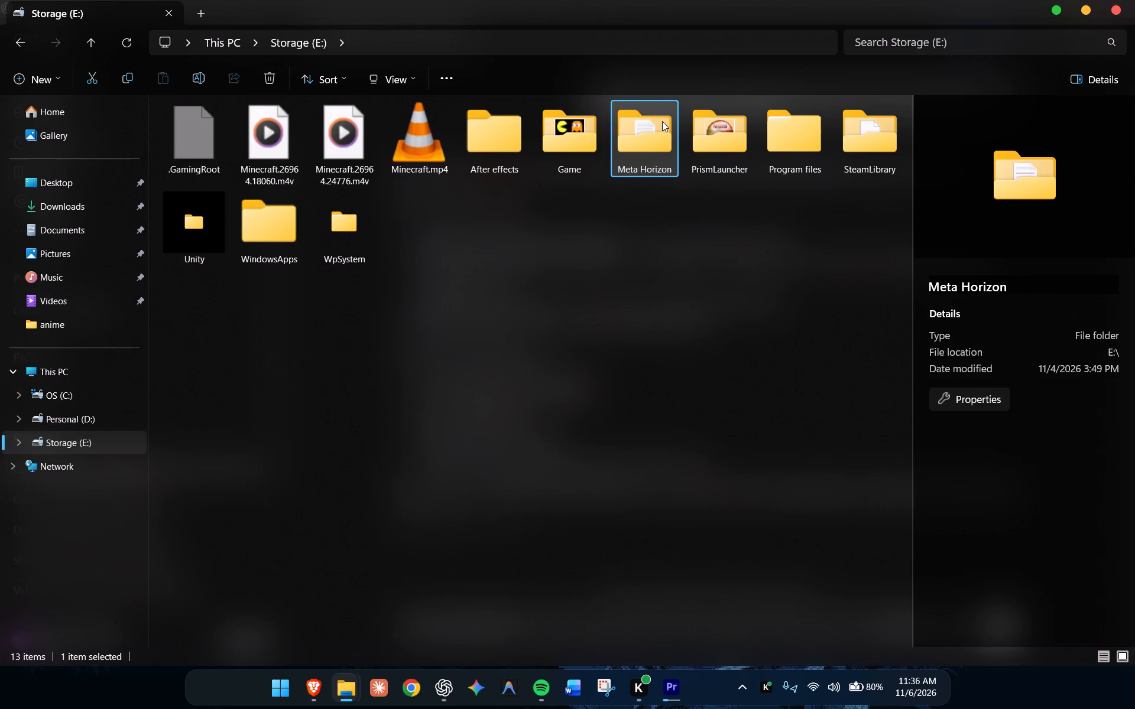
double_click(663, 116)
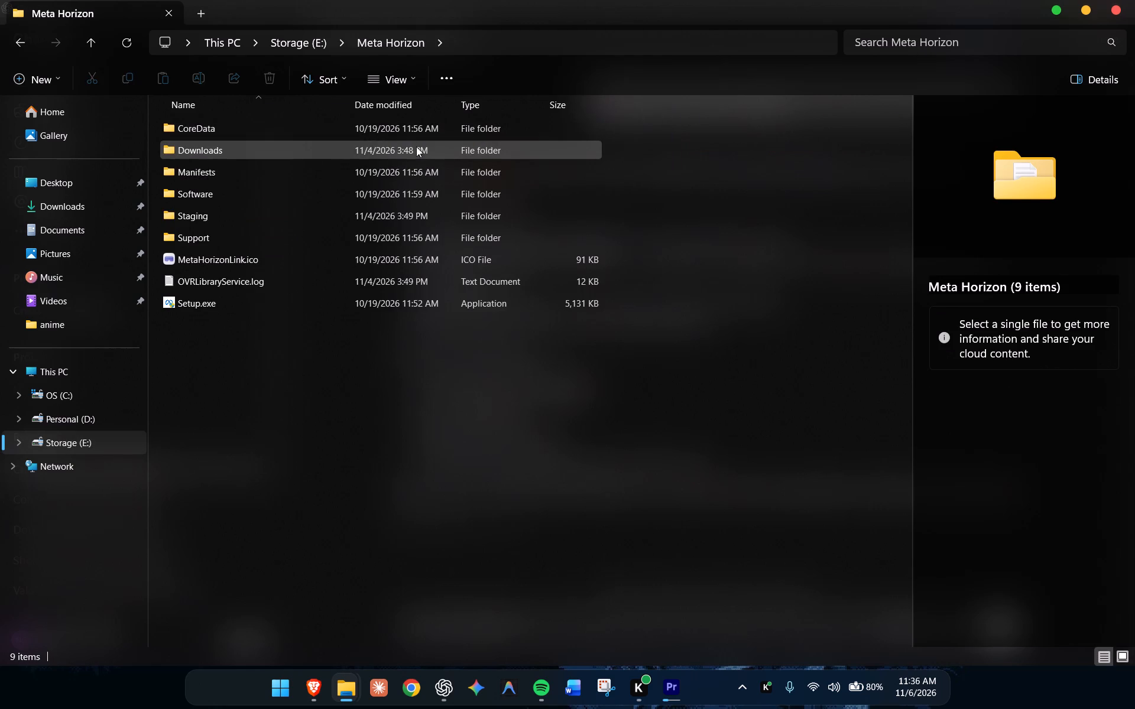
triple_click(408, 126)
triple_click(408, 126)
left_click(408, 126)
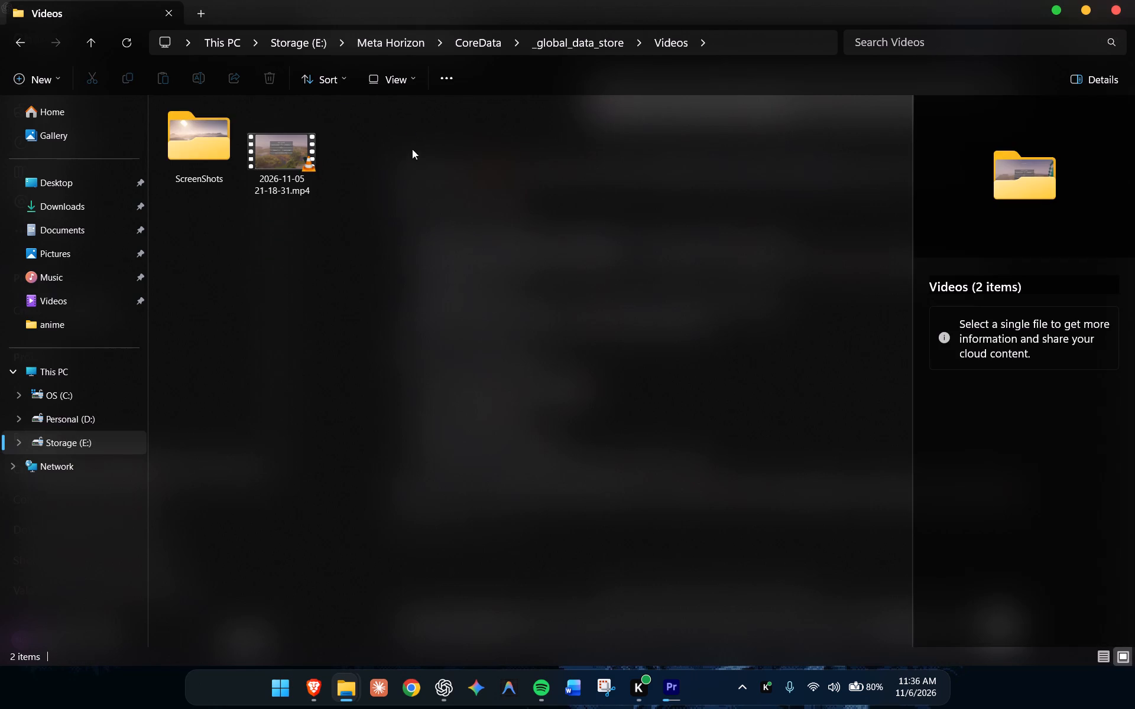
double_click(192, 140)
double_click(192, 140)
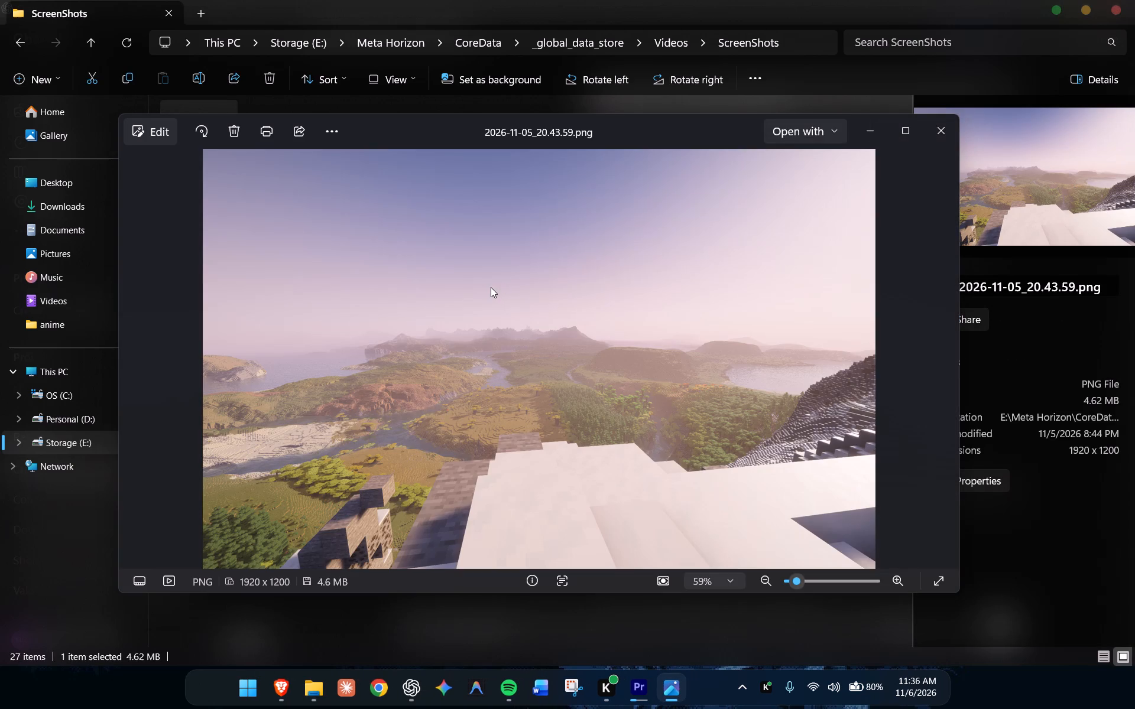
Browse through the Minecraft screenshots in the folder to look for a suitable thumbnail image.
key("Right")
key("Right")
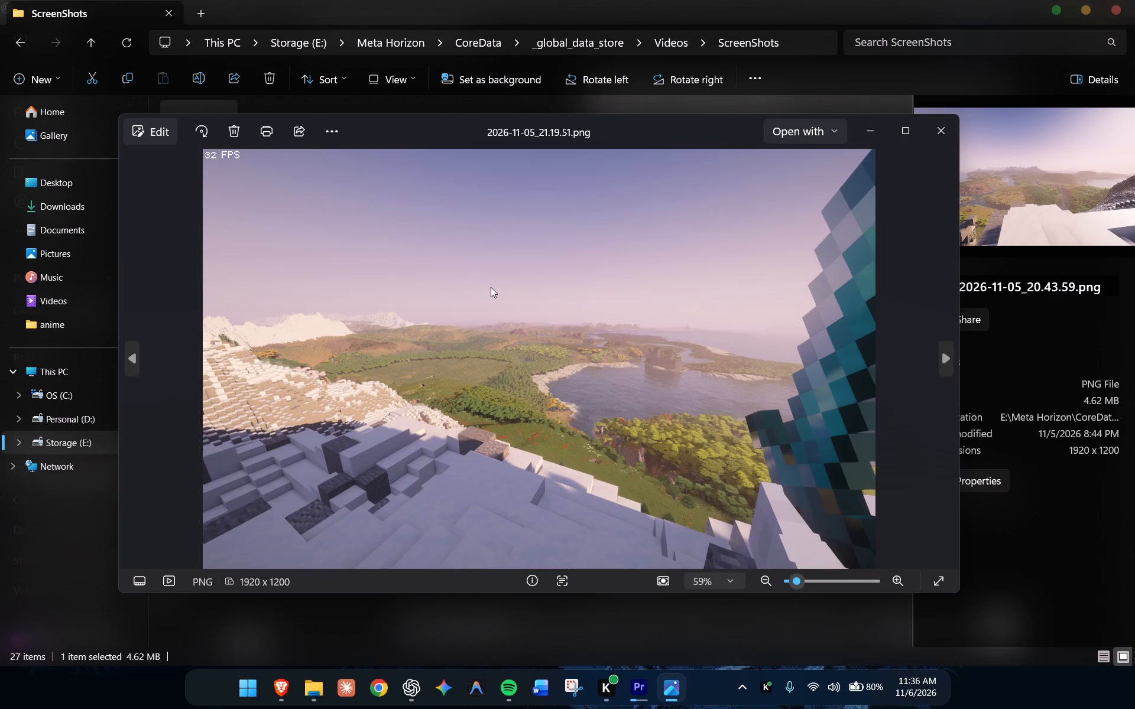
key("Left")
key("Right")
key("Right")
key("Right")
key("Right")
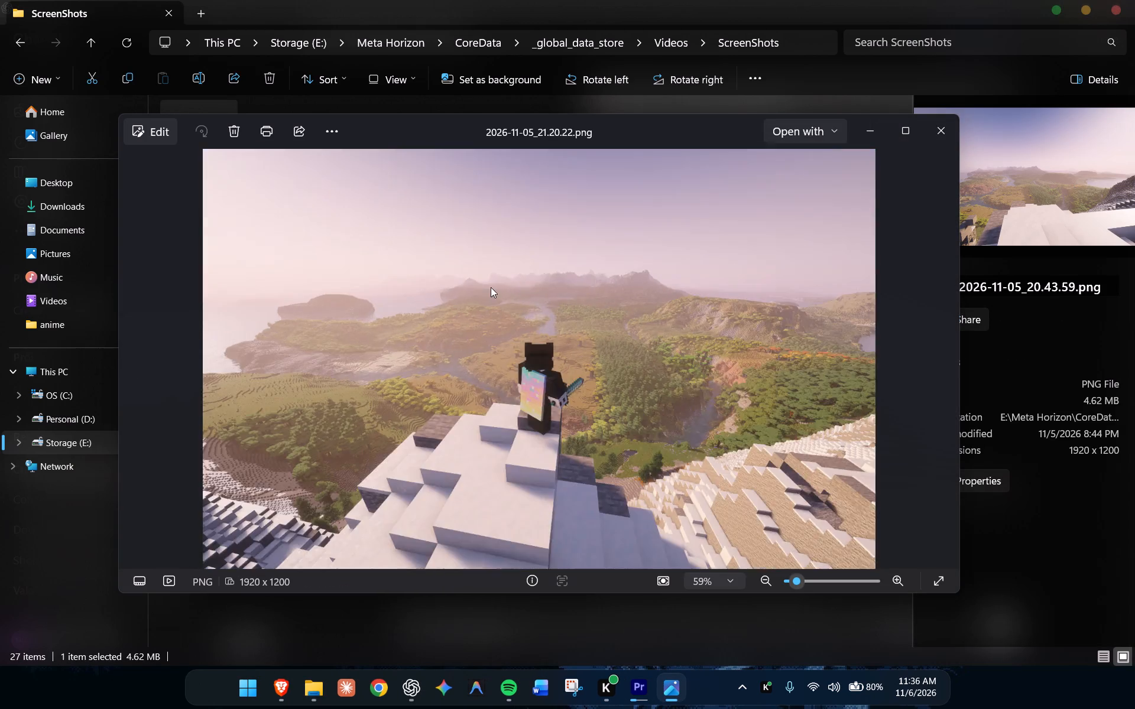
key("Right")
key("Right")
key("Right")
key("Right")
key("Right")
key("Right")
key("Right")
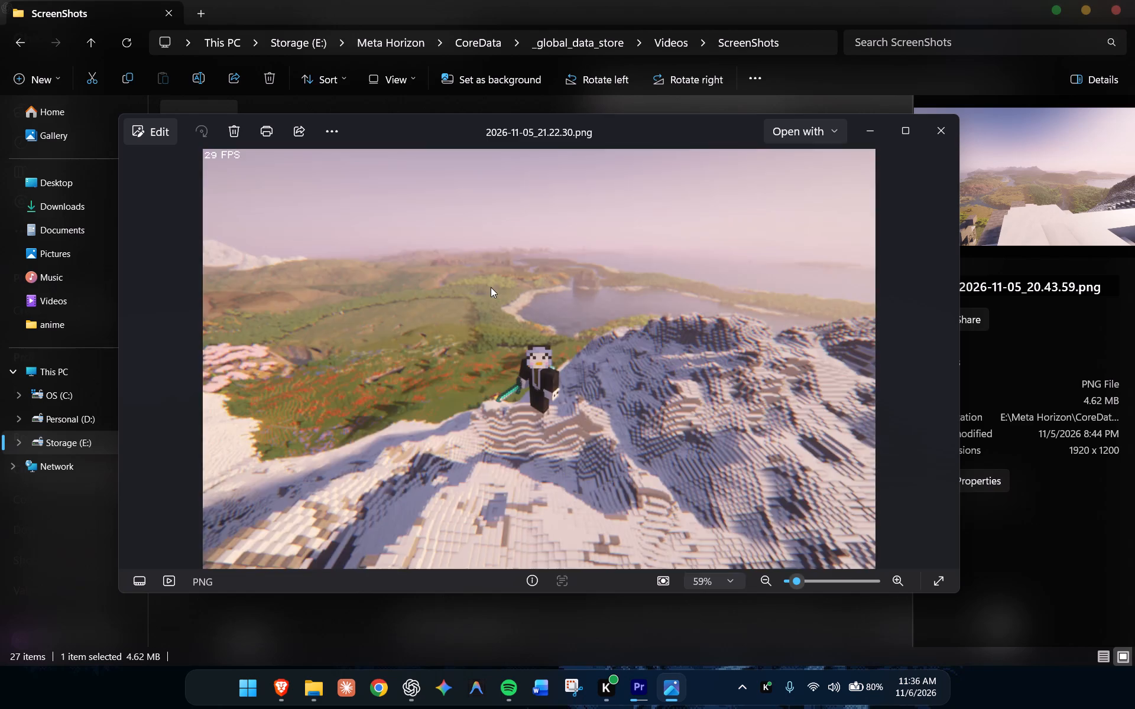
key("Right")
key("Right")
key("Right")
key("Right")
key("Right")
key("Right")
key("Right")
key("Right")
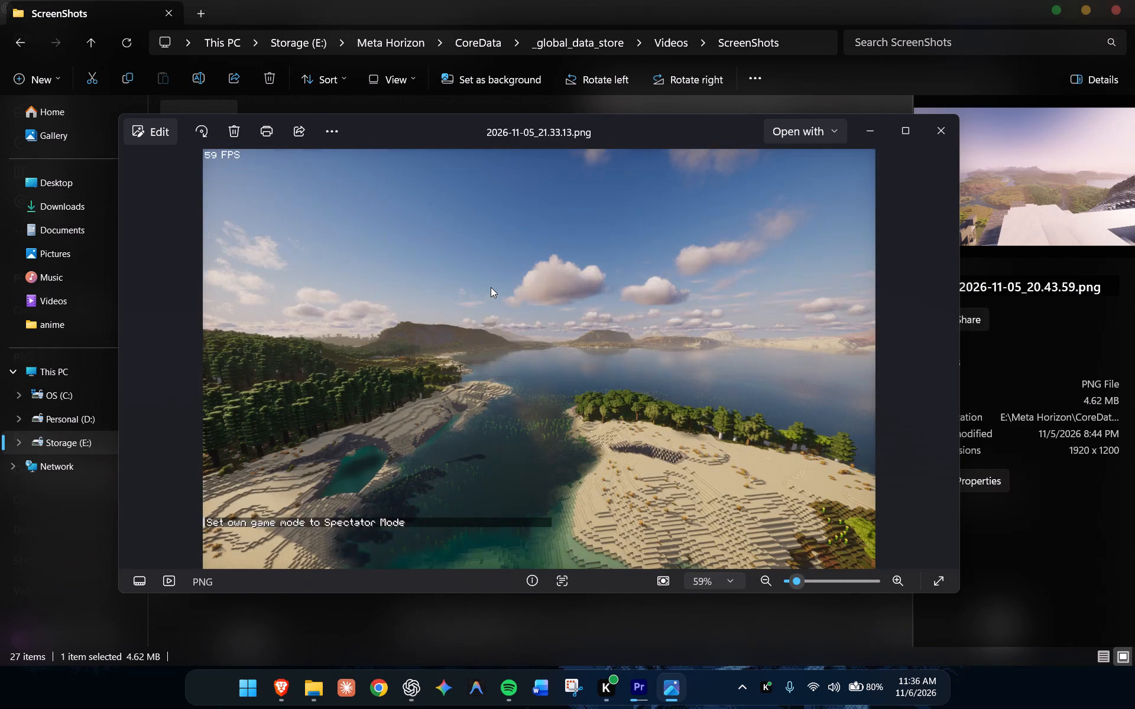